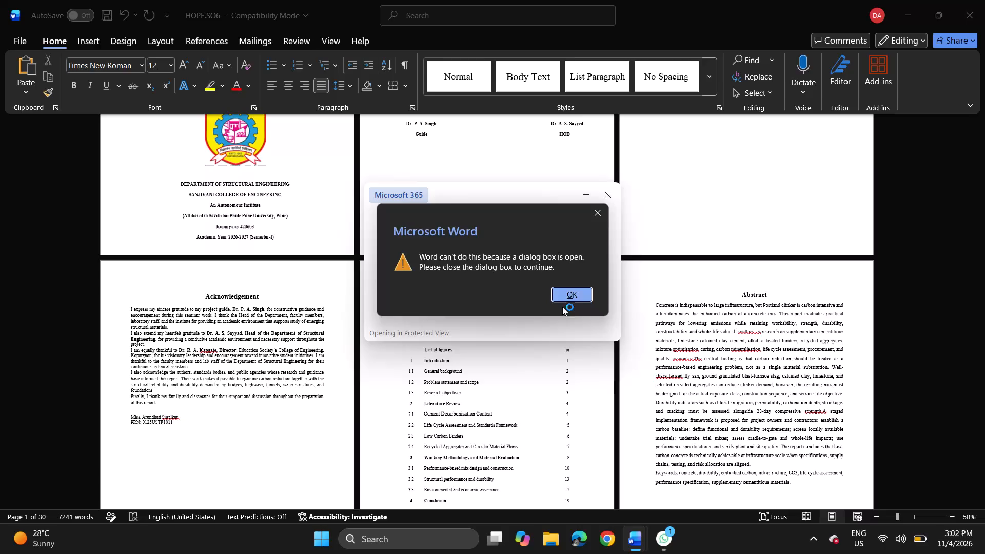
Enable editing for the uhv 1 report document opened in Protected View.
left_click(565, 293)
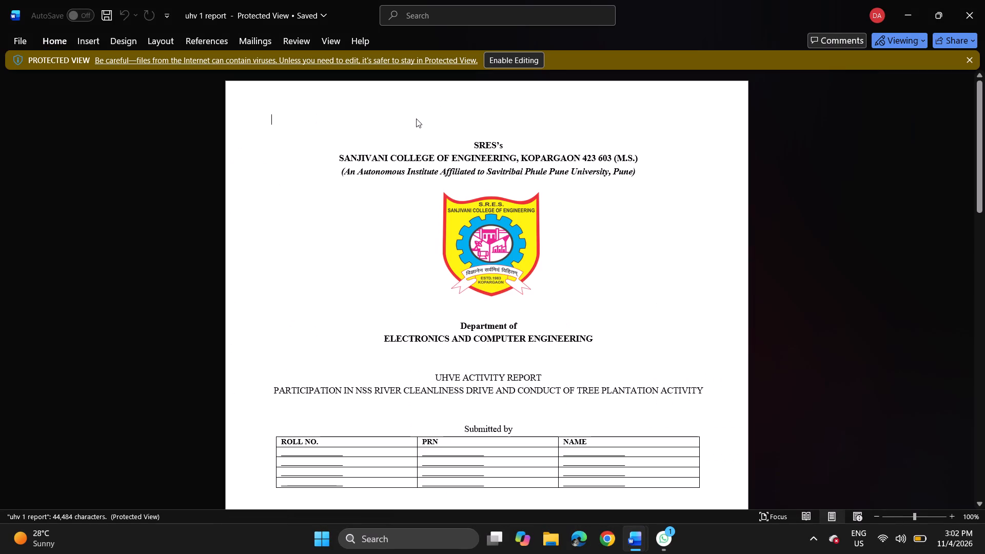
left_click(500, 53)
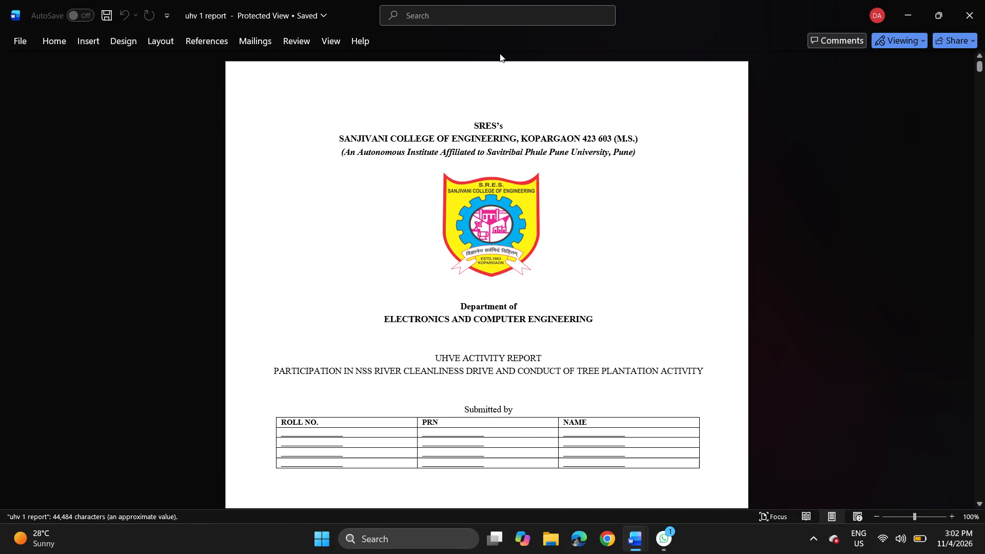
Replace the placeholder line in the first ROLL NO. cell of the Submitted by table with 04.
scroll(495, 91, "down", 2)
scroll(625, 143, "down", 1)
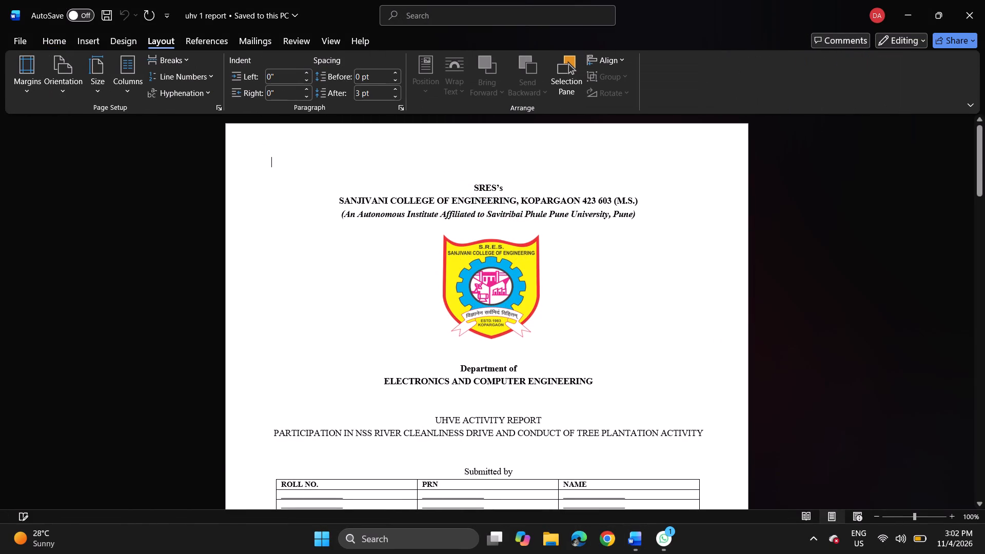
scroll(637, 204, "down", 5)
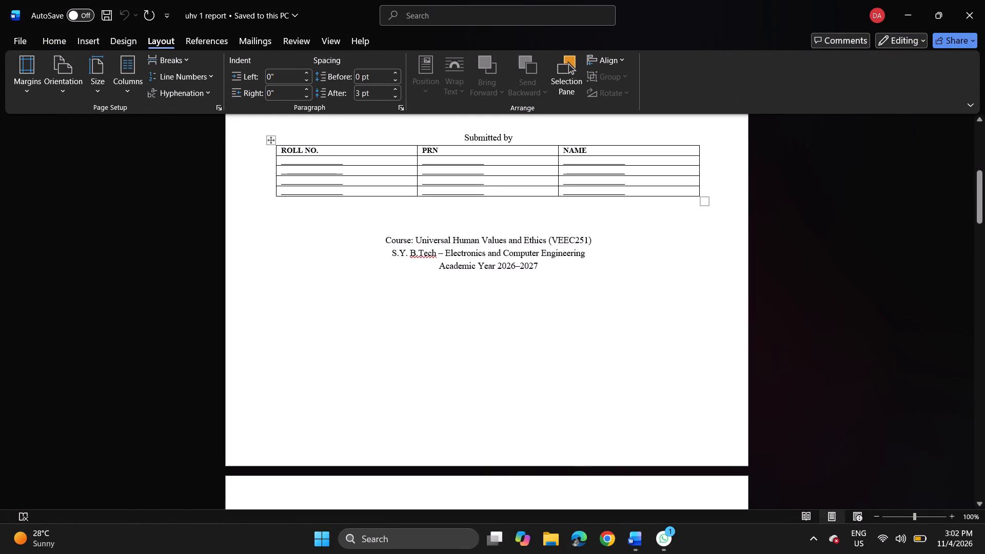
left_click(369, 161)
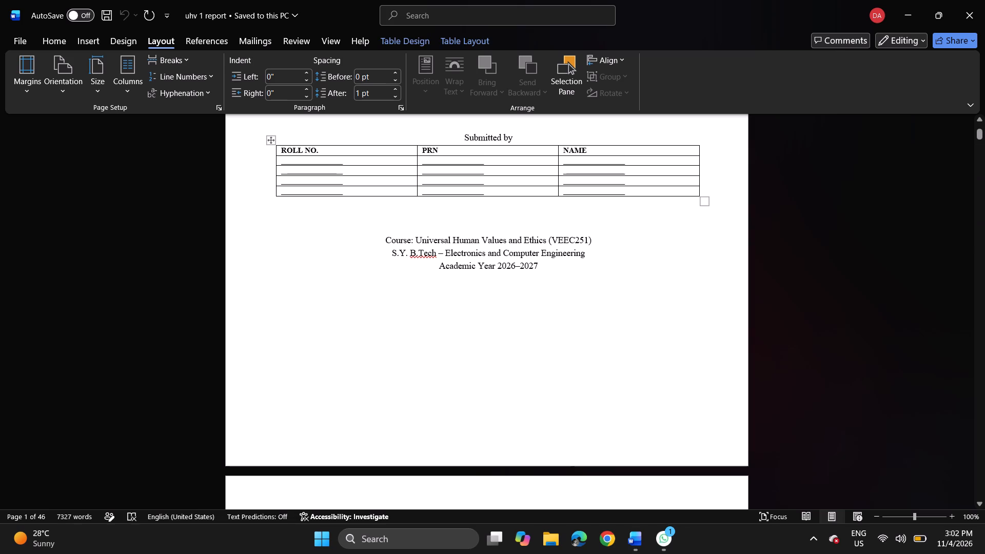
key("BackSpace")
key("BackSpace")
key("BackSpace")
key("BackSpace")
key("BackSpace")
key("BackSpace")
key("BackSpace")
key("BackSpace")
key("BackSpace")
key("BackSpace")
key("BackSpace")
key("BackSpace")
key("BackSpace")
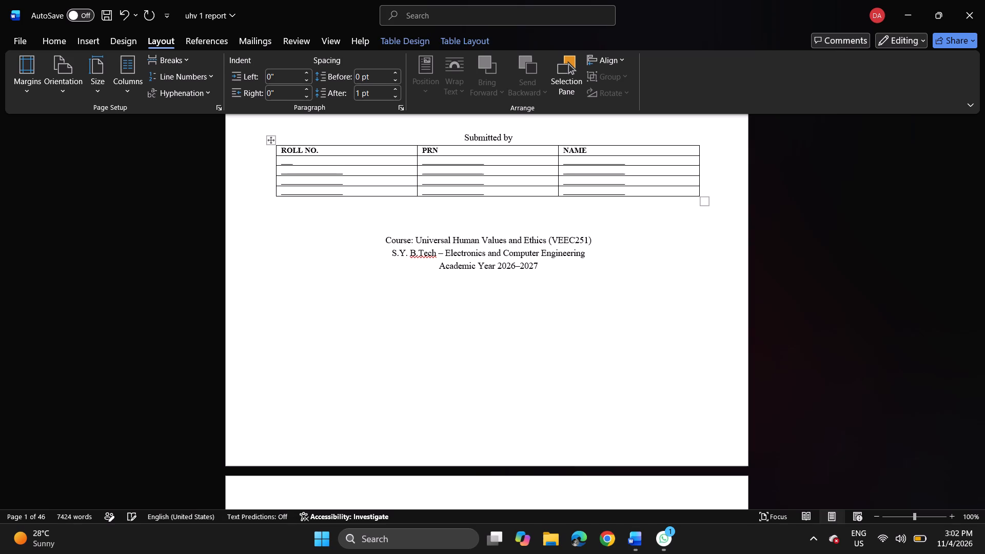
key("BackSpace")
key("BackSpace")
key("BackSpace")
key("Insert")
key("Left")
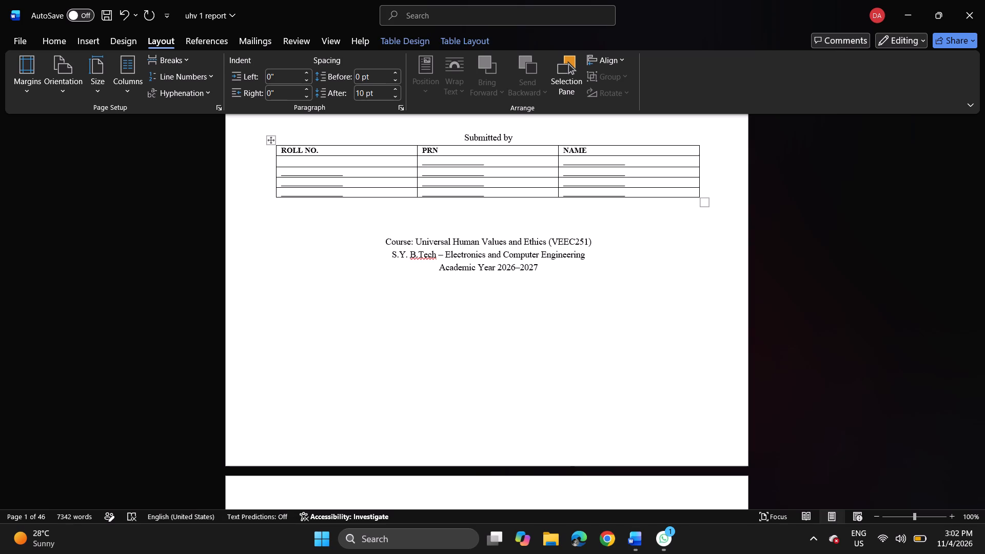
left_click(314, 163)
key("Insert")
key("Left")
left_click(344, 159)
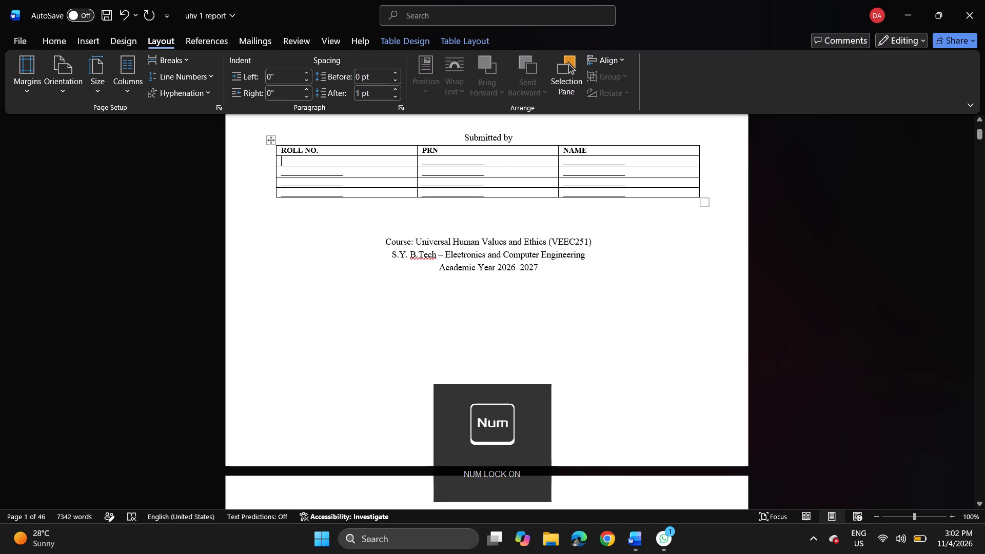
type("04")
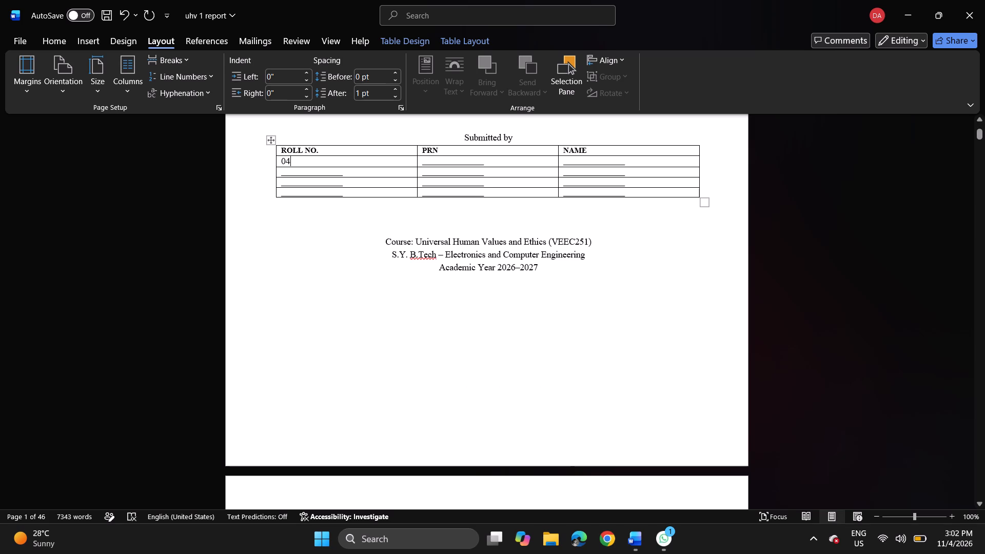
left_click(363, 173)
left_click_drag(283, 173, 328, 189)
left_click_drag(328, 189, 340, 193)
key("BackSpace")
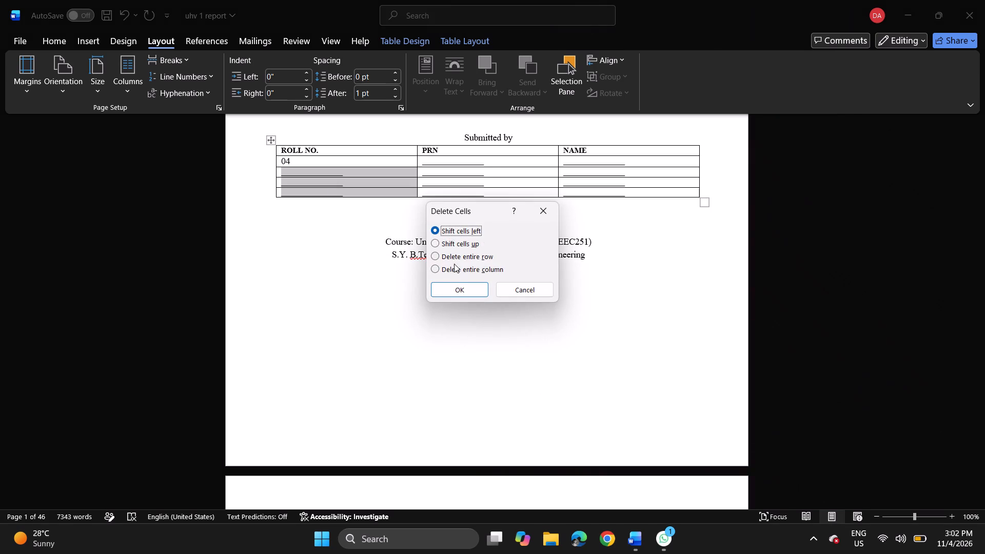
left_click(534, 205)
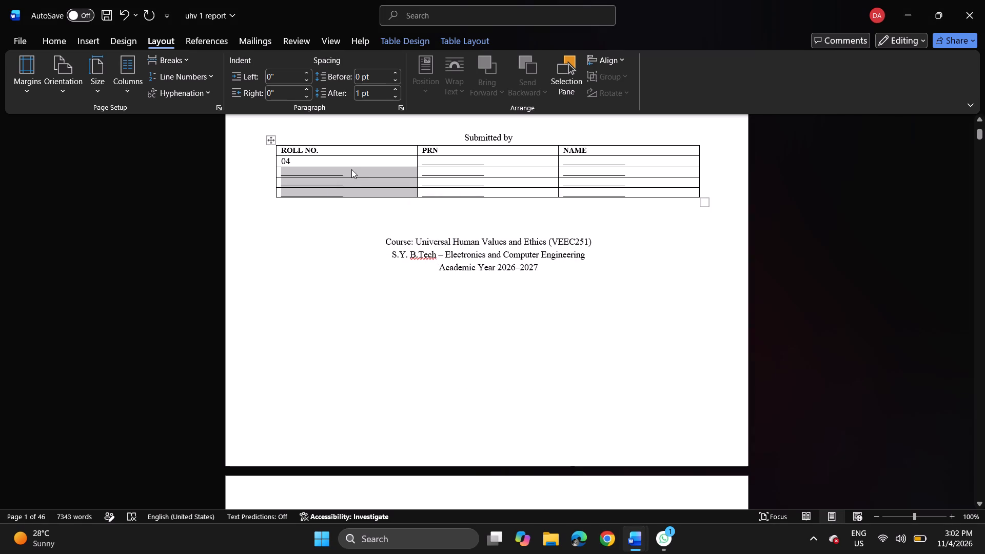
Clear the placeholder line from the ROLL NO. cell in the second data row of the Submitted by table.
left_click(349, 169)
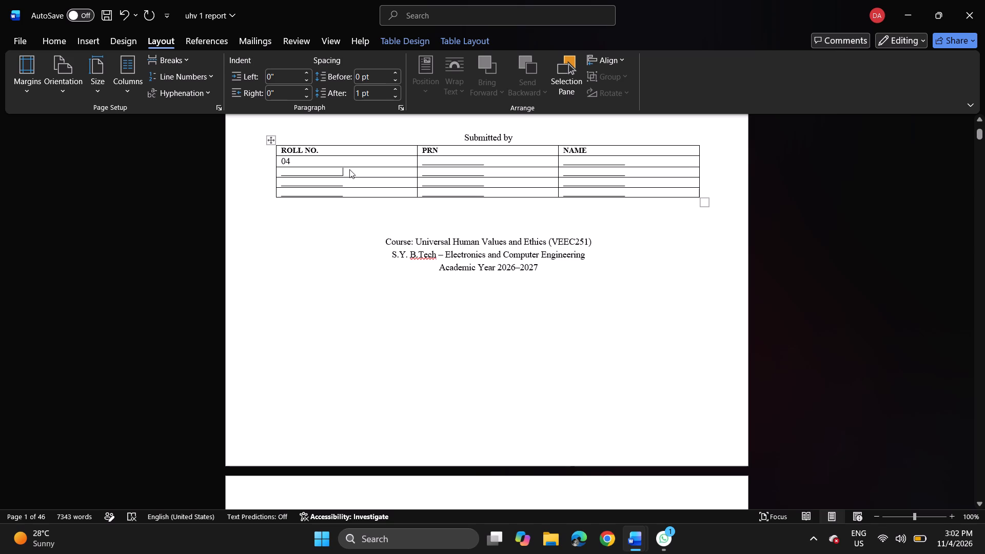
key("ctrl+a")
double_click(349, 169)
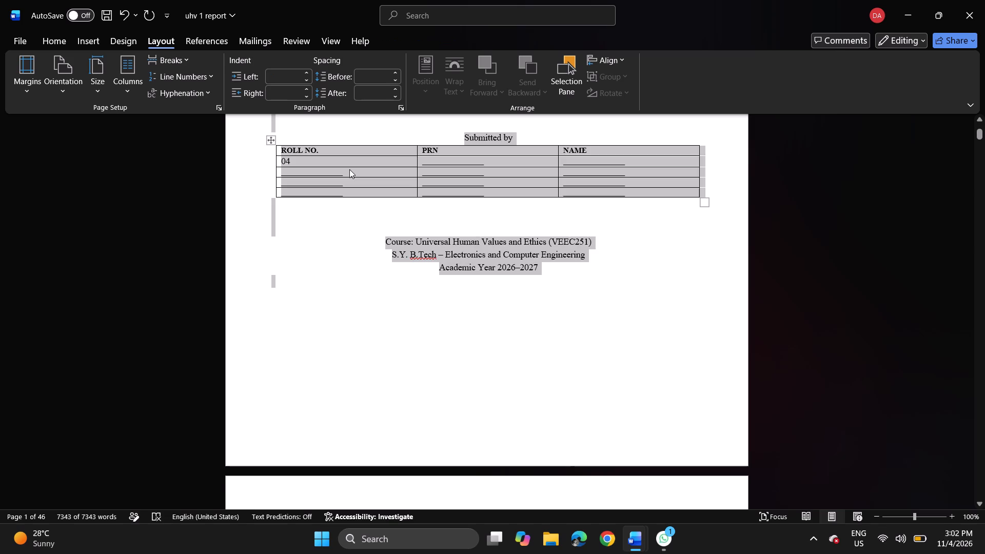
key("BackSpace")
key("BackSpace")
key("BackSpace")
key("BackSpace")
key("BackSpace")
key("BackSpace")
key("BackSpace")
key("BackSpace")
key("BackSpace")
key("BackSpace")
key("BackSpace")
key("BackSpace")
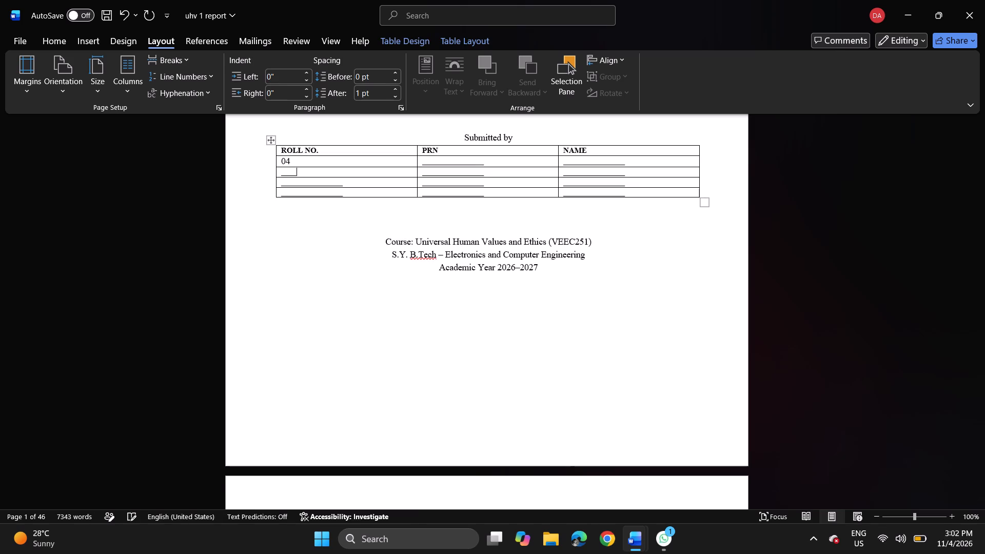
key("BackSpace")
key("BackSpace")
key("BackSpace")
key("BackSpace")
key("BackSpace")
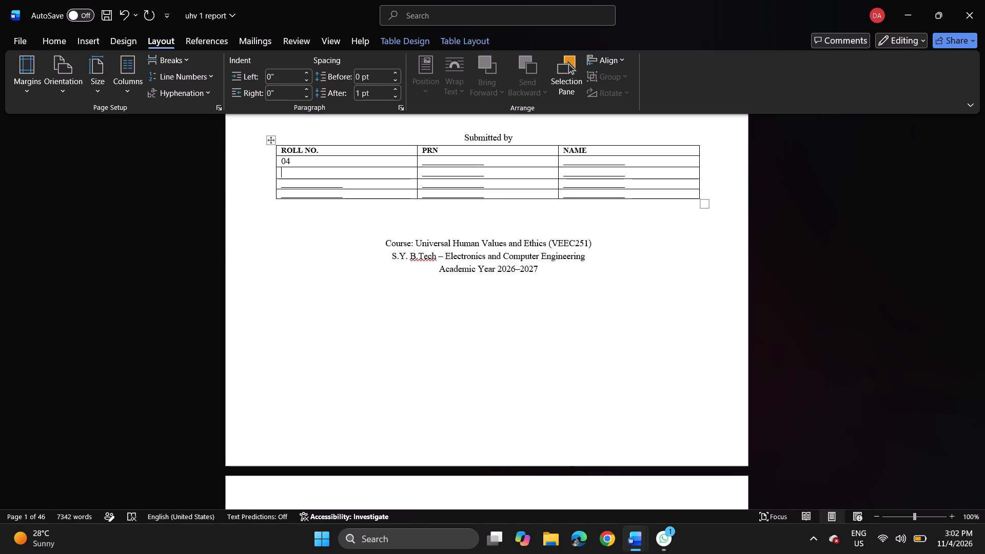
Clear the placeholder lines from the ROLL NO. cells in the third and fourth data rows.
key("Down")
key("shift+BackSpace")
key("ctrl+Delete")
key("ctrl+BackSpace")
left_click(351, 199)
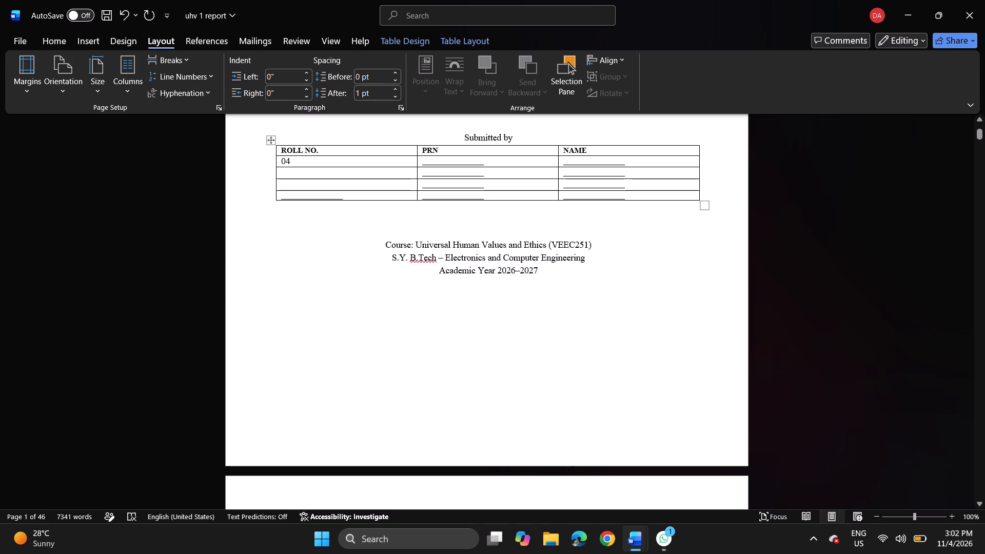
key("ctrl+Delete")
key("ctrl+BackSpace")
left_click(351, 199)
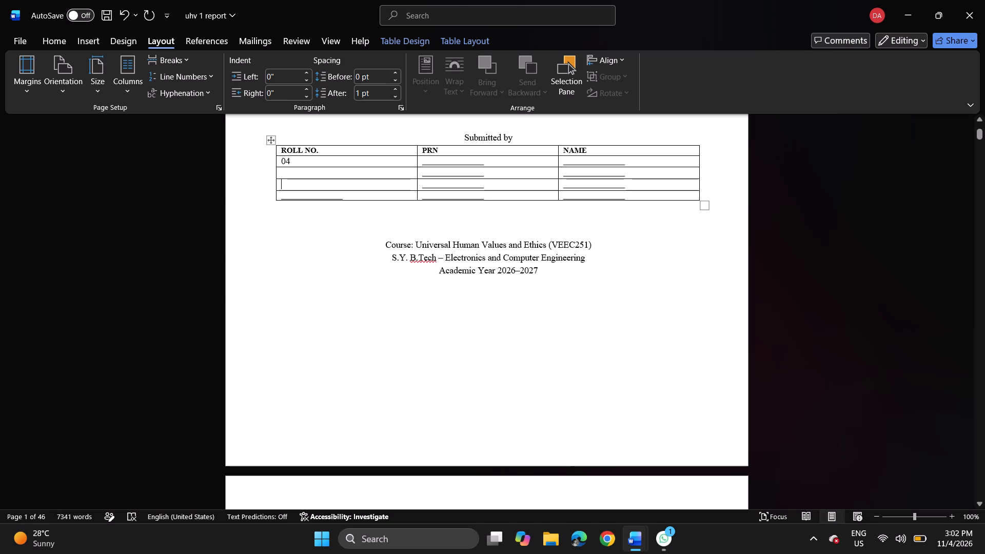
left_click(351, 199)
left_click(348, 194)
key("ctrl+Delete")
key("ctrl+BackSpace")
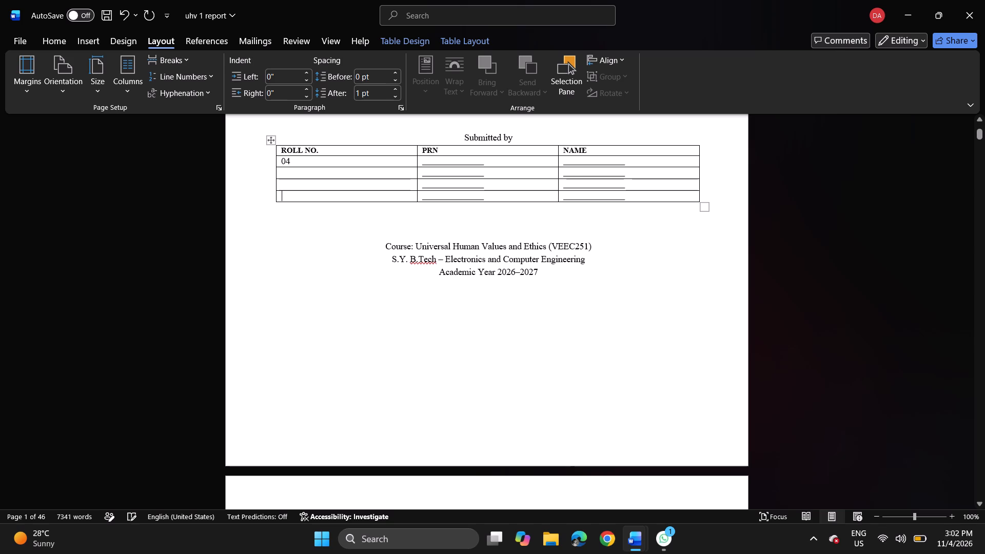
Enter 20 as the roll number in the second data row.
left_click(340, 170)
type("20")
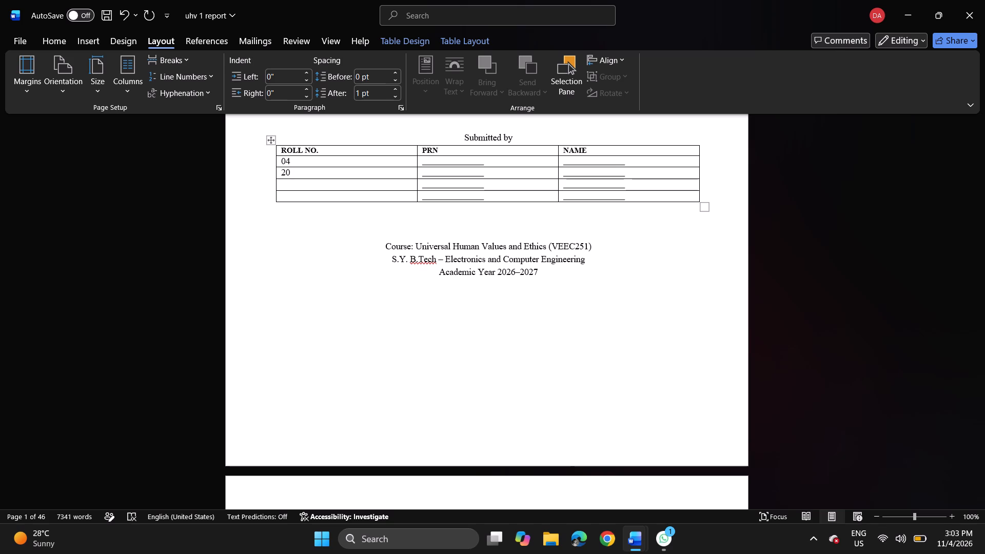
Enter 25 and 70 as the roll numbers in the third and fourth data rows of the Submitted by table.
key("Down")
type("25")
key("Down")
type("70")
Clear the placeholder lines from all four PRN cells of the Submitted by table.
left_click_drag(428, 159, 527, 166)
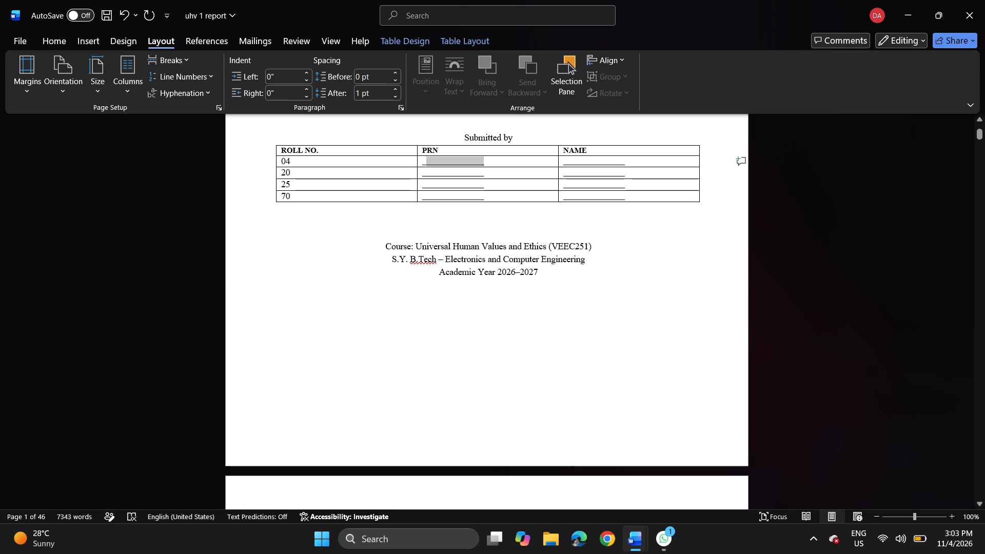
left_click_drag(527, 166, 618, 195)
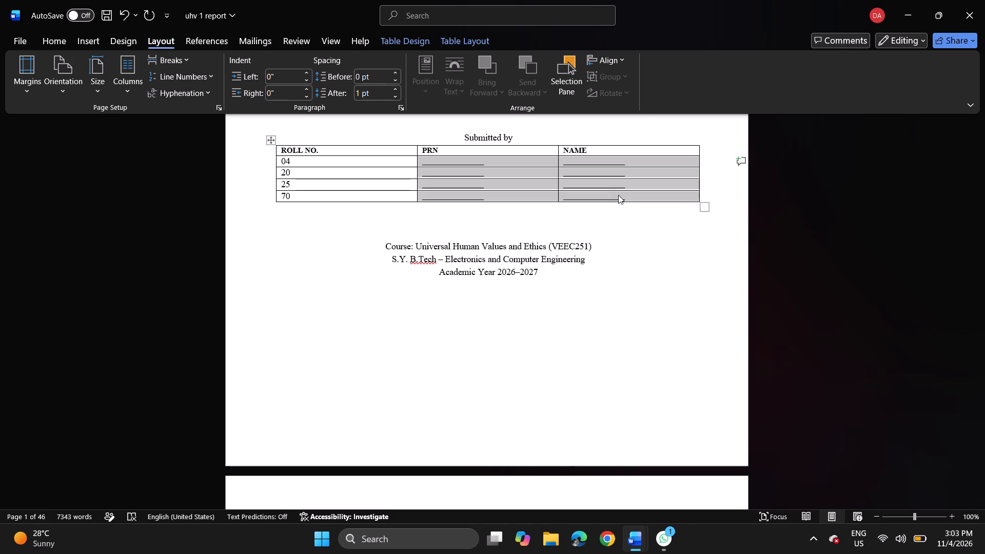
key("ctrl+Delete")
key("ctrl+BackSpace")
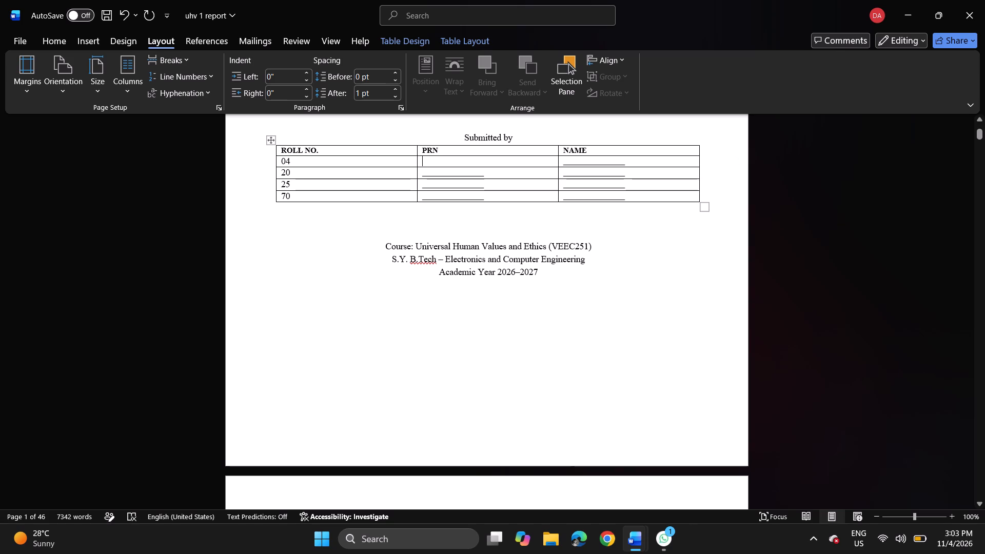
left_click(490, 172)
key("ctrl+Delete")
key("ctrl+BackSpace")
key("Down")
key("ctrl+Delete")
key("ctrl+BackSpace")
key("Down")
key("ctrl+Delete")
key("ctrl+BackSpace")
Clear the placeholder lines from all four NAME cells of the Submitted by table.
key("Right")
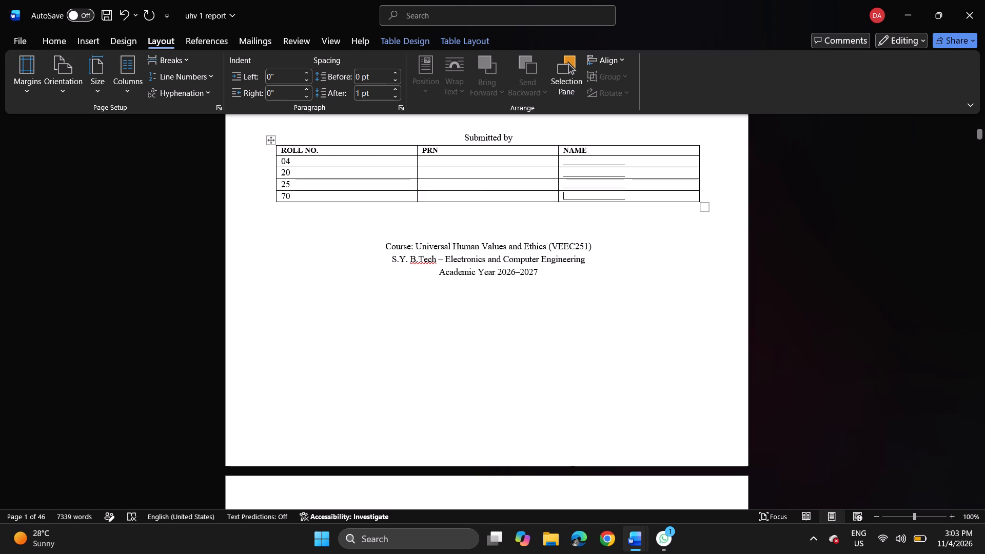
key("ctrl+Delete")
key("ctrl+BackSpace")
key("Up")
key("ctrl+Delete")
key("ctrl+BackSpace")
key("Up")
key("ctrl+Delete")
key("ctrl+BackSpace")
key("Up")
key("ctrl+Delete")
key("ctrl+BackSpace")
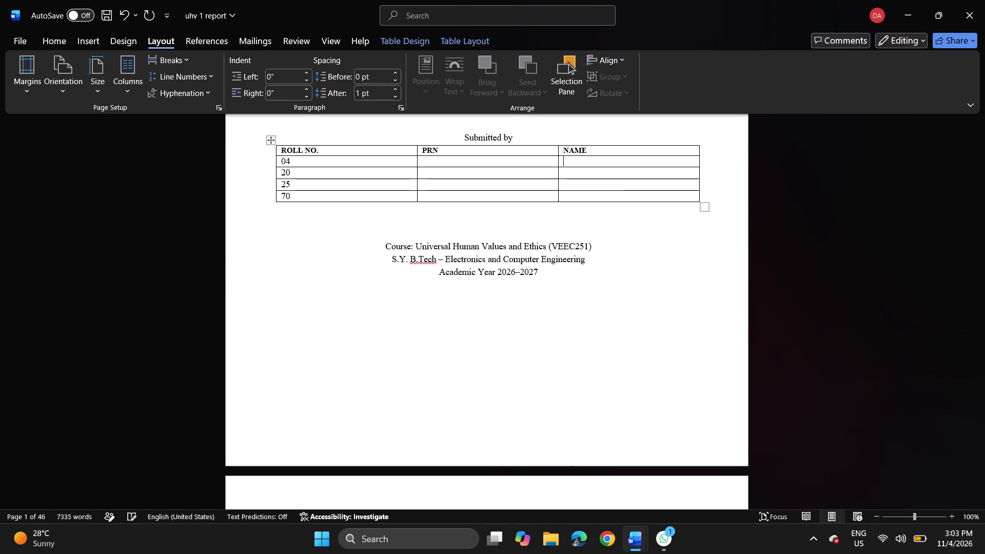
Enter the student's PRN in the PRN cell of the row for roll number 04.
left_click(450, 161)
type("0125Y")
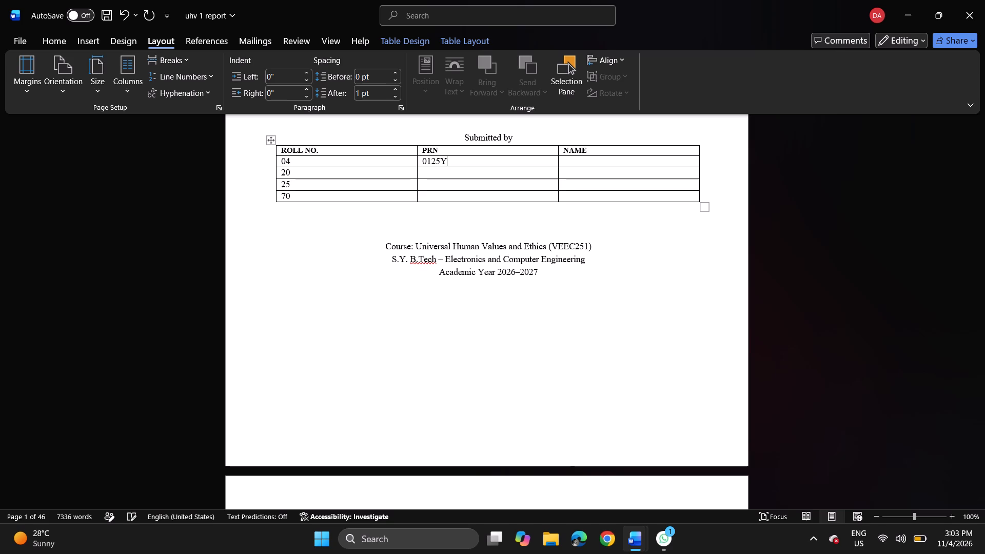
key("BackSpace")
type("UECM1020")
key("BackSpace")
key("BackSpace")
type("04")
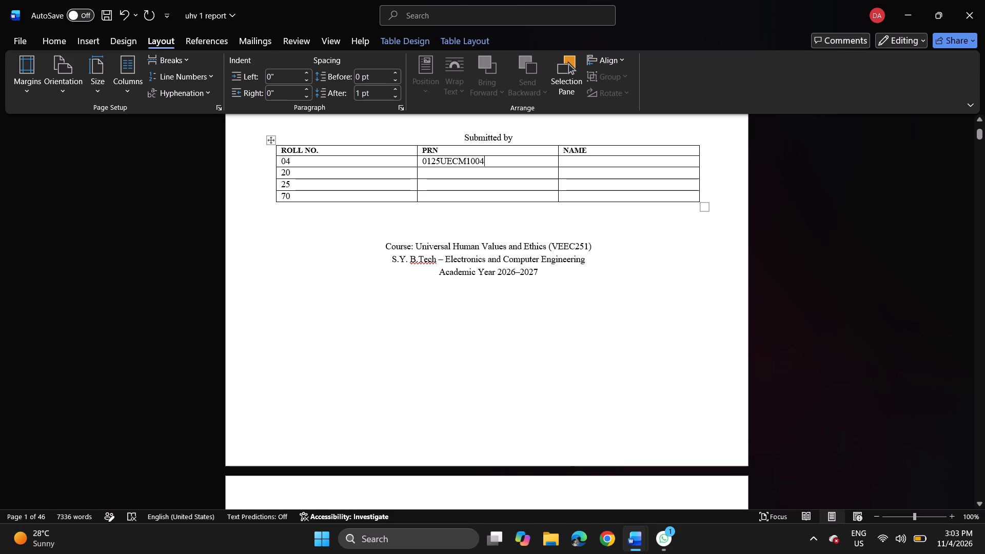
Copy the first row's PRN into the PRN cells of the other three data rows.
left_click_drag(485, 165, 424, 164)
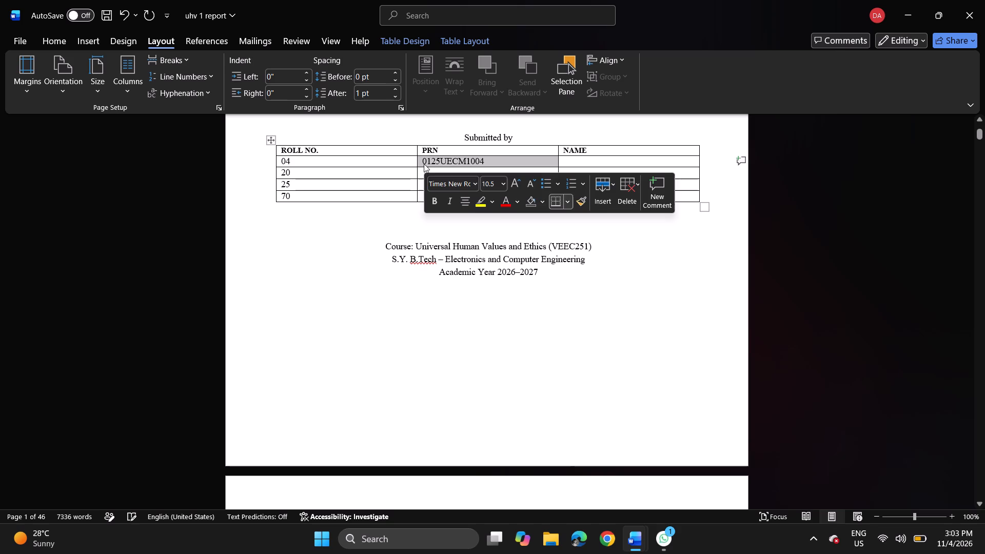
key("ctrl+c")
left_click(429, 172)
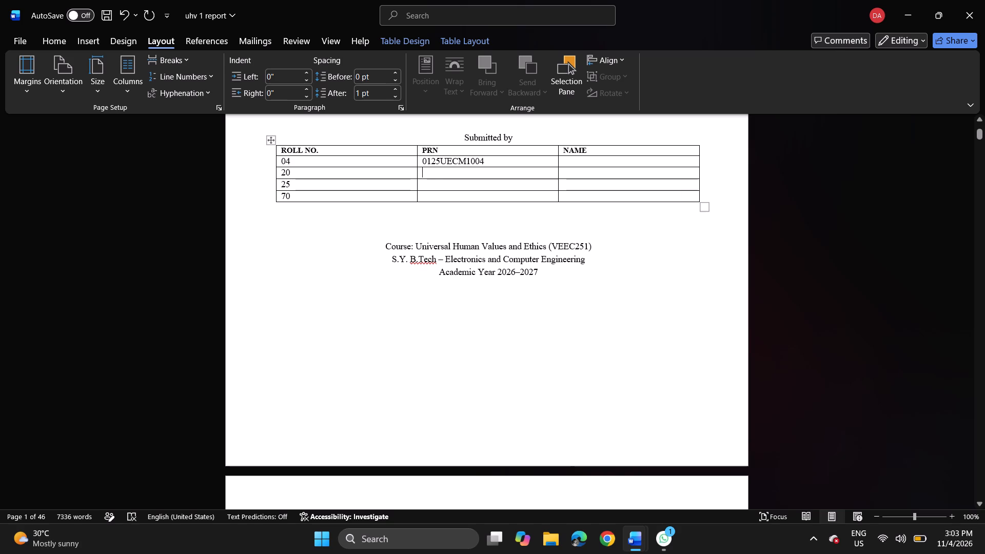
key("ctrl+v")
key("Down")
key("ctrl+v")
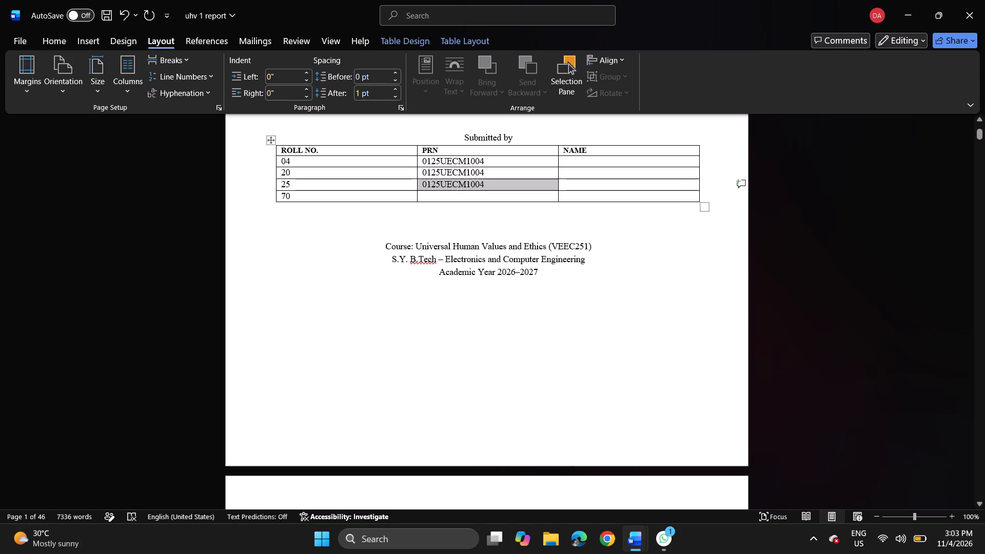
key("Down")
key("ctrl+v")
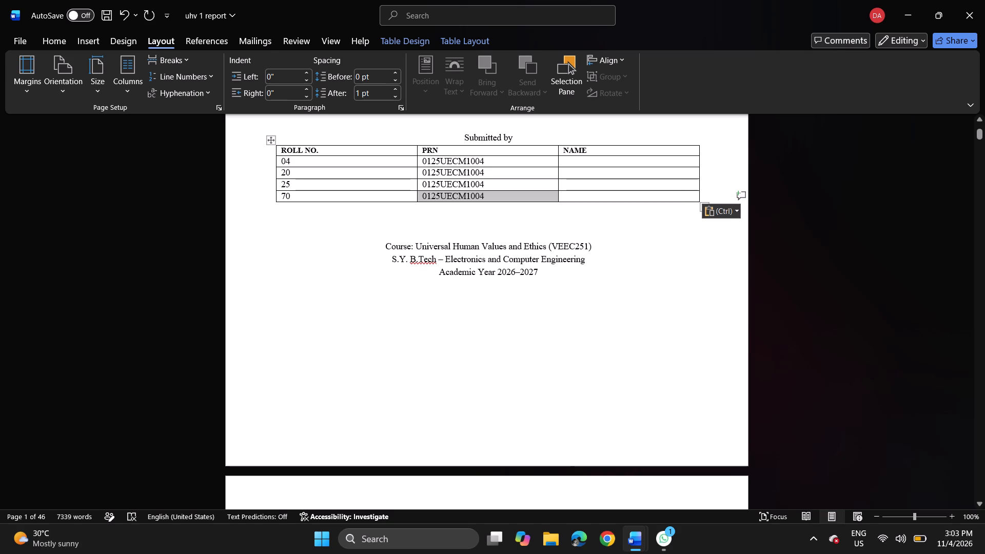
Change the last two digits of the PRN in the second, third and fourth data rows to match each row's roll number.
left_click(494, 170)
key("BackSpace")
key("BackSpace")
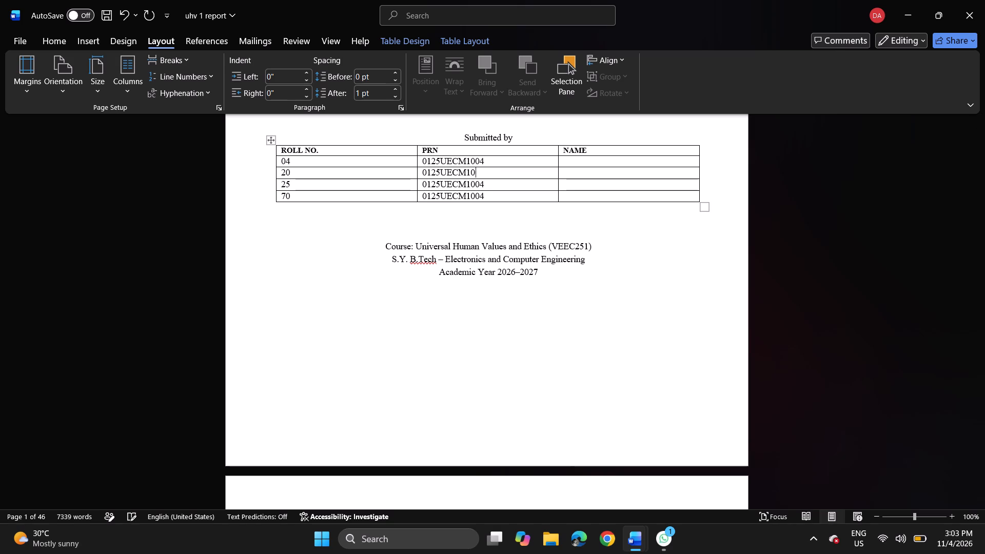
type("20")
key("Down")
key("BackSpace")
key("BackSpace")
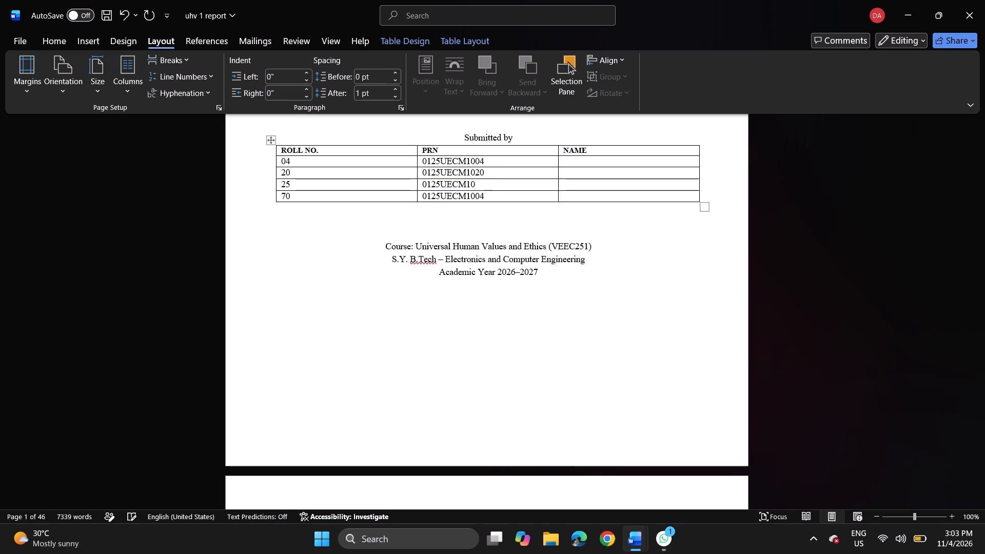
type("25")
left_click(494, 170)
key("Down")
key("BackSpace")
key("BackSpace")
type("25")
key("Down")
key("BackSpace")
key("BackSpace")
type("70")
Enter the student's name for roll number 04 in the NAME cell of the first data row.
left_click(581, 163)
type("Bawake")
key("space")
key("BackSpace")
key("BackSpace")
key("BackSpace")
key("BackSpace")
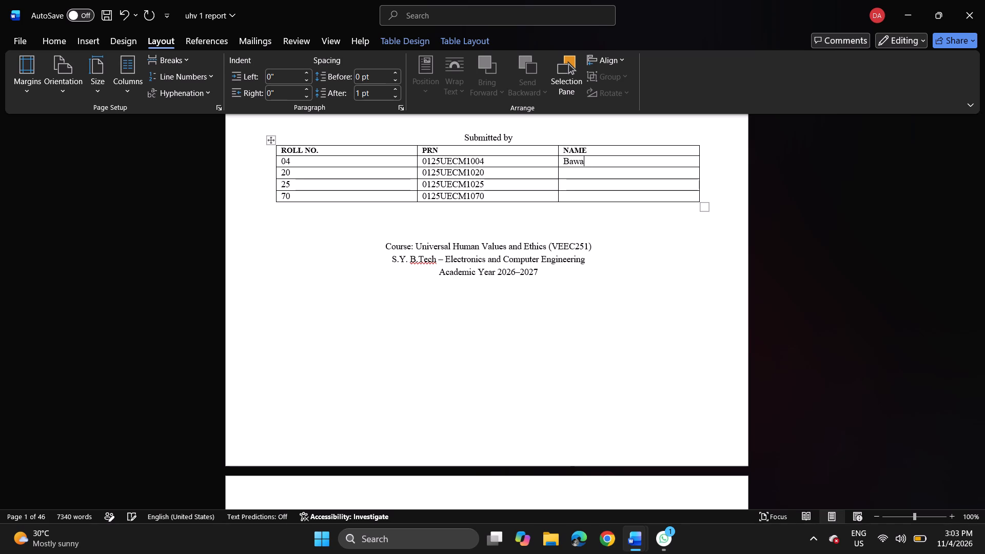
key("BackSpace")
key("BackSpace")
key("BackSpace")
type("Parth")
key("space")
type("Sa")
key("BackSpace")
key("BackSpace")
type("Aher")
Enter the students' names for roll numbers 20, 25 and 70 in the remaining NAME cells.
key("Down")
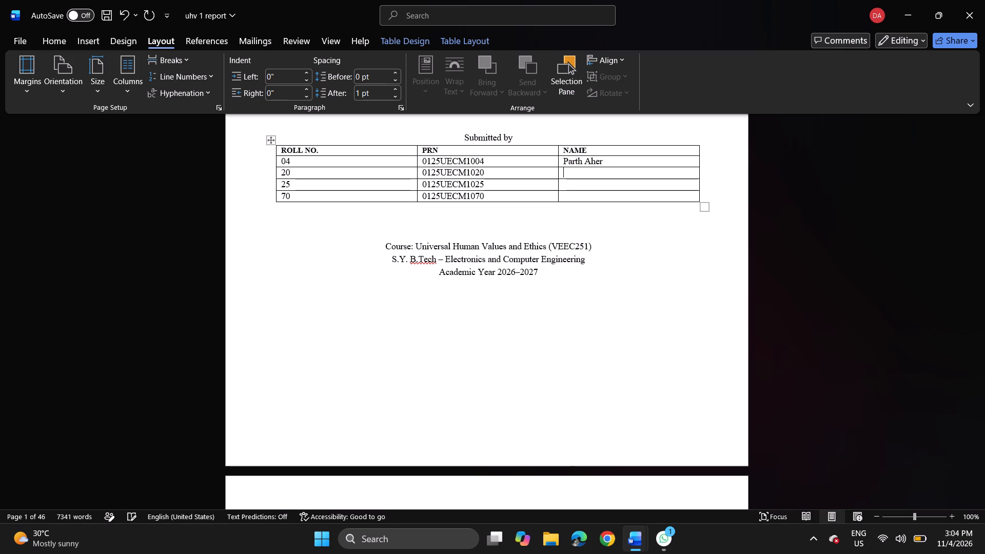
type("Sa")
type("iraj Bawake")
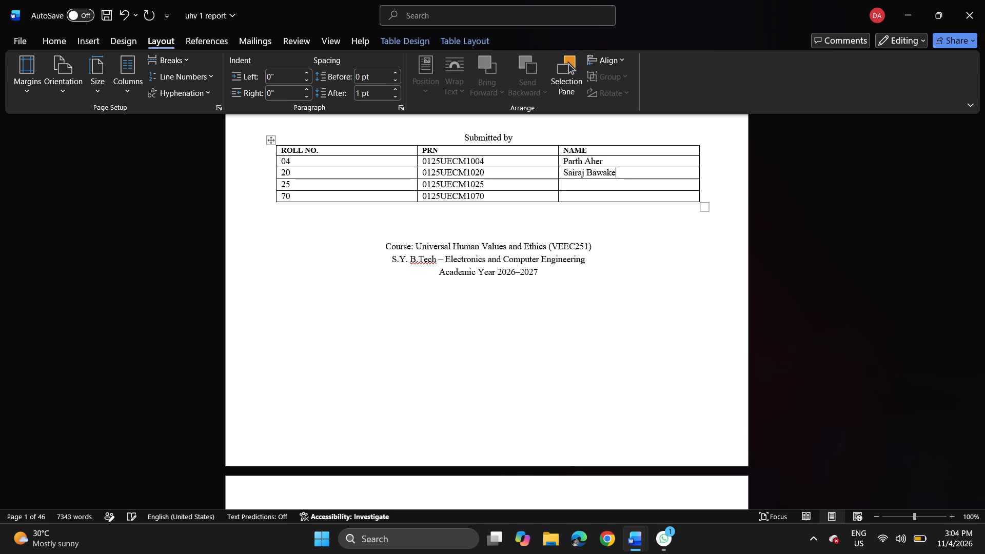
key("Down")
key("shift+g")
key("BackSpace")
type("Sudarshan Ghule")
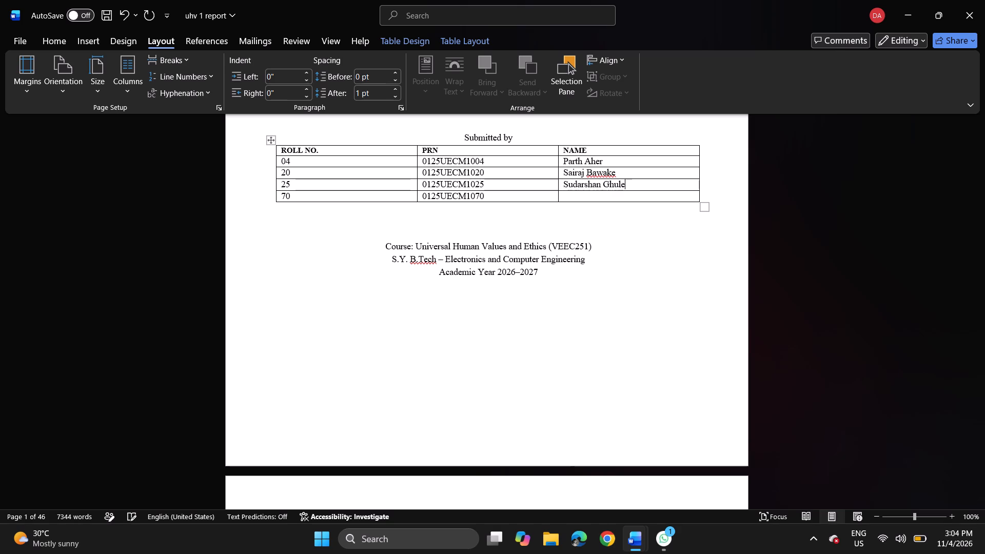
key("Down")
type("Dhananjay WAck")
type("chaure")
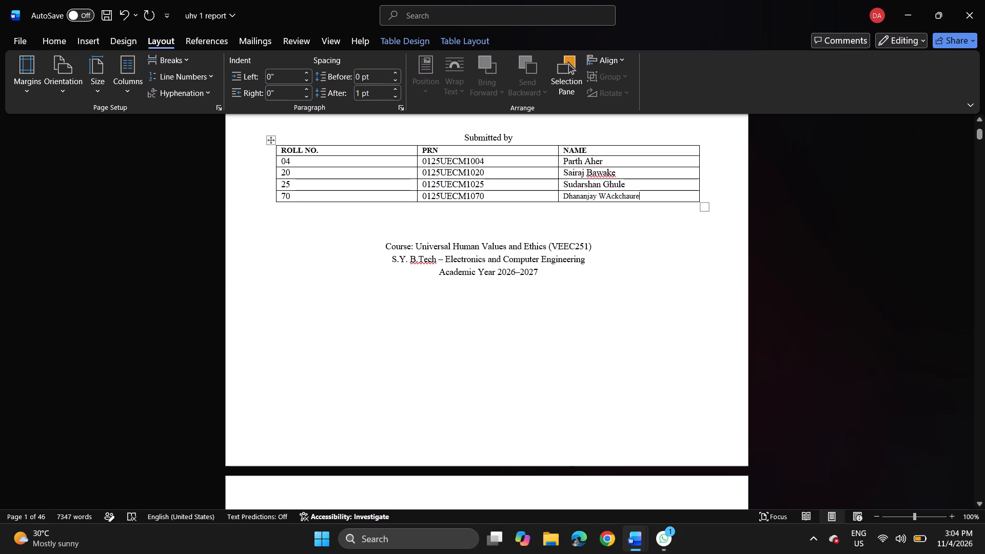
Replace the blank day and month in the certificate page's Date line to make it 11/10/2026.
scroll(492, 248, "down", 7)
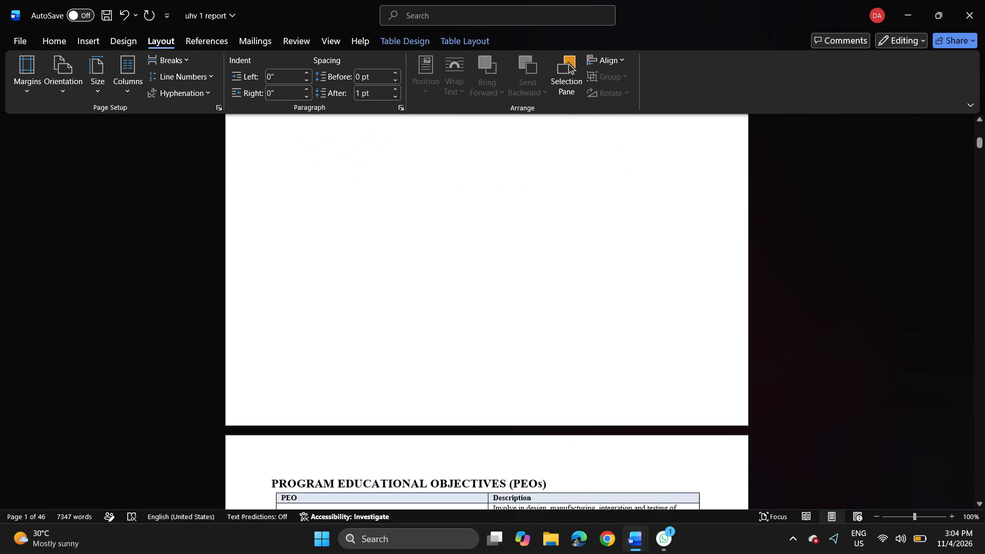
scroll(492, 248, "down", 18)
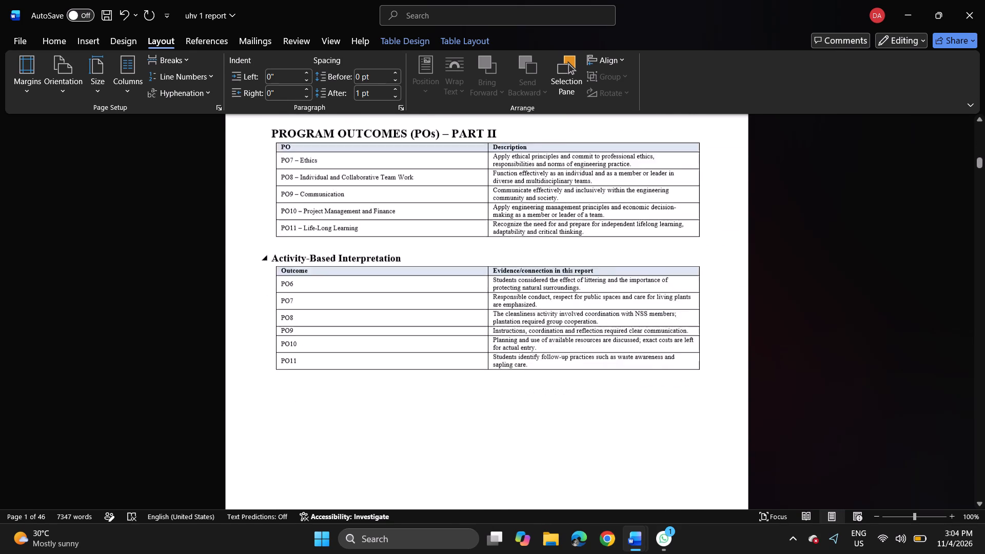
scroll(492, 248, "down", 18)
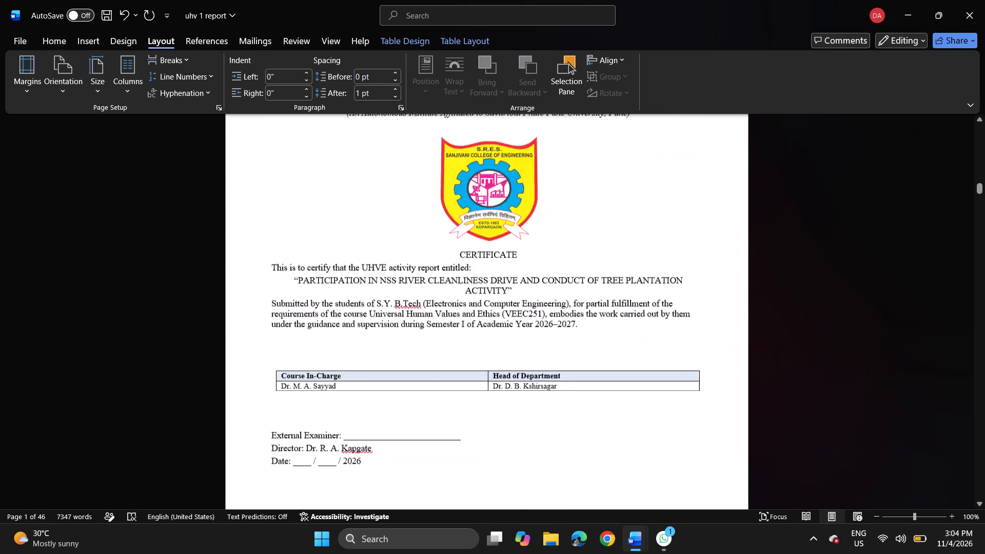
scroll(492, 248, "down", 2)
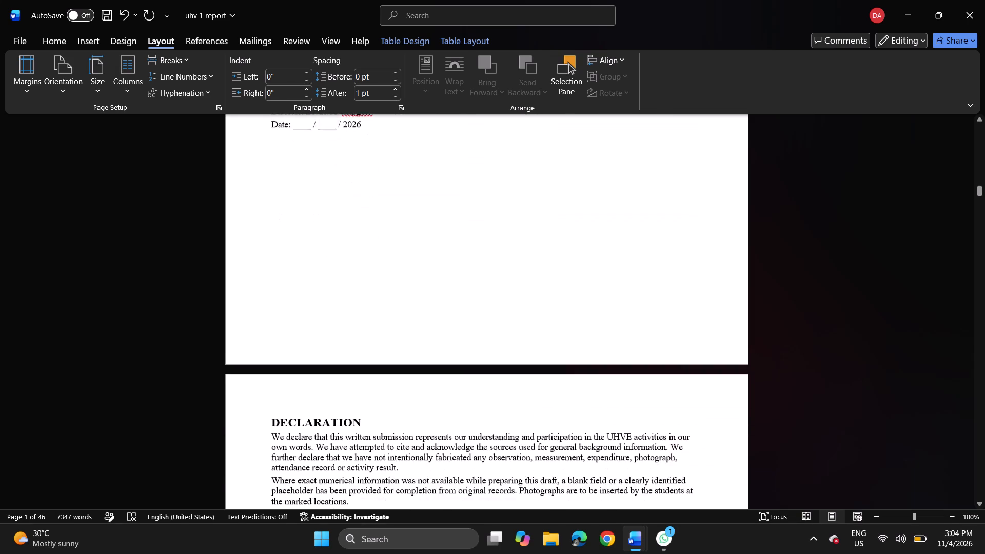
scroll(492, 248, "down", 1)
scroll(492, 248, "up", 1)
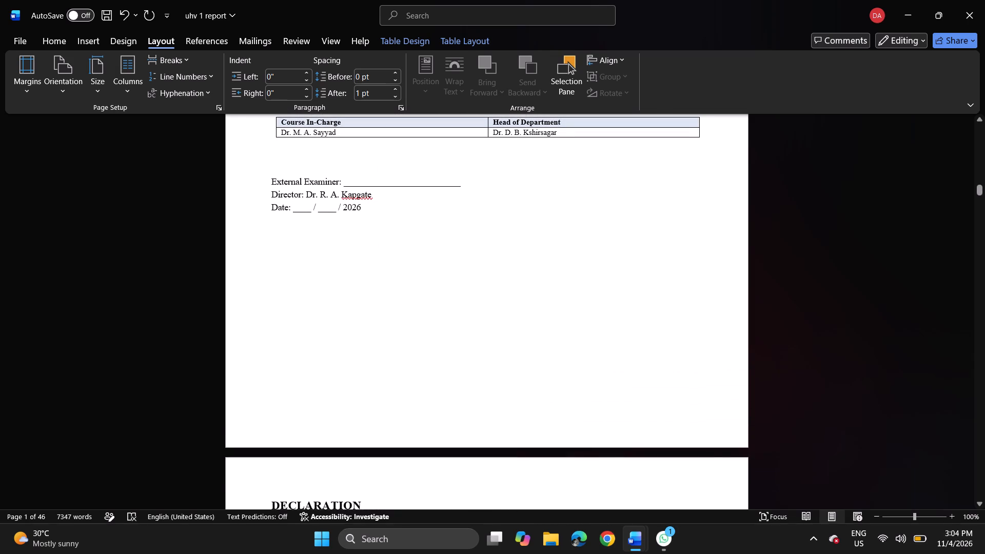
left_click(308, 211)
key("Right")
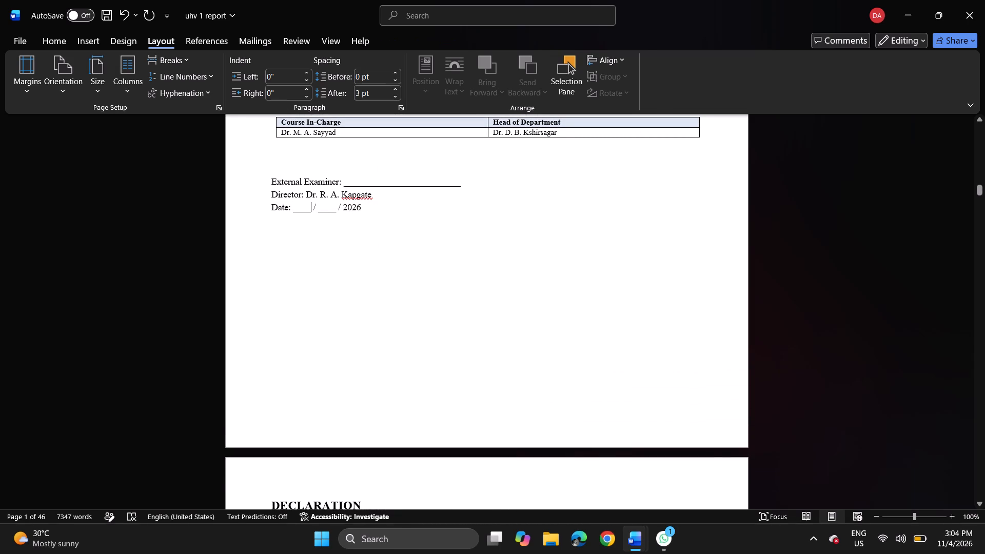
key("BackSpace")
key("BackSpace")
key("BackSpace")
key("BackSpace")
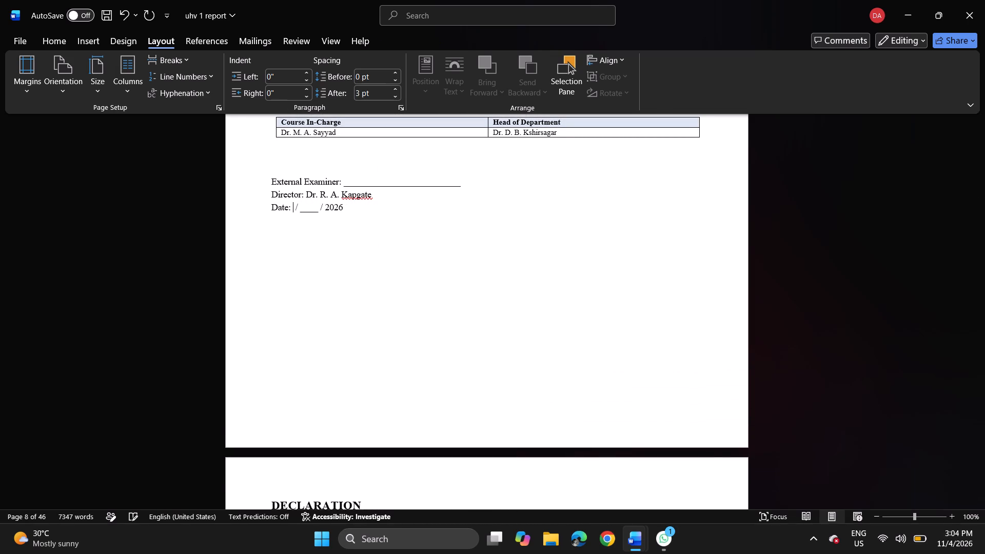
key("Right")
key("Right")
key("Delete")
key("Delete")
key("Delete")
key("Delete")
key("Delete")
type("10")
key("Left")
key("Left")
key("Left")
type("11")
Replace the blank day and month in the Declaration page's Date line to make it 11/10/2026.
scroll(422, 269, "down", 1)
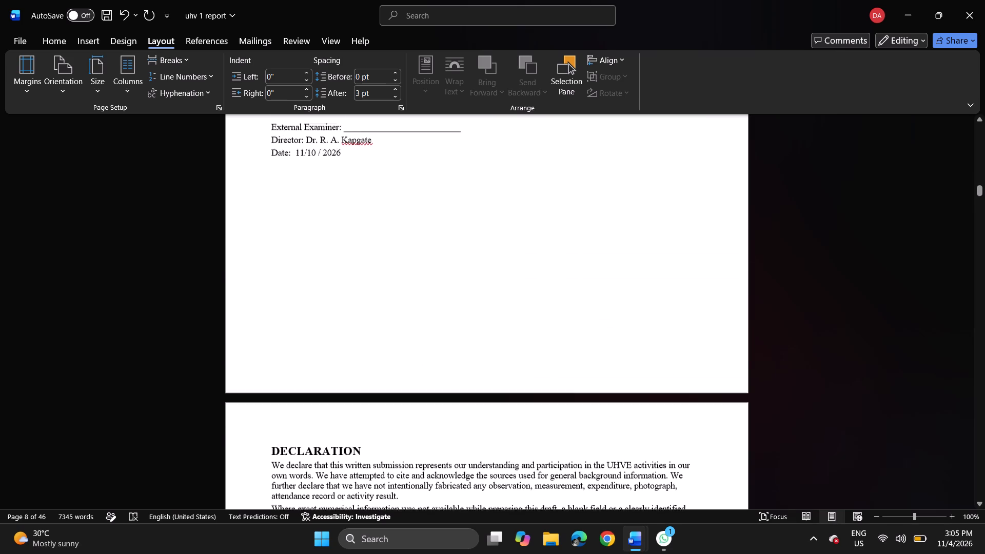
scroll(422, 269, "down", 1)
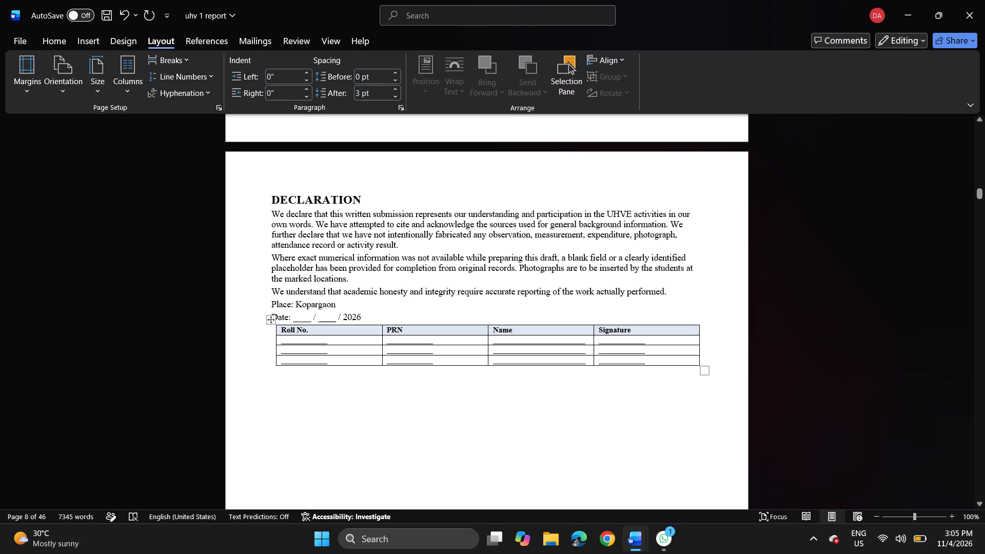
left_click(316, 321)
key("Delete")
key("Delete")
key("Delete")
key("Delete")
key("Delete")
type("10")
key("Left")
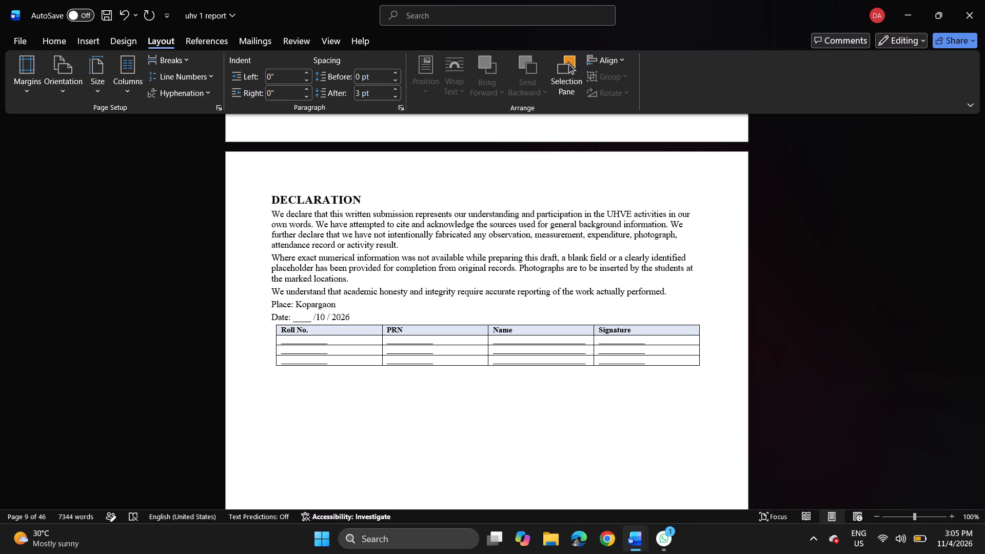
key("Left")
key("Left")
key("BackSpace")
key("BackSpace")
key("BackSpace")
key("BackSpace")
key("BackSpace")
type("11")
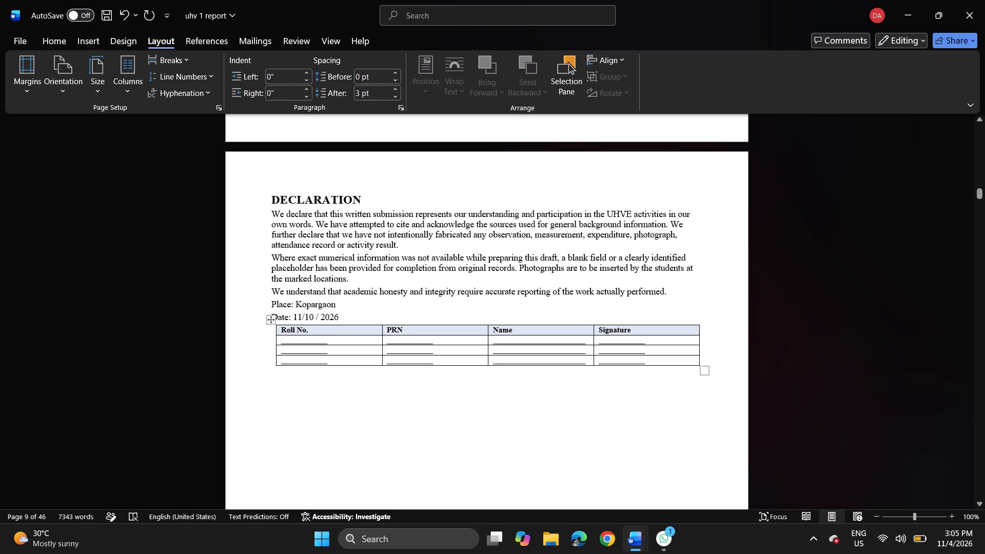
Change the day in the Declaration page's Date line to 04.
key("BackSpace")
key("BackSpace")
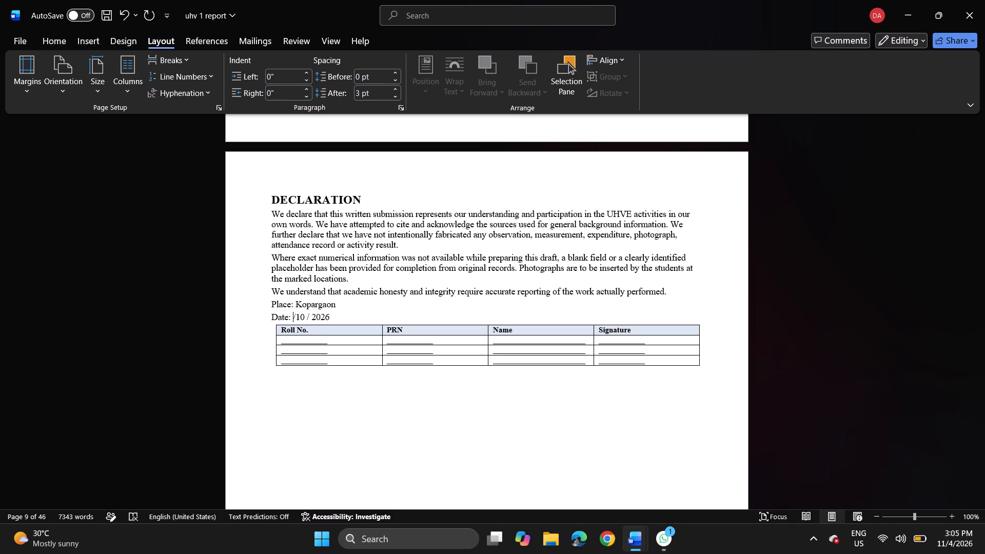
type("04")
Review the pages from the cover's Submitted by table through the objectives, outcomes and certificate pages to the Declaration.
scroll(328, 314, "up", 2)
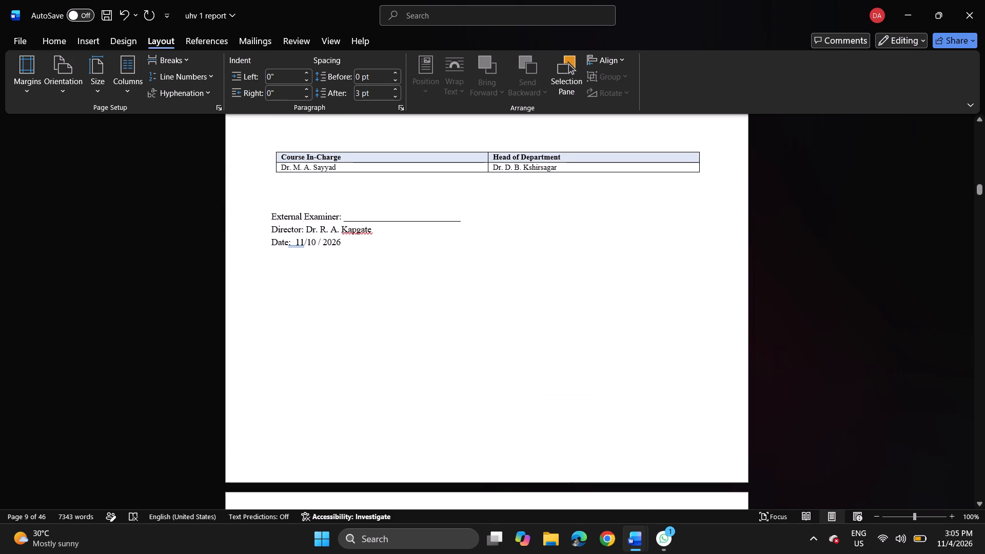
scroll(328, 314, "up", 8)
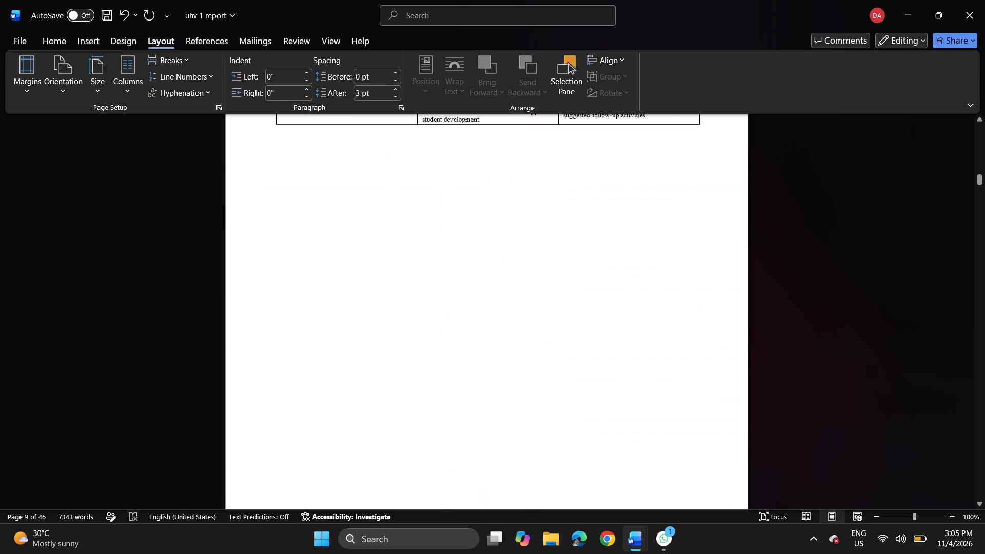
scroll(328, 314, "up", 9)
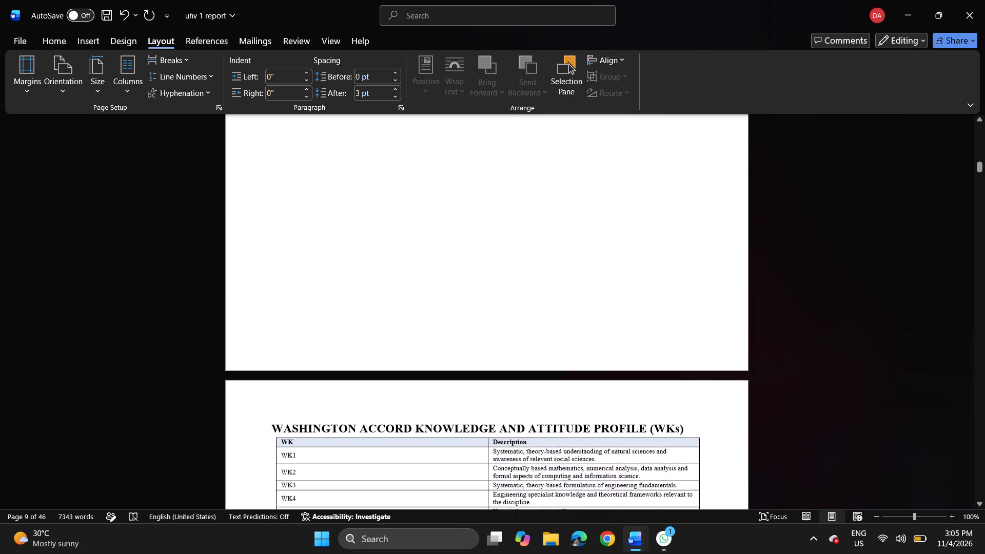
scroll(328, 314, "up", 7)
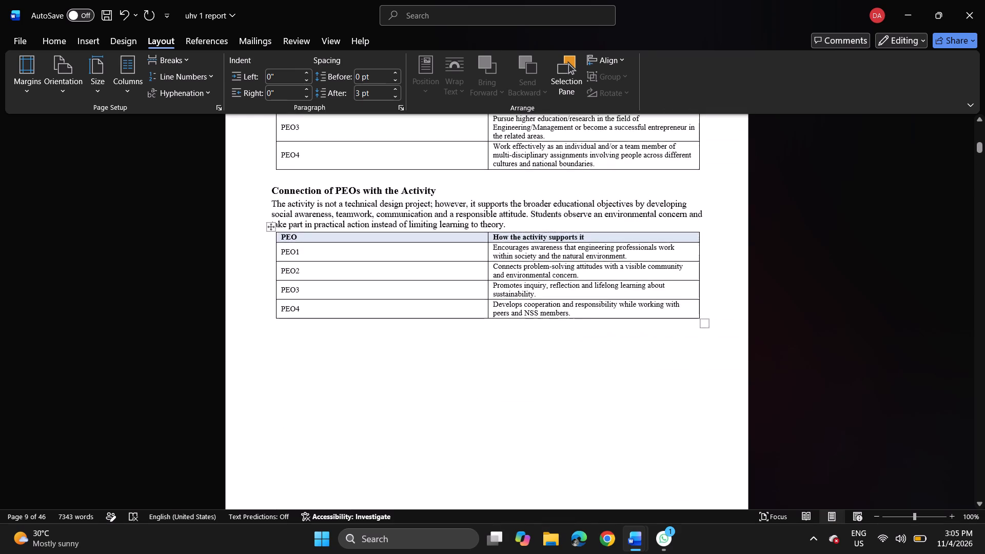
scroll(328, 314, "up", 5)
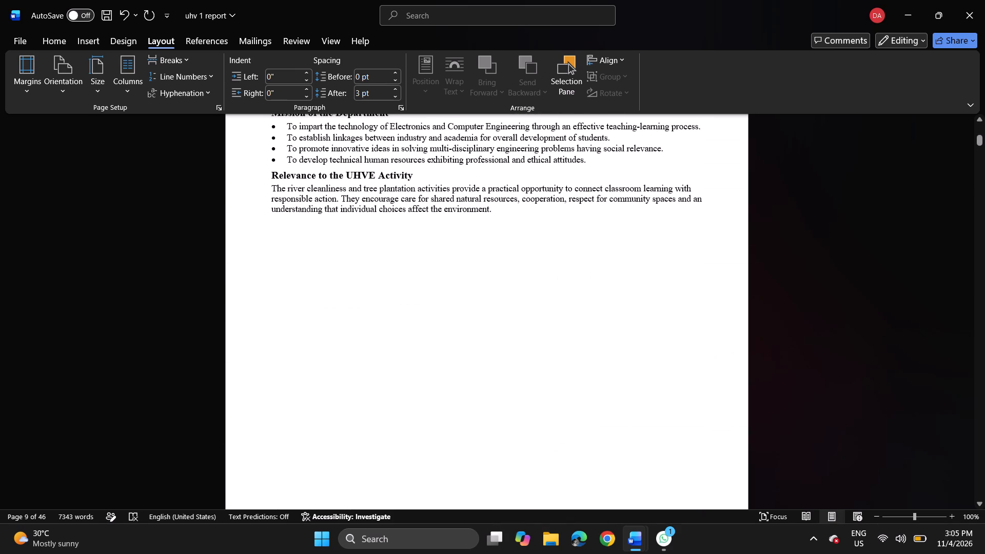
scroll(328, 314, "up", 3)
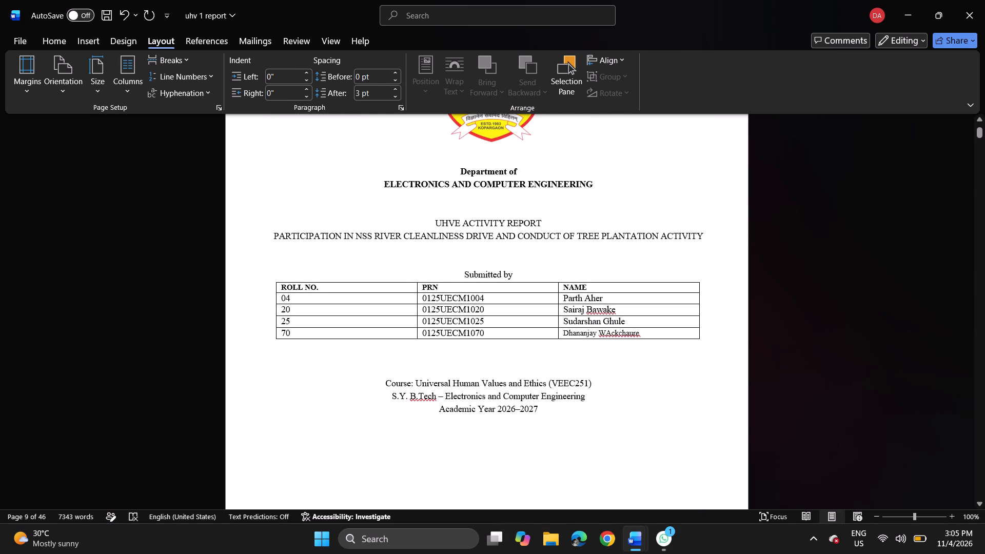
scroll(409, 385, "down", 5)
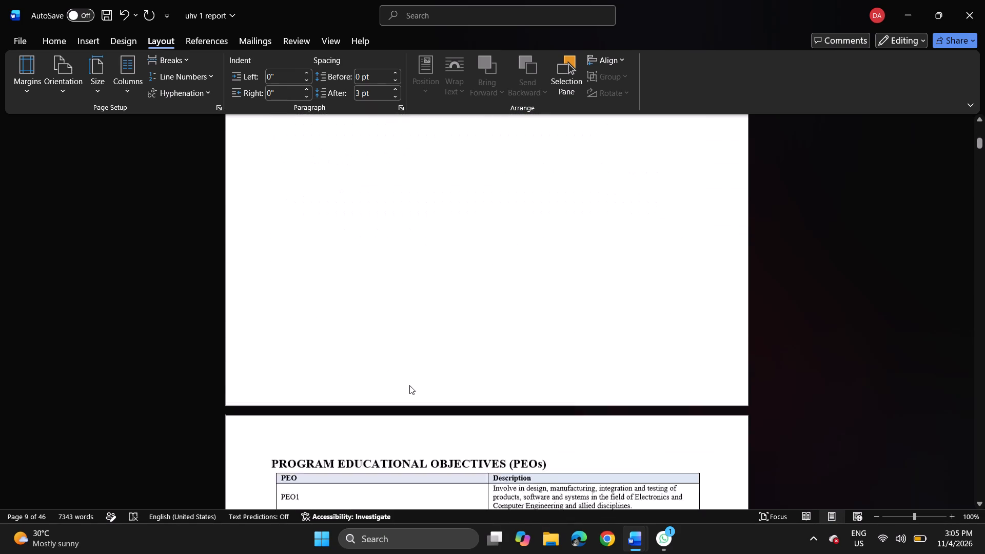
scroll(409, 385, "down", 4)
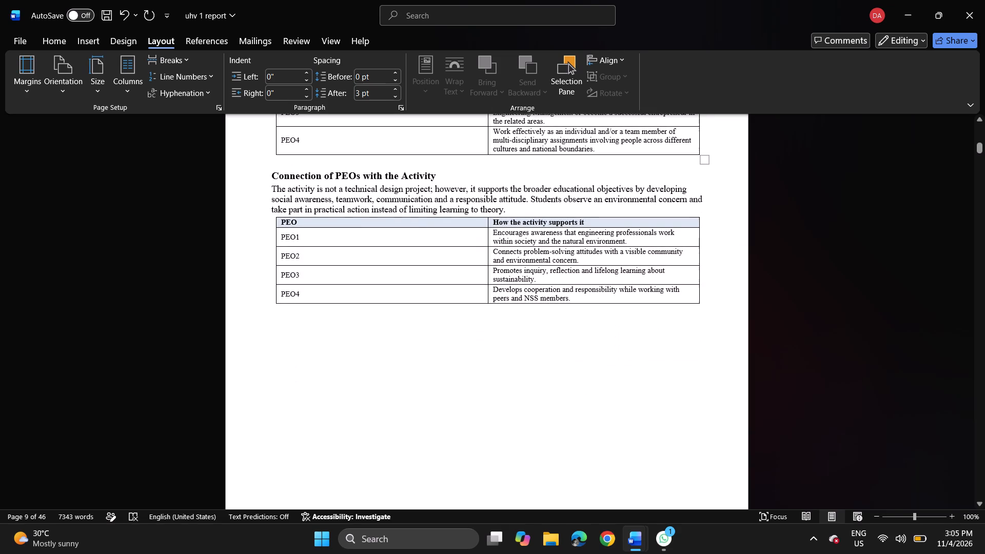
scroll(409, 385, "down", 2)
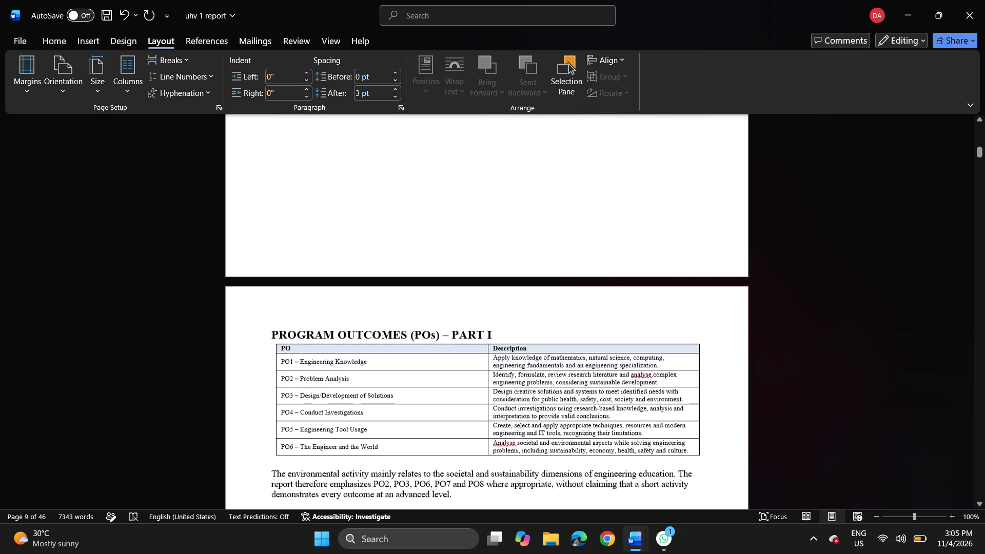
scroll(409, 385, "down", 9)
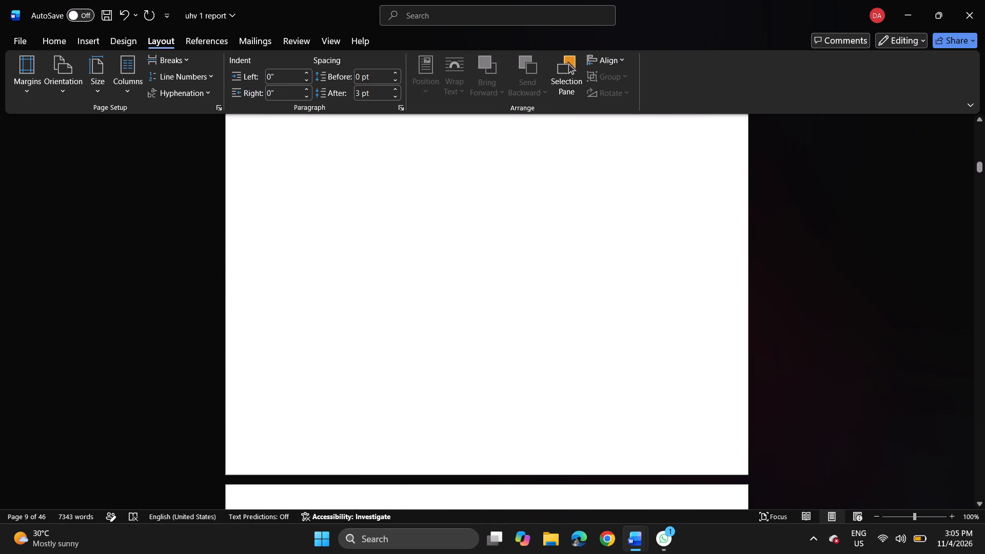
scroll(409, 385, "down", 8)
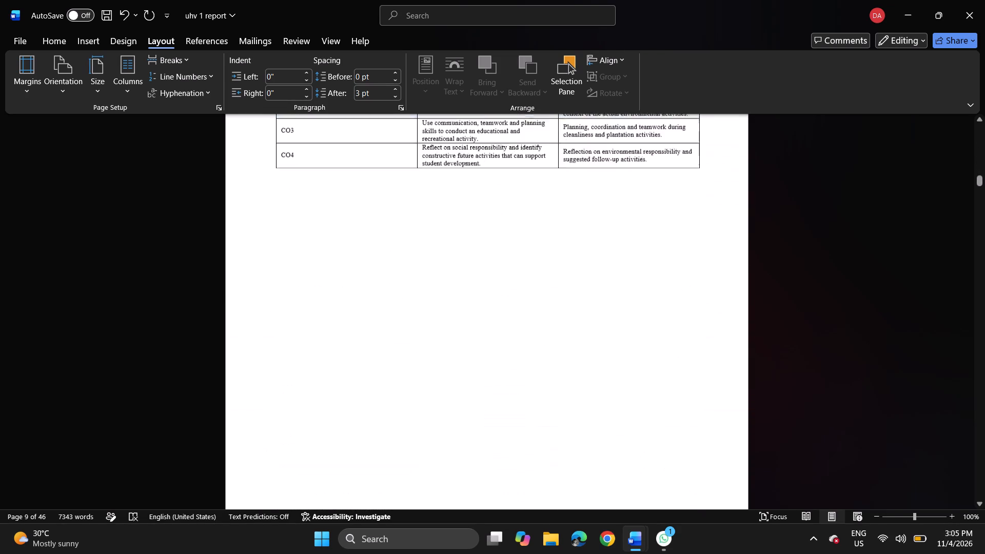
scroll(409, 385, "down", 6)
scroll(409, 385, "up", 13)
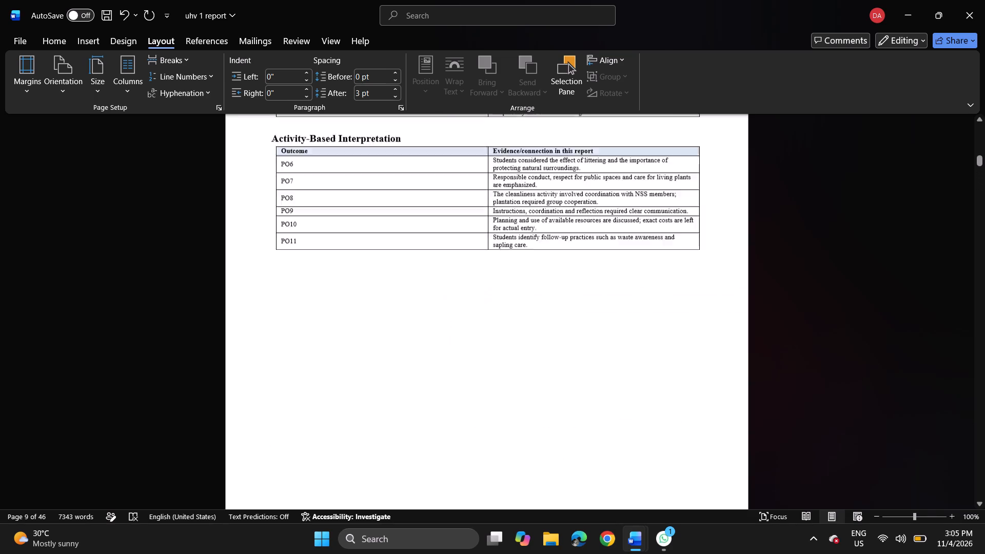
scroll(409, 385, "up", 5)
scroll(409, 385, "down", 2)
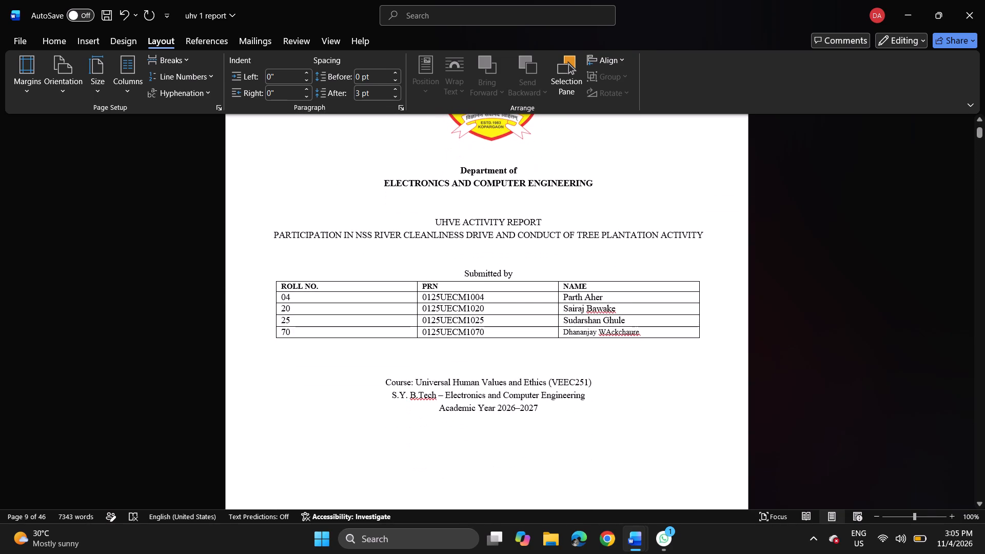
scroll(409, 385, "down", 4)
scroll(409, 385, "up", 1)
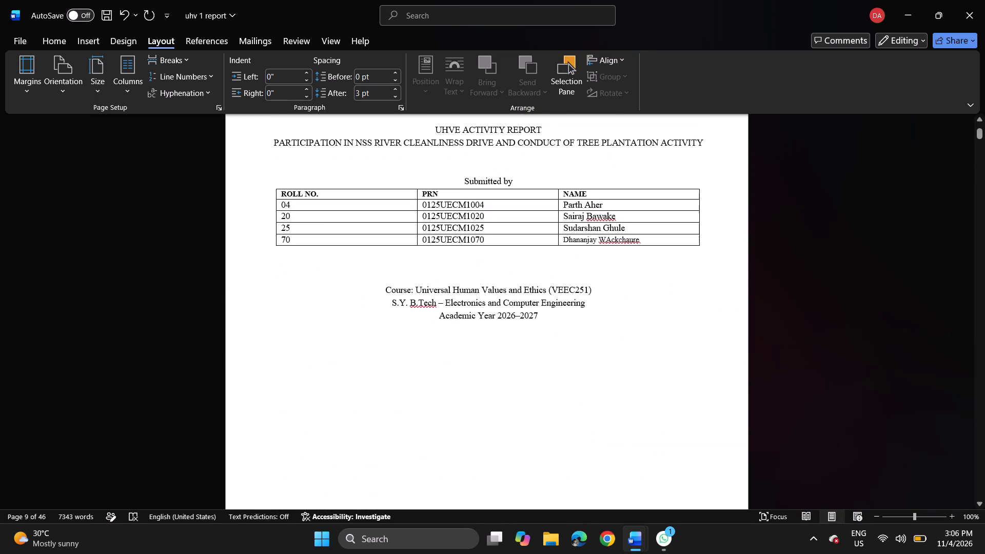
scroll(409, 385, "up", 1)
scroll(409, 385, "down", 3)
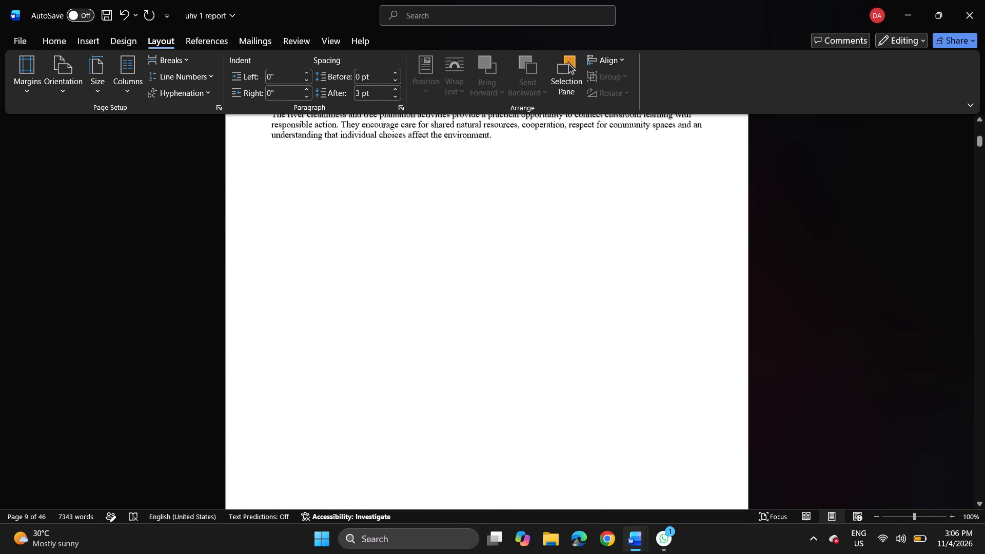
scroll(409, 385, "down", 7)
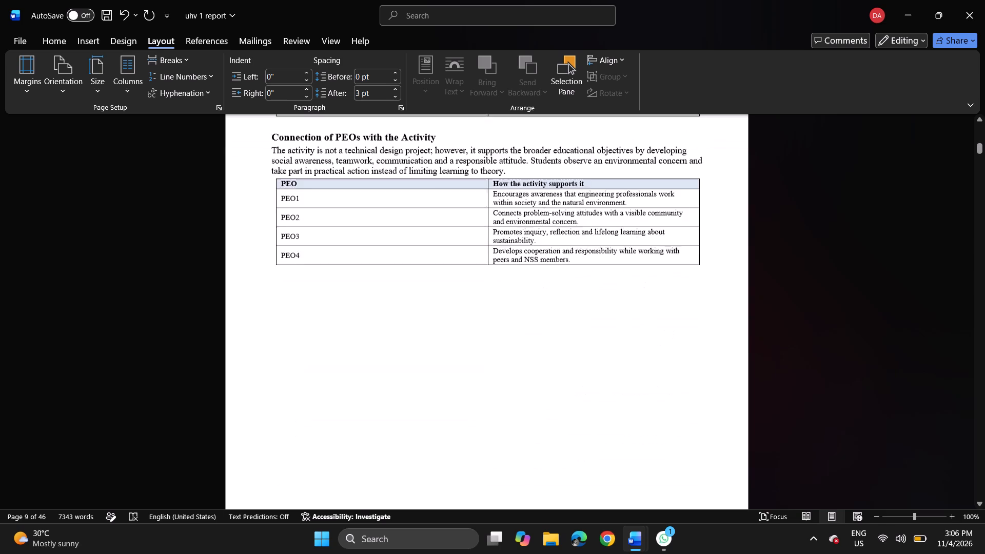
scroll(409, 385, "down", 8)
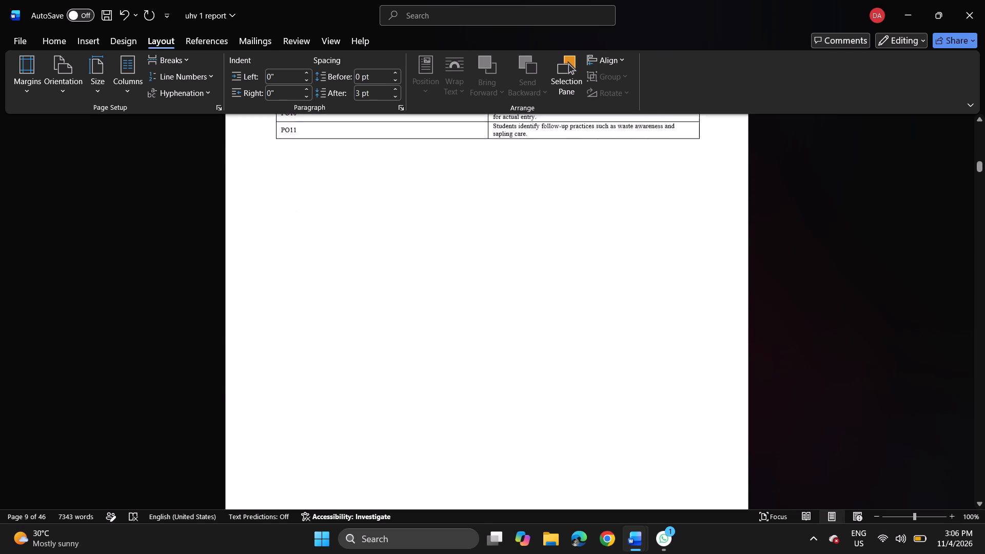
scroll(409, 385, "down", 8)
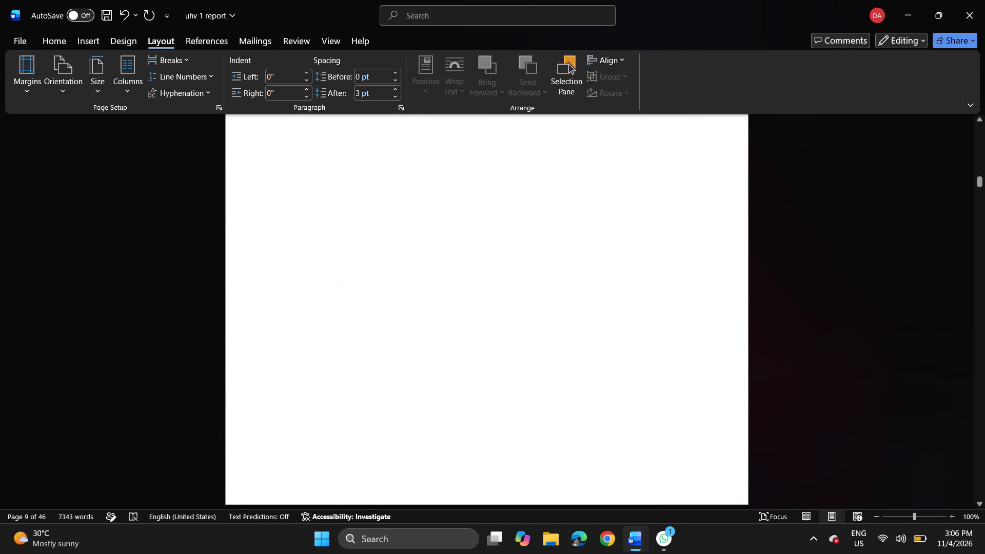
scroll(409, 385, "down", 8)
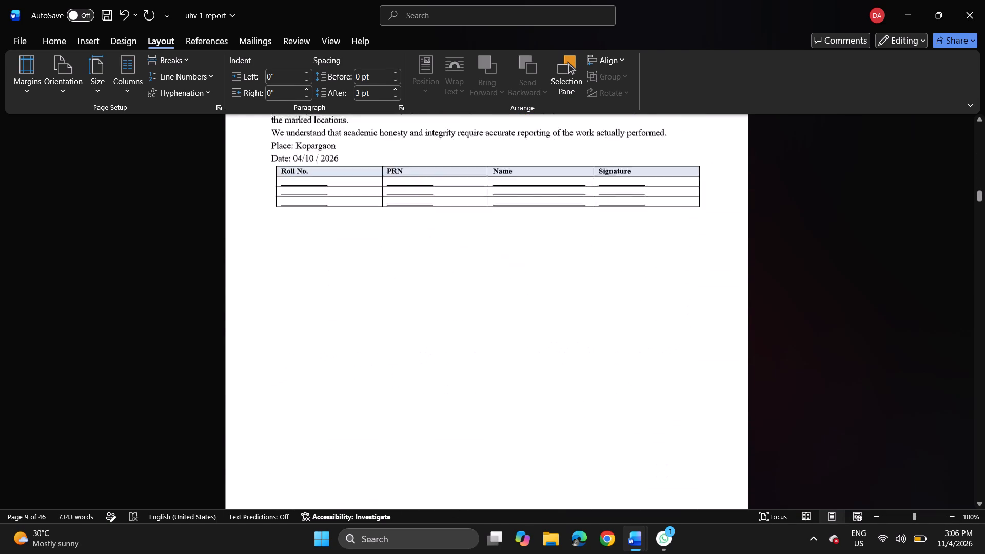
scroll(409, 385, "down", 1)
Change the day in the certificate page's Date line to 04.
scroll(409, 385, "up", 1)
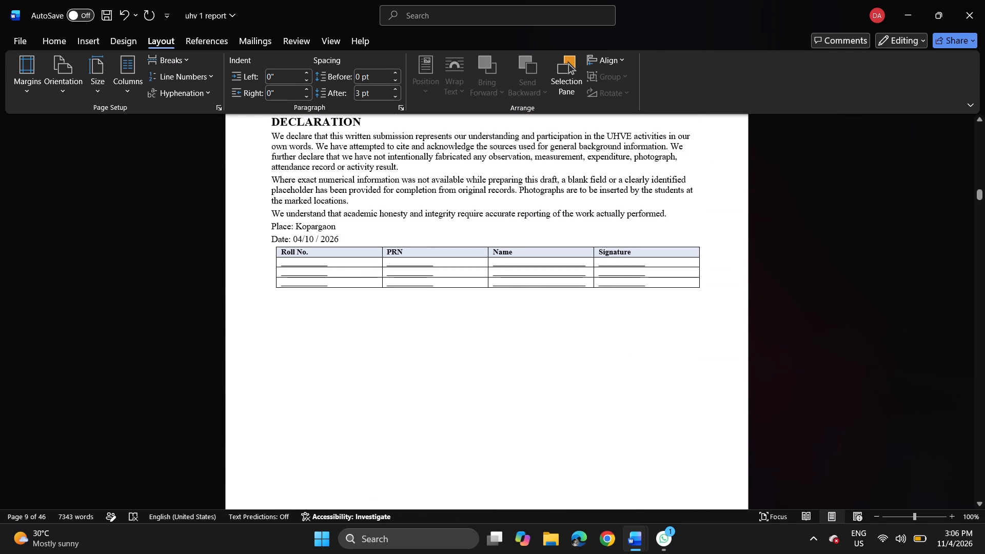
scroll(365, 319, "up", 3)
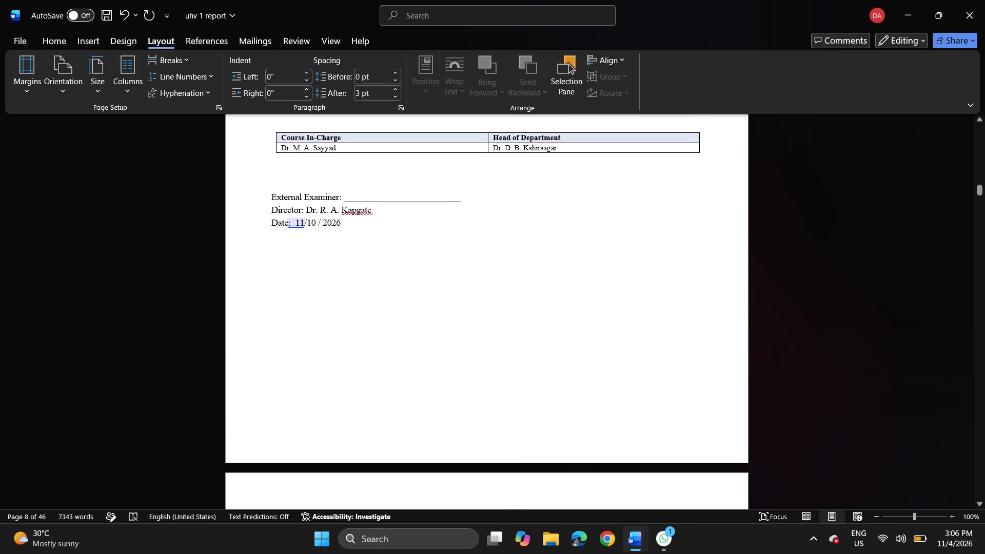
left_click(303, 223)
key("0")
key("BackSpace")
key("BackSpace")
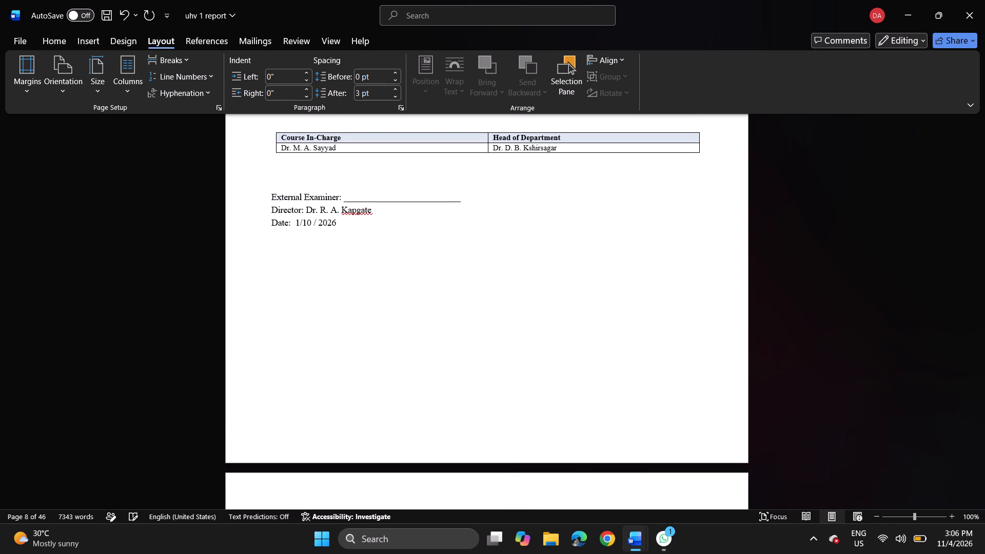
key("BackSpace")
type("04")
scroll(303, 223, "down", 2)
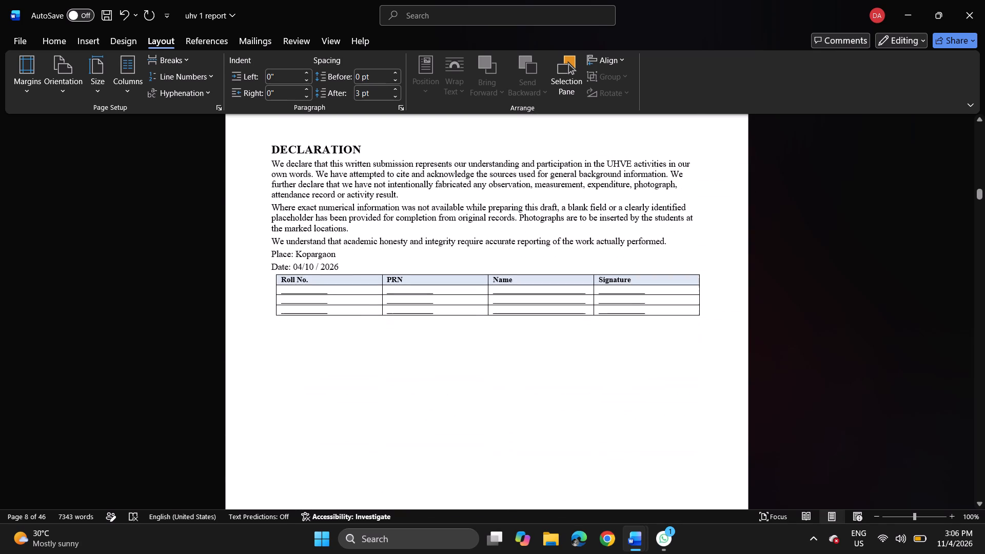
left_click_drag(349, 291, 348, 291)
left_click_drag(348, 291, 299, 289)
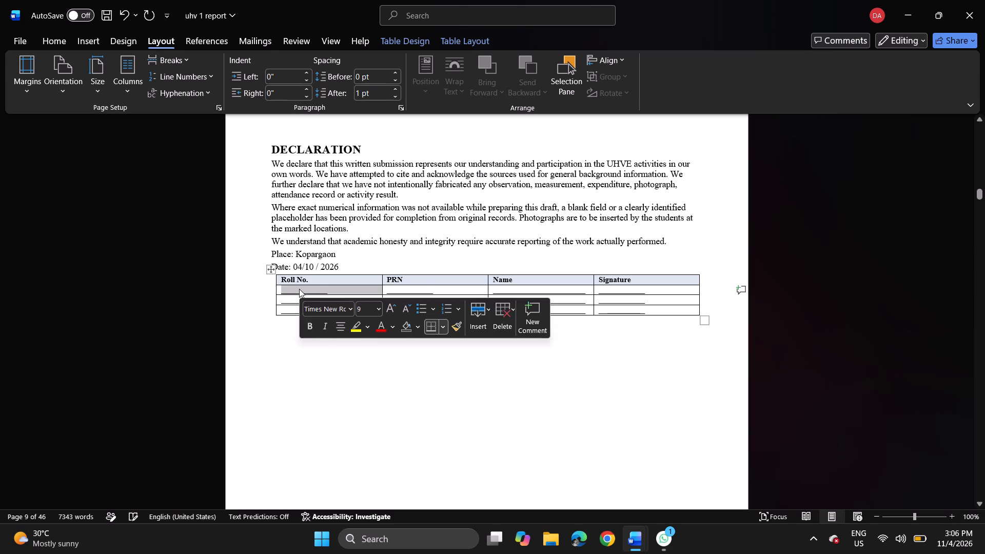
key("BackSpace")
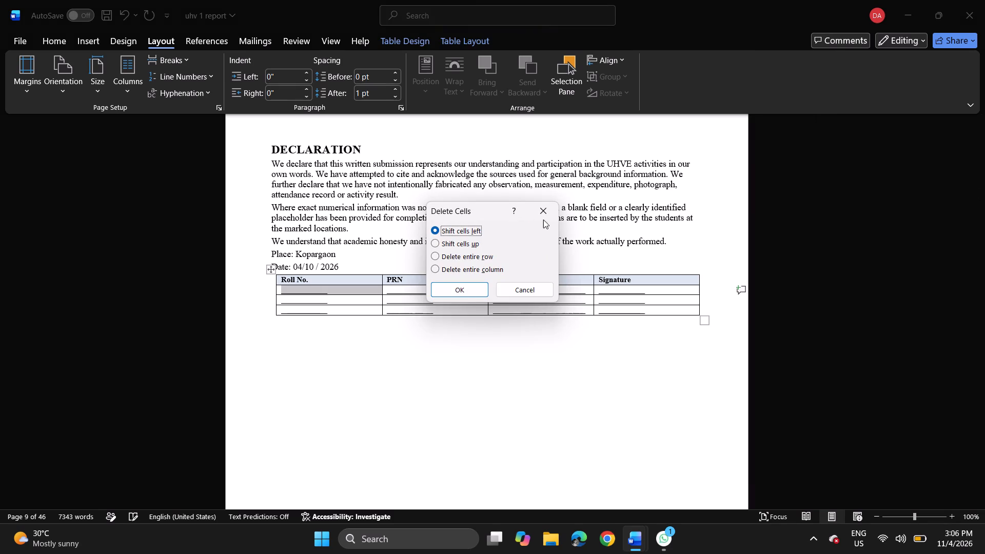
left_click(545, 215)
Insert a new row below the last row of the Declaration page's student table.
left_click(688, 310)
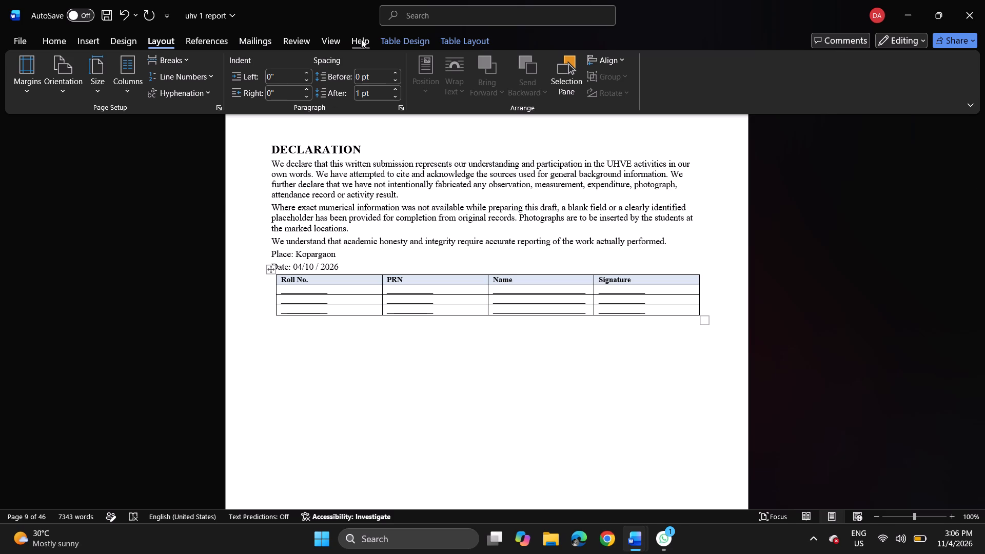
left_click(392, 42)
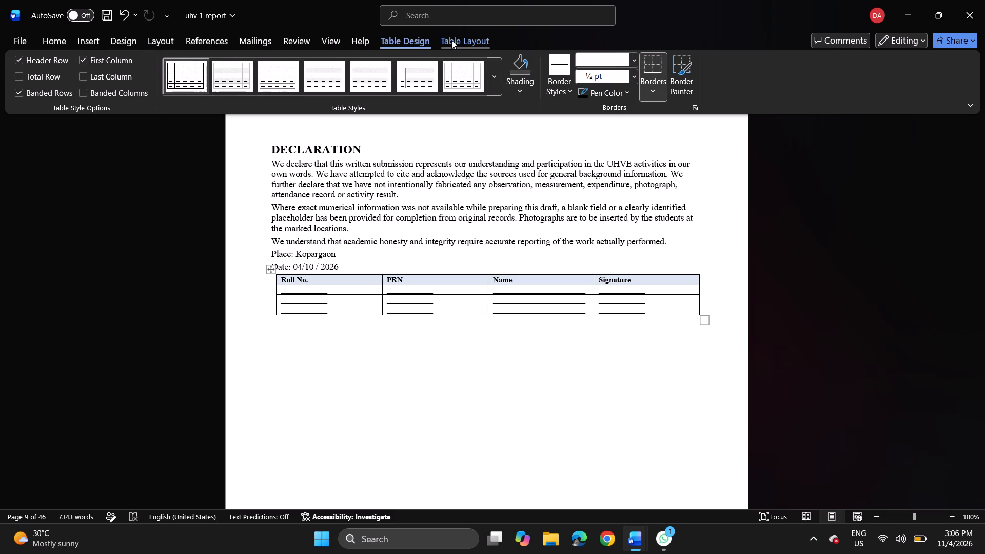
left_click(454, 39)
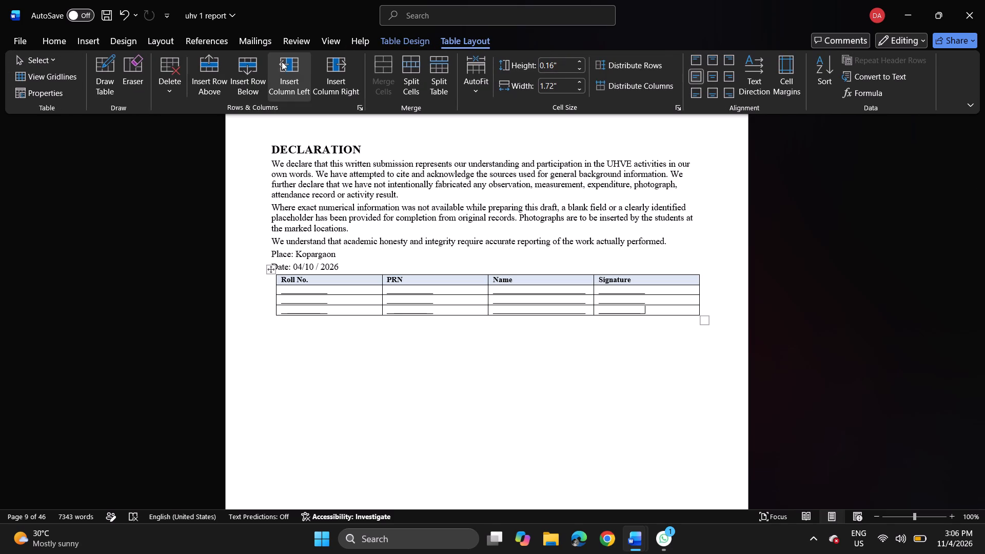
left_click(251, 65)
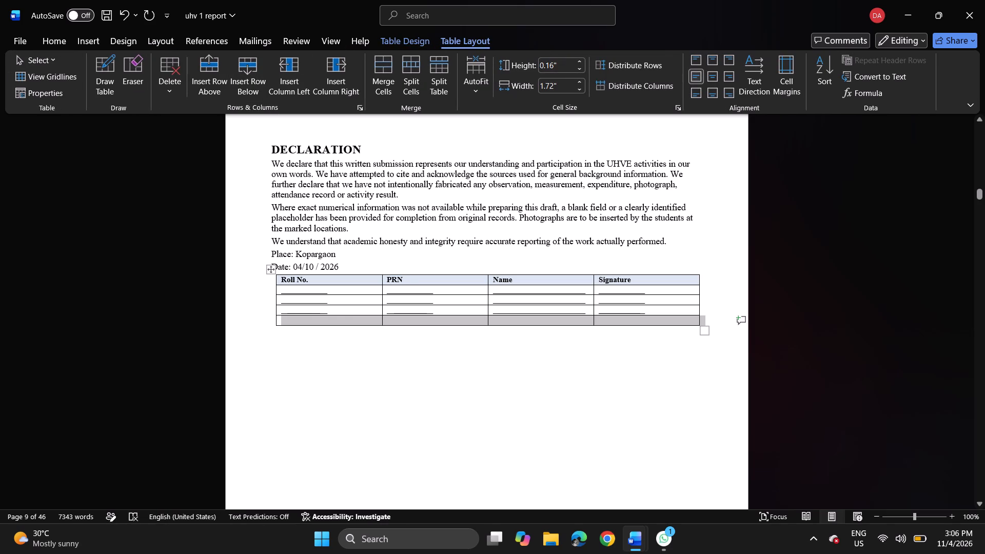
Clear the blank placeholder lines from the three Roll No. cells in the Declaration table.
left_click(335, 312)
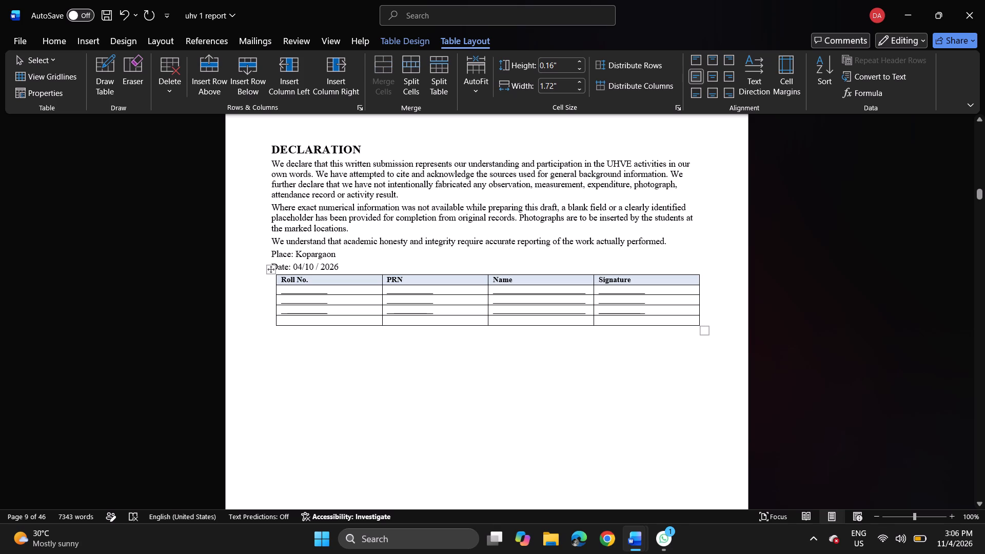
key("ctrl+Delete")
key("ctrl+BackSpace")
key("Up")
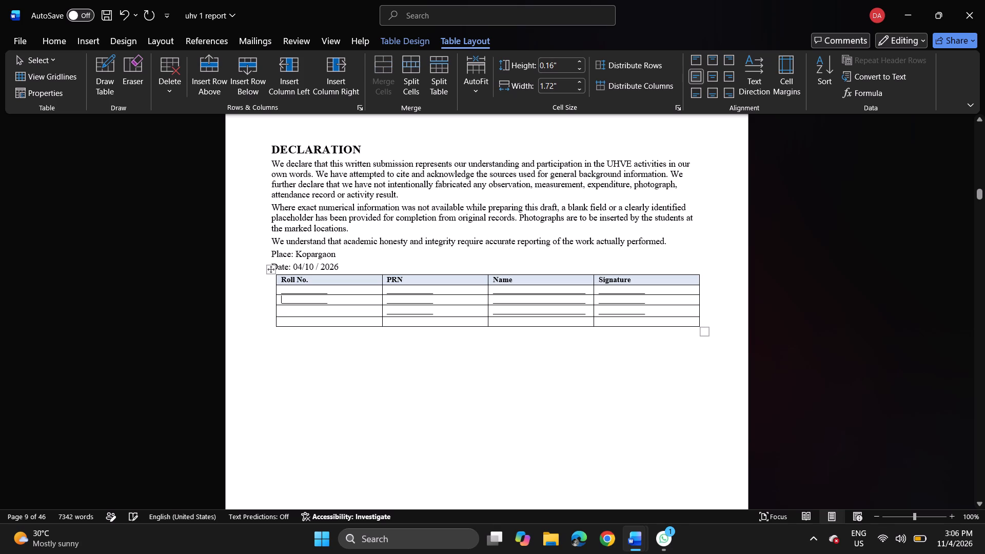
key("ctrl+Delete")
key("ctrl+BackSpace")
key("Up")
key("ctrl+Delete")
key("ctrl+BackSpace")
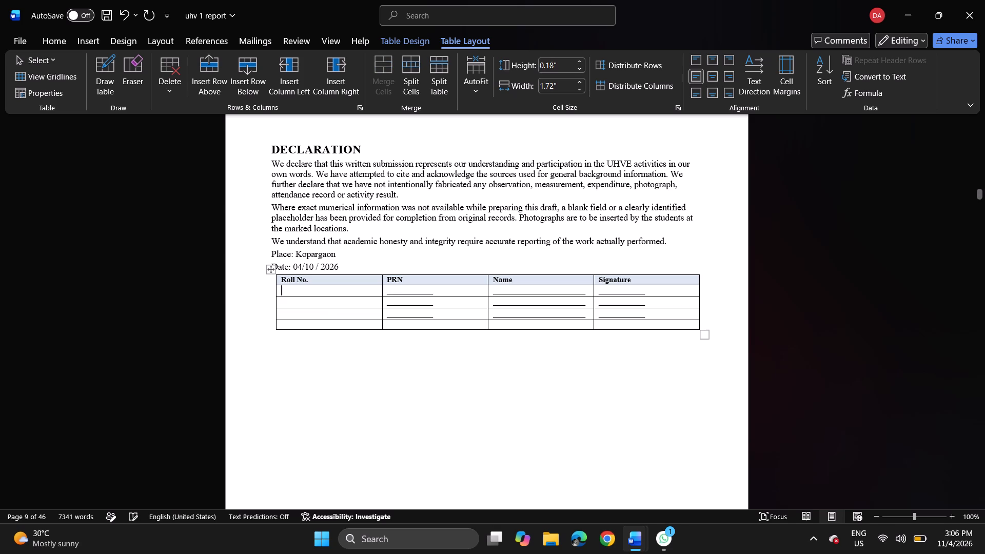
Clear the blank placeholder lines from the three PRN cells in the Declaration table.
left_click(436, 291)
key("ctrl+Delete")
key("ctrl+BackSpace")
key("Down")
key("ctrl+Delete")
key("ctrl+BackSpace")
key("Down")
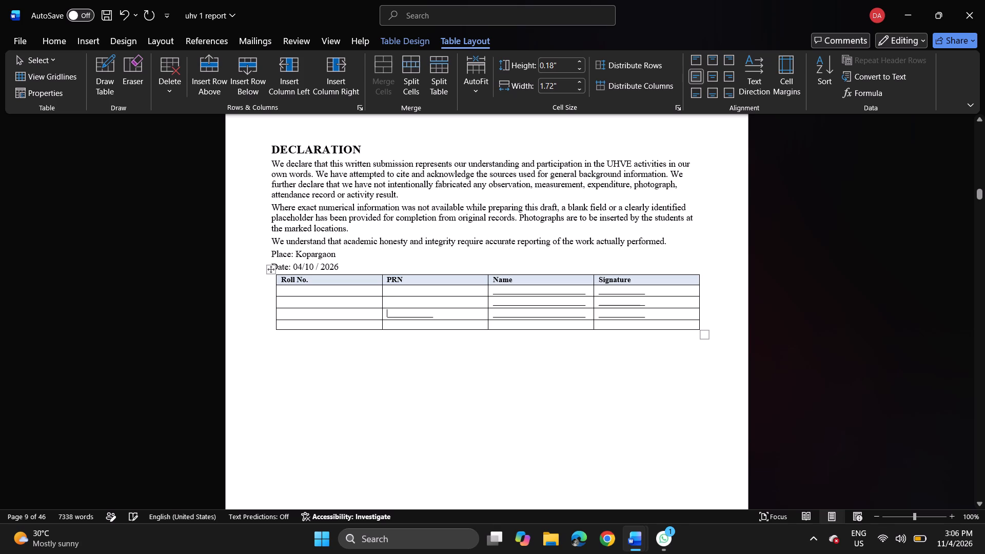
key("ctrl+Delete")
key("ctrl+BackSpace")
Clear the blank placeholder lines from the three Name cells in the Declaration table.
left_click(585, 294)
key("ctrl+Delete")
key("ctrl+BackSpace")
key("Down")
key("ctrl+Delete")
key("ctrl+BackSpace")
key("Down")
key("ctrl+Delete")
key("ctrl+BackSpace")
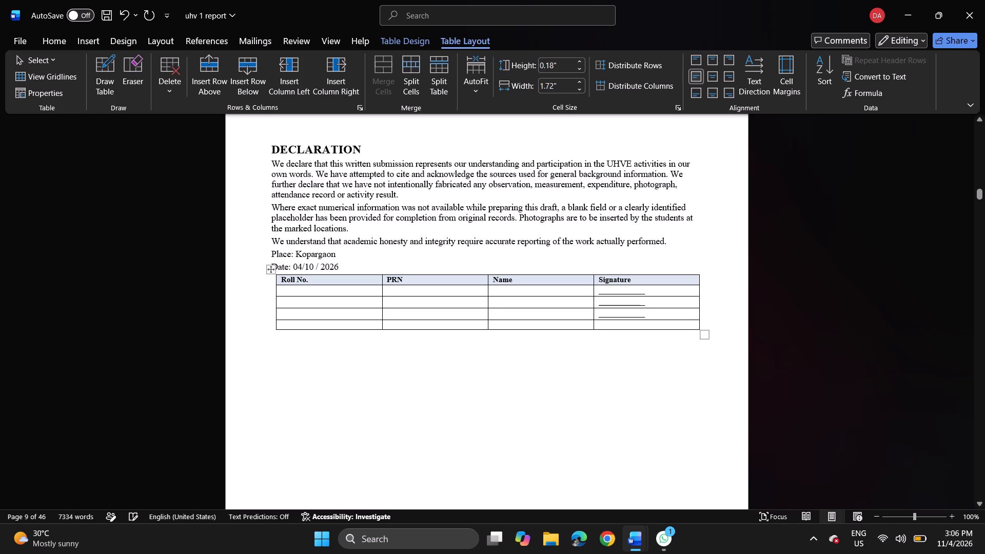
Clear the blank placeholder lines from the three Signature cells in the Declaration table.
left_click(684, 292)
key("ctrl+Delete")
key("ctrl+BackSpace")
key("Down")
key("ctrl+Delete")
key("ctrl+BackSpace")
key("Down")
key("ctrl+Delete")
key("ctrl+BackSpace")
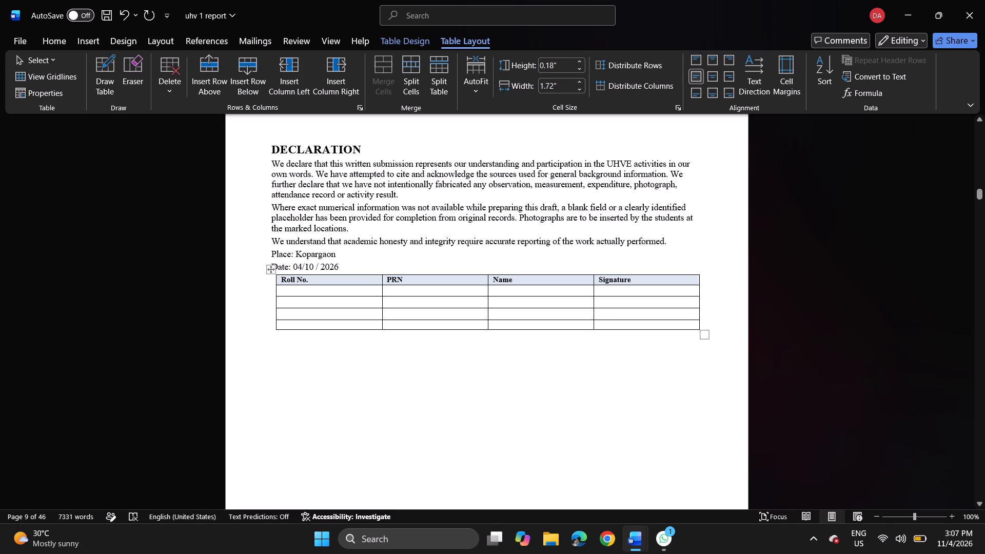
Fill the Roll No. column of the Declaration table with 04, 20, 25 and 70, one per row.
left_click(316, 289)
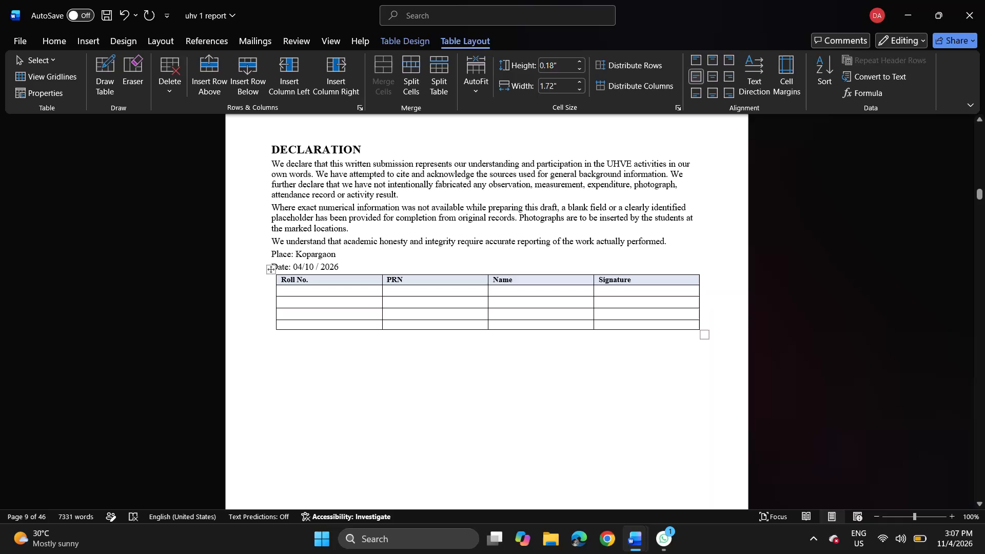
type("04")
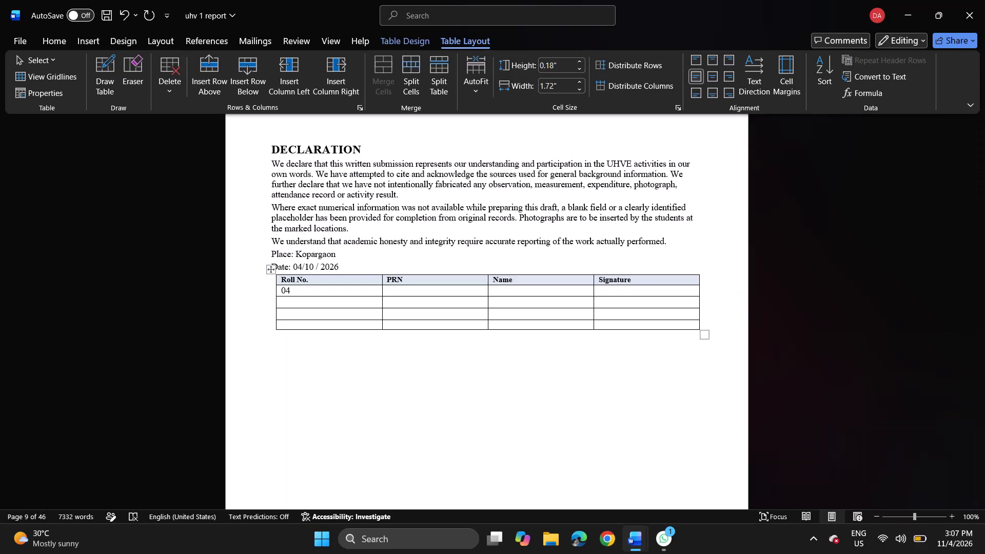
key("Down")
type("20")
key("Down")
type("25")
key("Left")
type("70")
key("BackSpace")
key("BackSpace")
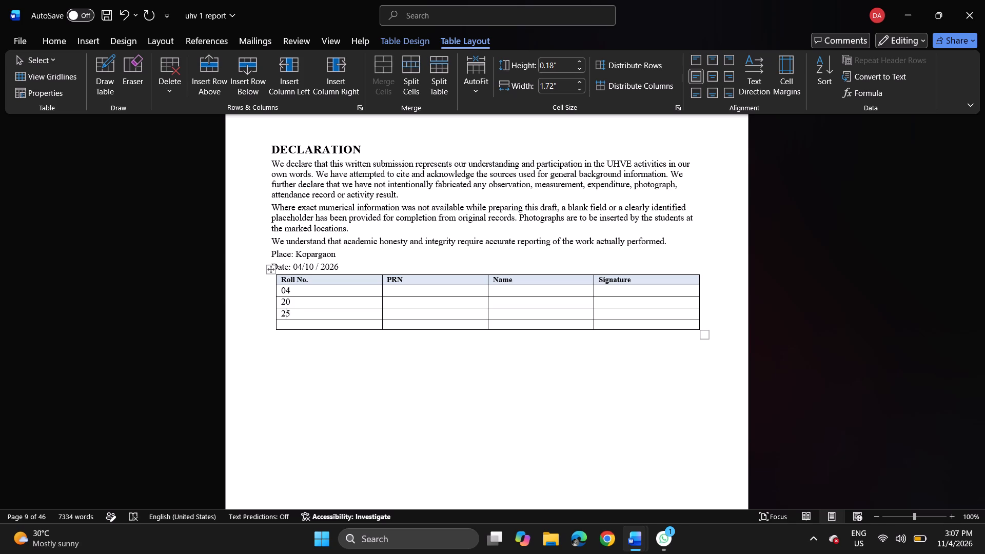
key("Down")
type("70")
Enter the student's PRN in the roll no. 04 row of the Declaration table.
left_click(424, 289)
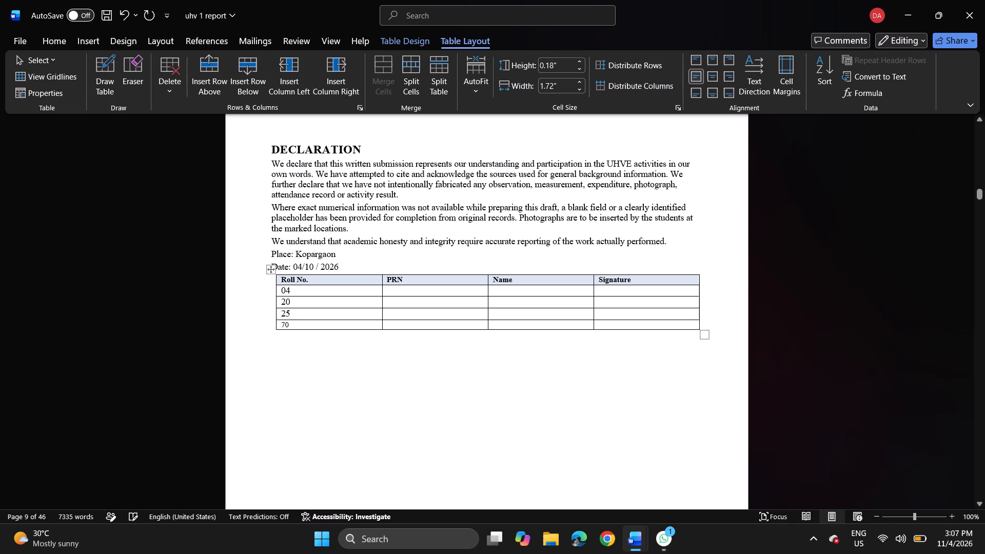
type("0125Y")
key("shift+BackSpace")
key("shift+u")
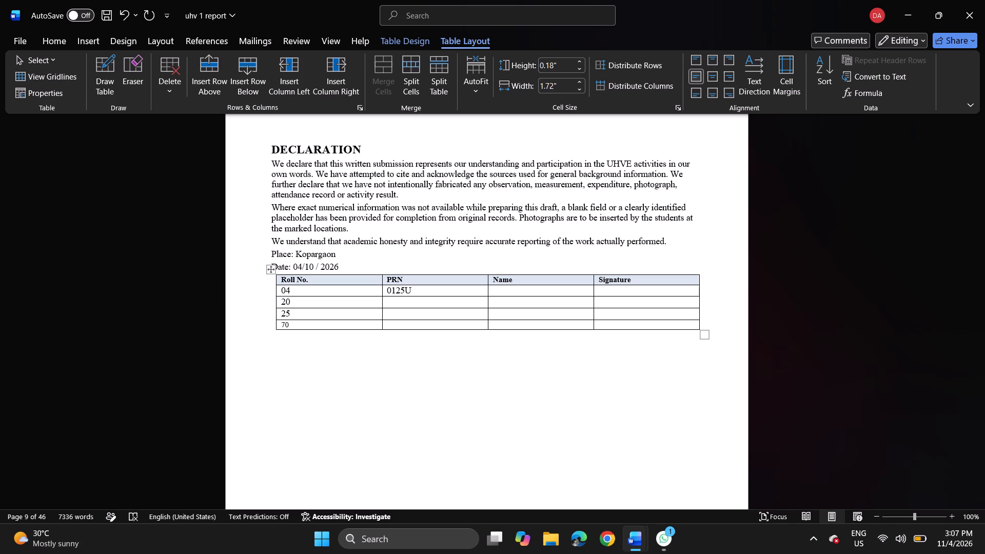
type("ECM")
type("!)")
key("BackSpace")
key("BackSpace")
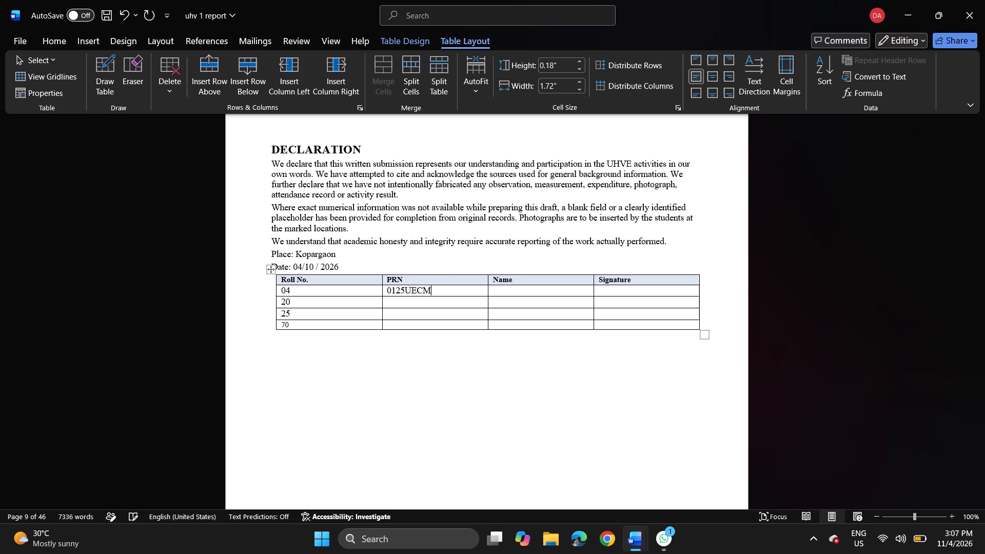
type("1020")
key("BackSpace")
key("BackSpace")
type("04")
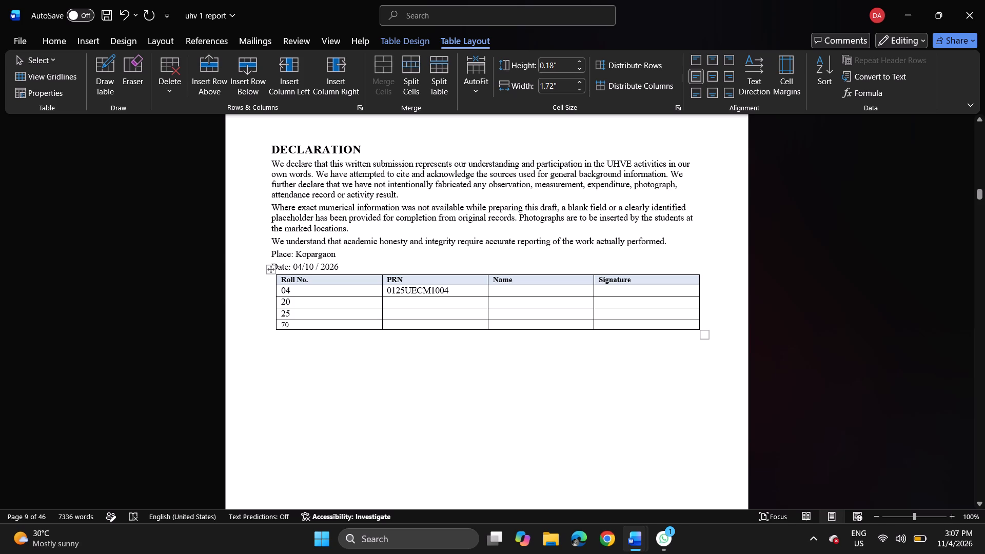
Copy the first row's PRN into the PRN cells of the roll no. 20, 25 and 70 rows.
left_click_drag(465, 290, 388, 291)
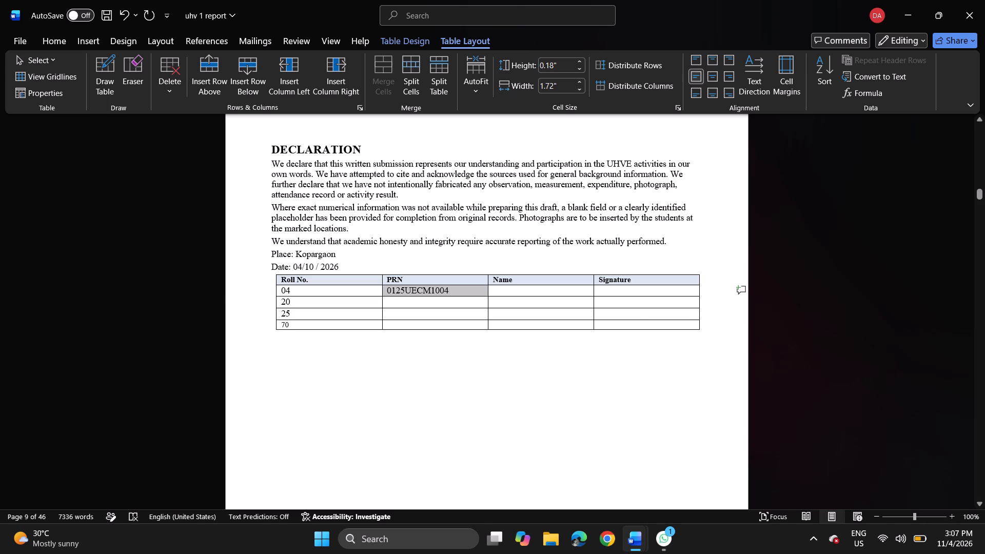
left_click_drag(388, 291, 387, 292)
key("ctrl+c")
left_click(387, 292, "ctrl")
left_click(394, 301)
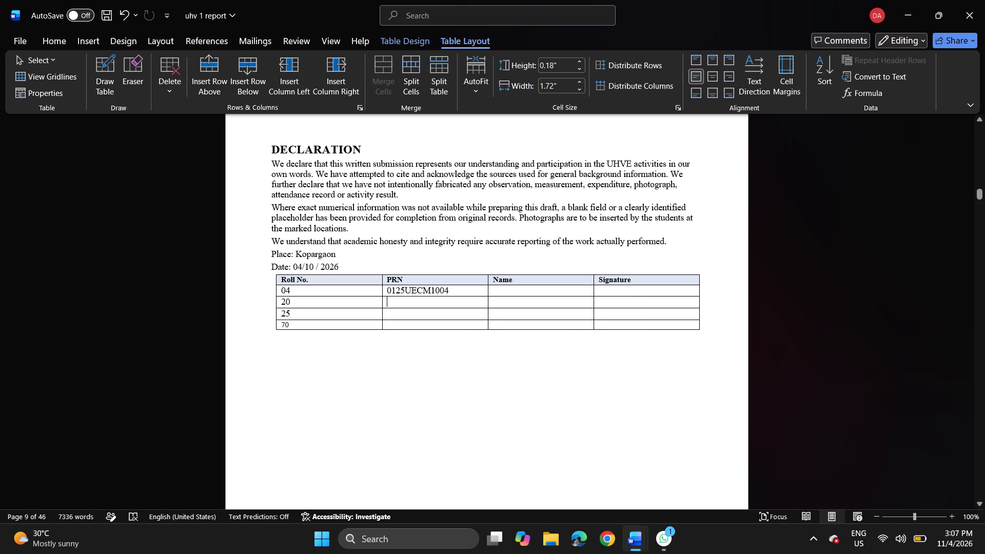
key("ctrl+v")
key("Down")
key("ctrl+v")
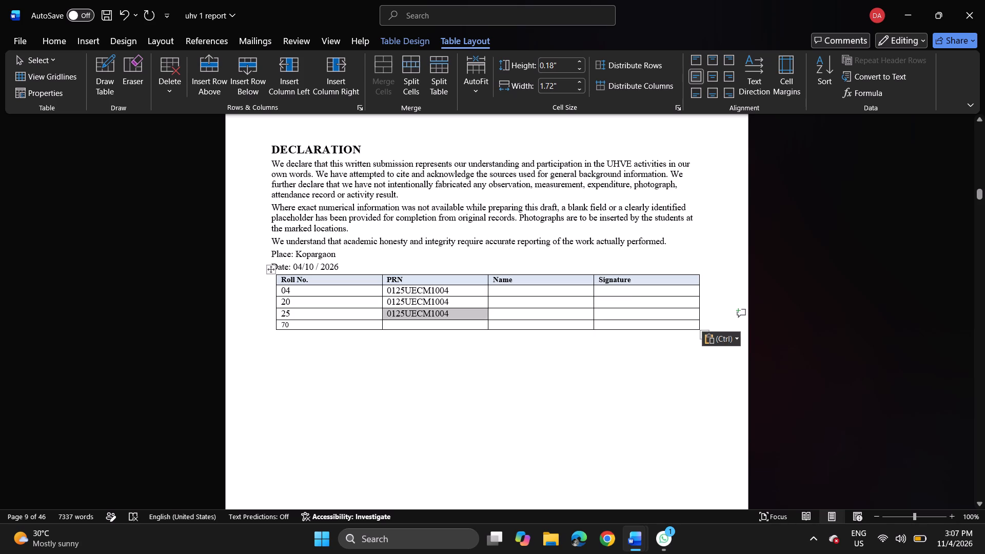
key("Down")
key("ctrl+v")
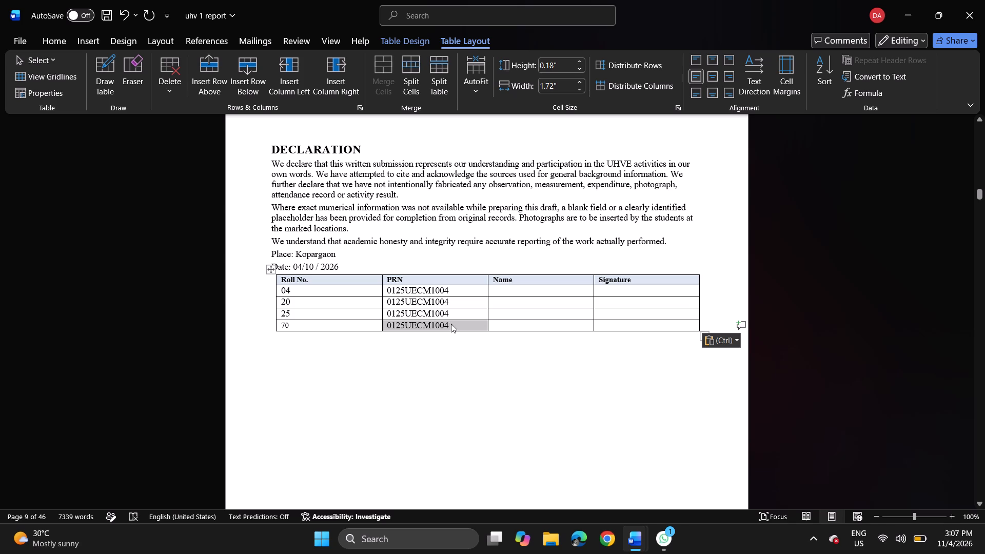
Change the last two digits of the PRN in the roll no. 70 row to match that roll number.
left_click(451, 324)
key("BackSpace")
key("BackSpace")
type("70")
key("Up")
left_click(451, 324)
key("BackSpace")
key("BackSpace")
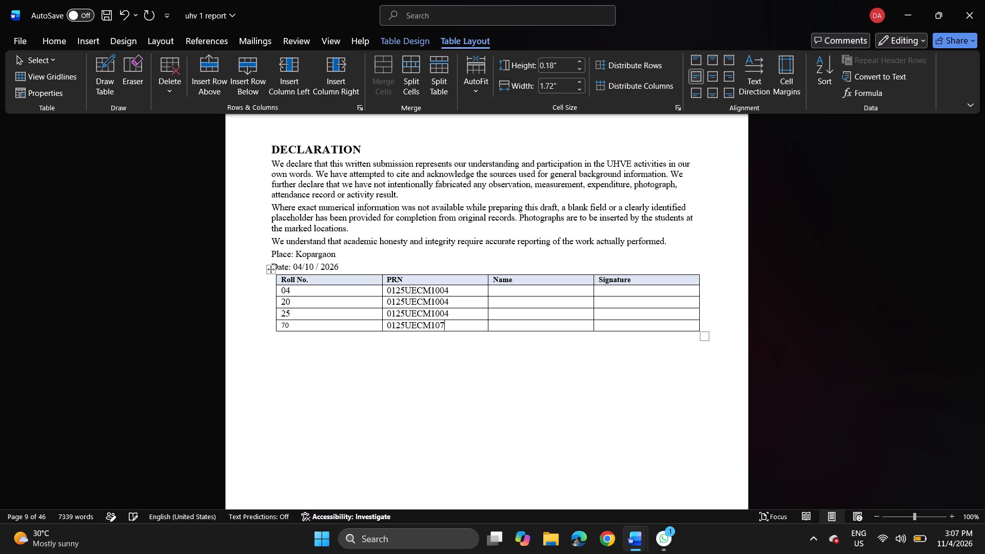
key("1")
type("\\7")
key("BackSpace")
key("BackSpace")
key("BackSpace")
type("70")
Change the last two PRN digits in the roll no. 25 and 20 rows to match their roll numbers.
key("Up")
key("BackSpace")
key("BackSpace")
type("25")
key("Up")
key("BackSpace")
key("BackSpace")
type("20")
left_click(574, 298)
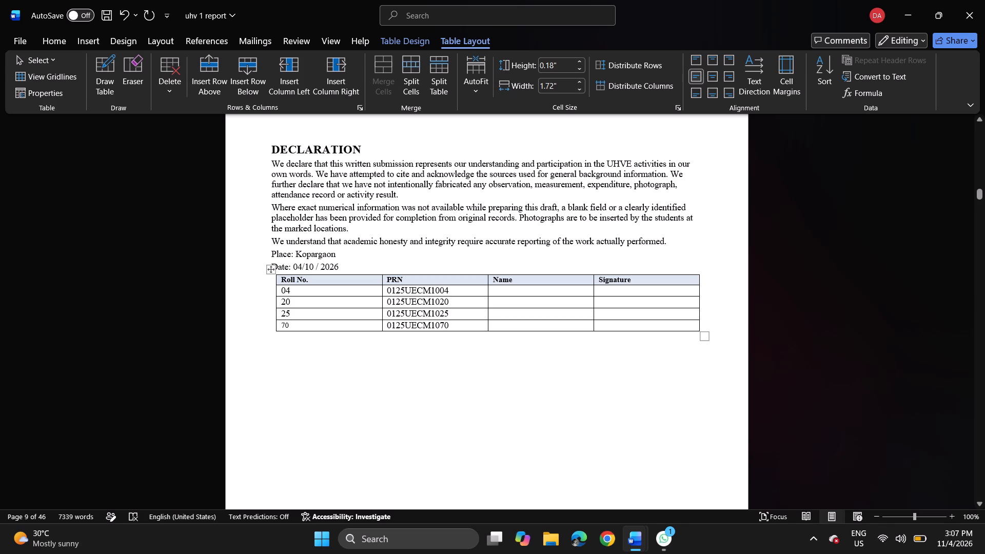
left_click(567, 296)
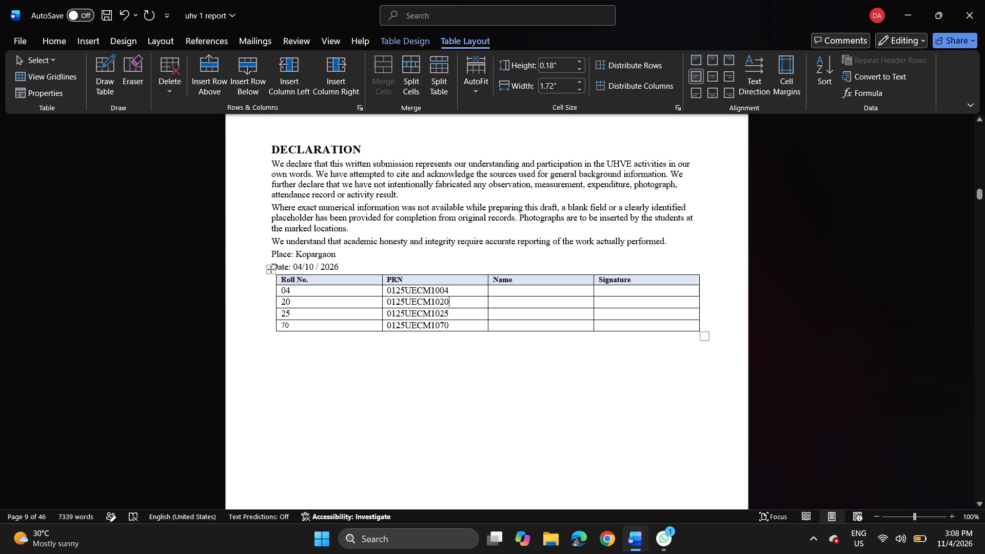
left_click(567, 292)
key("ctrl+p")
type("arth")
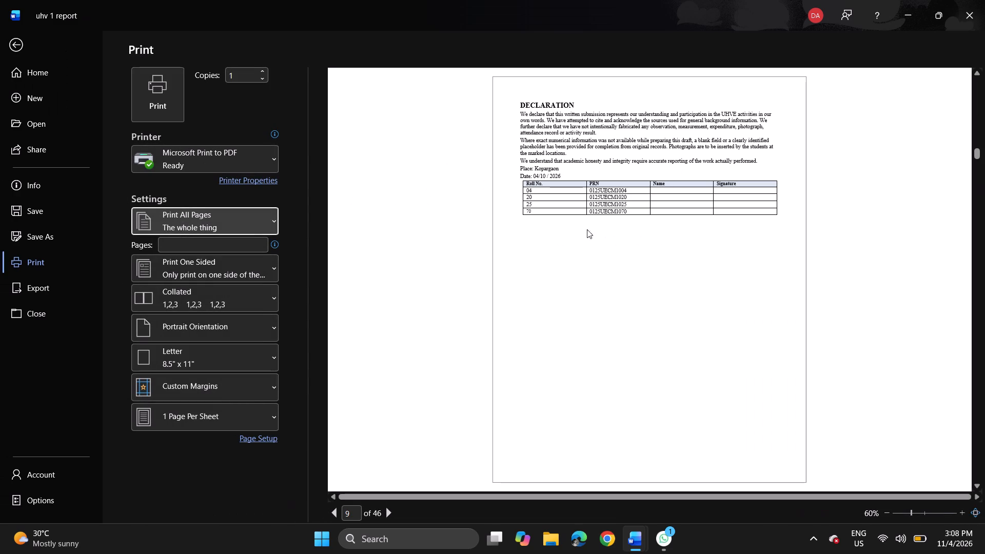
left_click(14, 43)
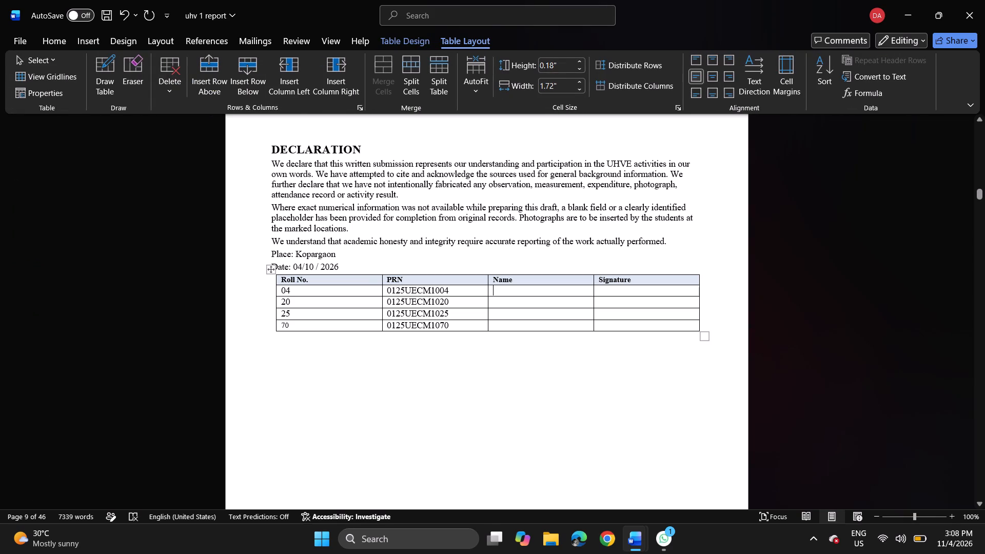
Enter the student's name, surname first, in the roll no. 04 row of the Declaration table.
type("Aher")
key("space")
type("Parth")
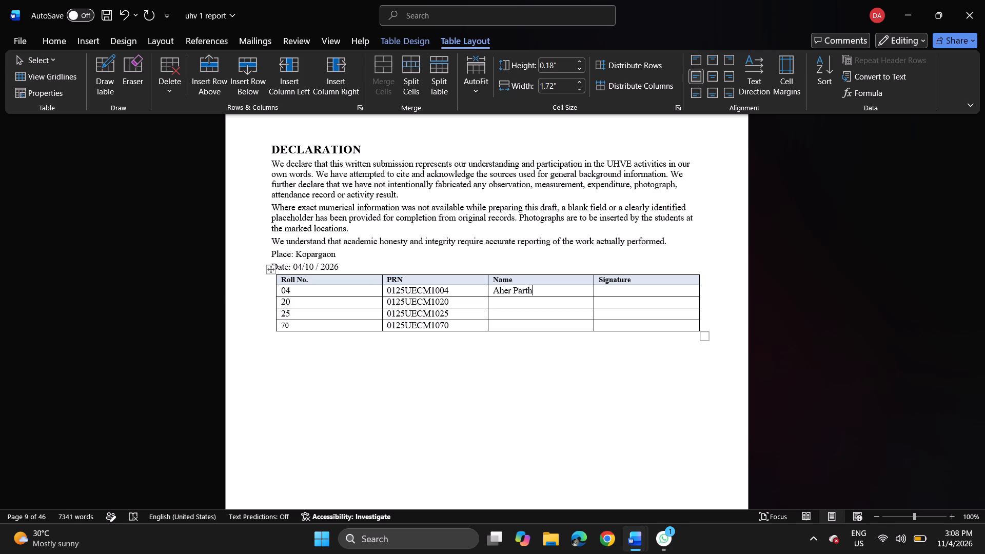
Enter the student's name, surname first, in the roll no. 20 row of the Declaration table.
left_click(507, 301)
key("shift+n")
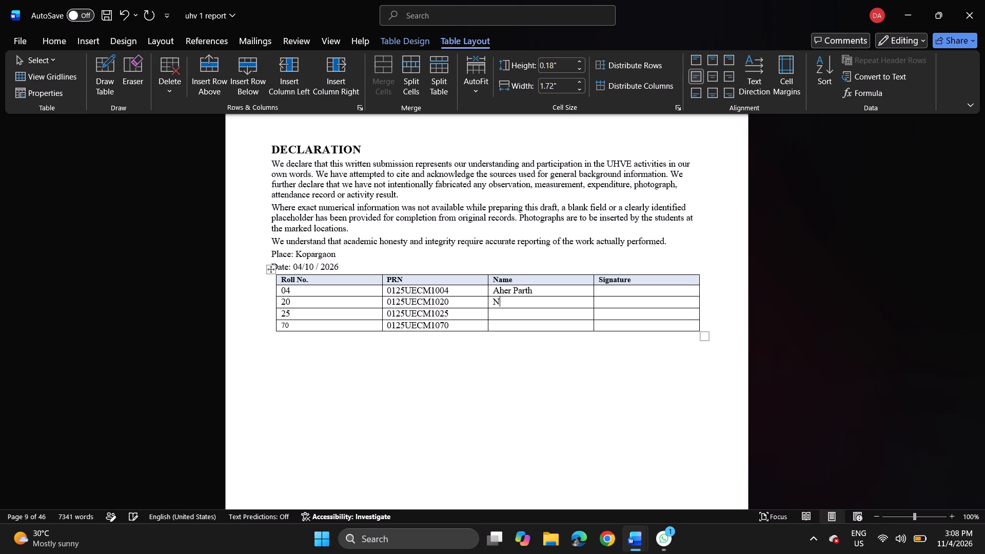
key("shift+BackSpace")
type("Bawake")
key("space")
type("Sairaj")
Enter the student's name, surname first, in the roll no. 25 row, with only the initial letters capitalized.
left_click(546, 315)
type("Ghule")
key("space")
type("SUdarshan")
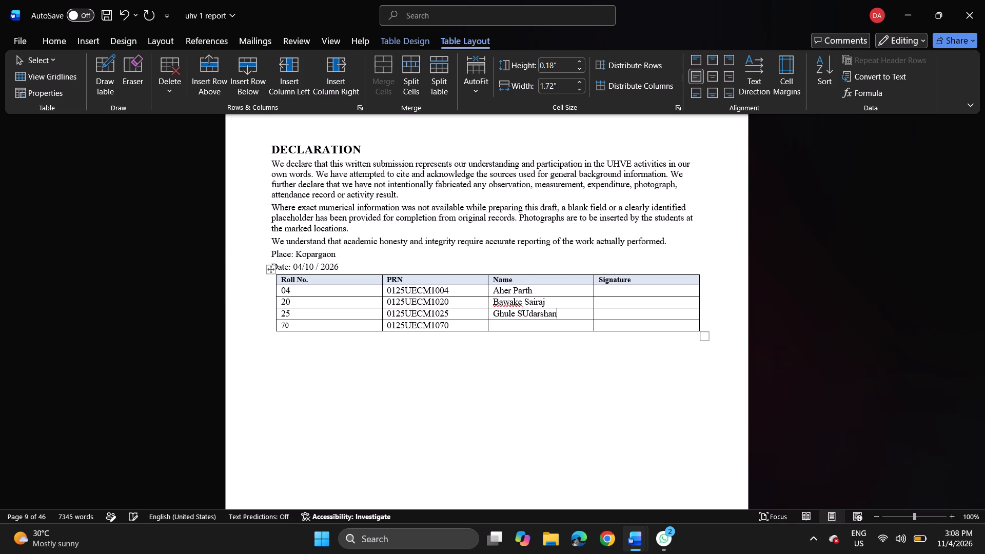
left_click(530, 311)
key("BackSpace")
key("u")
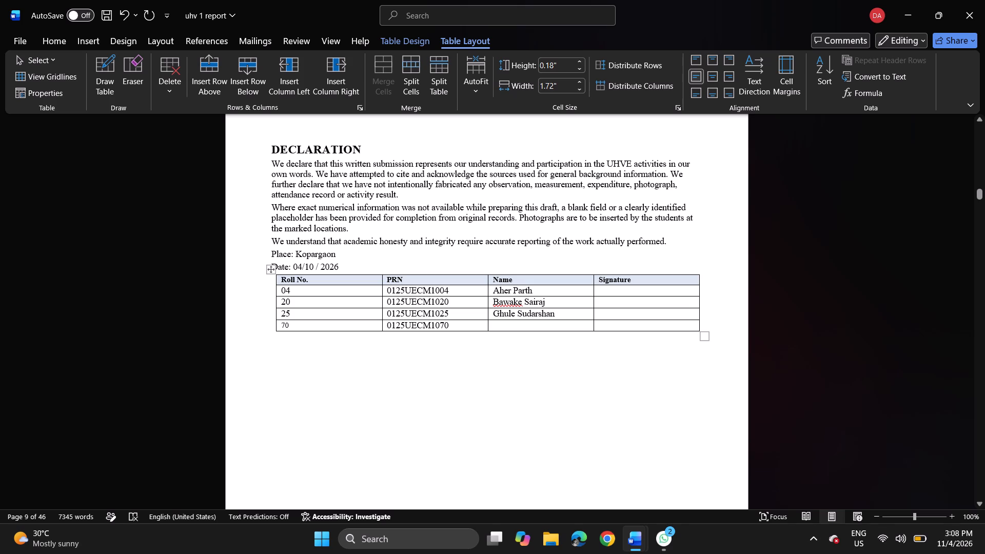
Enter the student's name, surname first, in the roll no. 70 row of the Declaration table.
left_click(535, 325)
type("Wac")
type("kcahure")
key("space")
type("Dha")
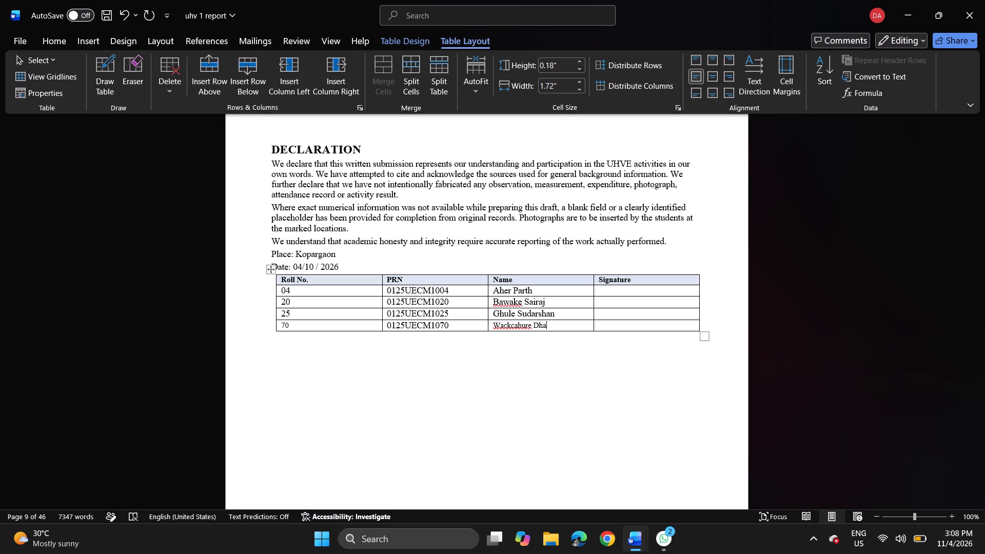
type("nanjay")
Look through the report's pages after the Declaration, from the Index through the chapters and activity details table, for fields left blank.
scroll(608, 319, "down", 7)
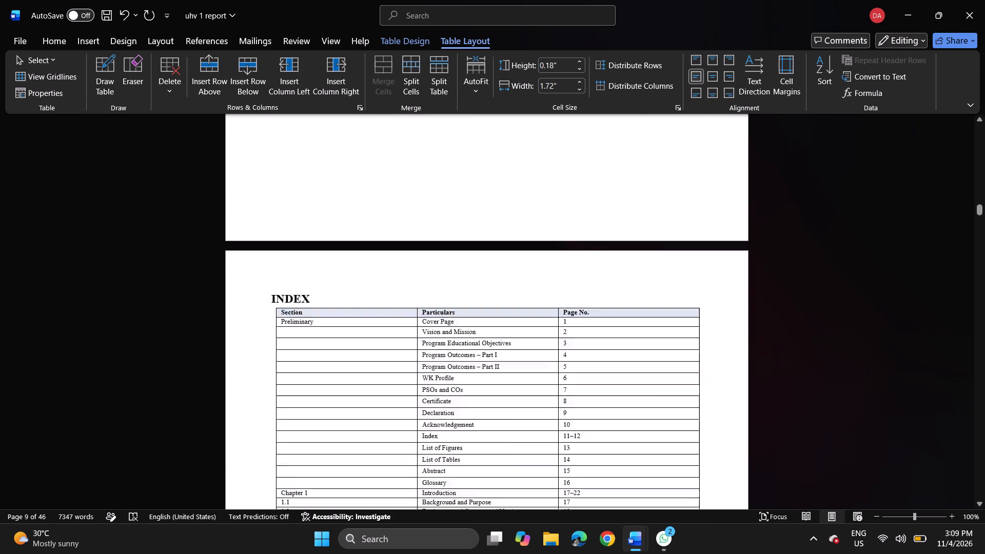
scroll(608, 319, "down", 1)
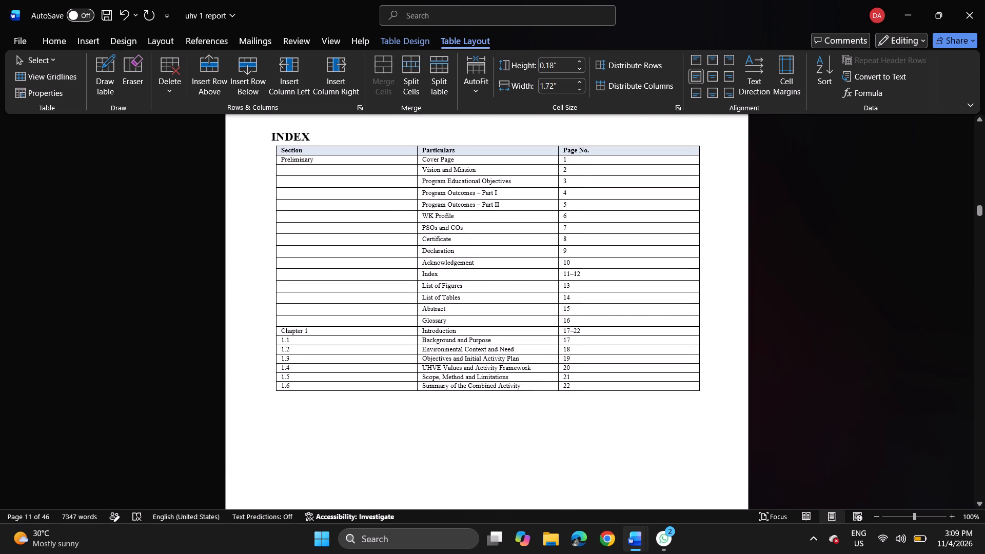
scroll(608, 319, "down", 7)
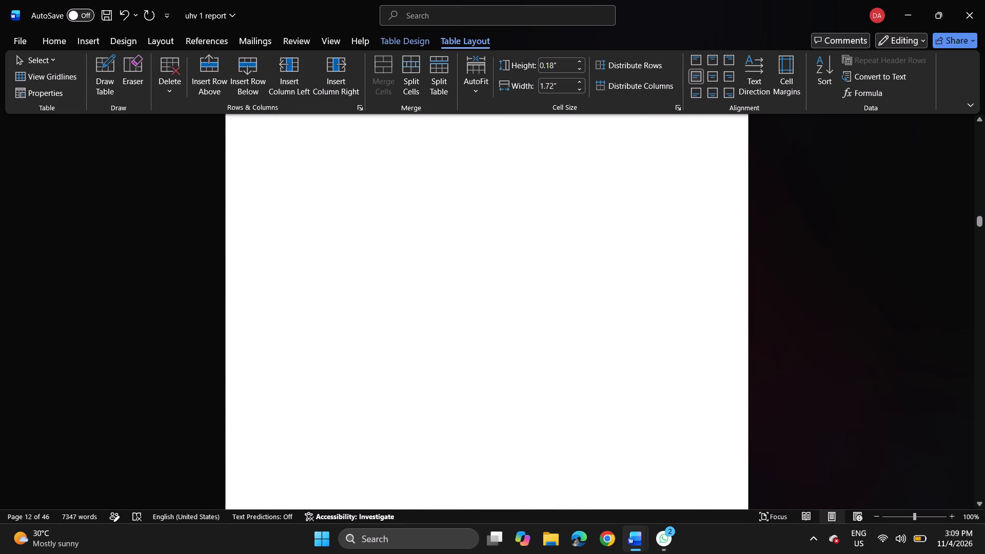
scroll(608, 319, "down", 17)
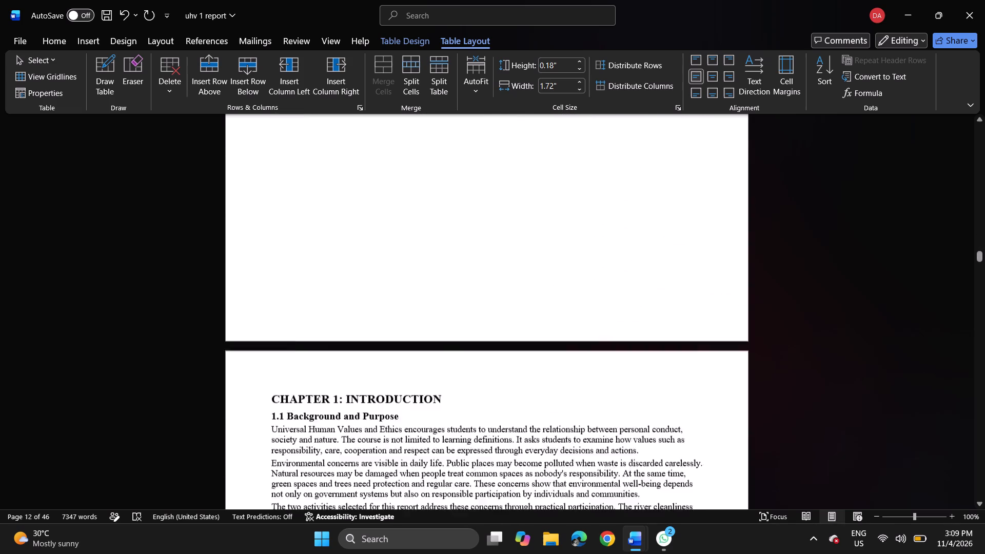
scroll(608, 319, "down", 9)
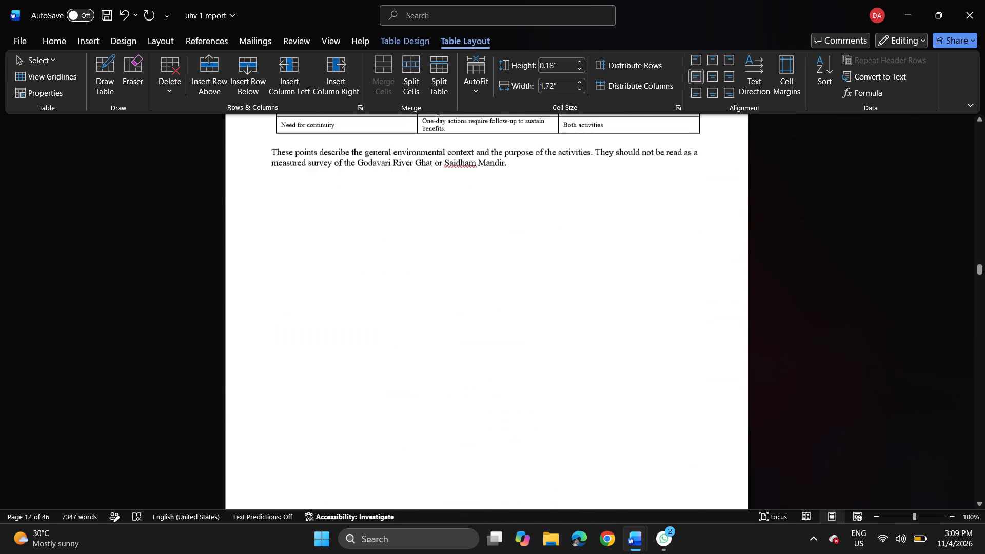
scroll(608, 319, "down", 7)
scroll(608, 319, "up", 16)
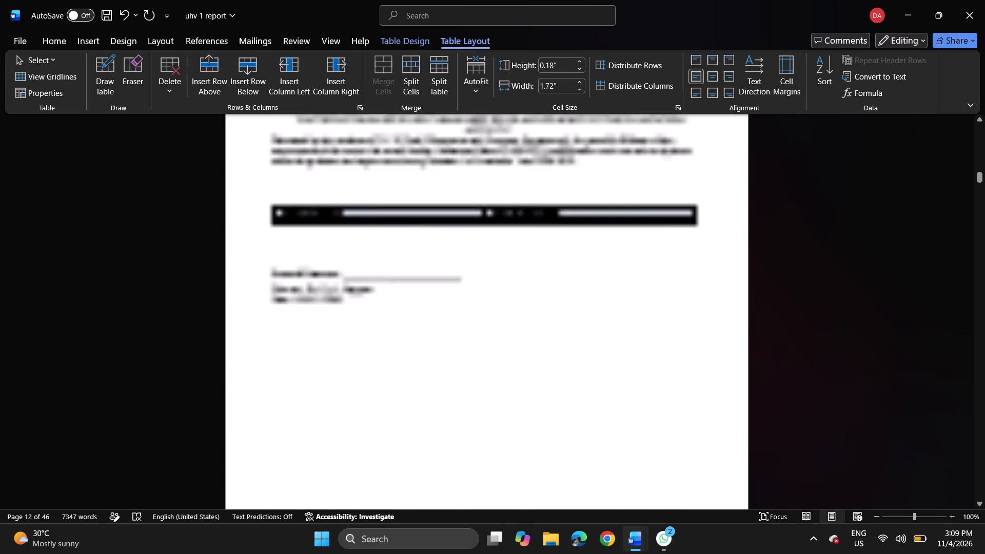
scroll(608, 319, "down", 19)
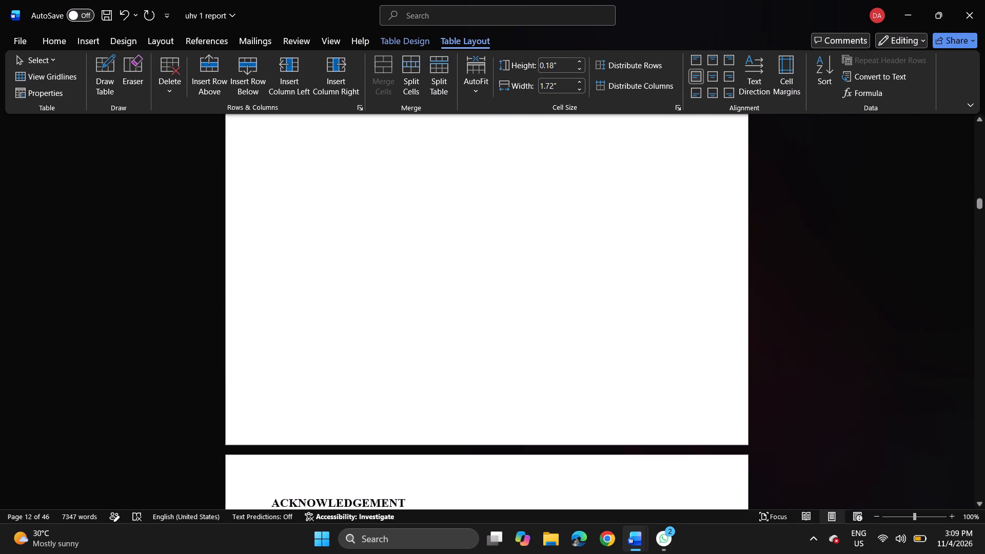
scroll(608, 319, "down", 18)
scroll(608, 319, "up", 5)
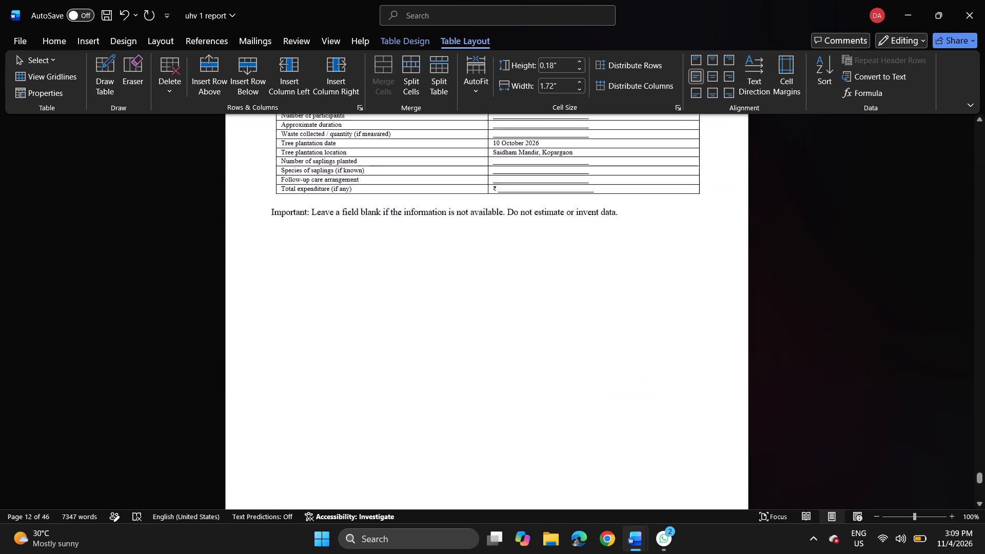
scroll(608, 319, "up", 6)
scroll(608, 319, "up", 20)
scroll(608, 319, "up", 2)
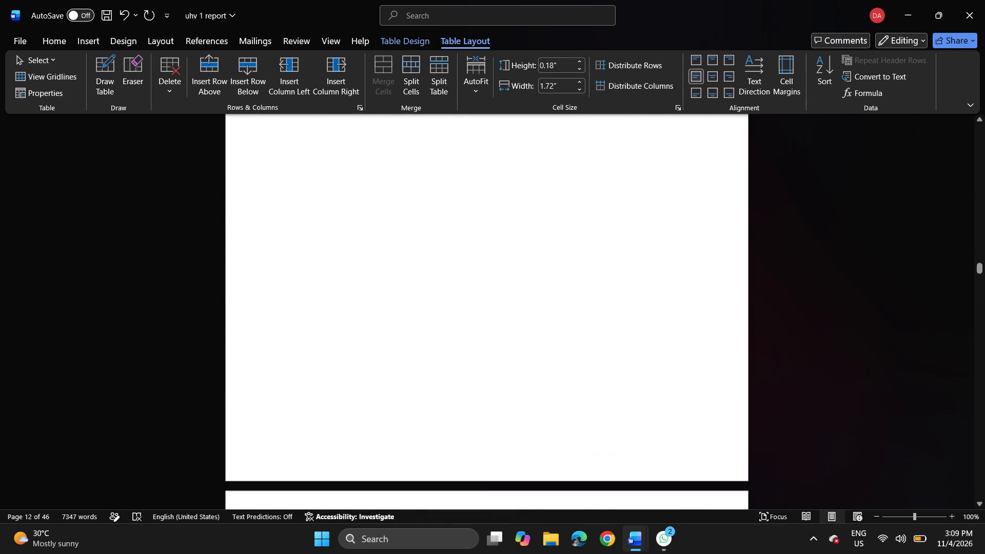
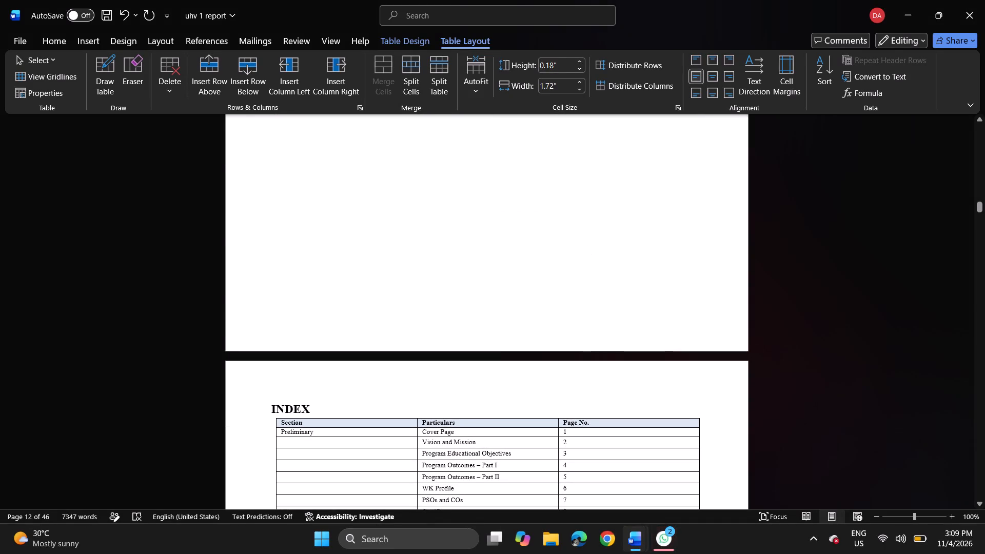
Center the INDEX heading above the index table.
scroll(534, 364, "up", 6)
scroll(534, 364, "down", 1)
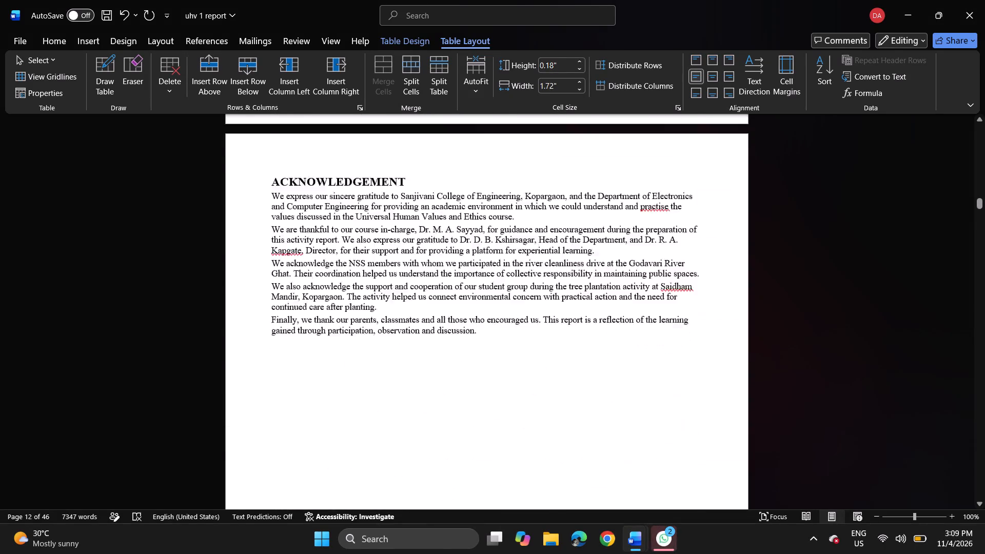
scroll(534, 364, "down", 3)
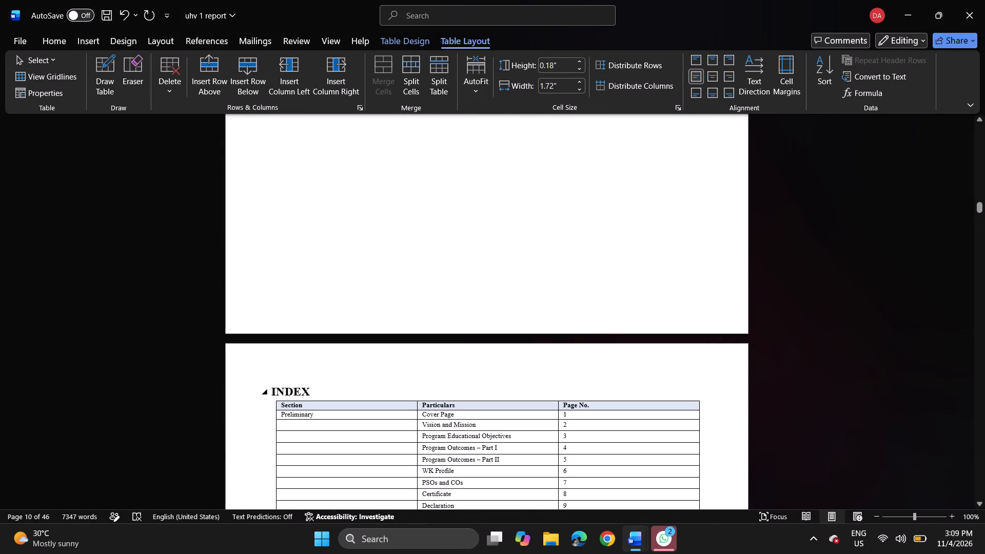
left_click_drag(270, 393, 321, 380)
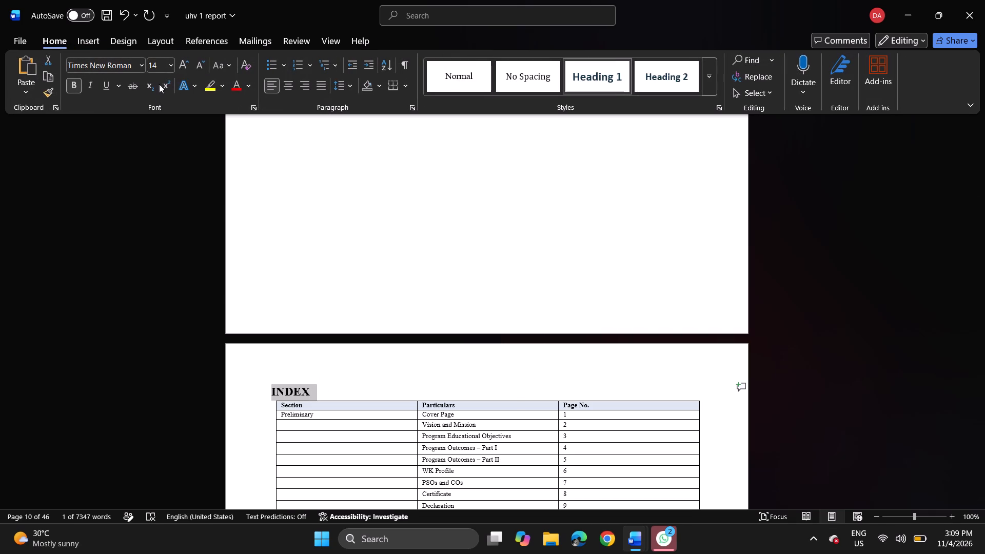
left_click(290, 85)
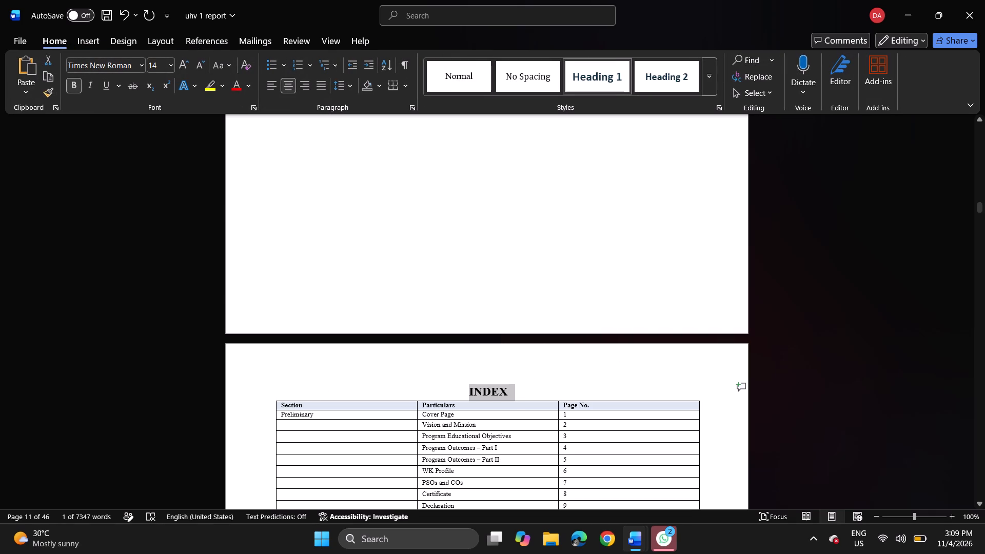
left_click(729, 298)
Go to page 11 of the report, where the Index begins, with the Go To command.
scroll(707, 365, "up", 4)
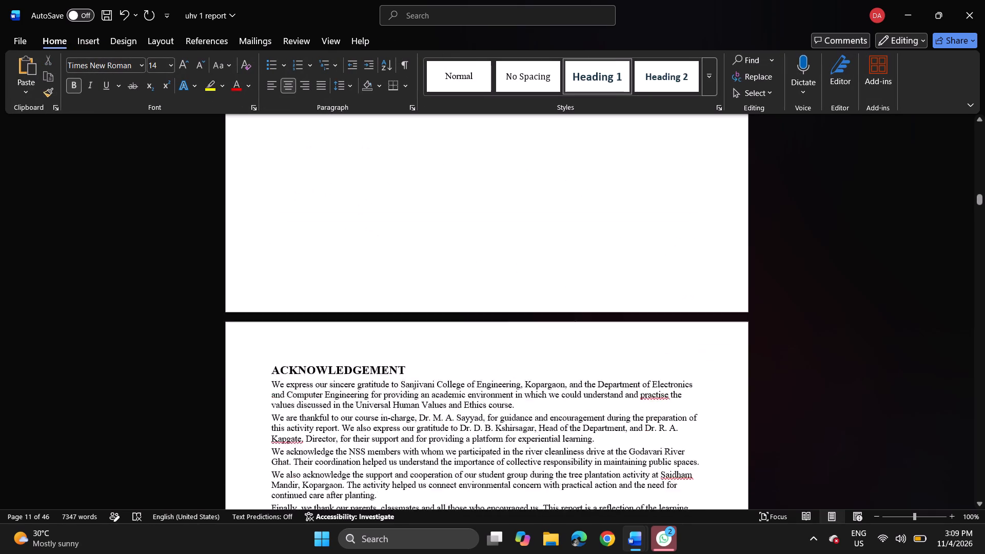
scroll(707, 365, "up", 6)
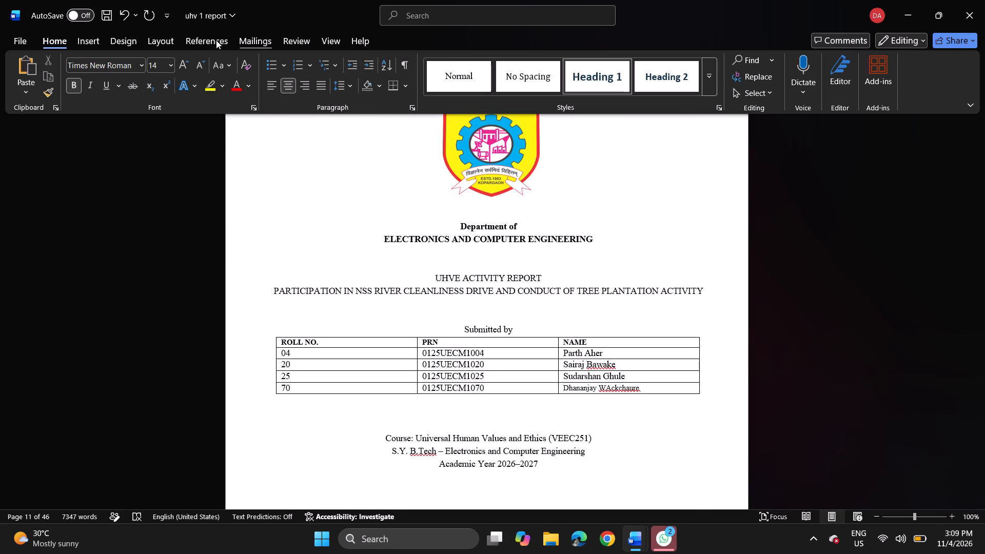
left_click(93, 36)
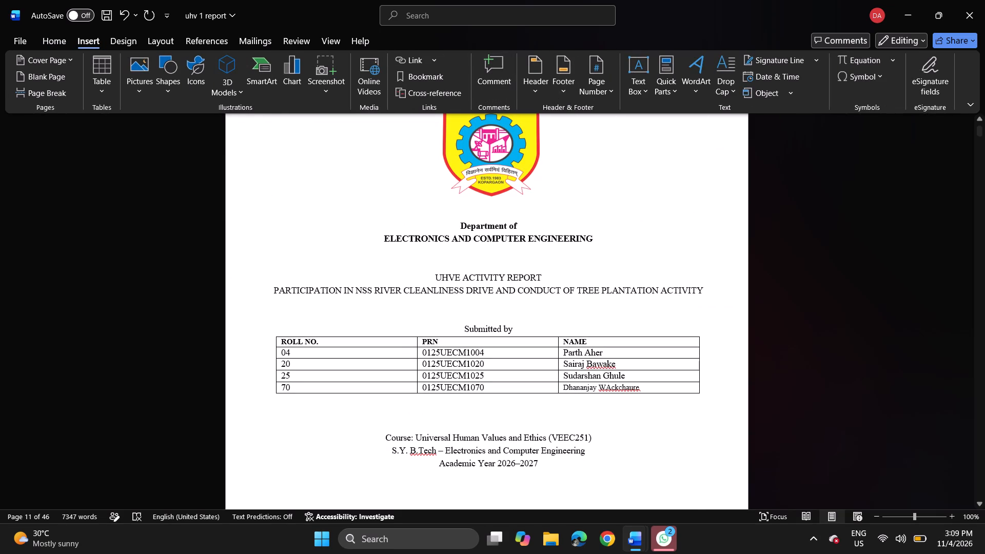
scroll(772, 365, "down", 6)
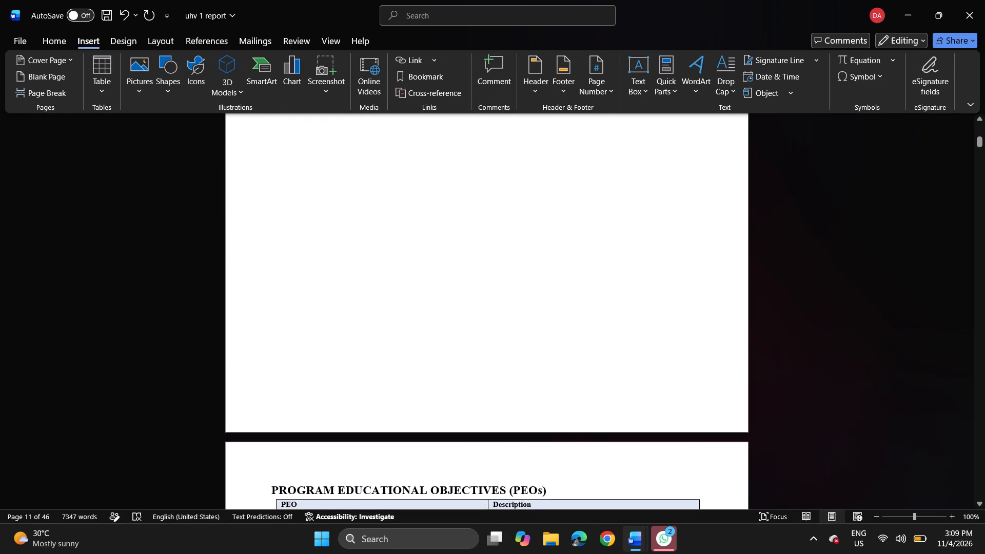
left_click(657, 290)
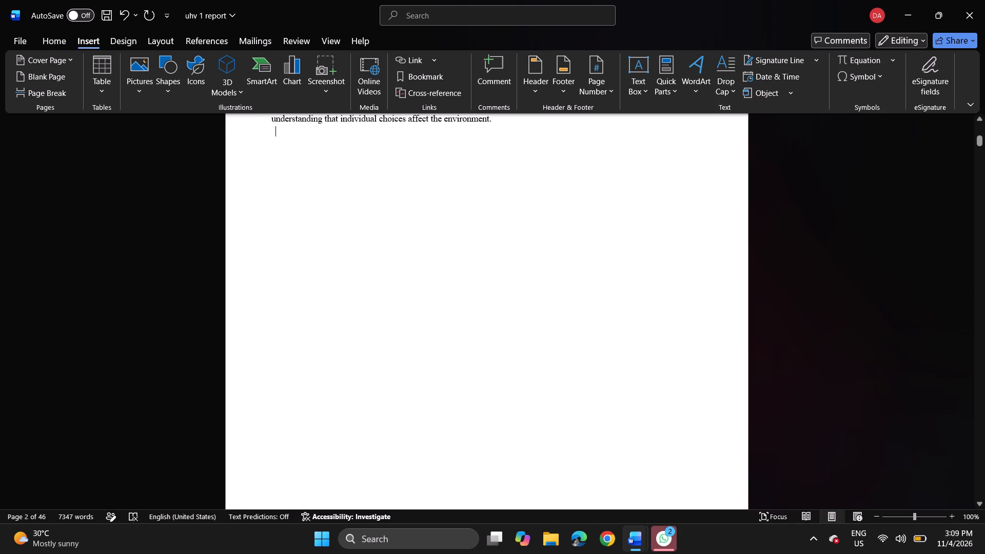
key("ctrl+g")
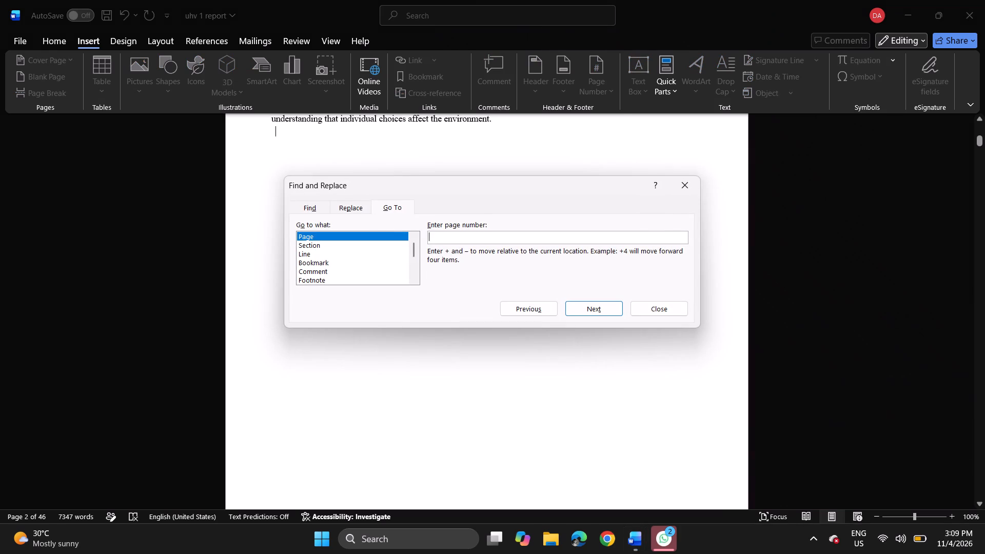
type("11")
key("Return")
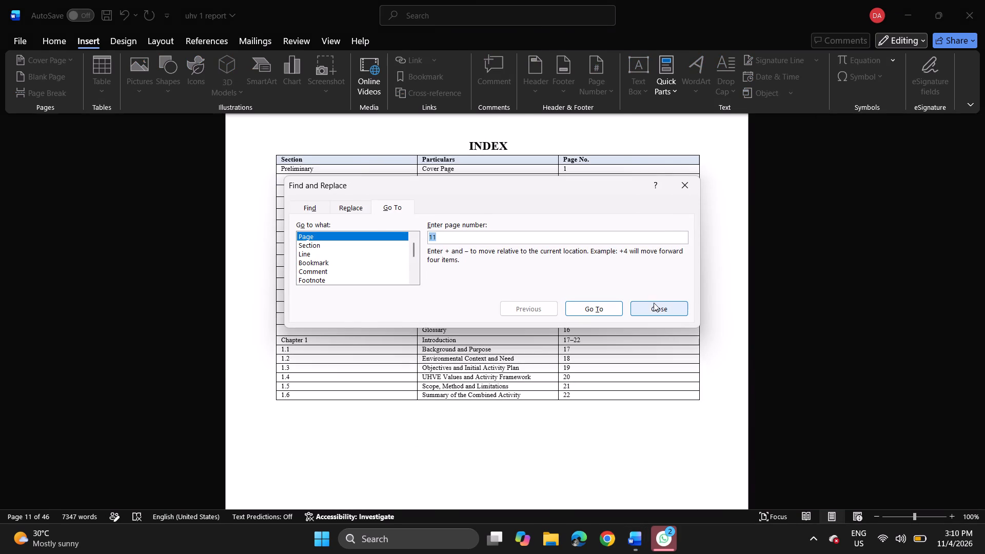
left_click(654, 310)
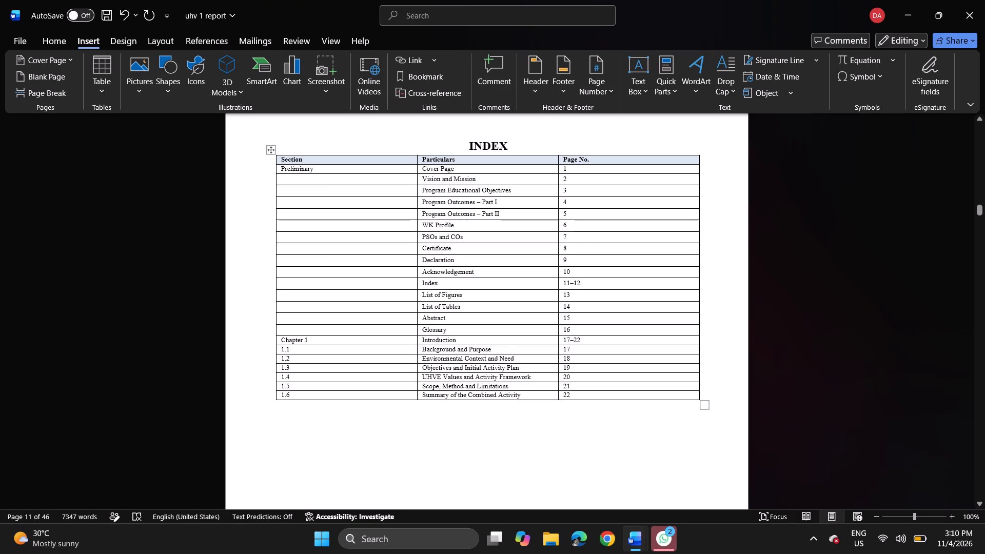
Skim the pages from the Index to section 1.2 of Chapter 1, then return to the Index.
scroll(318, 161, "down", 8)
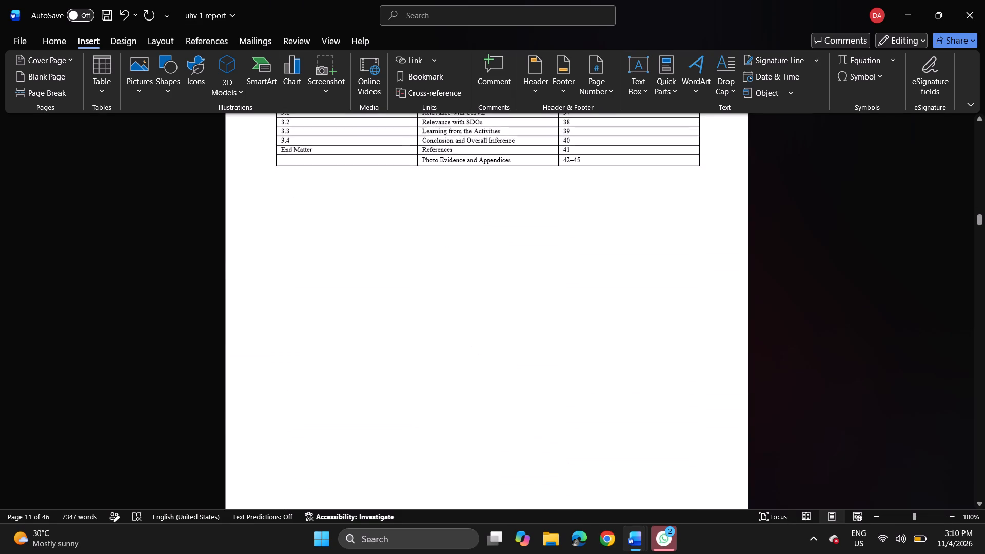
scroll(318, 161, "down", 10)
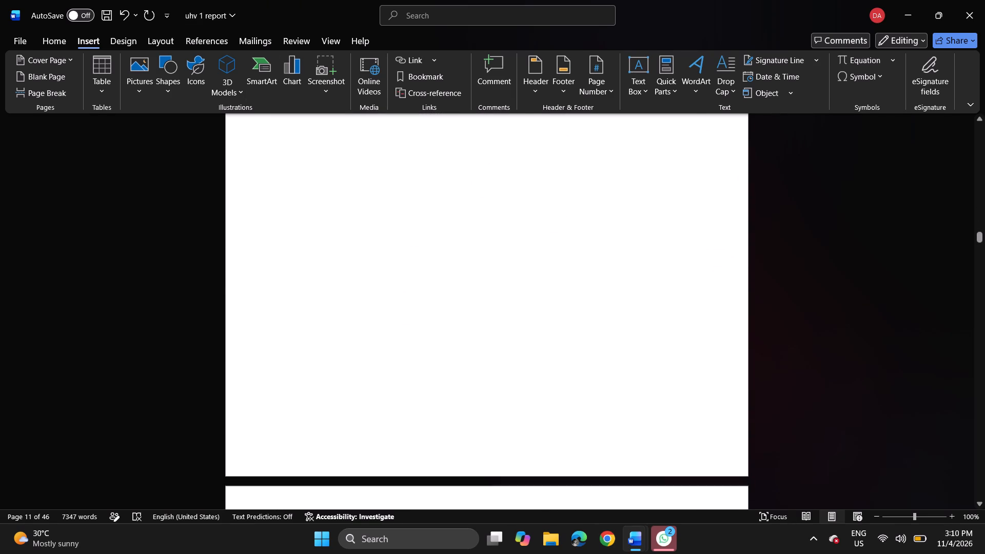
scroll(318, 161, "down", 10)
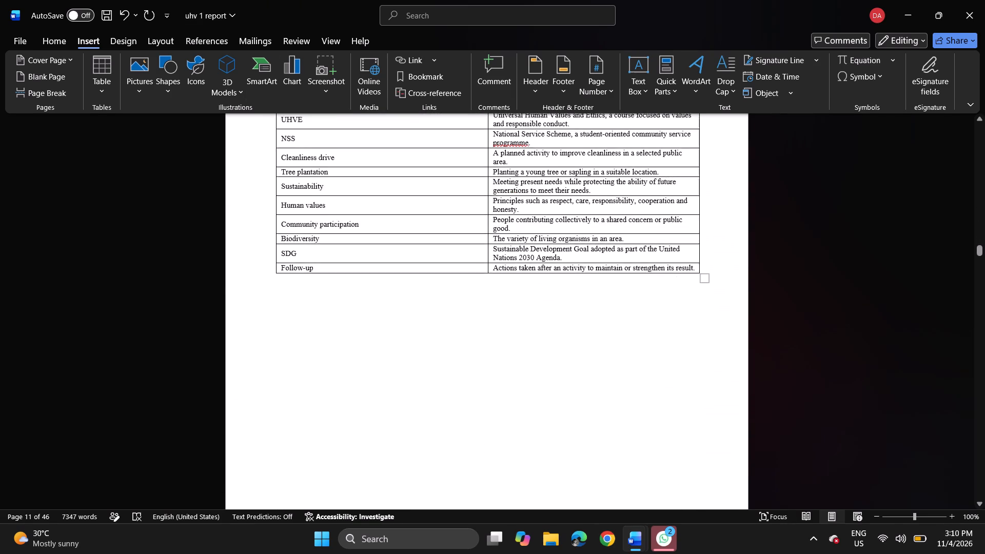
scroll(318, 161, "down", 10)
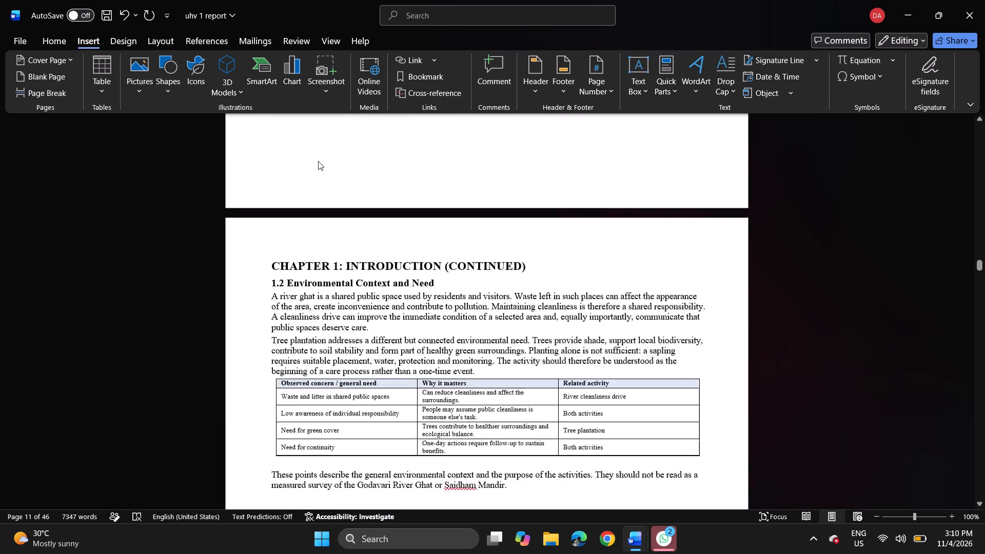
scroll(318, 161, "down", 3)
scroll(318, 161, "up", 16)
scroll(318, 161, "down", 2)
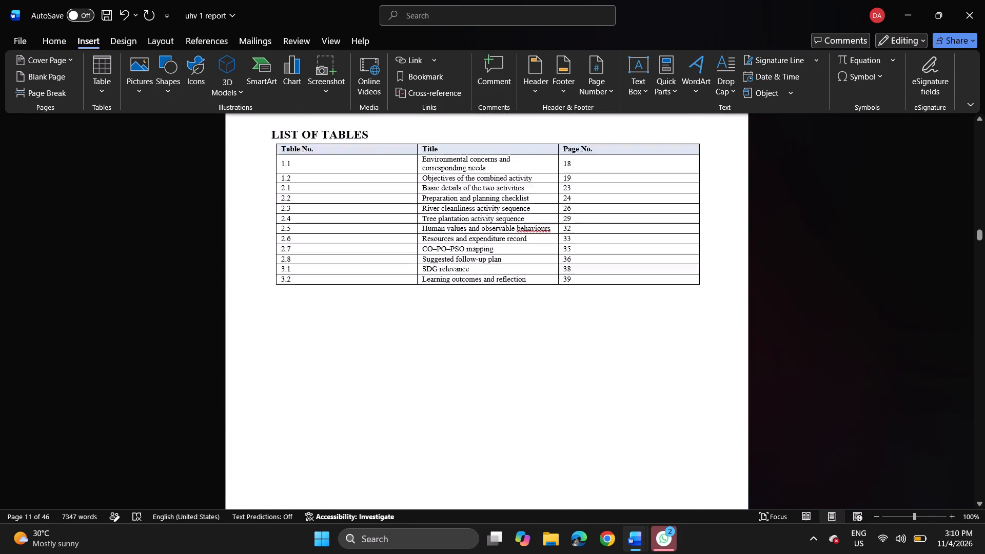
scroll(318, 161, "up", 2)
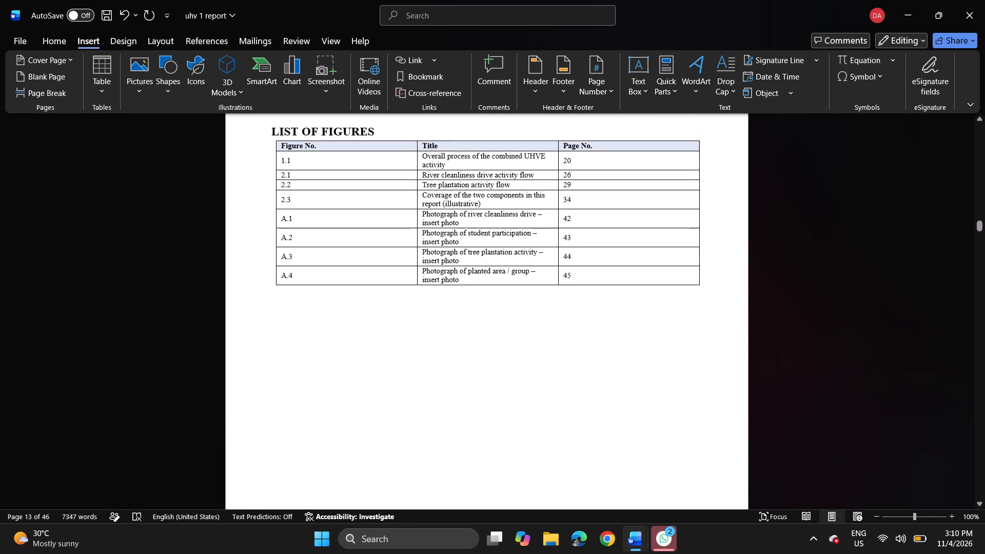
scroll(318, 161, "up", 5)
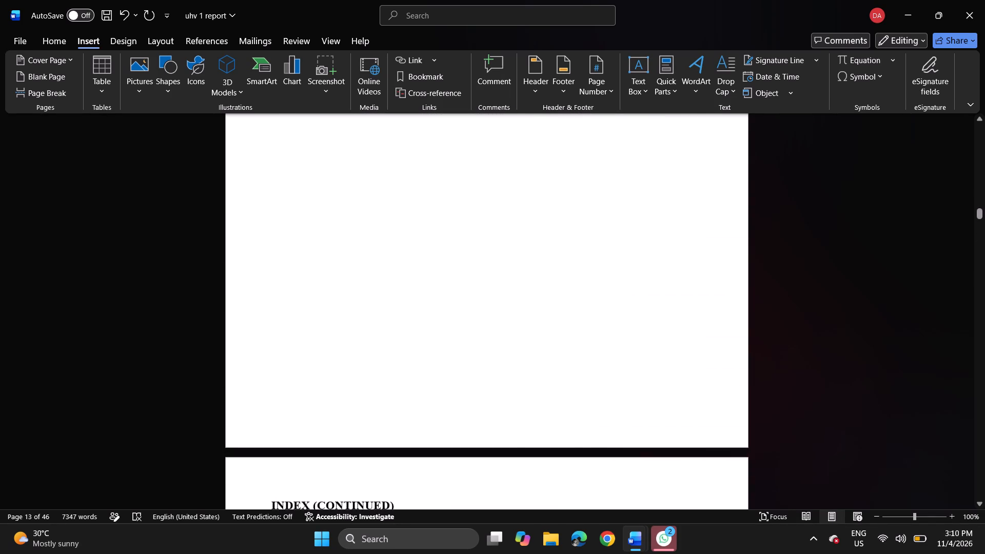
scroll(318, 161, "up", 4)
scroll(318, 161, "down", 1)
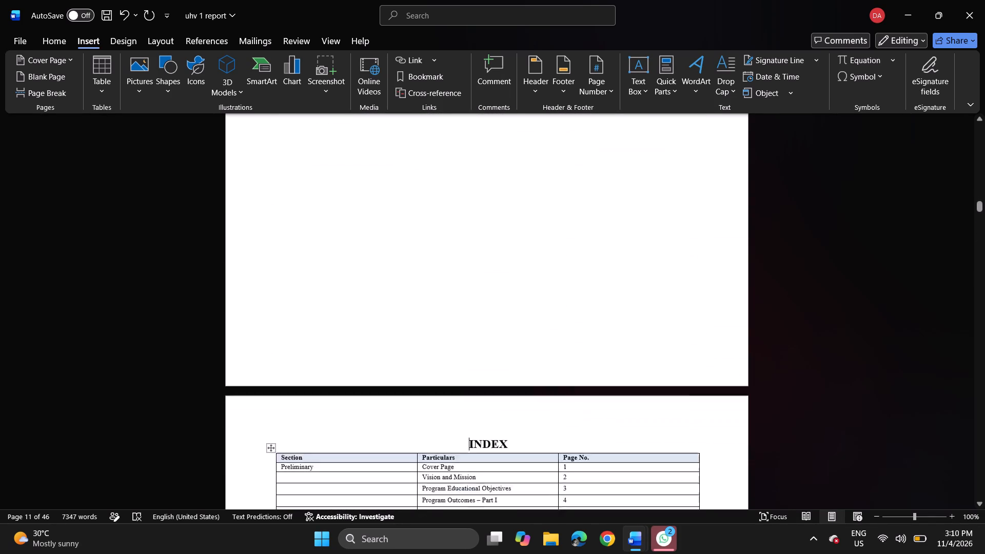
scroll(318, 161, "down", 1)
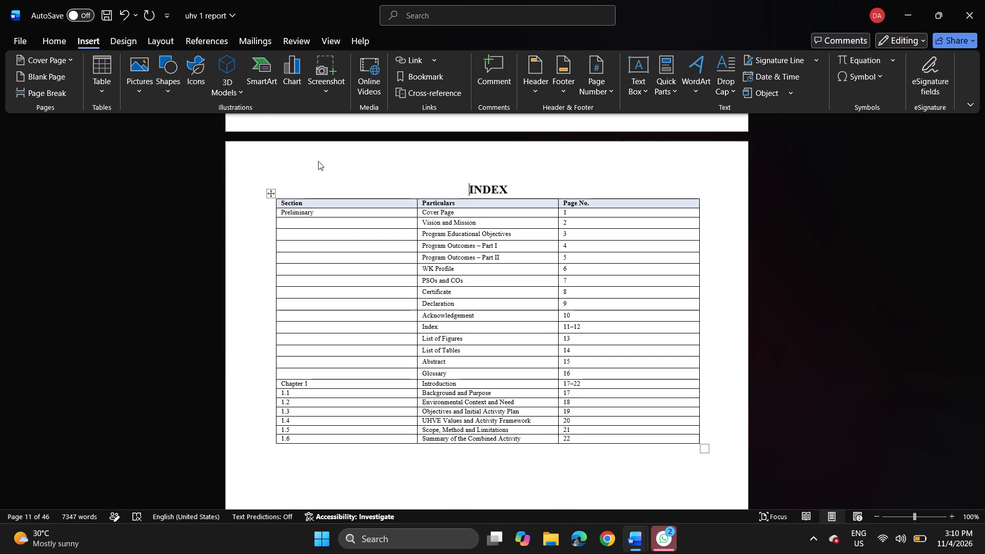
scroll(318, 161, "up", 1)
scroll(318, 161, "down", 2)
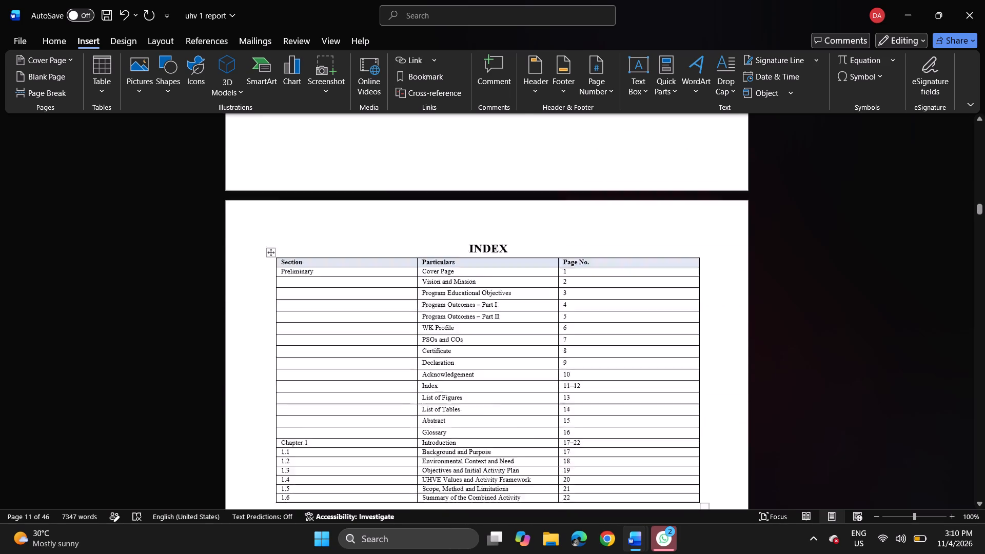
Review the pages from the Index through the lists, Abstract and Chapter 1 to the Planning Principle text, including a multi-page overview.
scroll(318, 161, "down", 4)
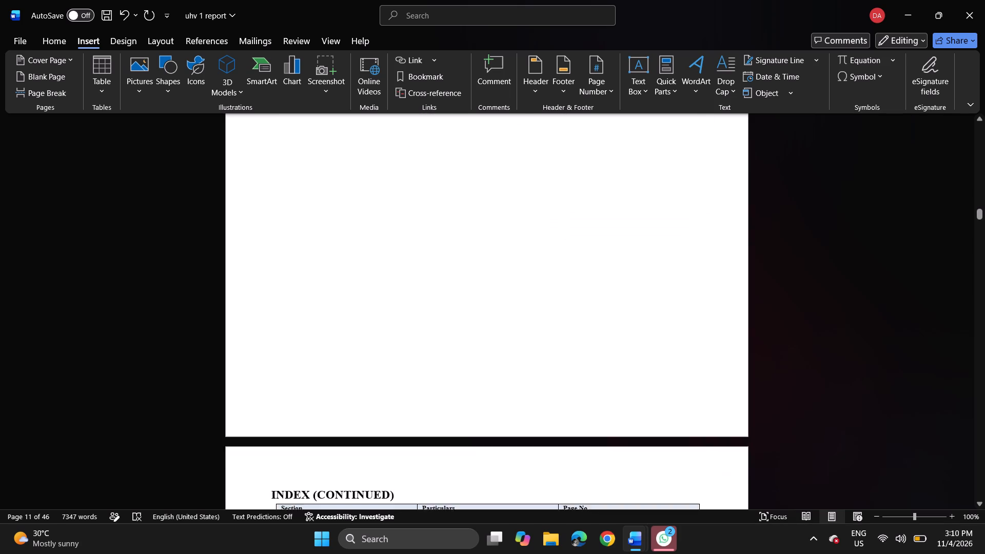
scroll(318, 161, "down", 6)
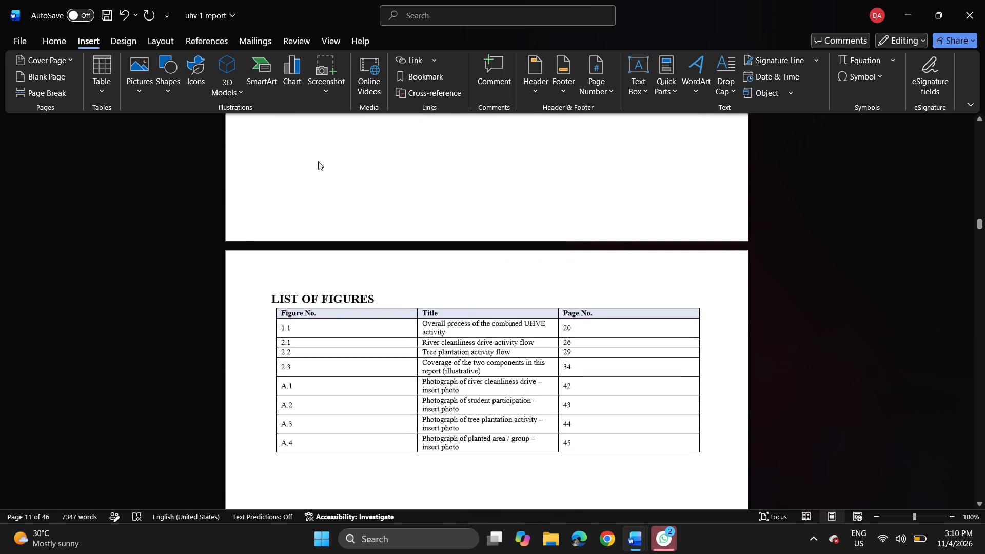
scroll(318, 161, "down", 5)
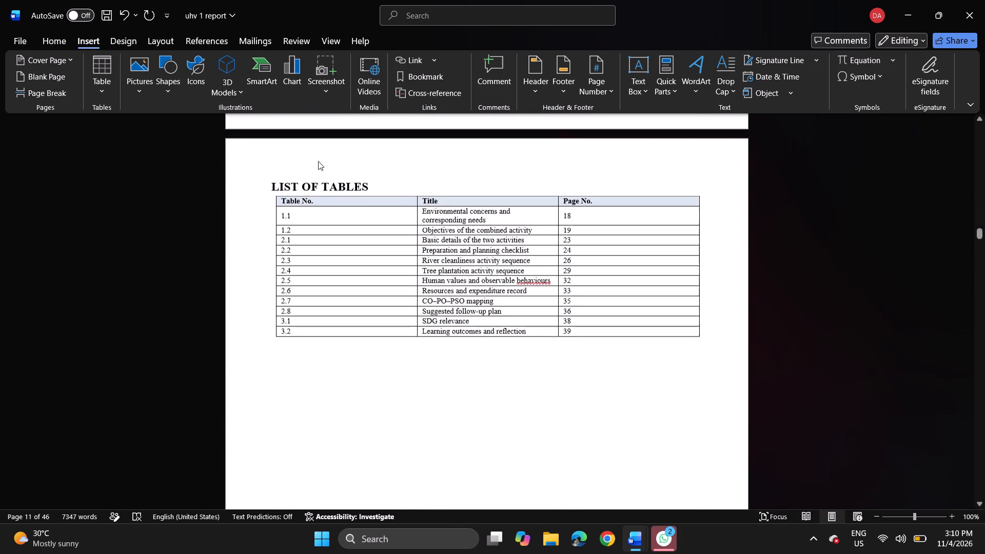
scroll(318, 161, "down", 7)
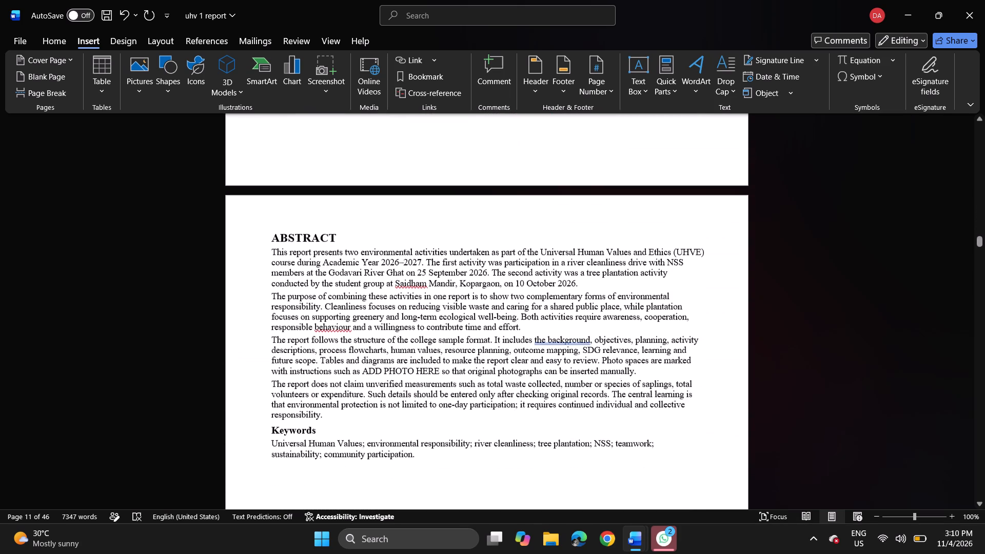
scroll(318, 161, "down", 6)
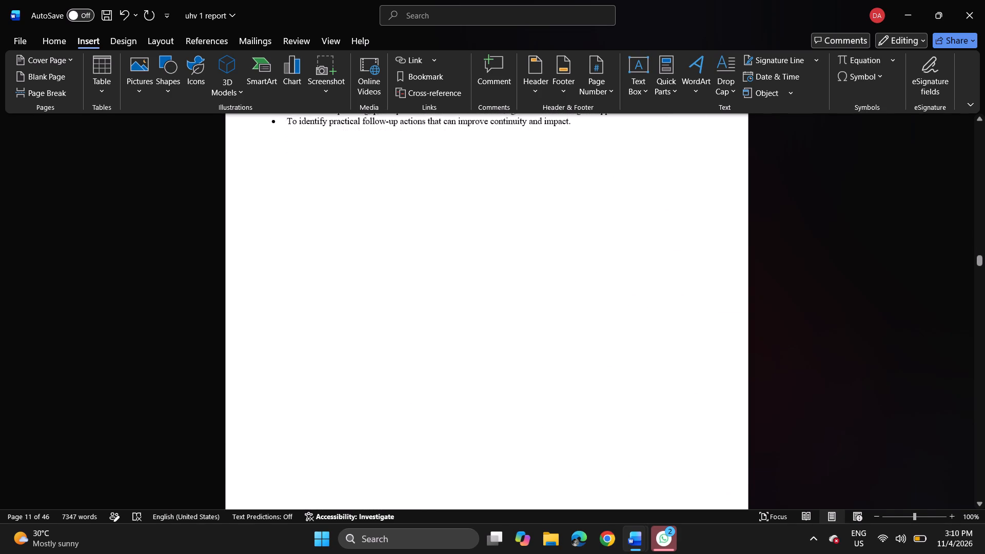
scroll(318, 161, "down", 4)
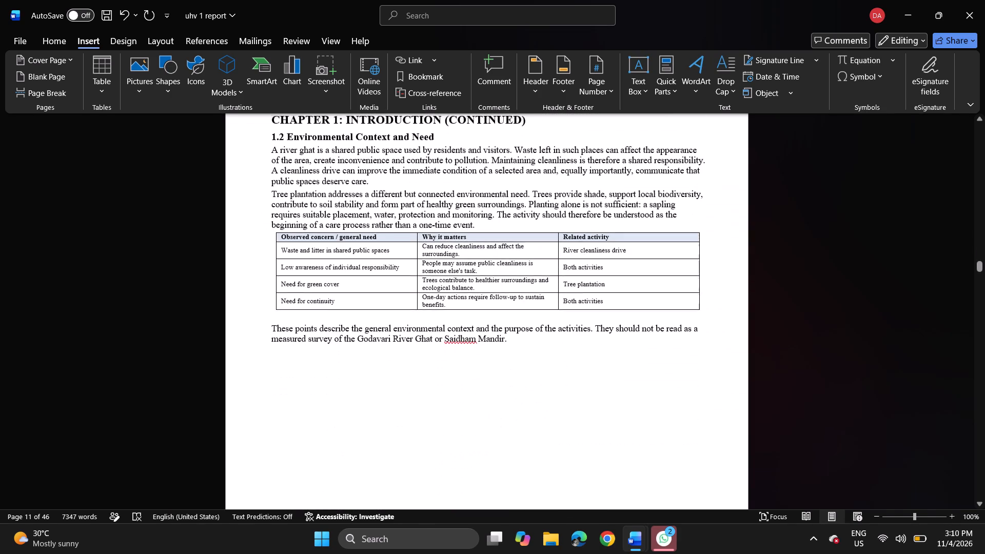
scroll(318, 161, "down", 4)
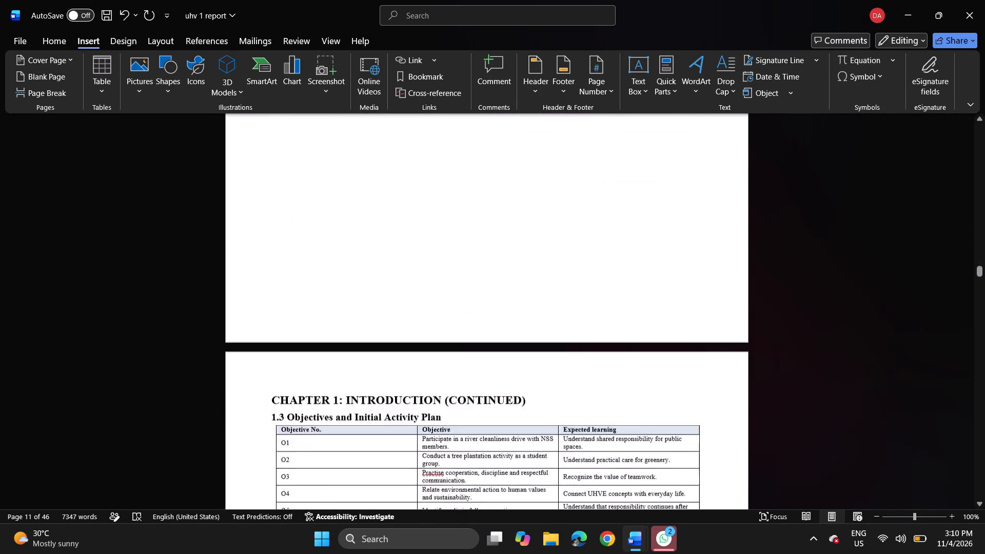
scroll(318, 161, "down", 3)
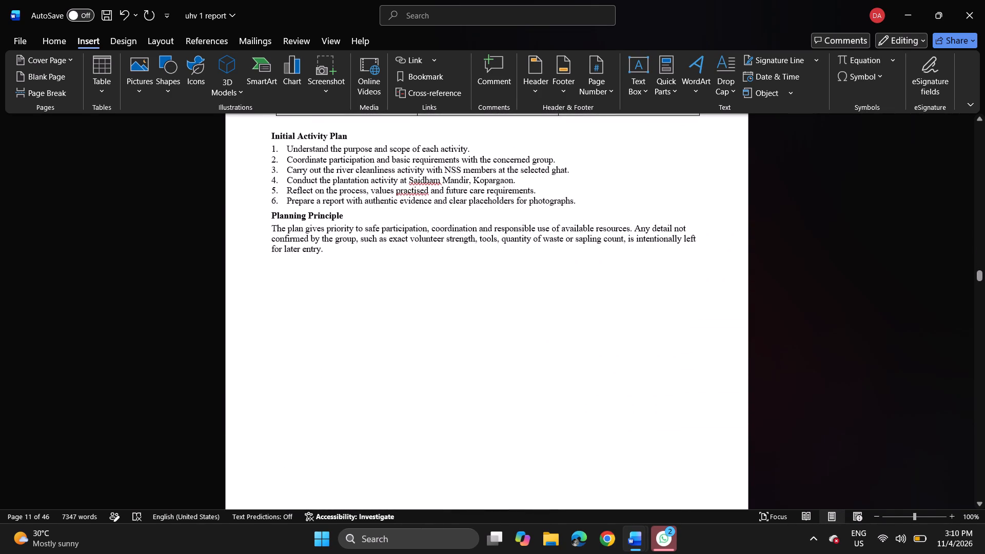
scroll(318, 161, "down", 7, "ctrl")
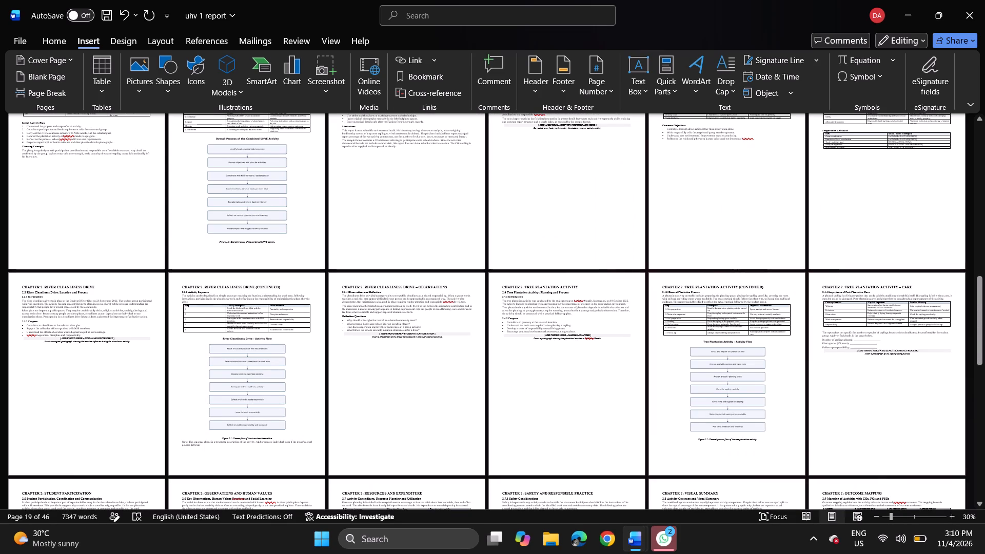
scroll(515, 363, "left", 1)
scroll(388, 350, "up", 4, "ctrl")
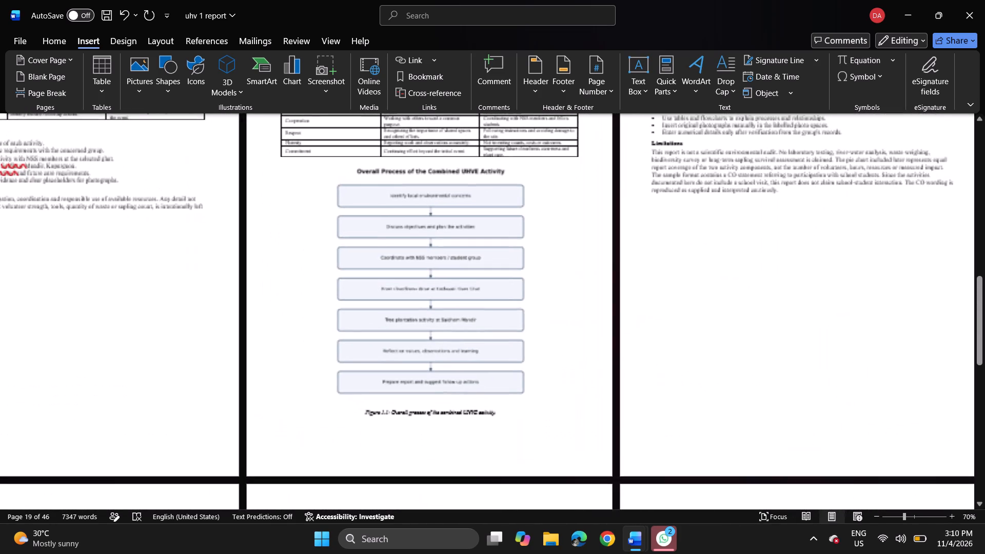
scroll(609, 347, "up", 5, "ctrl")
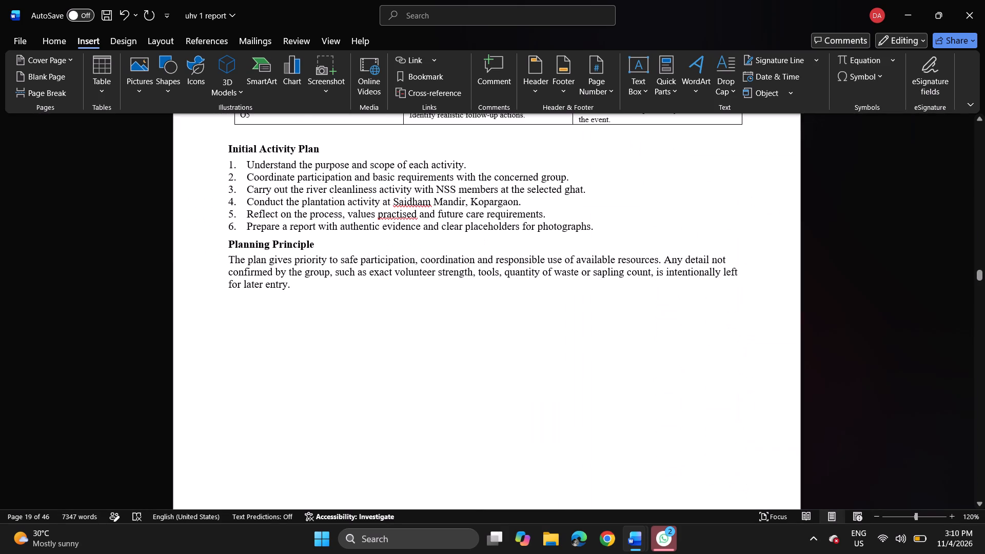
Review the pages from the Planning Principle text through the rest of Chapter 1 to the Common Objectives, returning to the Initial Activity Plan.
scroll(562, 340, "down", 8)
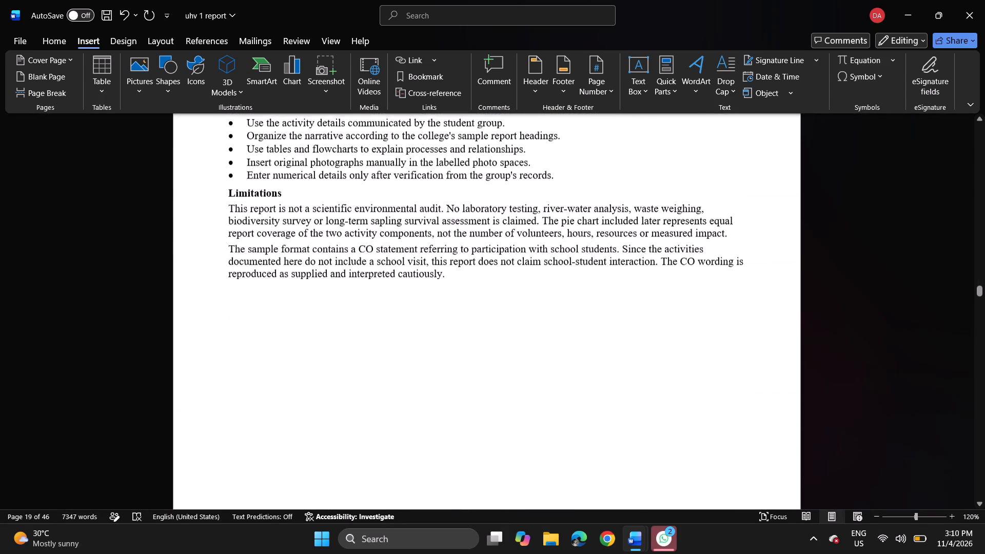
scroll(562, 340, "down", 5)
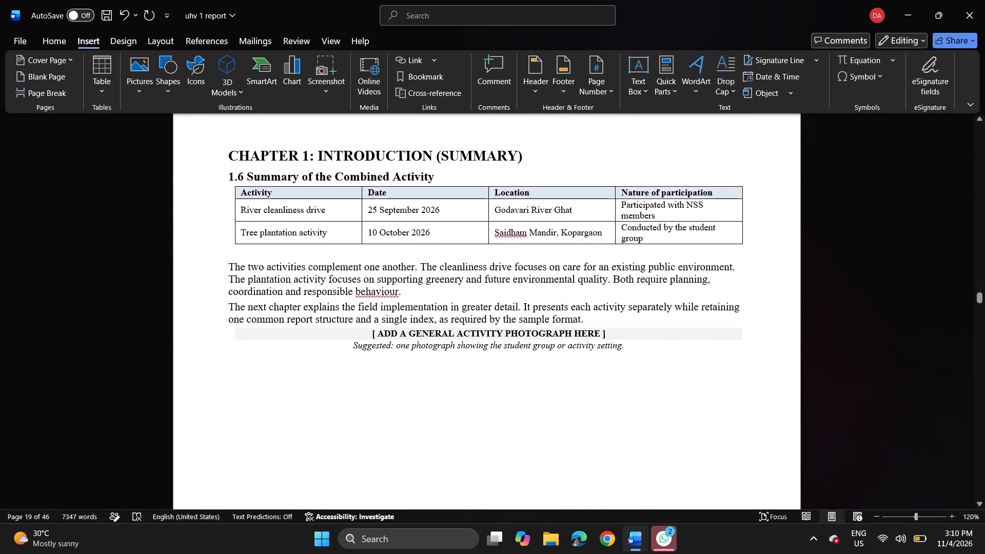
scroll(562, 340, "down", 1)
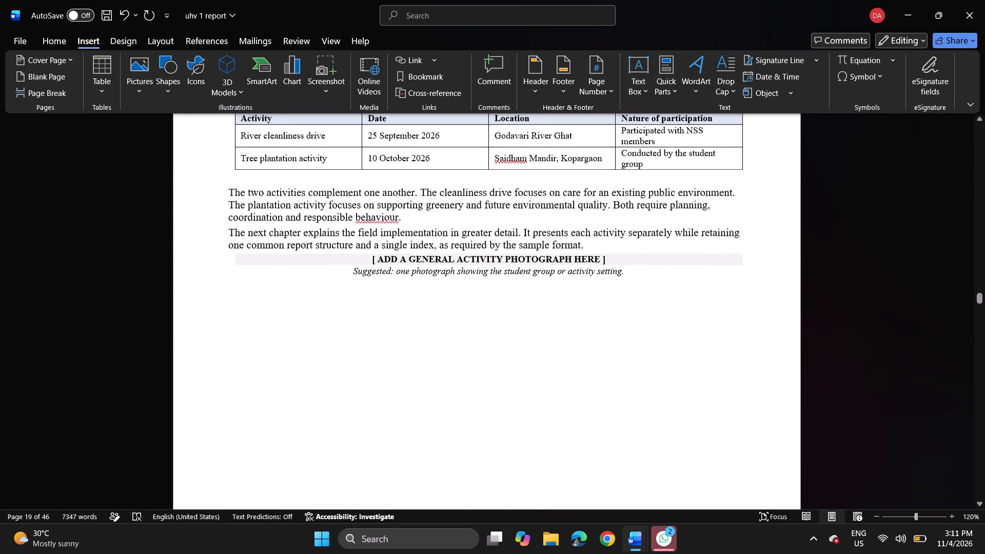
scroll(562, 340, "down", 5)
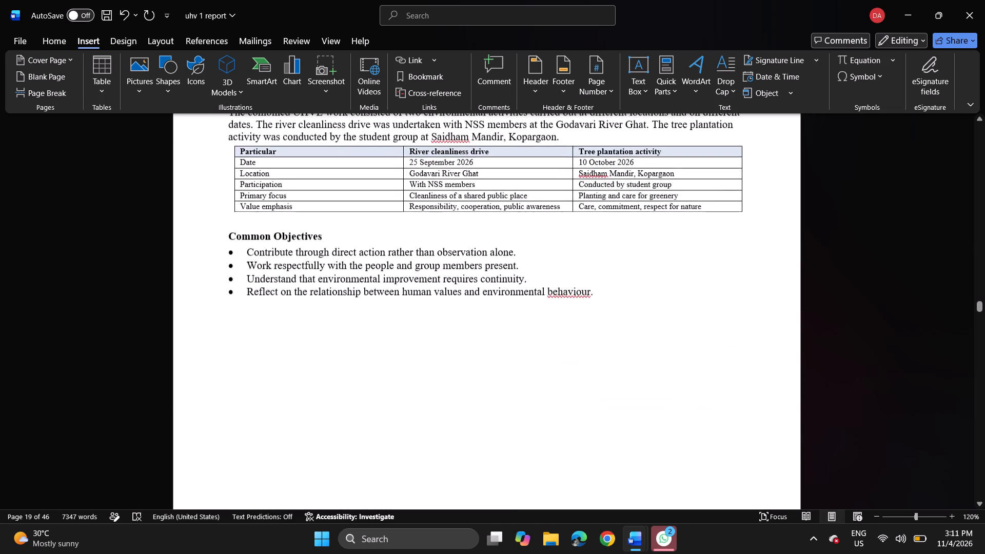
scroll(562, 340, "down", 6)
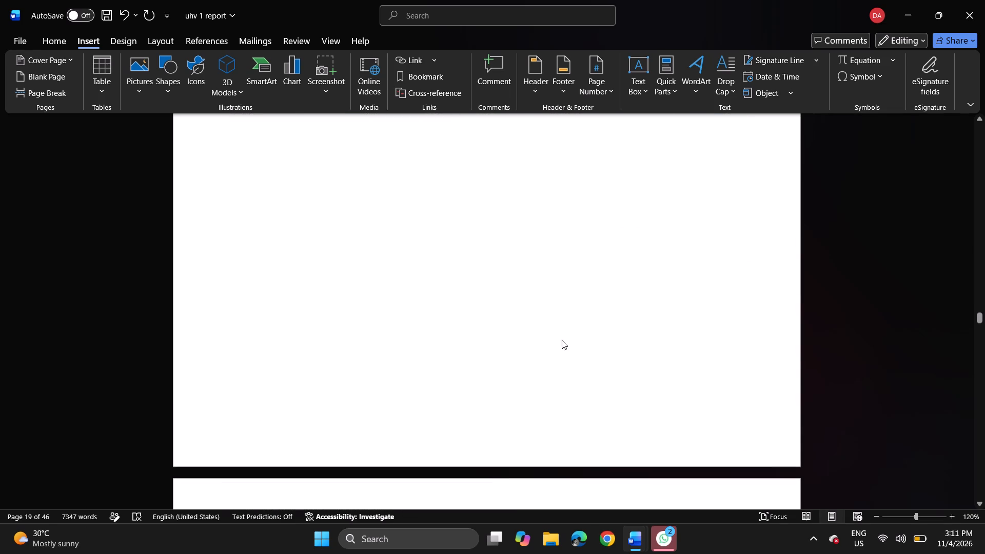
scroll(562, 340, "down", 5)
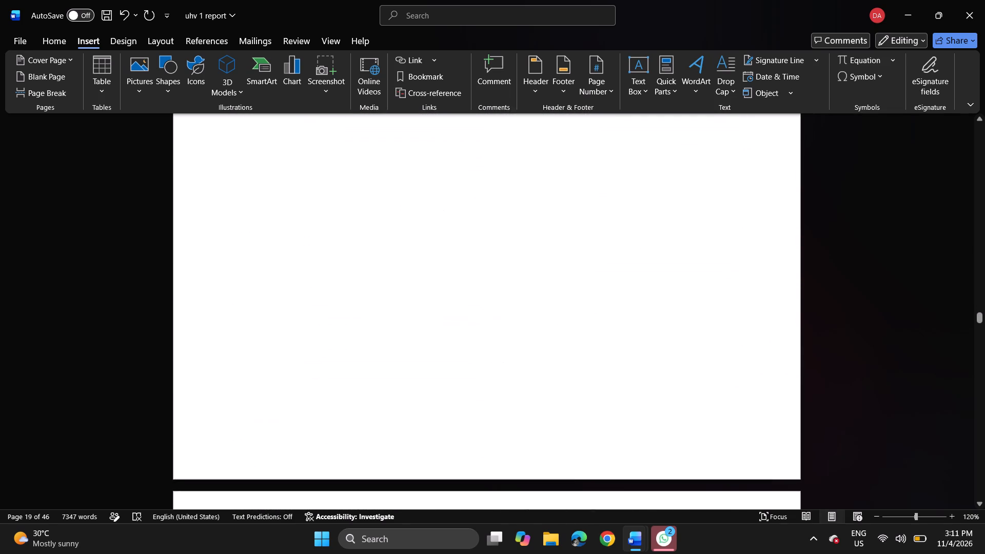
scroll(562, 340, "down", 2)
scroll(562, 340, "up", 9)
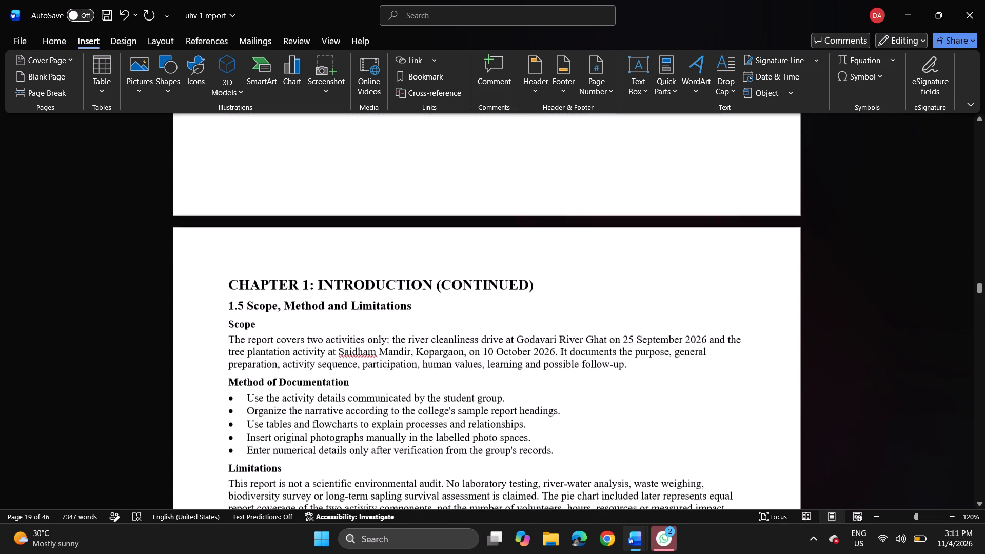
scroll(562, 340, "up", 5)
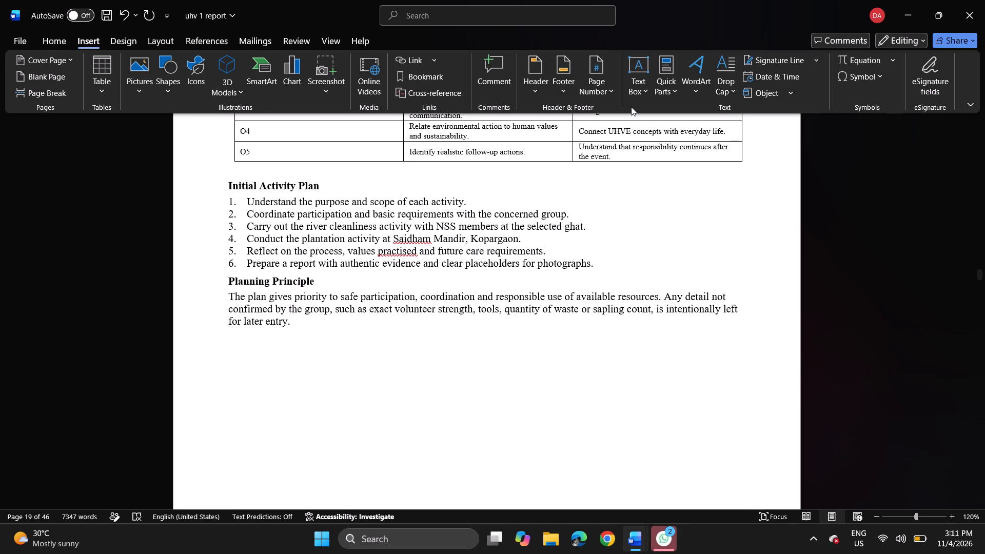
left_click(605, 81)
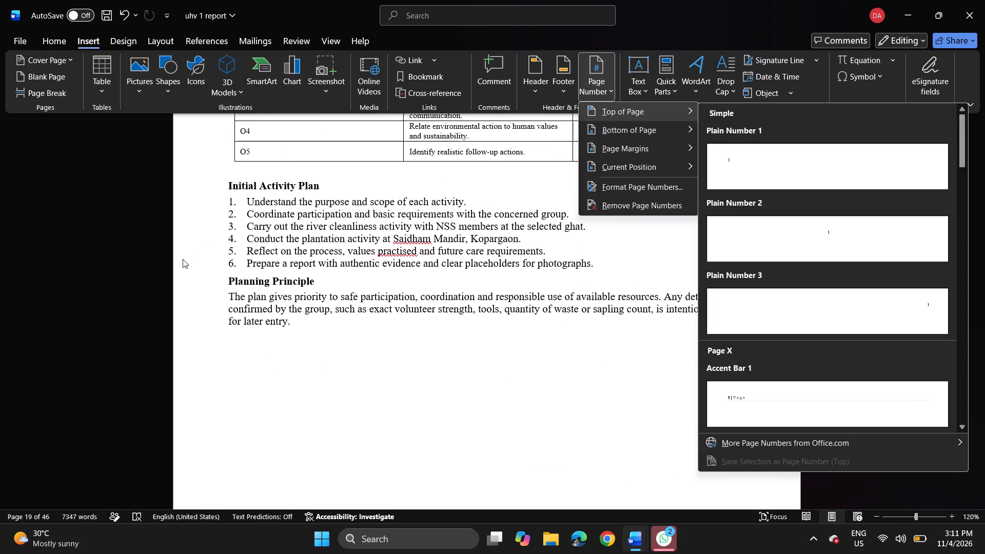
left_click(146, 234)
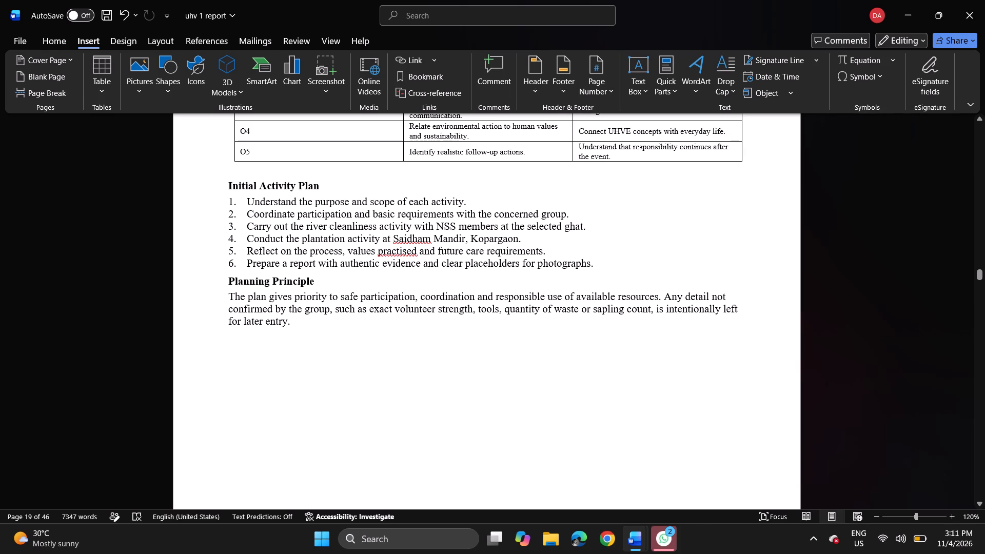
Go to page 12 of the report, where the Index continues, with the Go To command.
key("ctrl+g")
key("1")
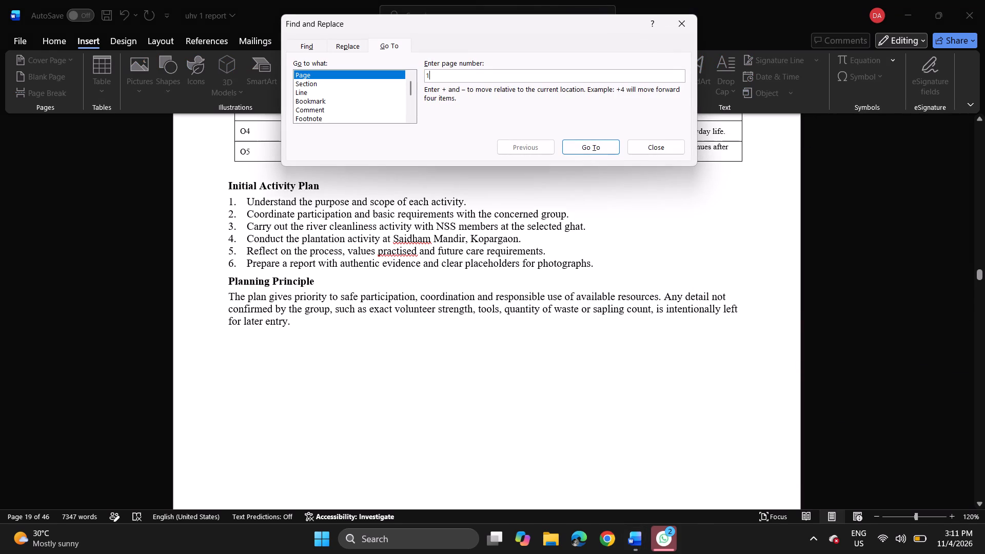
key("2")
key("Return")
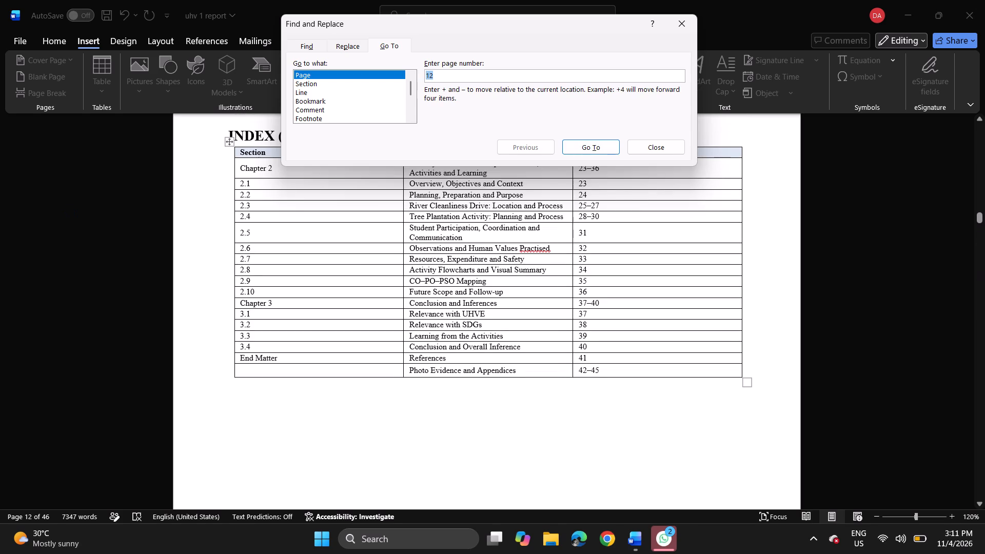
left_click(586, 147)
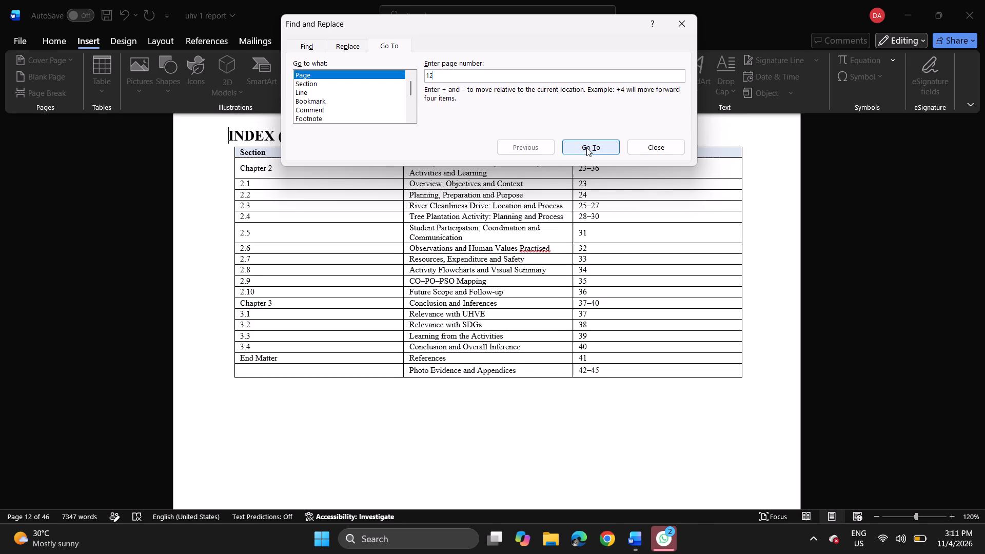
Go to page 15 and insert a Next Page section break before the ABSTRACT heading.
left_click(491, 75)
key("BackSpace")
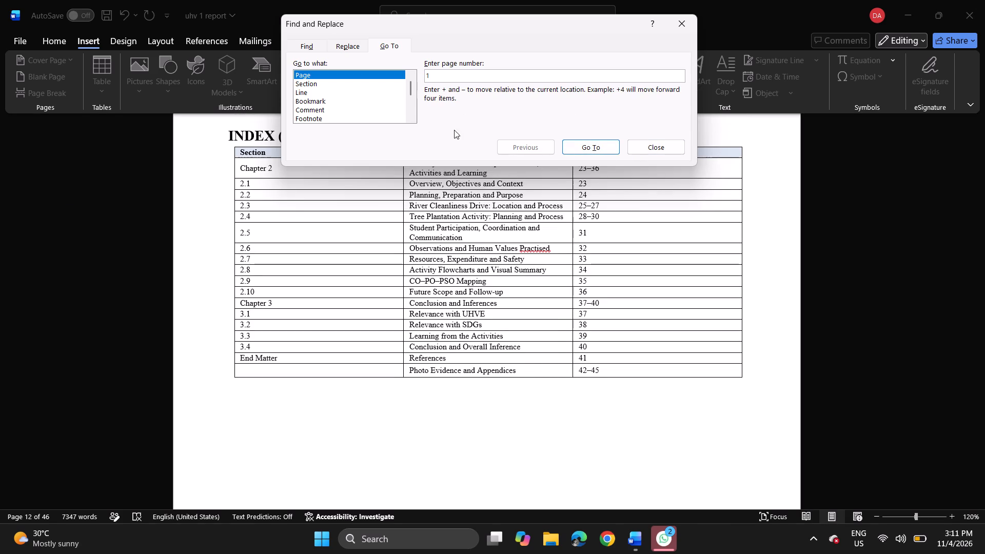
scroll(399, 210, "up", 4)
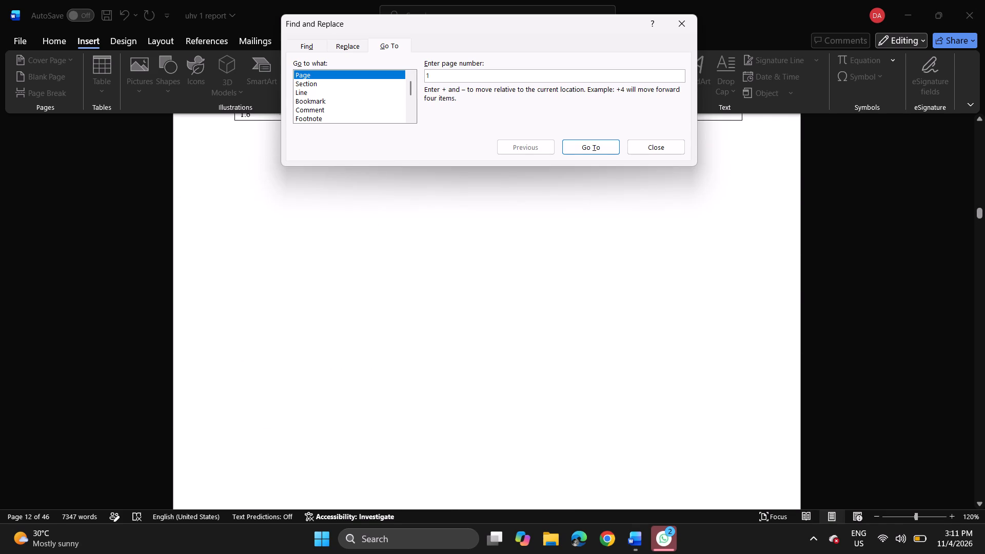
scroll(399, 210, "up", 2)
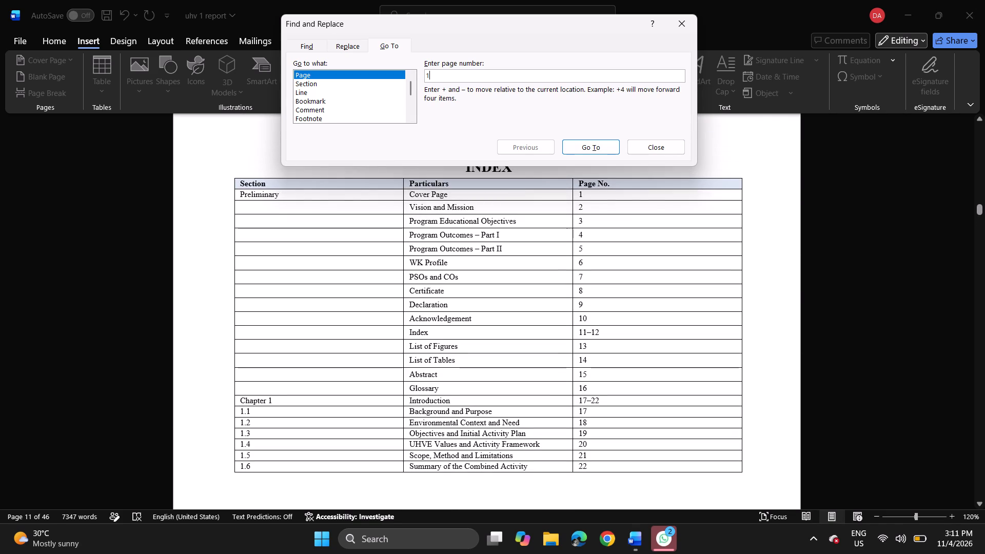
key("5")
key("Return")
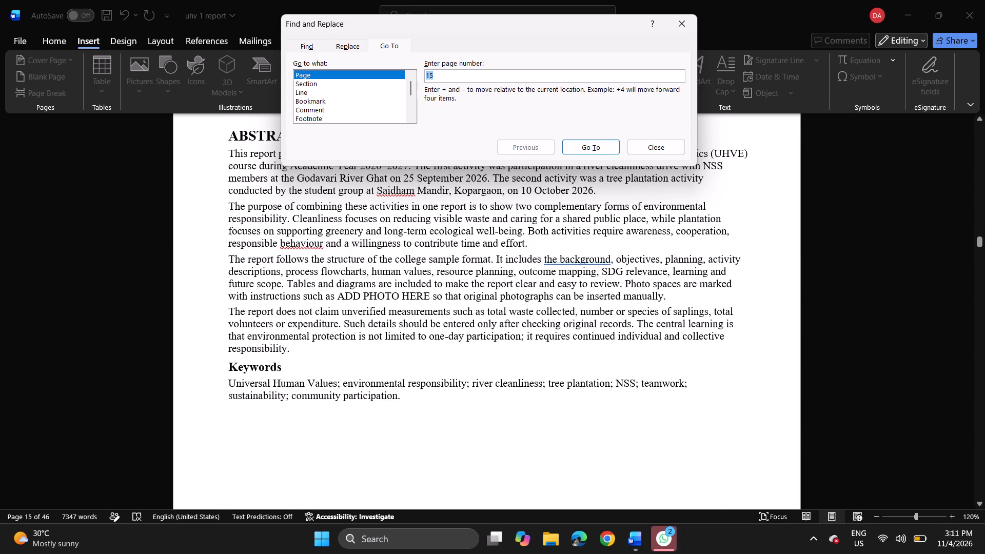
left_click(643, 140)
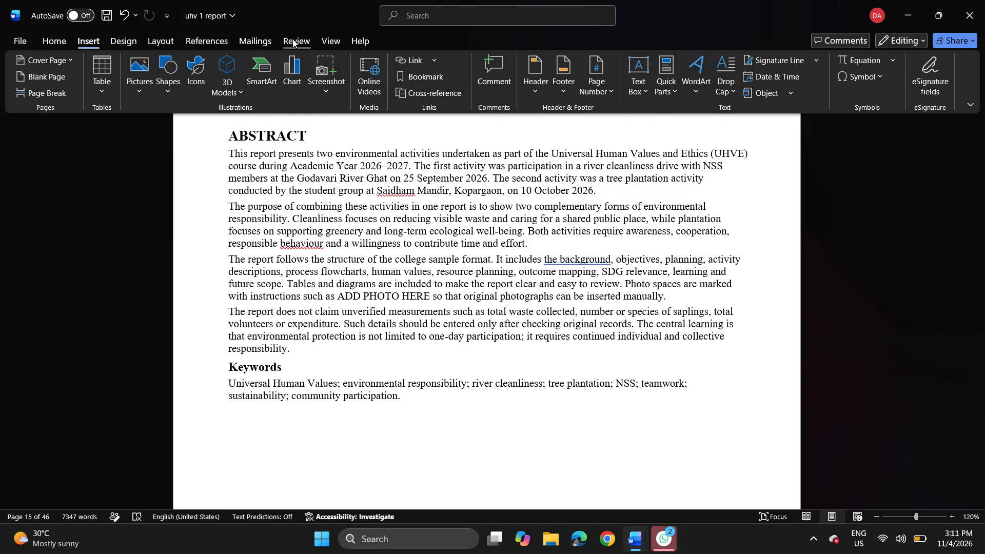
left_click(156, 38)
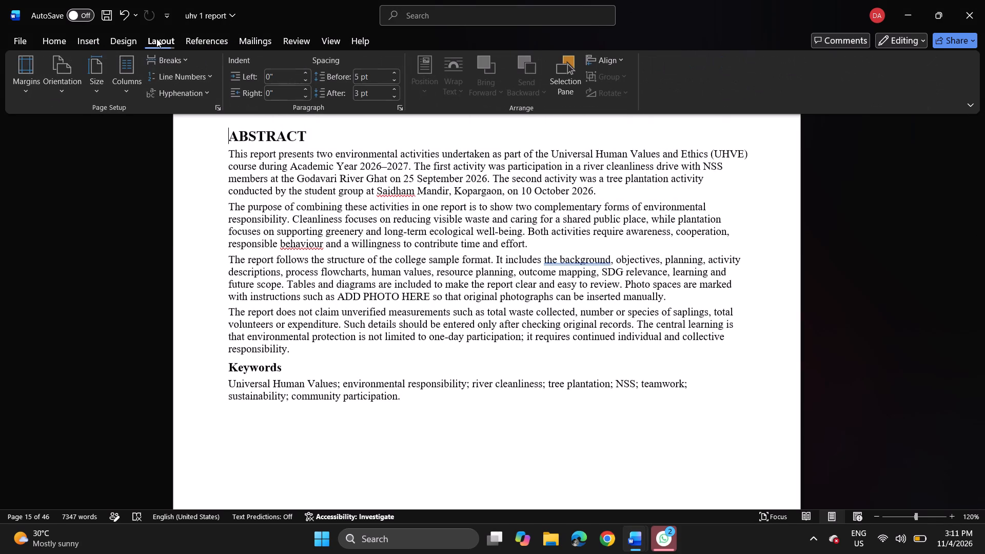
left_click(179, 62)
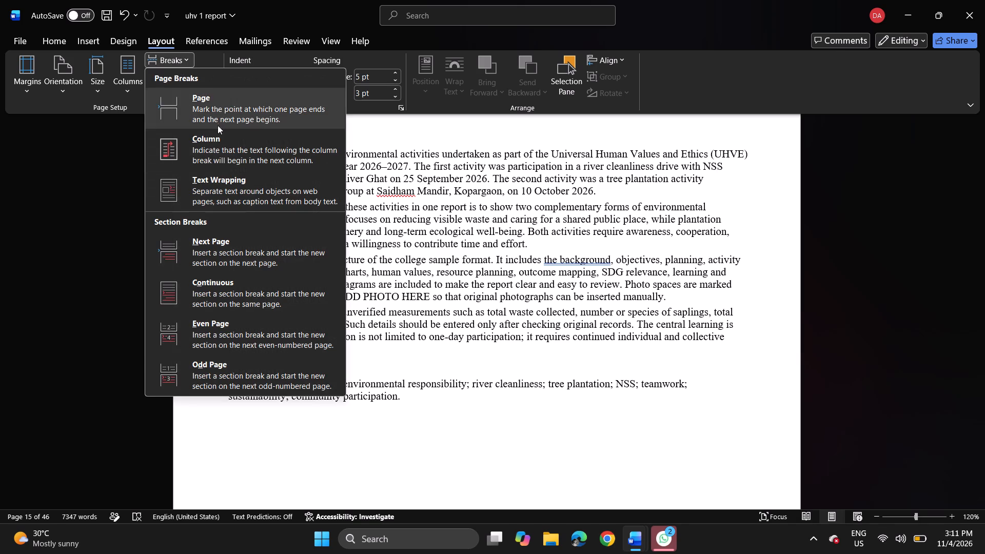
left_click(224, 241)
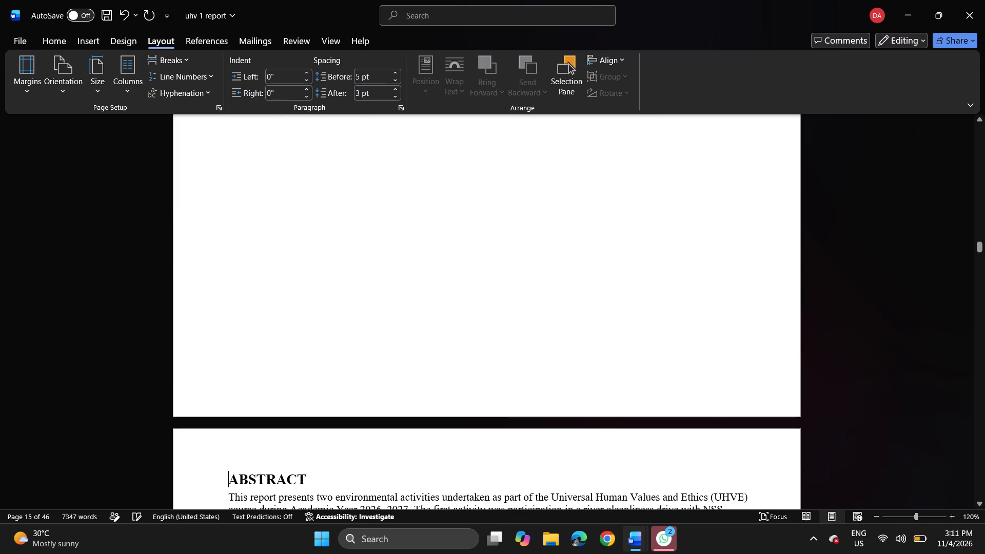
scroll(291, 251, "down", 2)
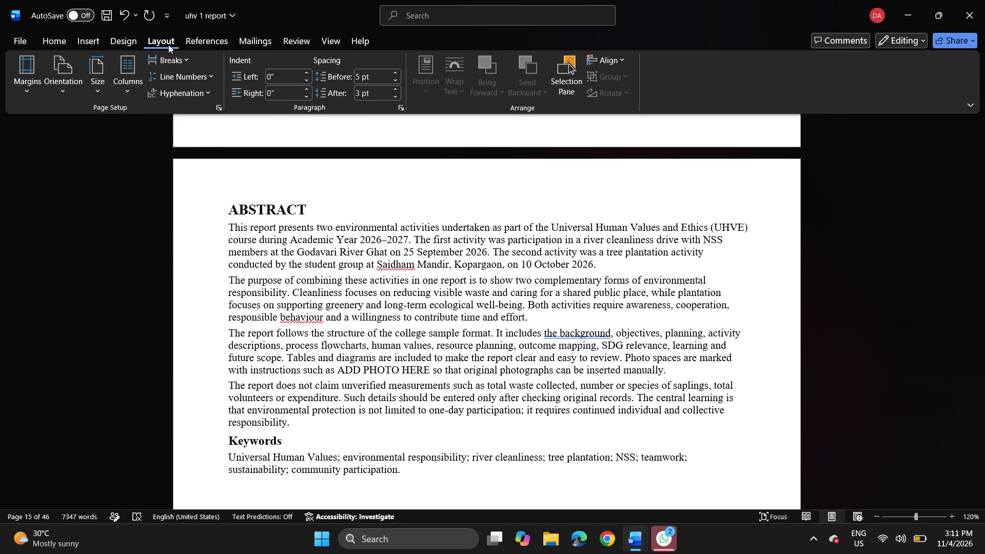
Insert Plain Number 2 page numbers at the bottom of the page for the section starting at the Abstract, and check the neighbouring footers.
left_click(83, 45)
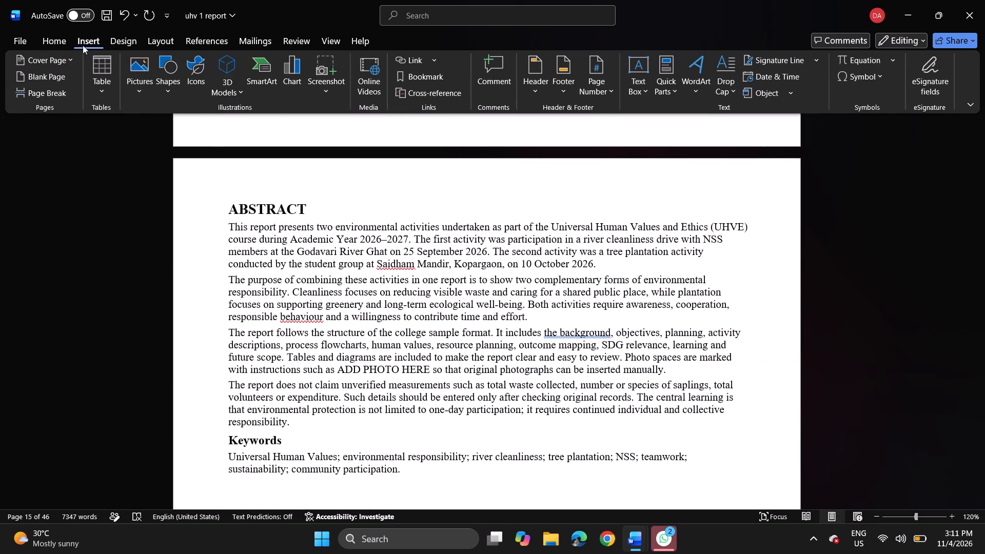
left_click(590, 90)
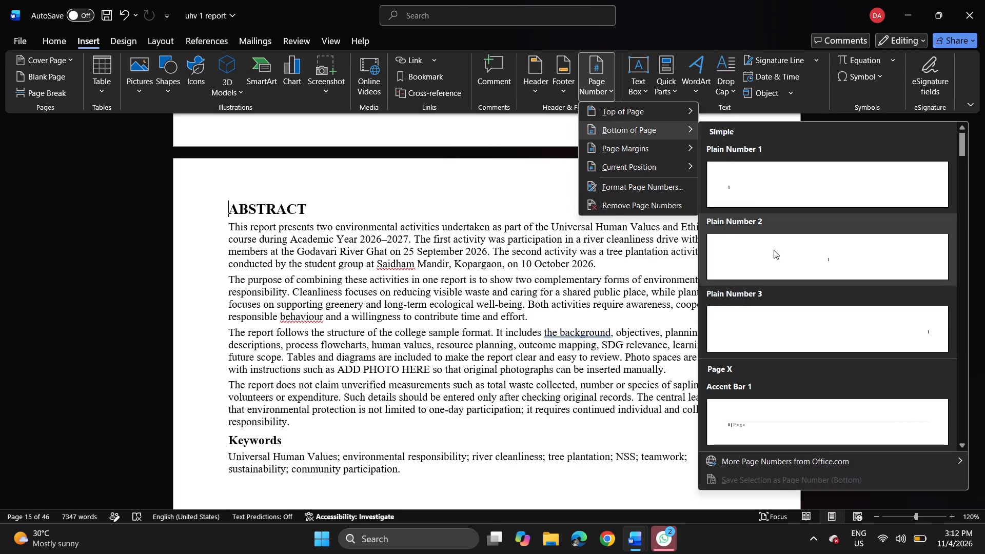
left_click(800, 254)
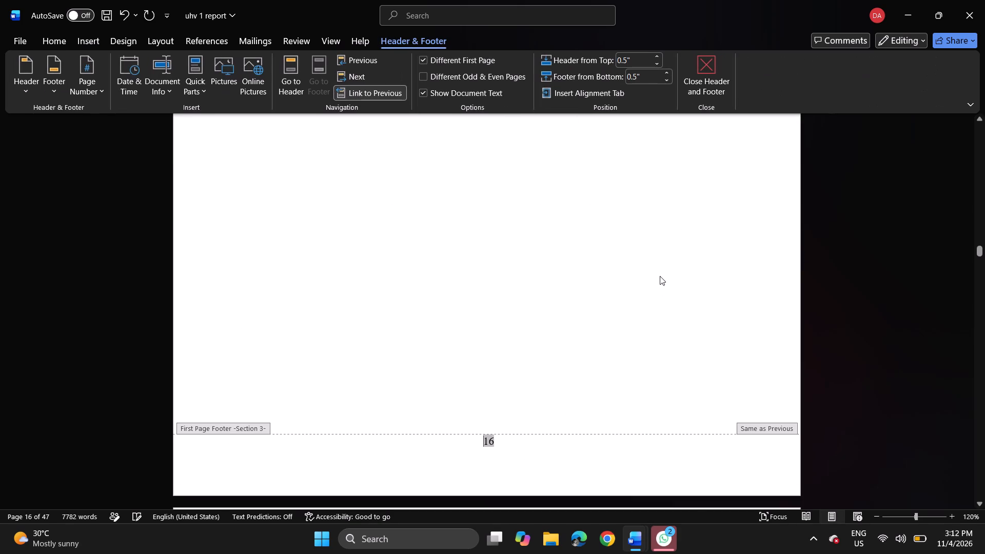
scroll(660, 276, "up", 5)
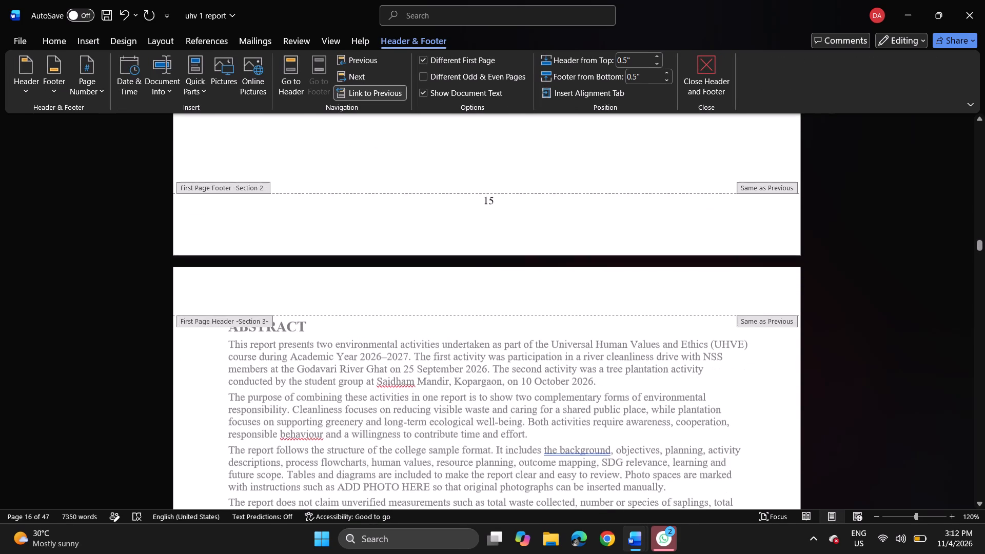
scroll(660, 276, "up", 1)
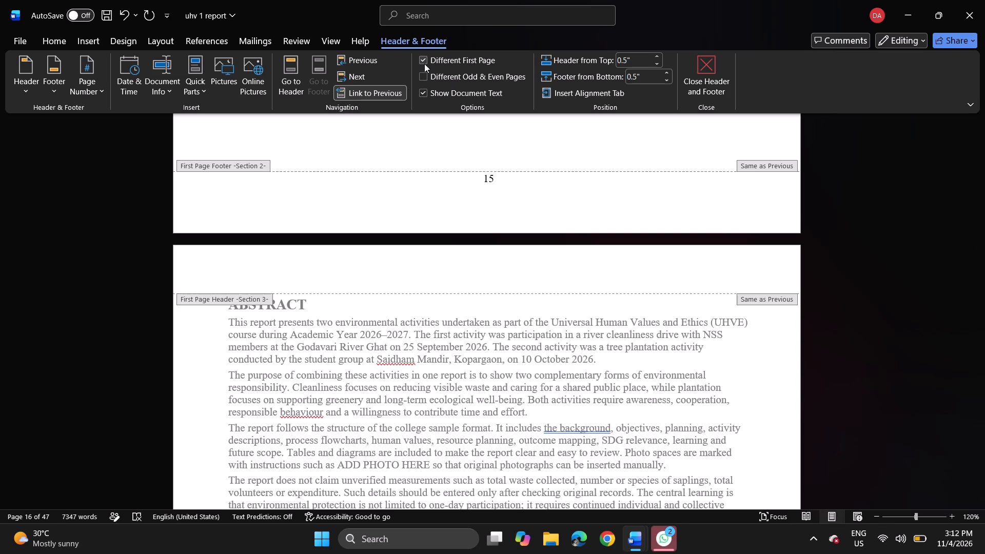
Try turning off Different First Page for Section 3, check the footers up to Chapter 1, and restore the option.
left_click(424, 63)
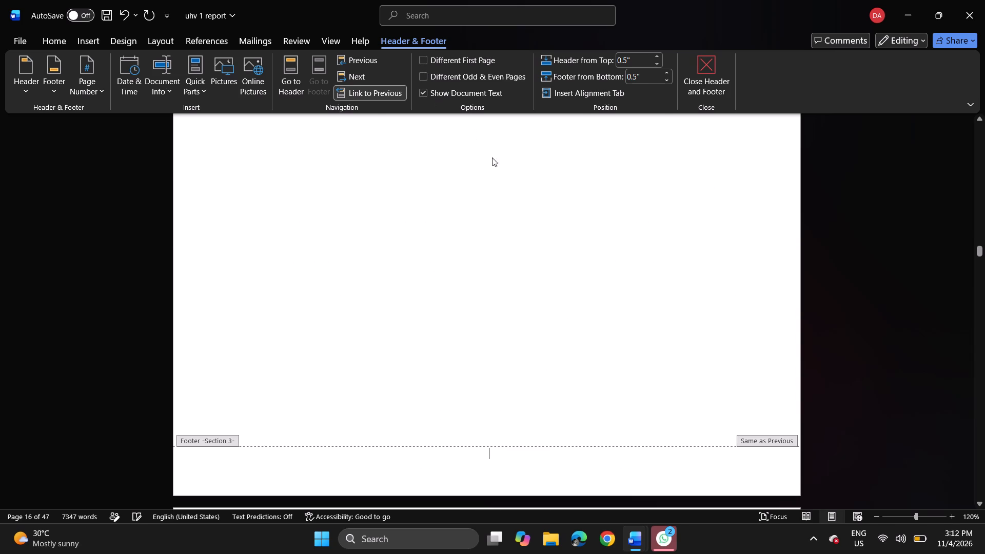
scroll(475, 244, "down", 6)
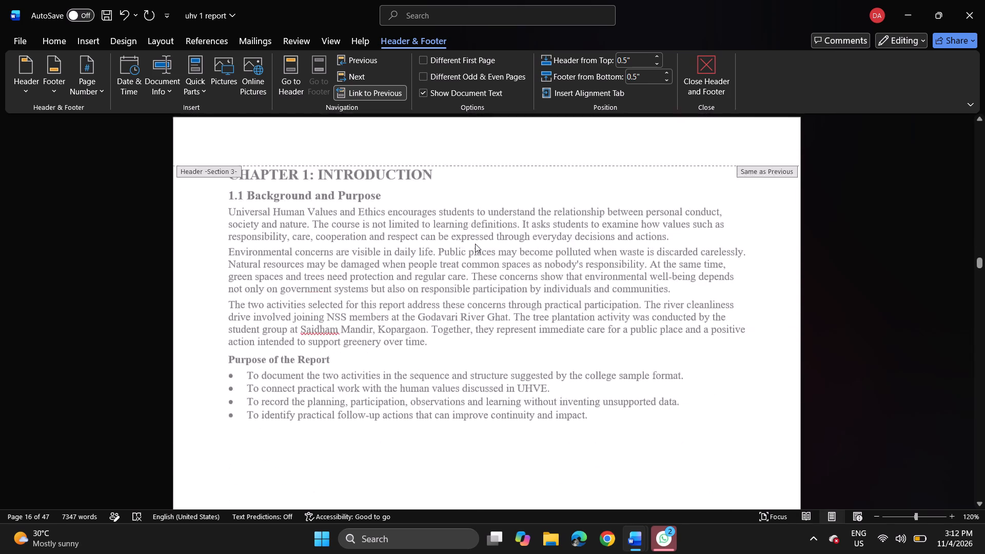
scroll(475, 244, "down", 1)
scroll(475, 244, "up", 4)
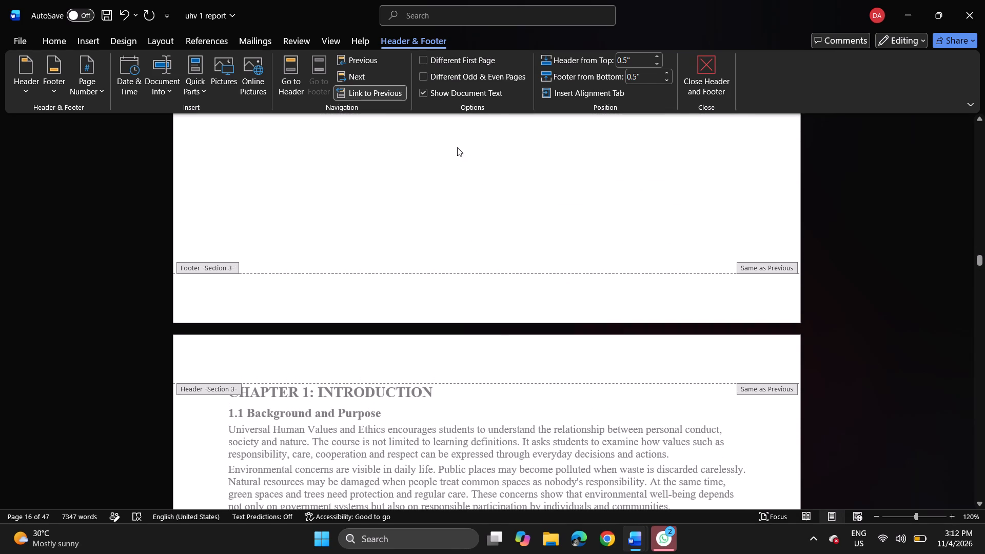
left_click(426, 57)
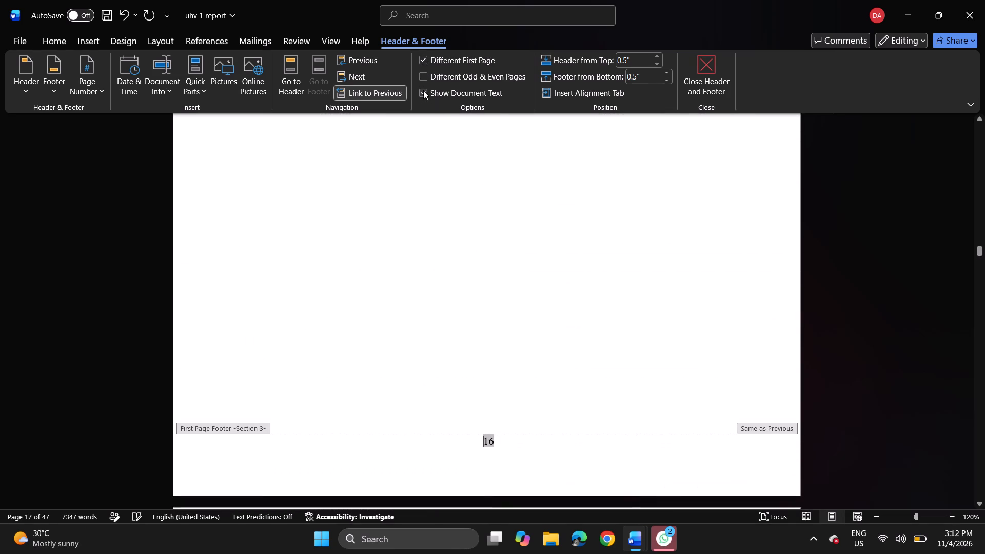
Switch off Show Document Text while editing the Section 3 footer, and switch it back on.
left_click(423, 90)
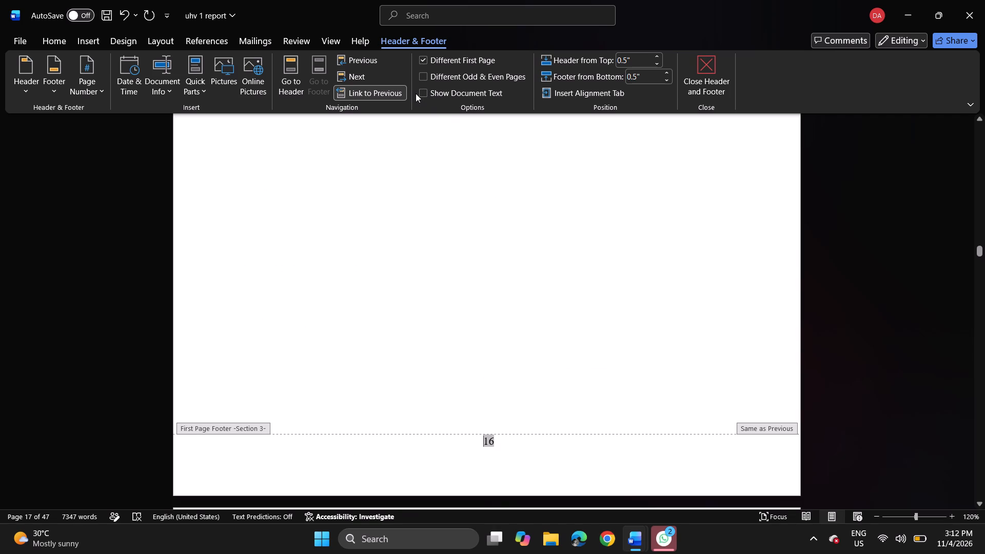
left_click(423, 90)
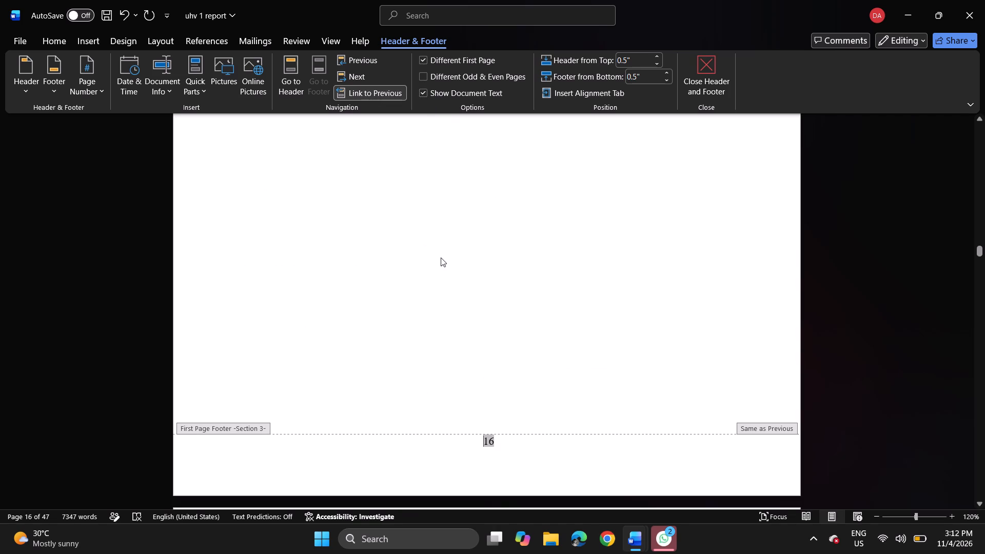
Leave footer editing and return to the body of the Abstract page.
double_click(441, 258)
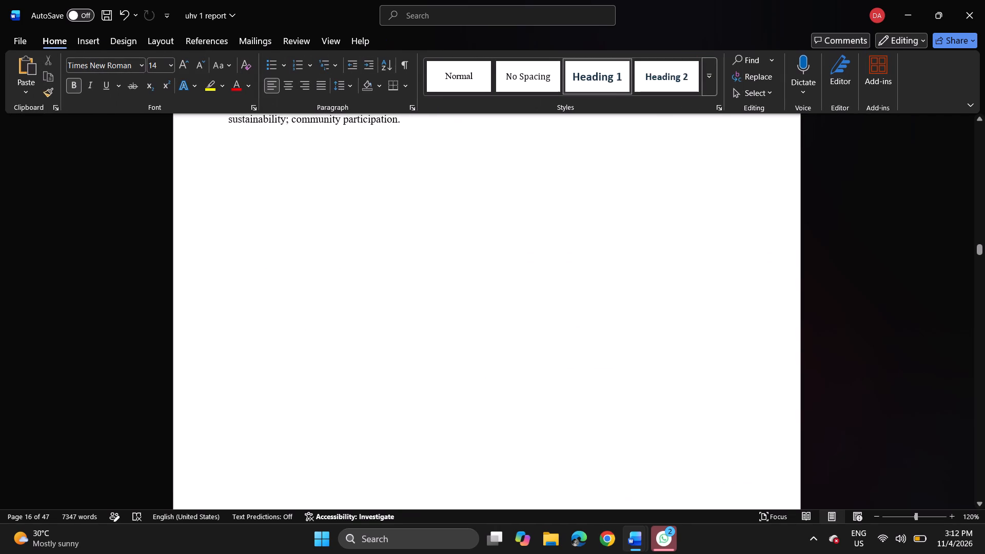
Examine the pages from the List of Tables to the Glossary for stray blank pages and footer numbering.
scroll(409, 231, "up", 6)
scroll(409, 231, "down", 2)
scroll(409, 231, "up", 2)
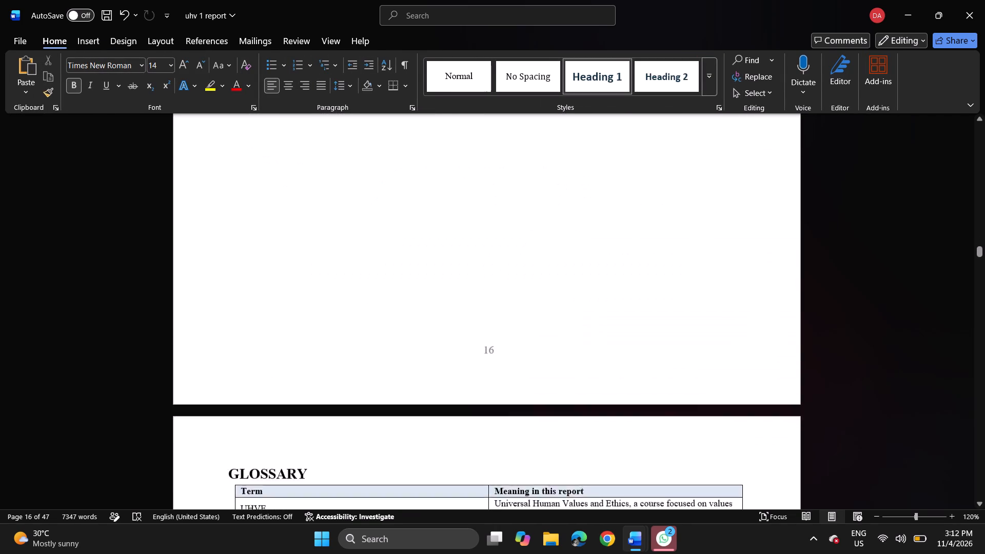
scroll(409, 231, "up", 3)
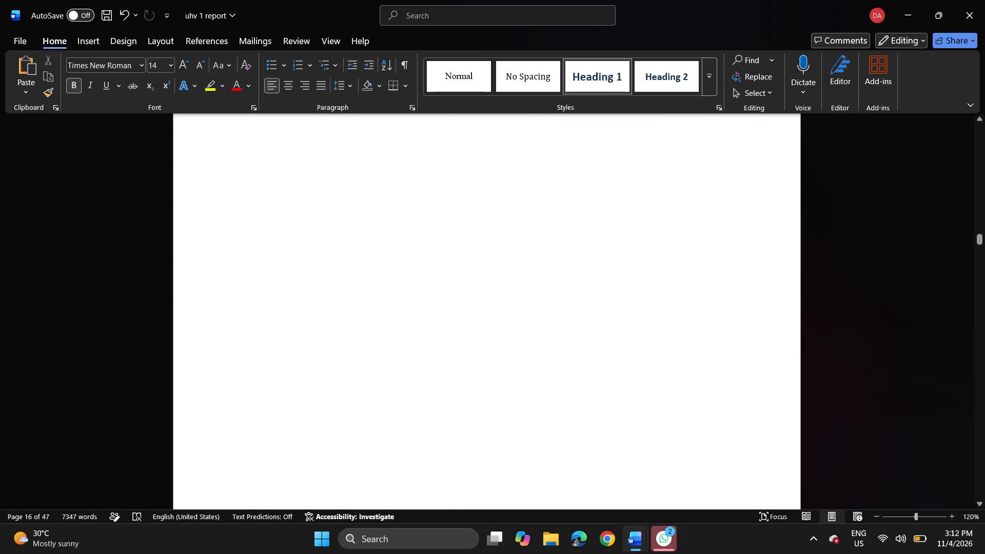
scroll(409, 231, "up", 7)
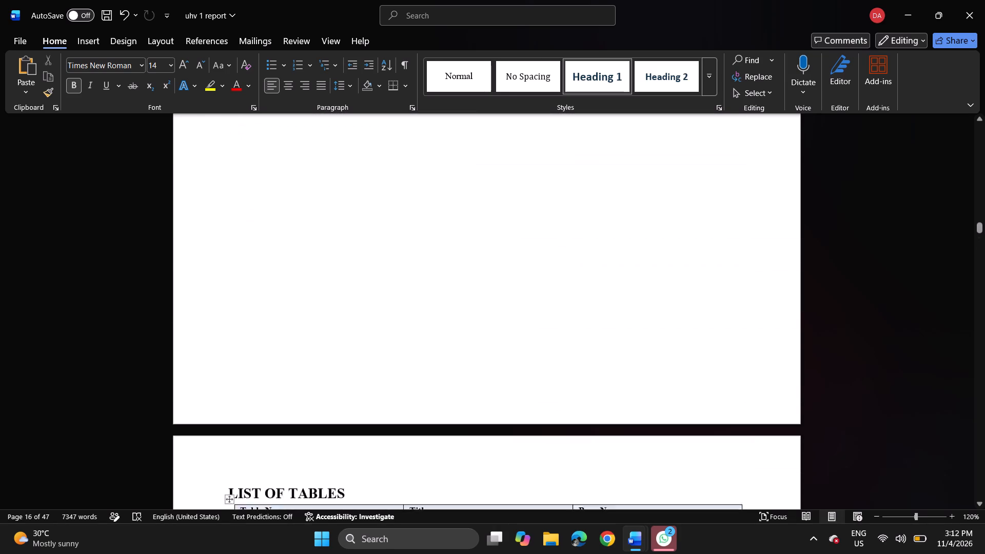
scroll(409, 231, "up", 3)
scroll(409, 231, "down", 7)
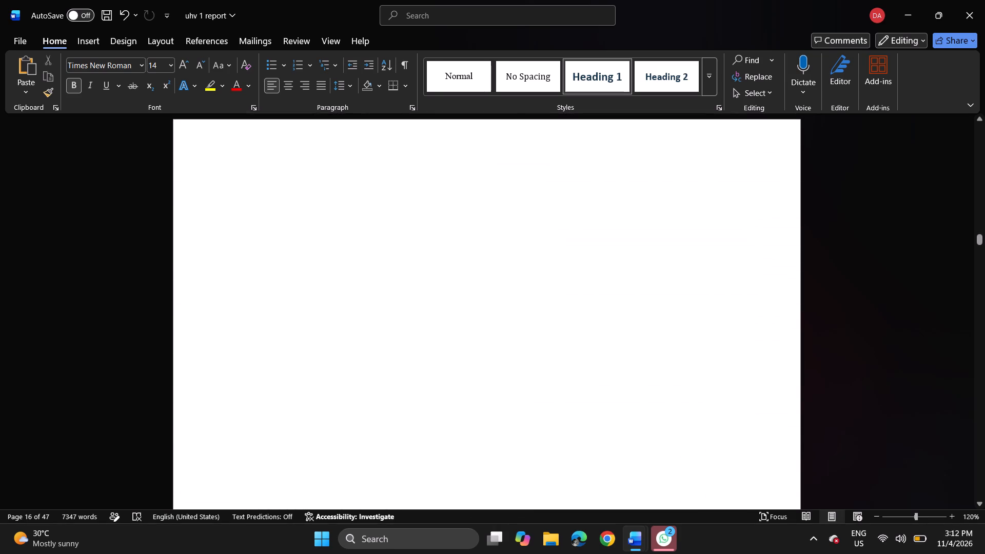
scroll(409, 231, "down", 4)
scroll(409, 231, "up", 3)
Go to page 15 and delete the blank page that precedes the Abstract.
left_click(409, 231)
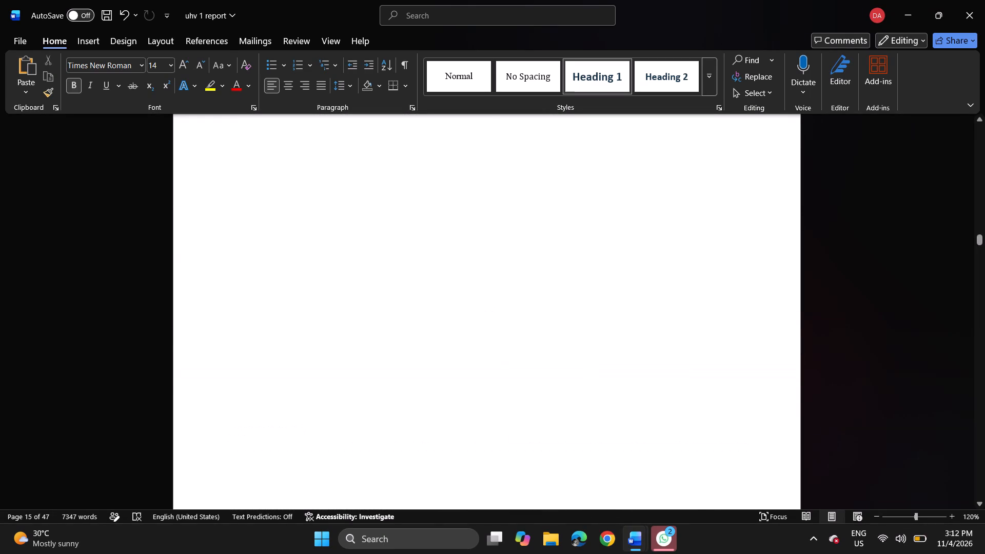
key("ctrl+g")
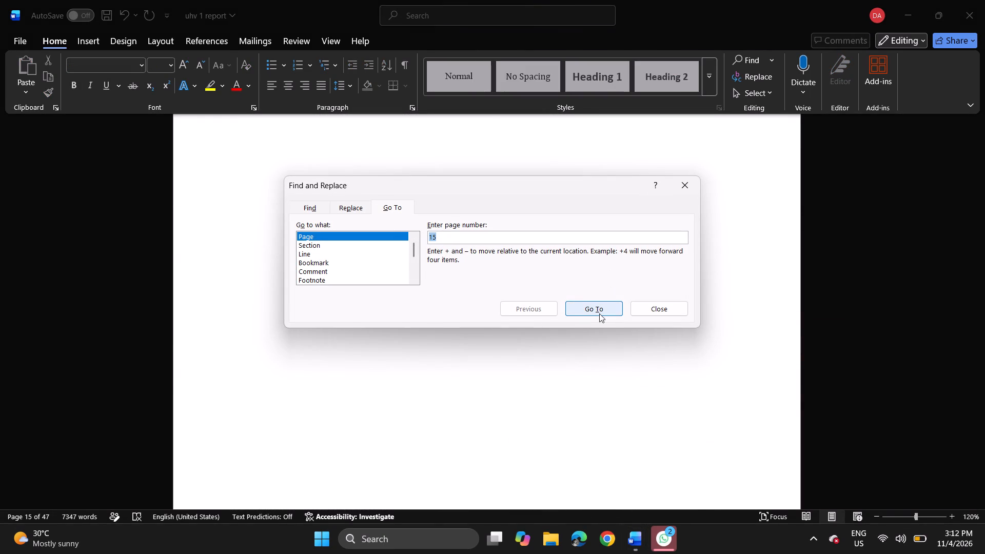
left_click(599, 313)
left_click(663, 311)
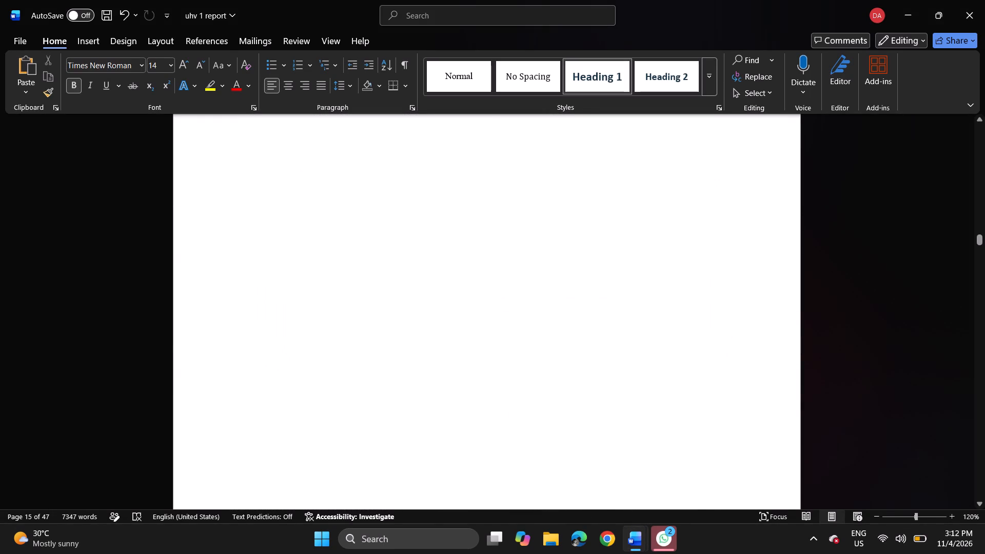
left_click(563, 259)
scroll(563, 259, "up", 2)
left_click(546, 288)
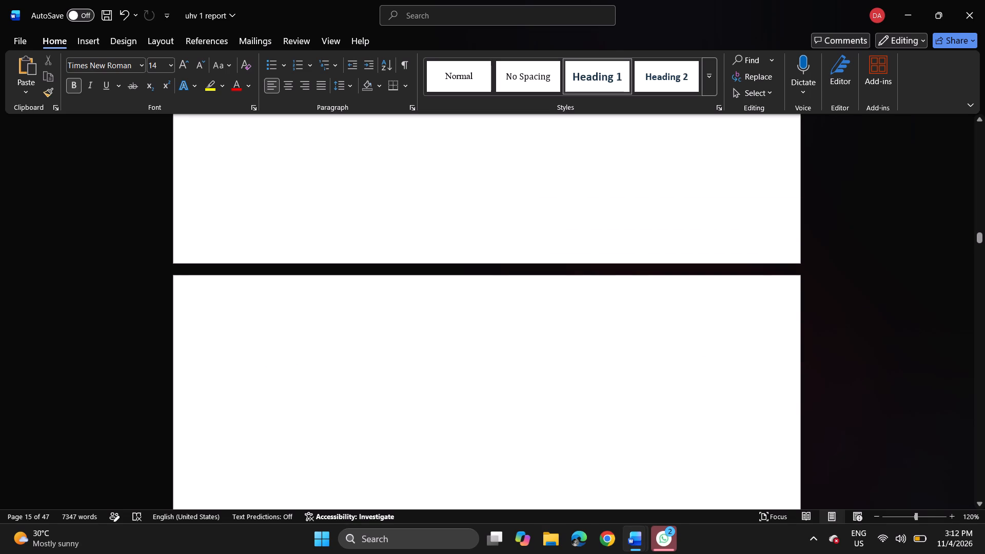
key("Delete")
Review the report from the cover page to the Glossary, checking page layout and footer numbering.
scroll(546, 288, "down", 5)
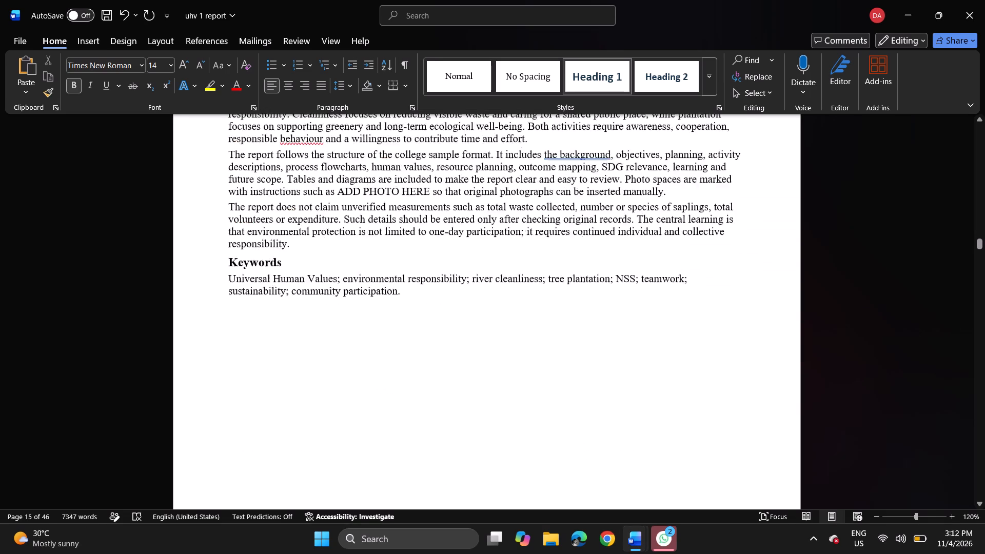
scroll(546, 288, "down", 1)
scroll(546, 288, "up", 8)
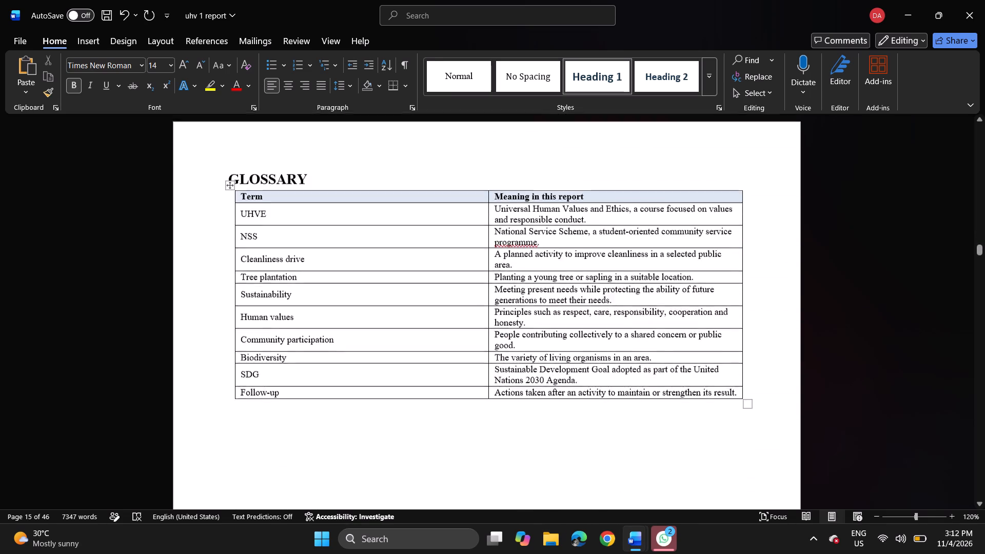
scroll(546, 288, "up", 18)
scroll(546, 288, "down", 9)
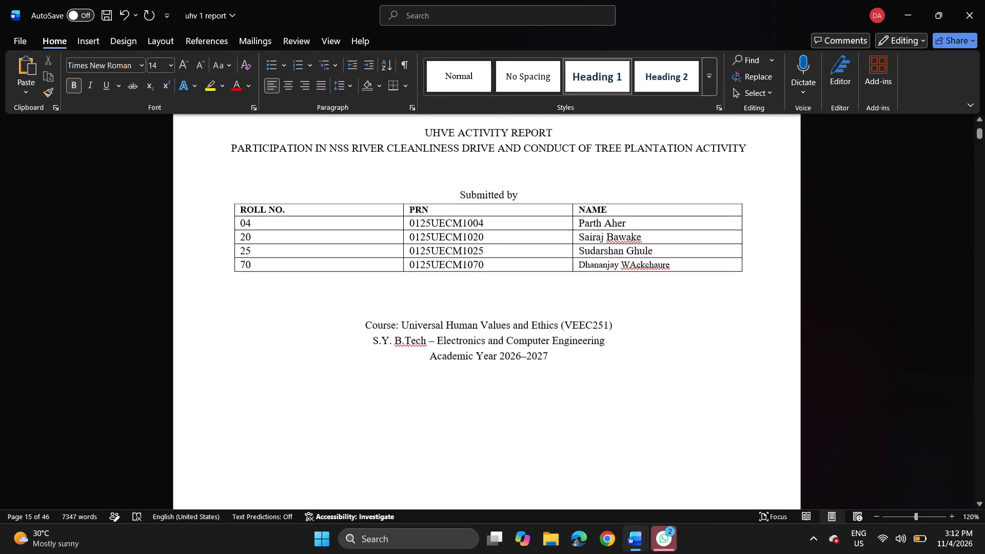
scroll(546, 288, "down", 7)
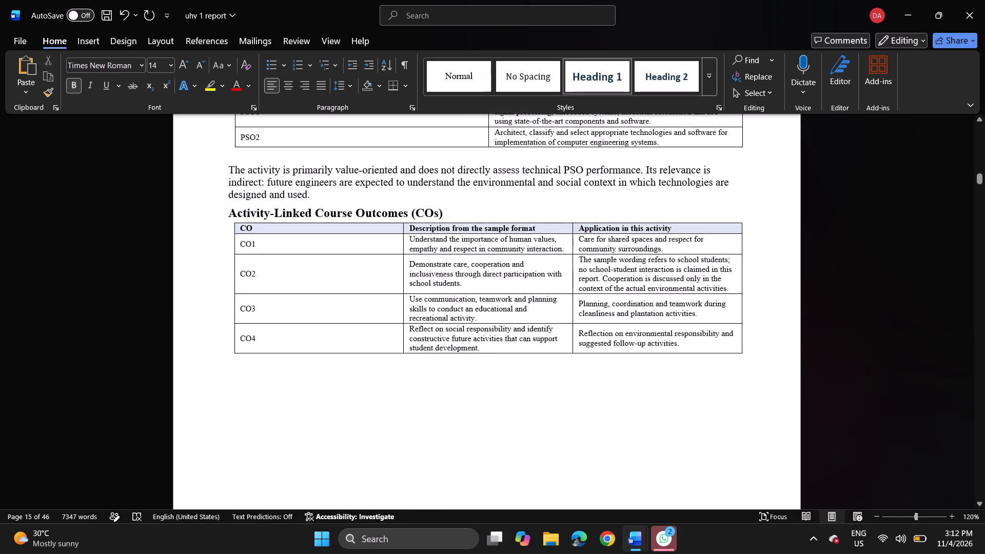
scroll(546, 288, "down", 7)
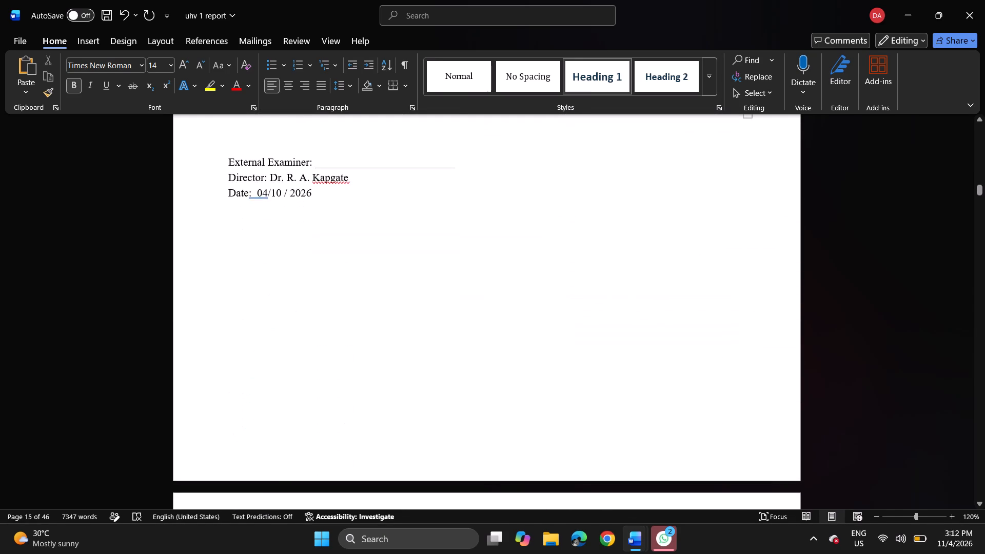
scroll(546, 288, "down", 7)
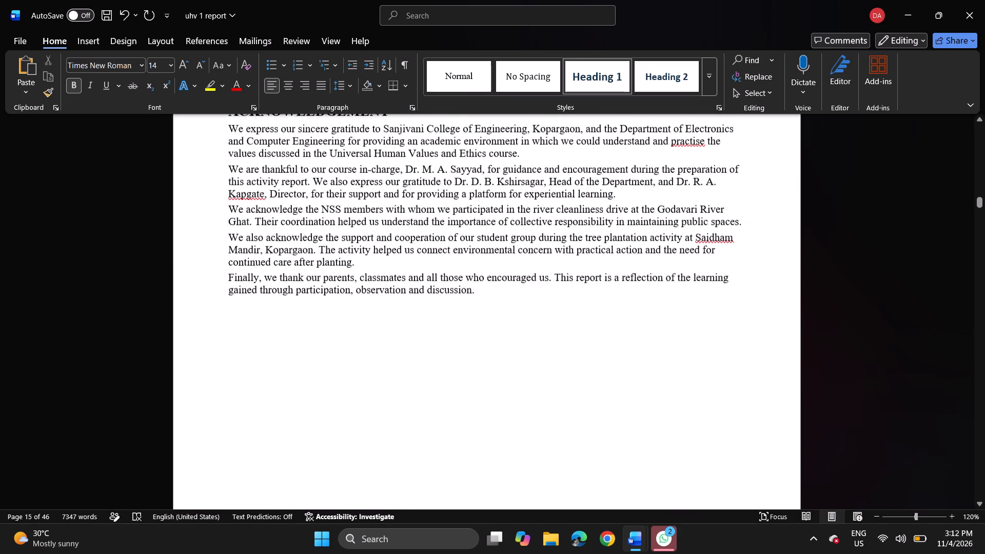
scroll(546, 288, "down", 7)
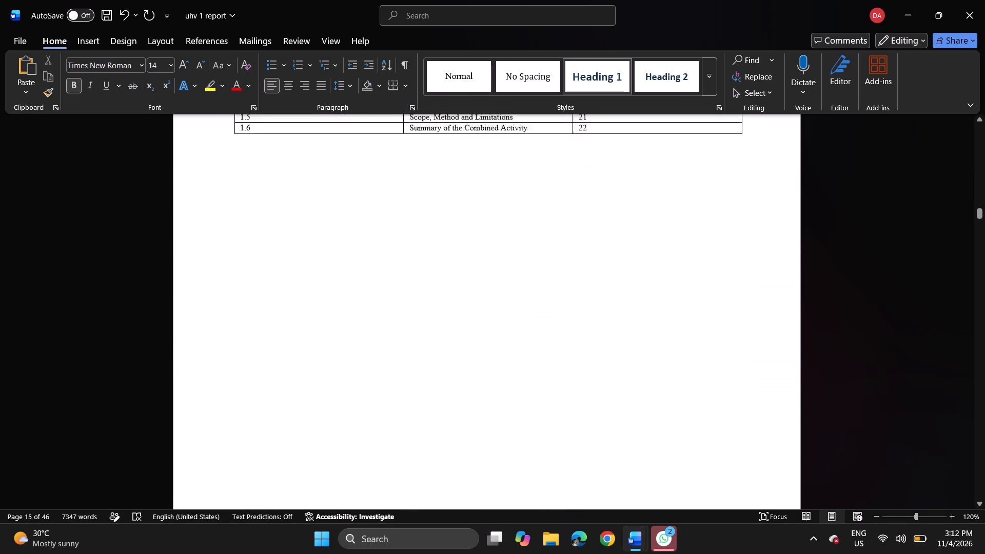
scroll(546, 288, "down", 7)
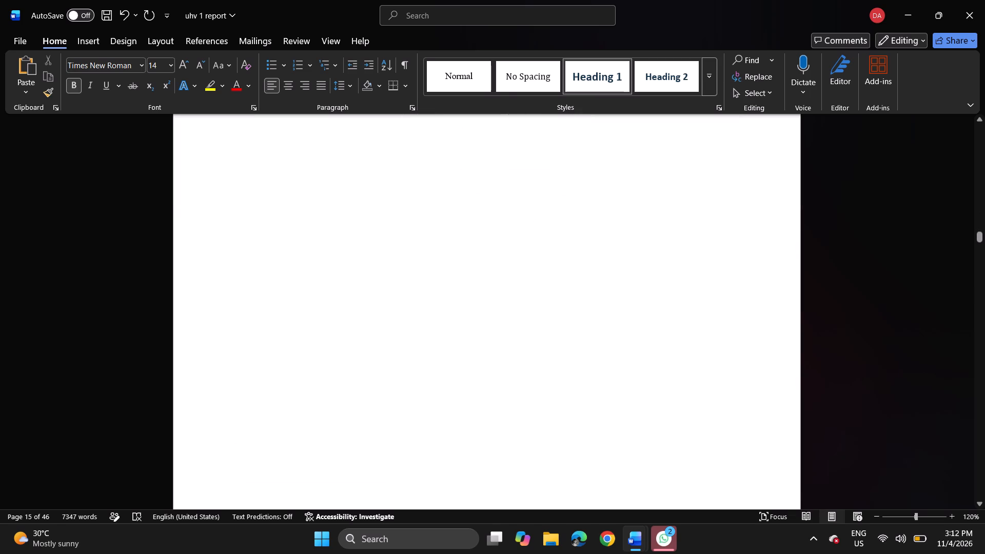
scroll(546, 288, "down", 6)
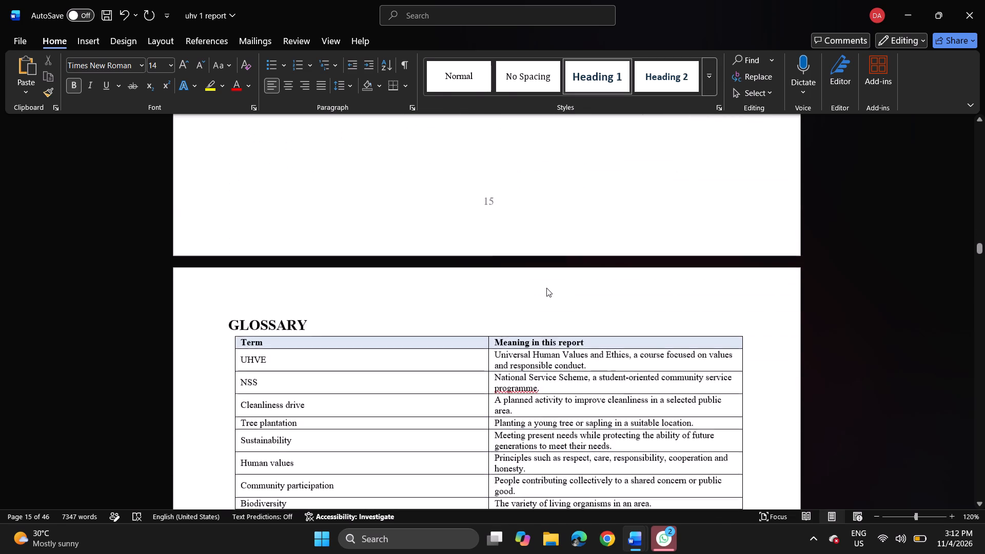
scroll(546, 288, "left", 1)
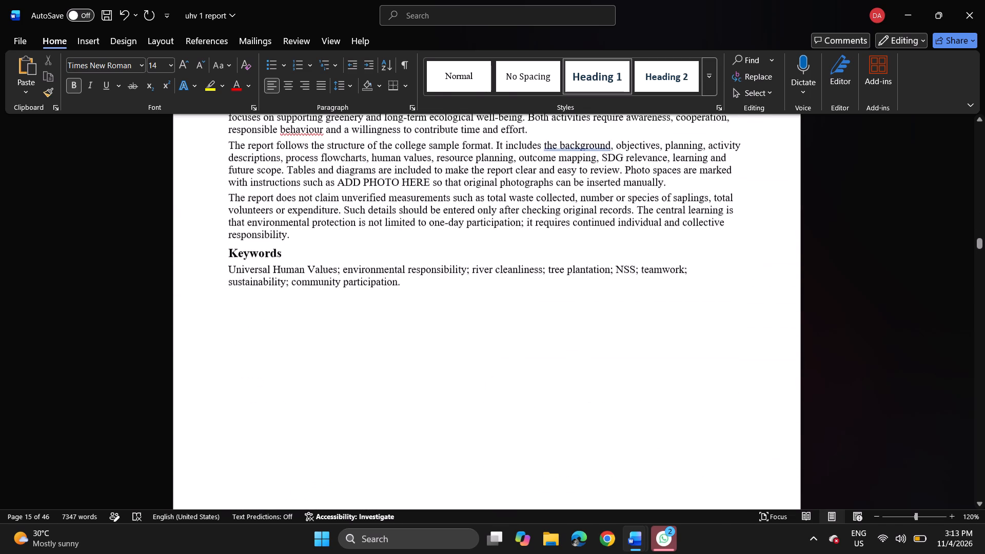
scroll(546, 288, "left", 1)
scroll(546, 288, "down", 2)
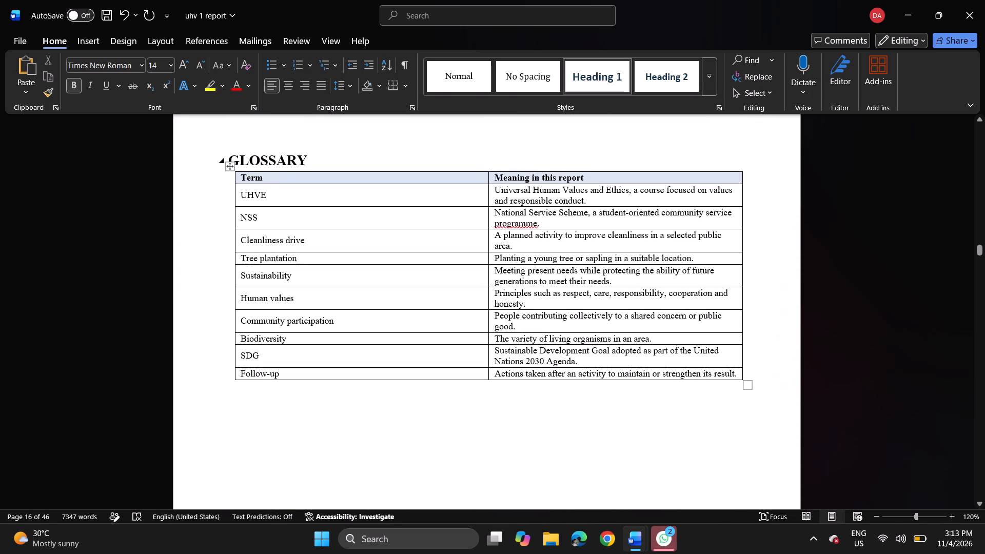
Centre the GLOSSARY heading above its table.
left_click_drag(229, 164, 316, 163)
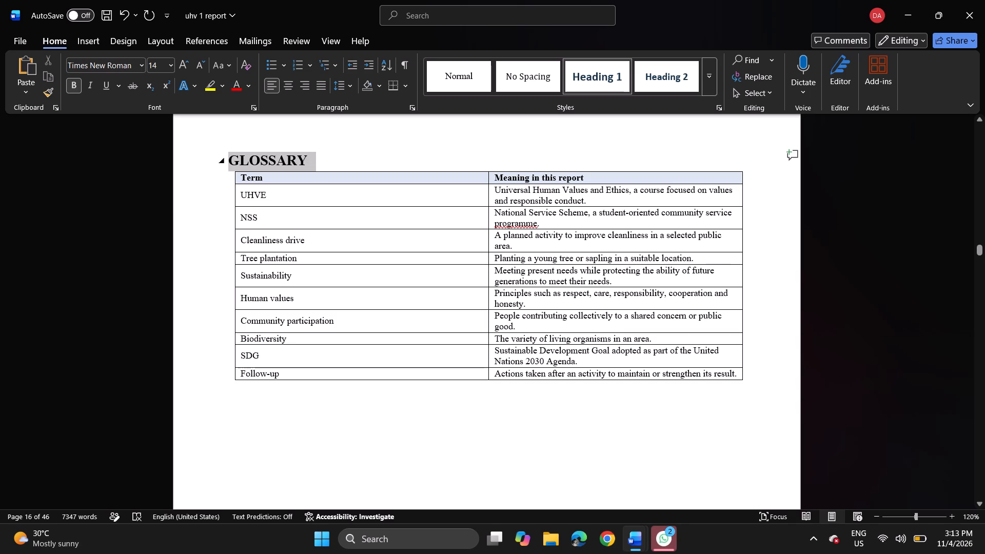
scroll(320, 170, "up", 2)
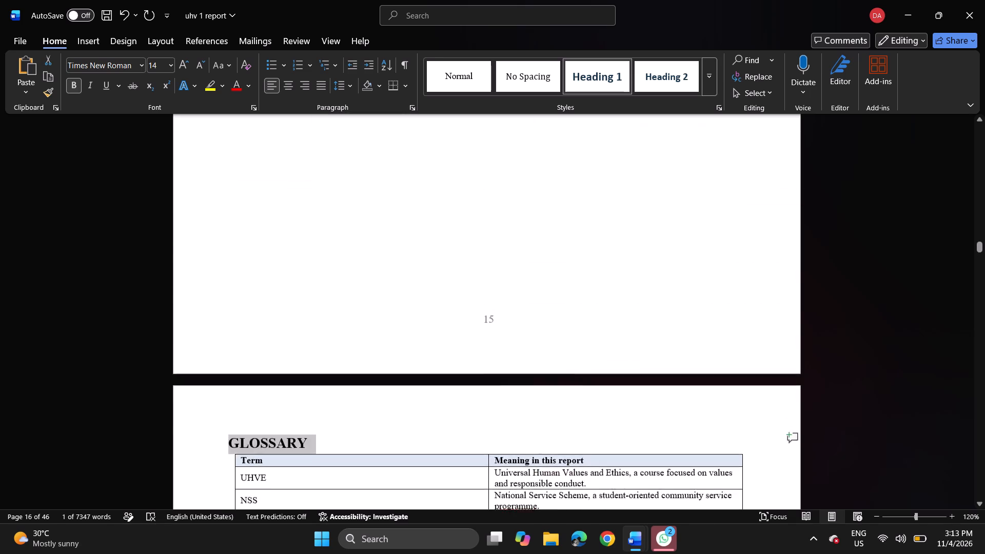
scroll(320, 170, "up", 2)
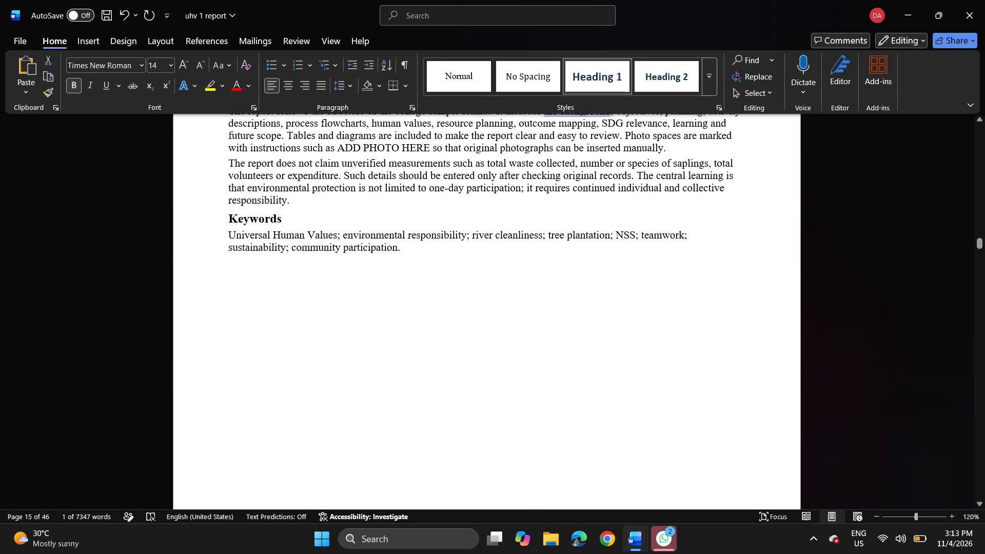
left_click(311, 304)
scroll(311, 304, "up", 2)
scroll(311, 304, "down", 7)
left_click(231, 290)
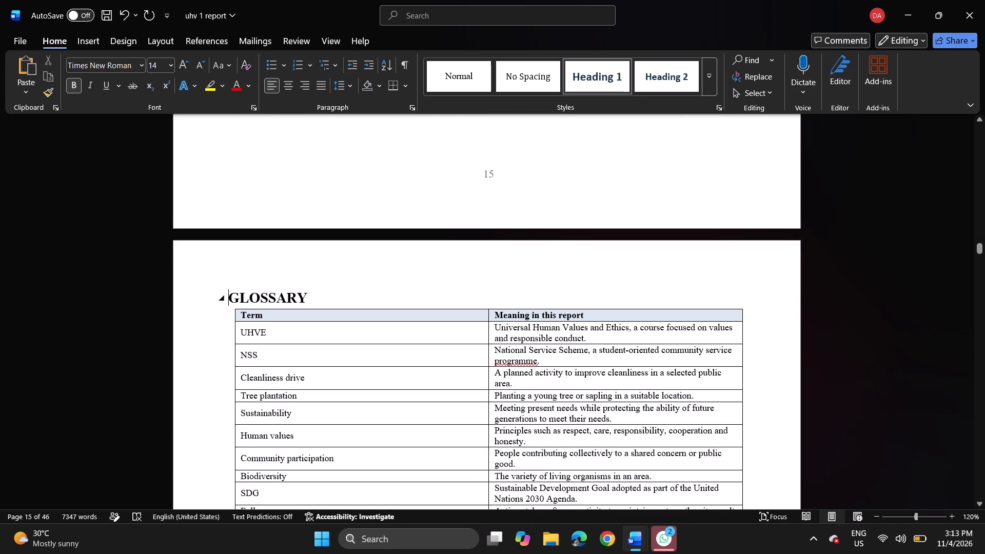
left_click_drag(231, 290, 305, 298)
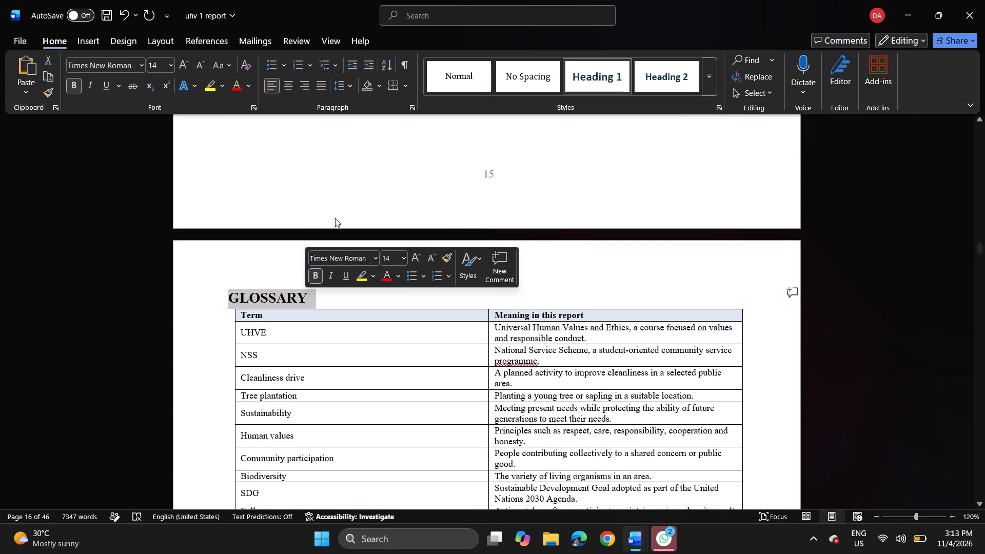
left_click(285, 83)
Review the pages after the Glossary through sections 1.1 and 1.2 of Chapter 1, checking headings and page layout.
scroll(498, 306, "down", 1)
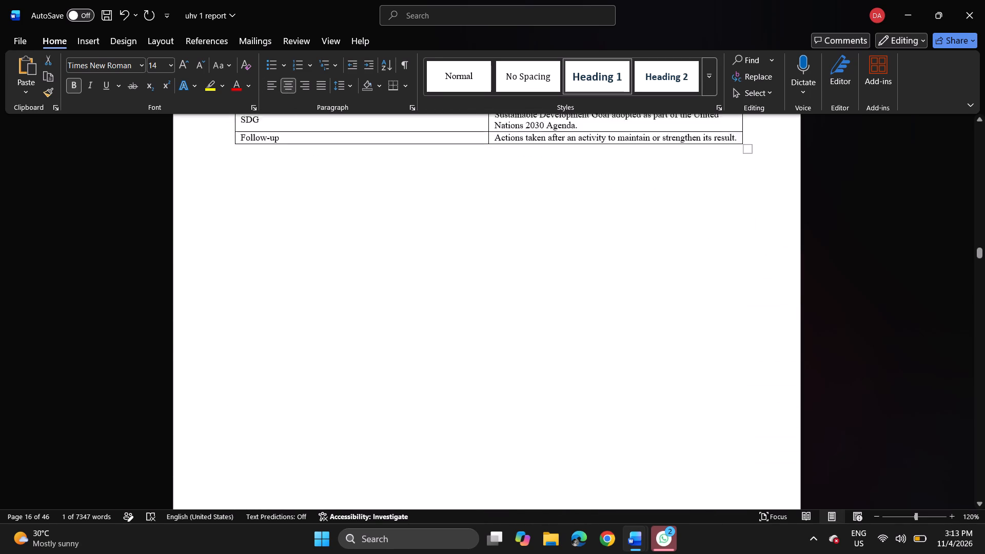
scroll(498, 306, "down", 1)
scroll(494, 381, "down", 5)
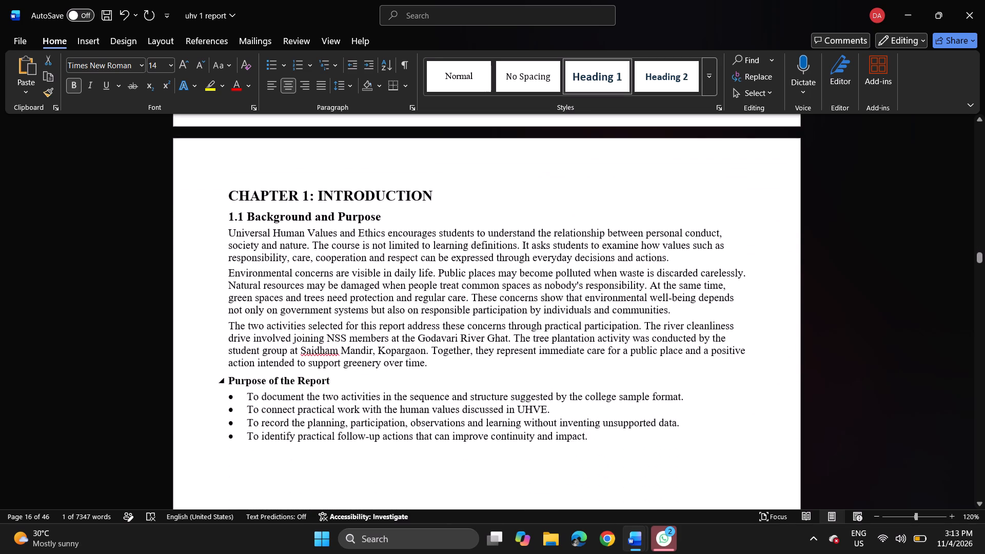
scroll(494, 381, "down", 1)
scroll(355, 365, "down", 4)
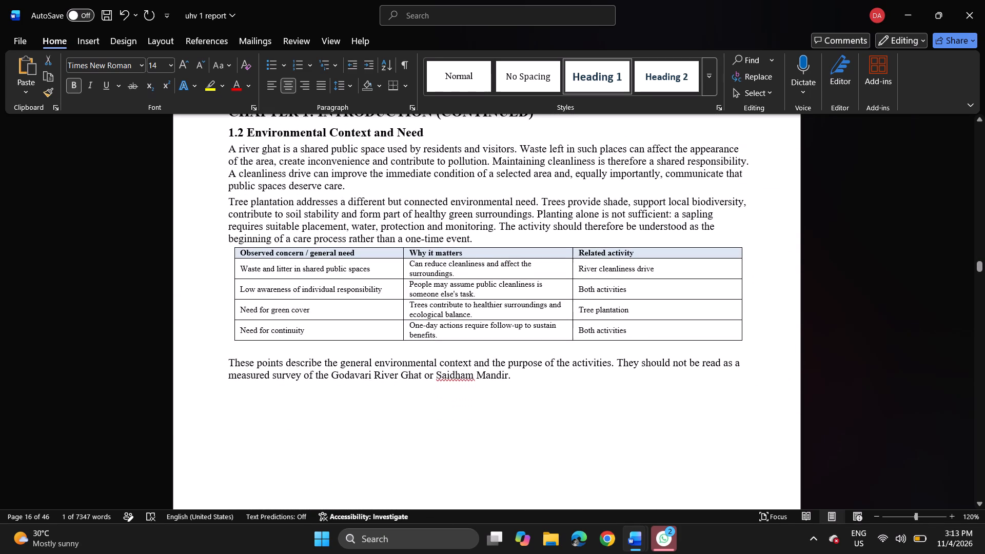
scroll(316, 400, "up", 1)
scroll(272, 215, "up", 4)
scroll(272, 215, "down", 1)
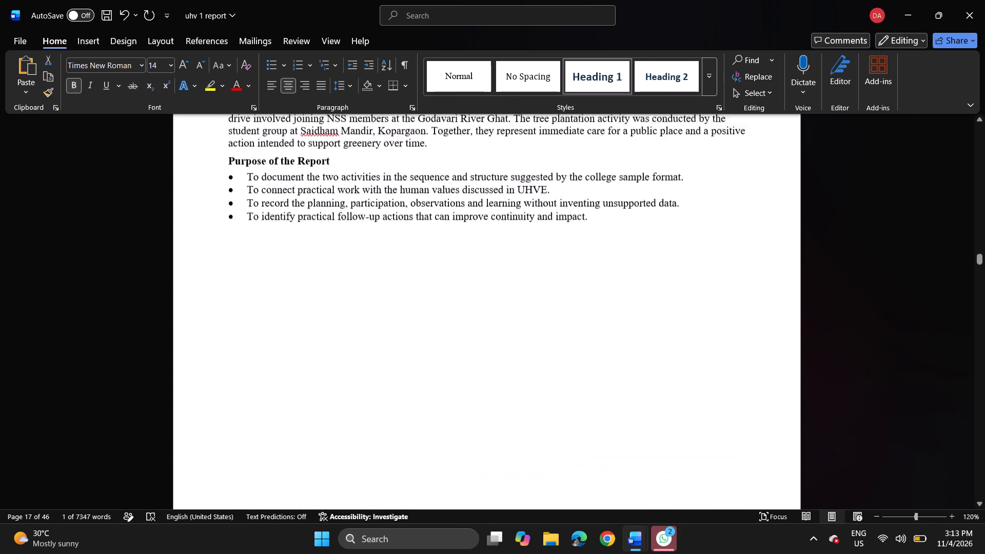
scroll(272, 215, "down", 3)
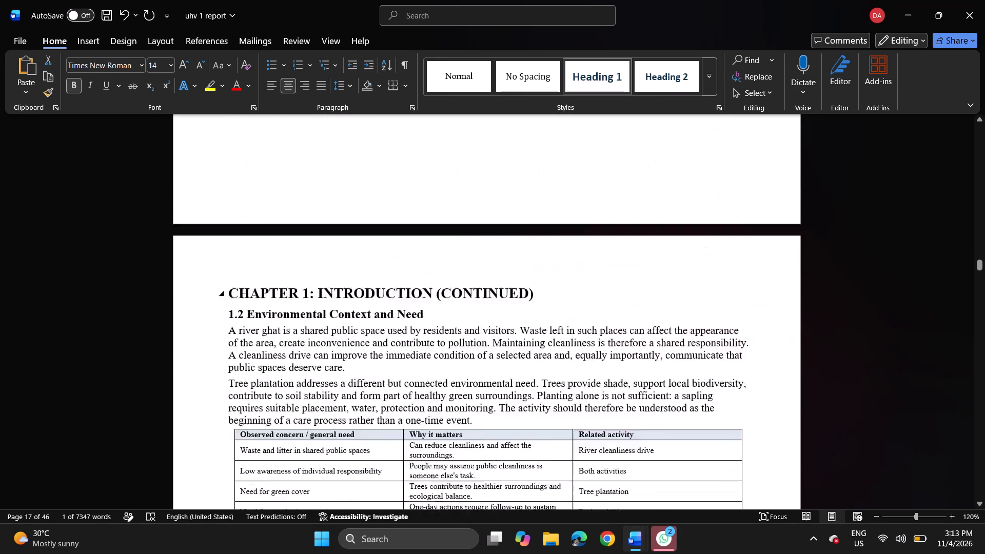
Delete the heading "CHAPTER 1: INTRODUCTION (CONTINUED)" above section 1.2 and join that section directly to the Purpose of the Report list.
scroll(272, 215, "down", 1)
left_click_drag(233, 206, 518, 181)
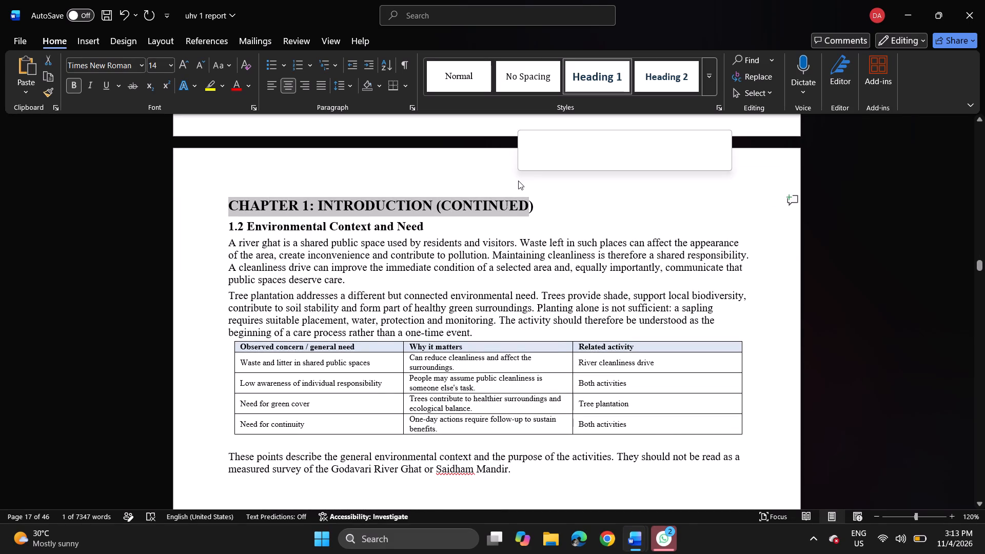
left_click_drag(542, 207, 371, 204)
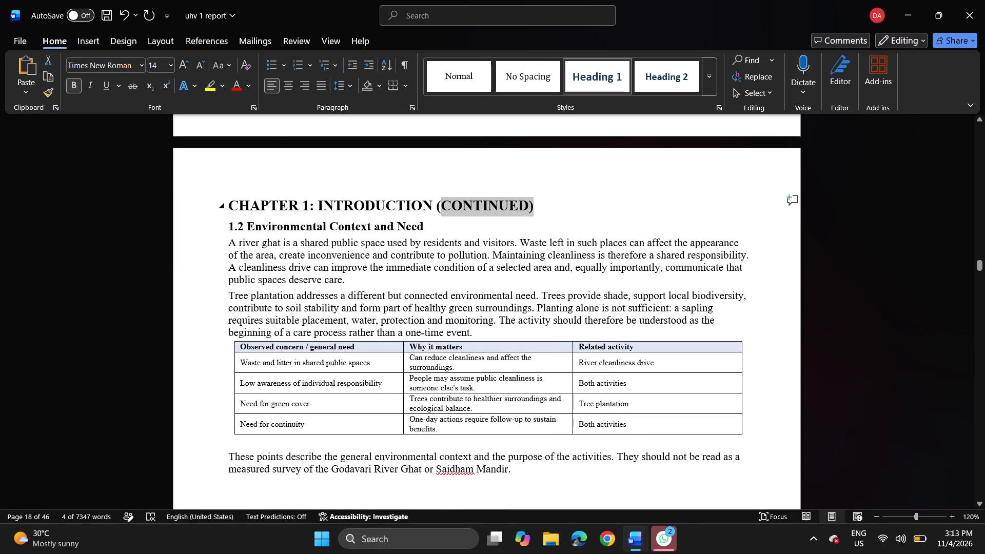
left_click_drag(371, 204, 279, 197)
key("BackSpace")
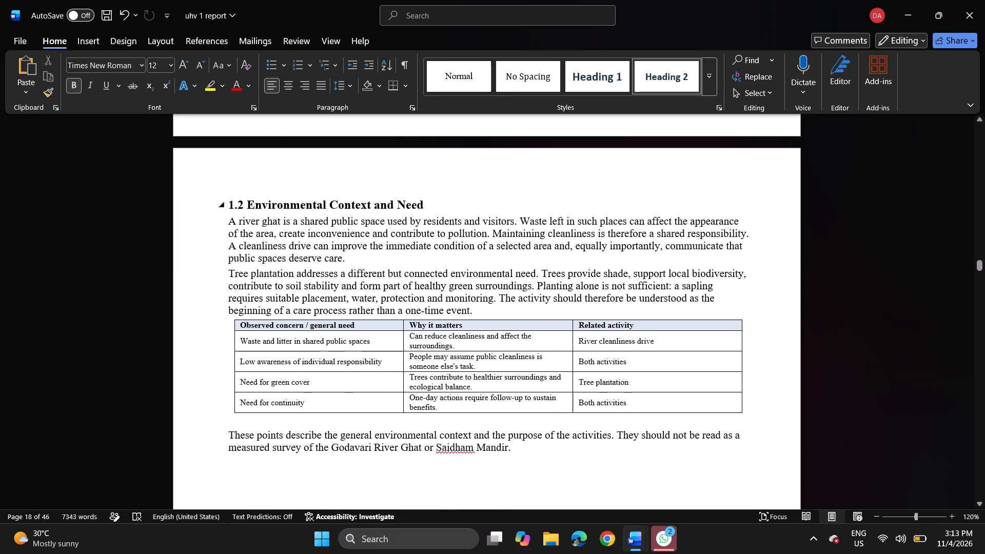
key("BackSpace")
key("BackSpace")
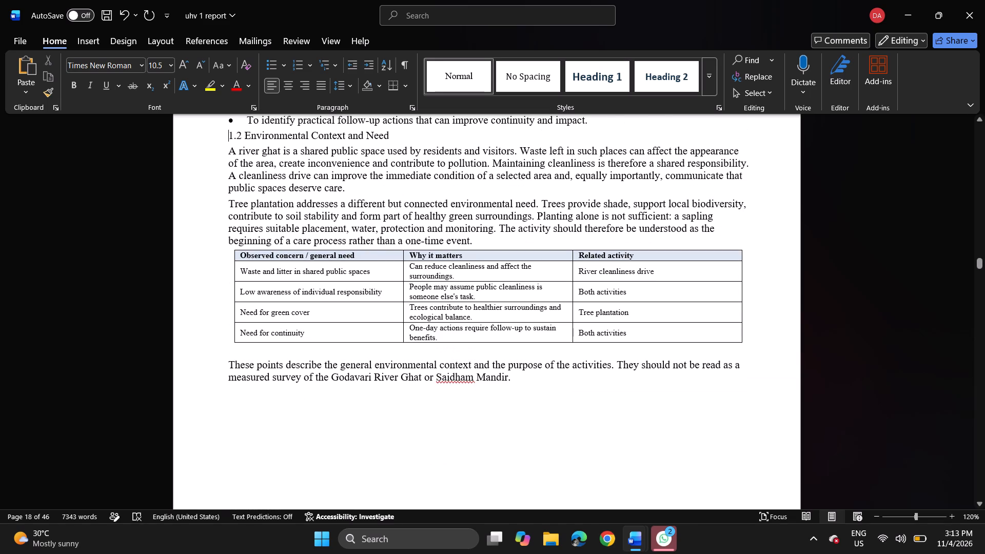
scroll(272, 201, "up", 1)
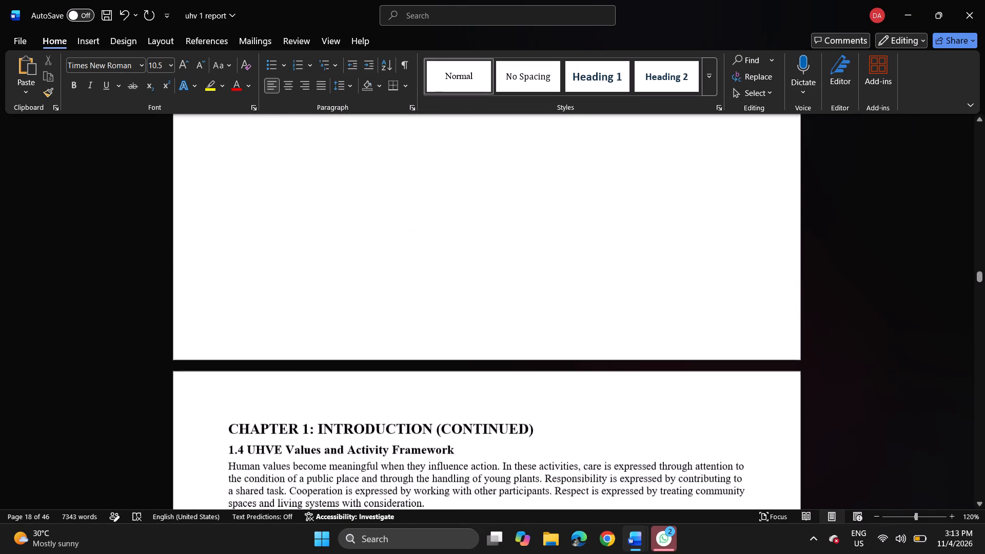
Format the heading "1.2 Environmental Context and Need" as bold at 12 pt.
scroll(272, 201, "up", 5)
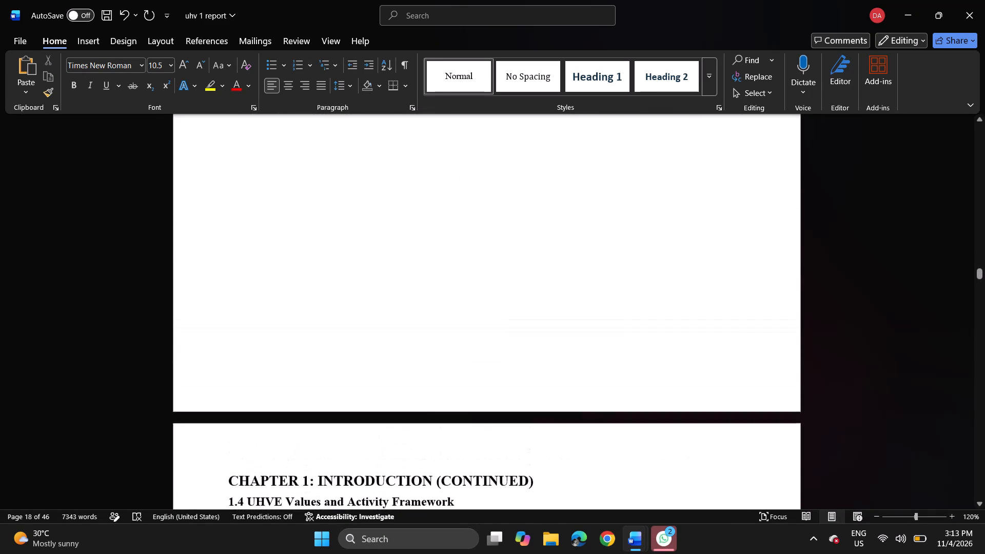
scroll(272, 201, "up", 4)
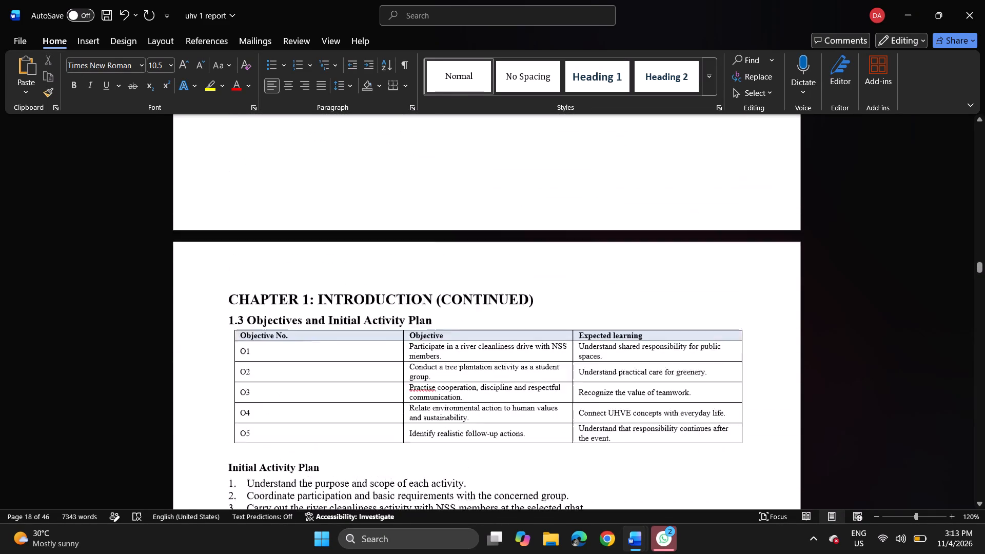
scroll(272, 201, "up", 3)
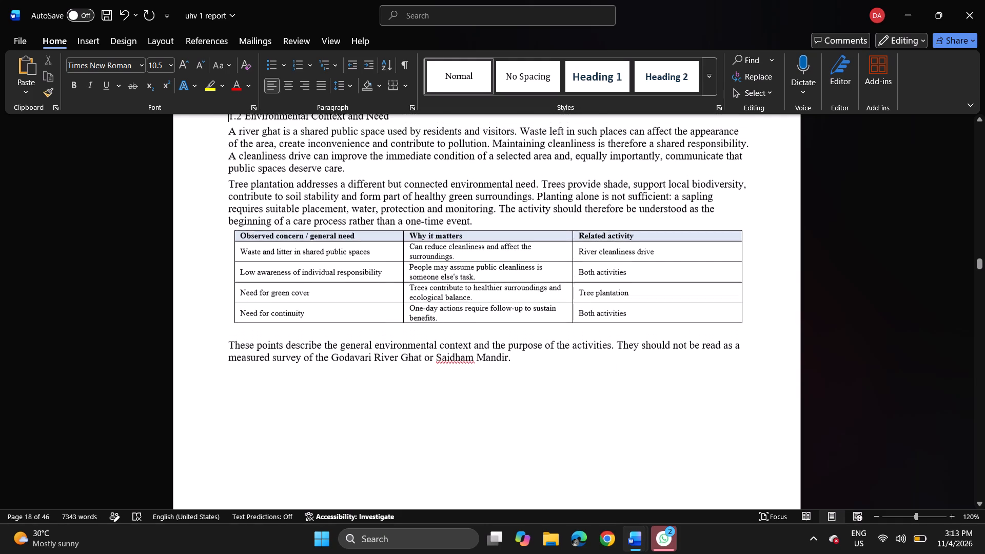
scroll(272, 201, "up", 2)
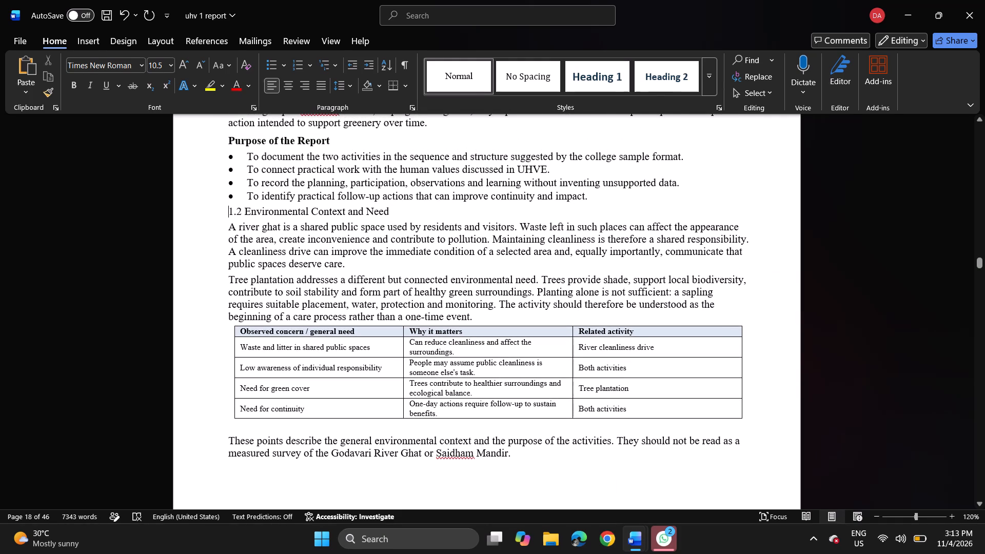
left_click_drag(229, 211, 390, 207)
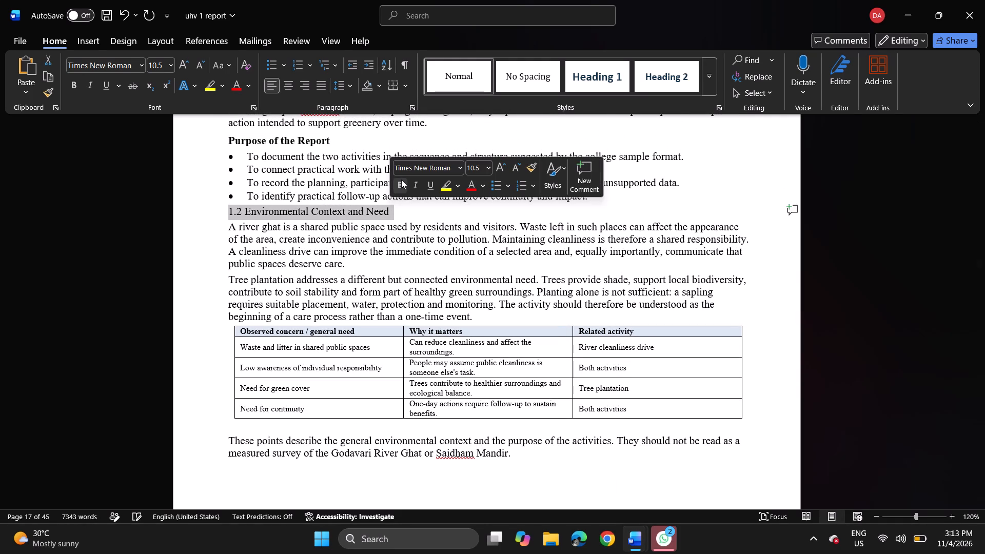
left_click(401, 180)
left_click(487, 168)
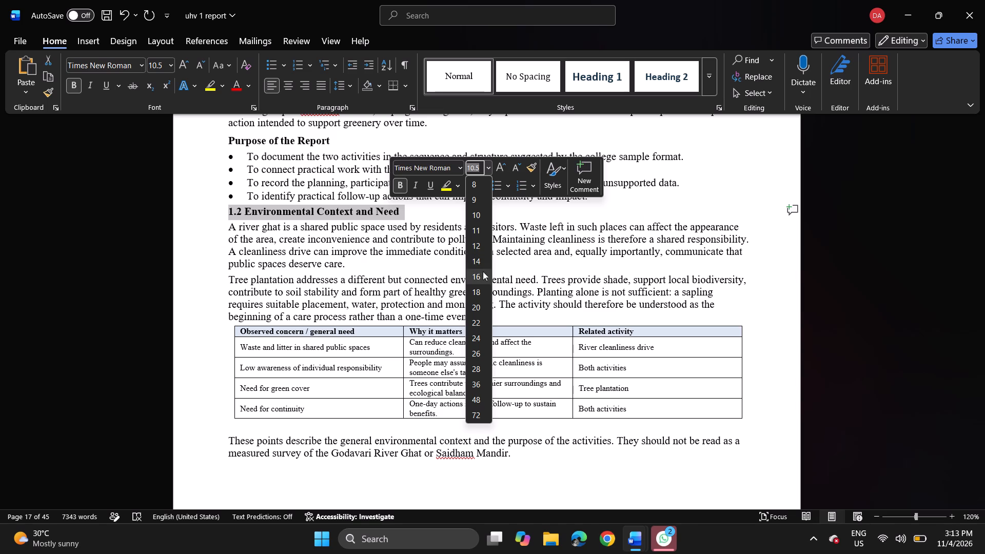
left_click(481, 260)
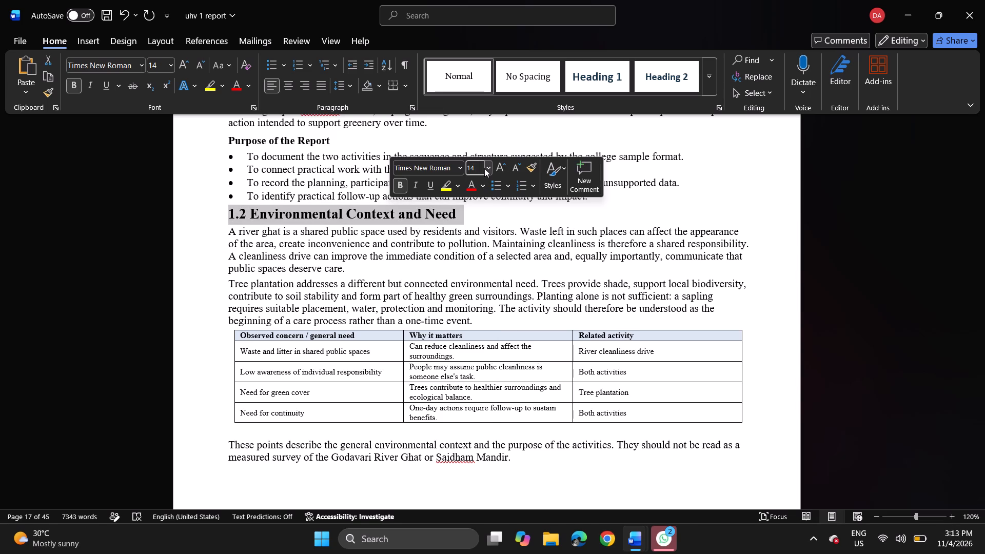
left_click(485, 168)
left_click(484, 243)
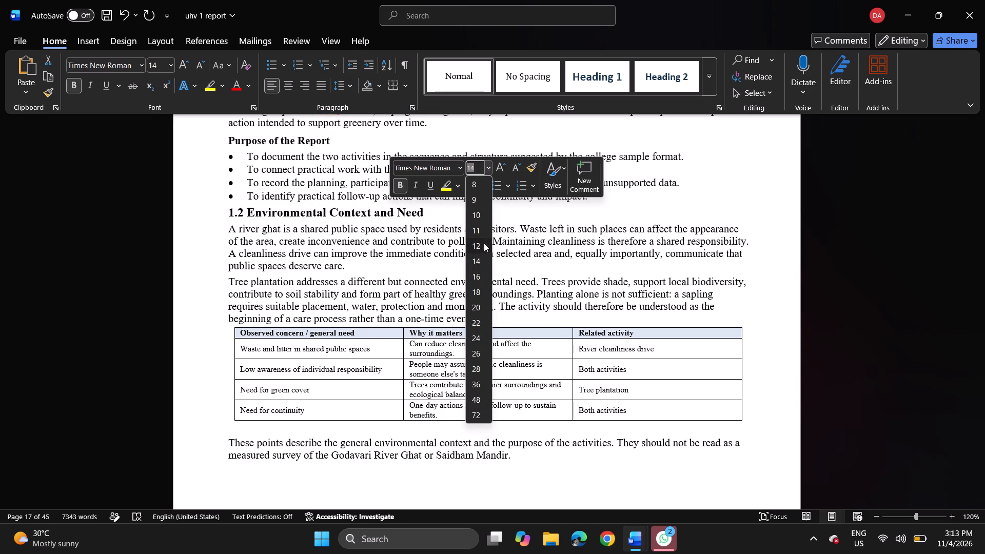
left_click(504, 233)
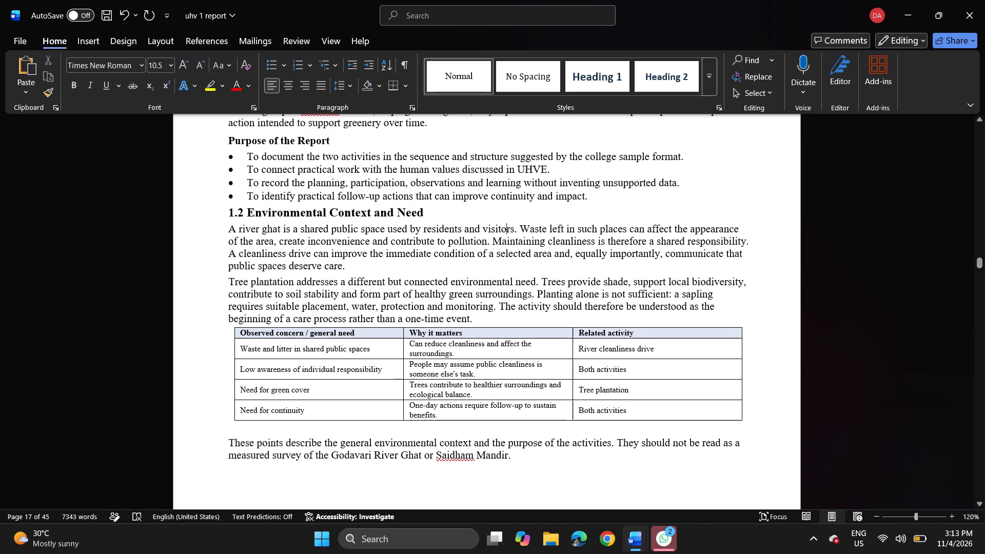
left_click_drag(428, 211, 241, 211)
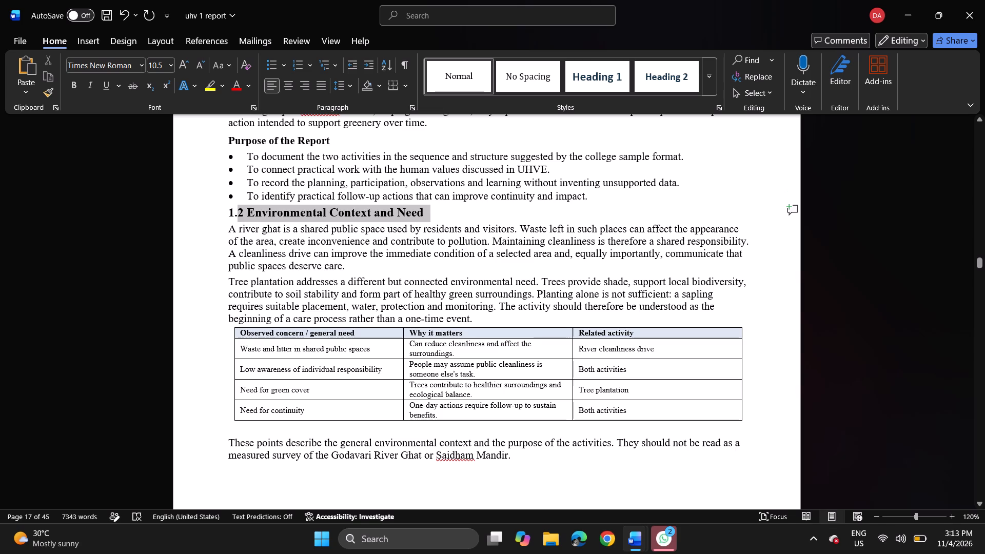
left_click_drag(241, 211, 228, 219)
scroll(245, 296, "up", 1)
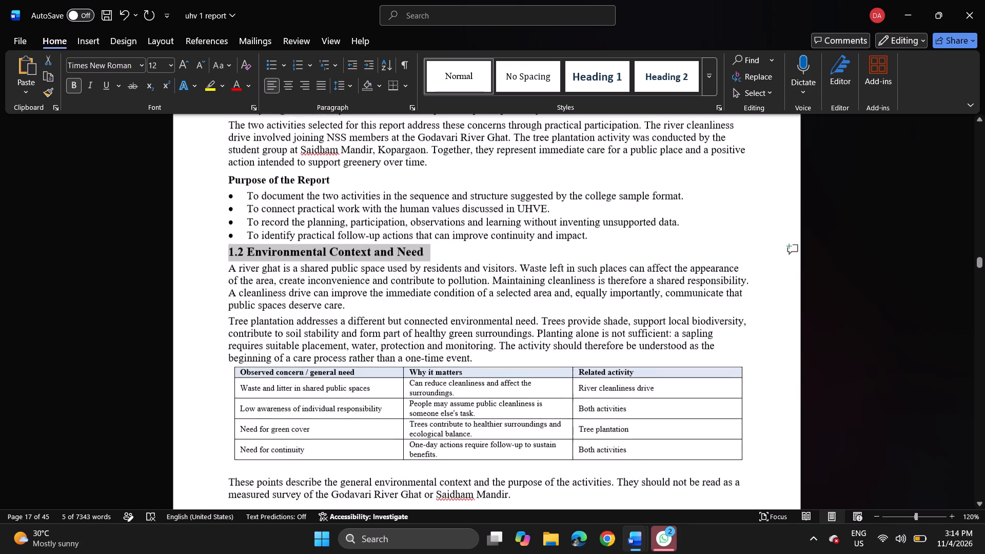
scroll(245, 296, "up", 1)
left_click(211, 273)
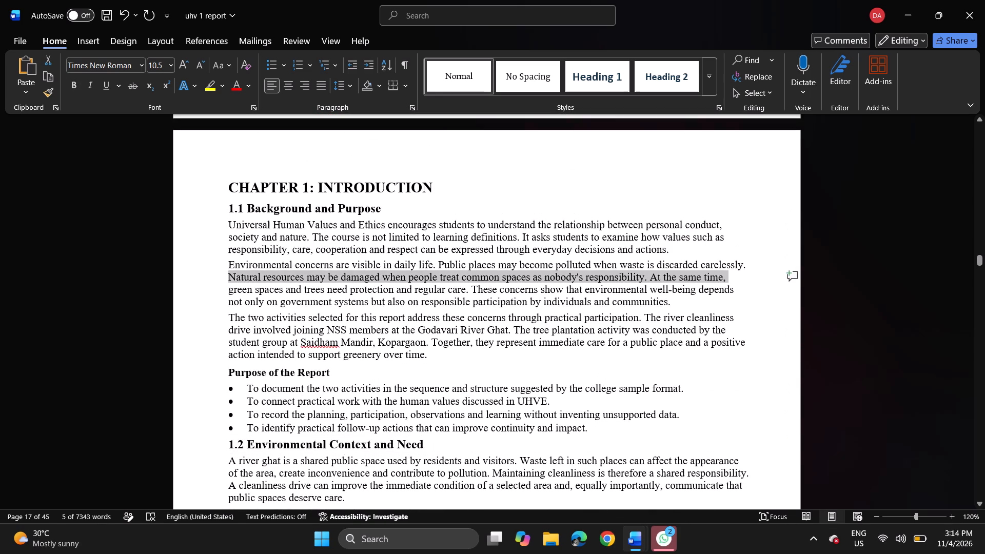
Delete the repeated heading "CHAPTER 1: INTRODUCTION (CONTINUED)" above section 1.3 Objectives and Initial Activity Plan.
scroll(403, 383, "down", 2)
scroll(255, 402, "down", 2)
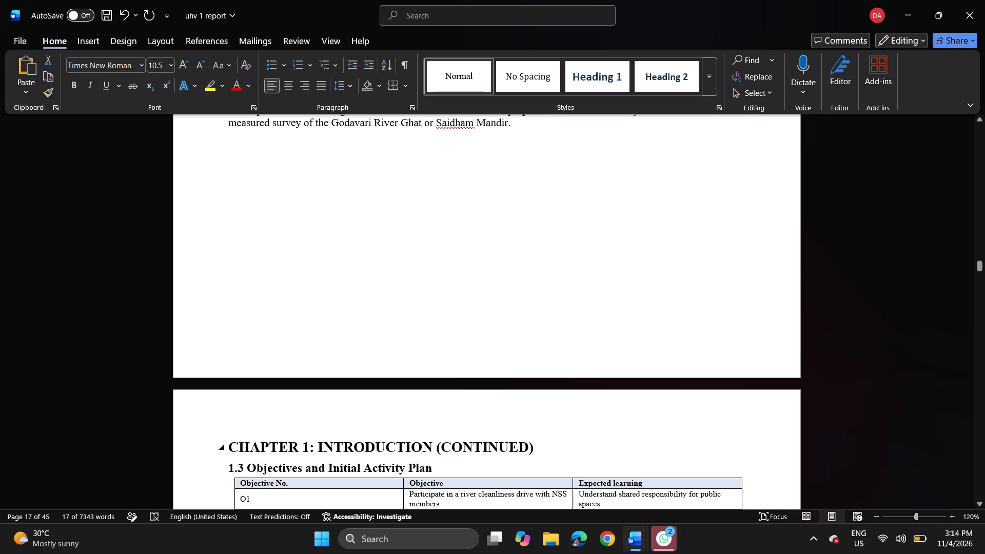
left_click_drag(231, 447, 465, 452)
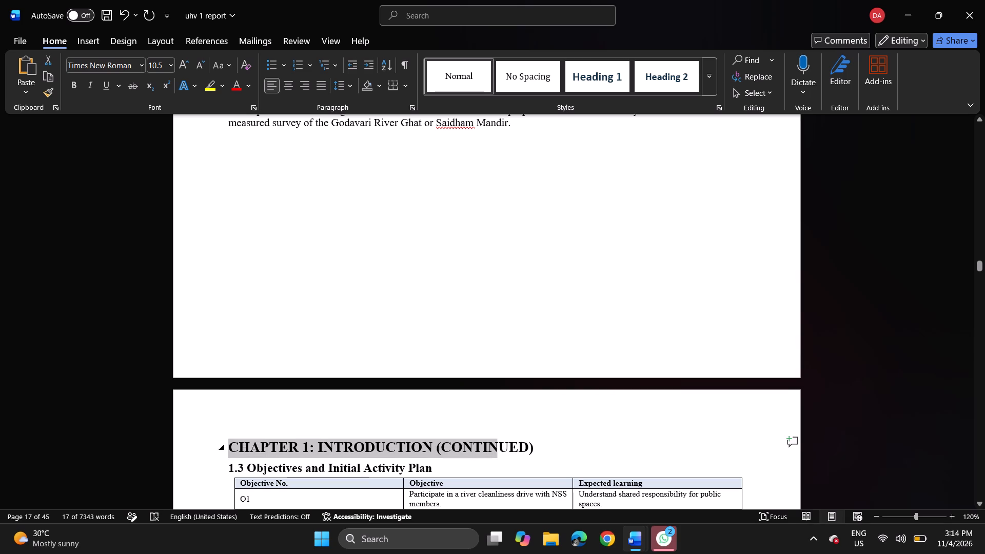
left_click_drag(465, 452, 573, 453)
key("BackSpace")
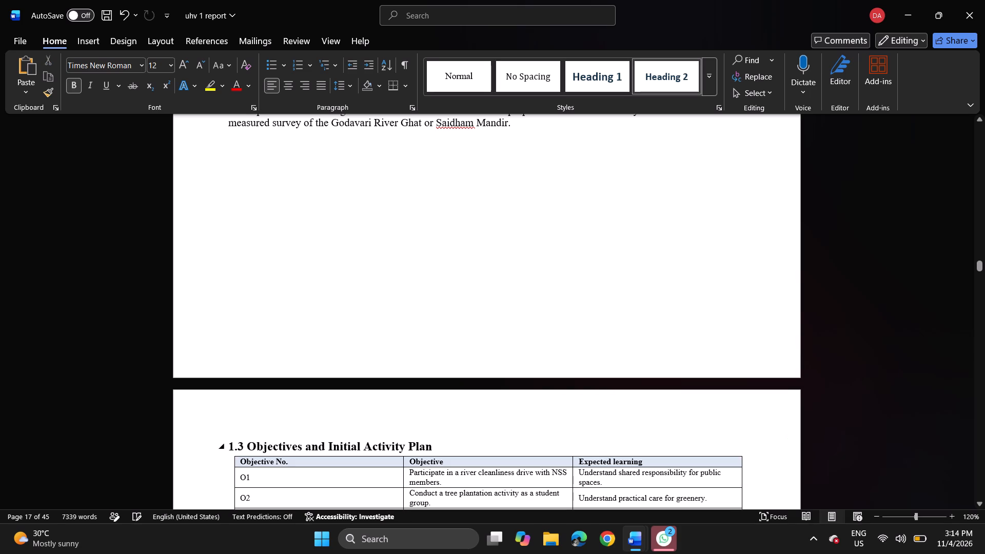
left_click(433, 450)
Select together the repeated Chapter 1 headings above sections 1.4, 1.5 and 1.6, both the (CONTINUED) and (SUMMARY) ones.
scroll(433, 450, "down", 4)
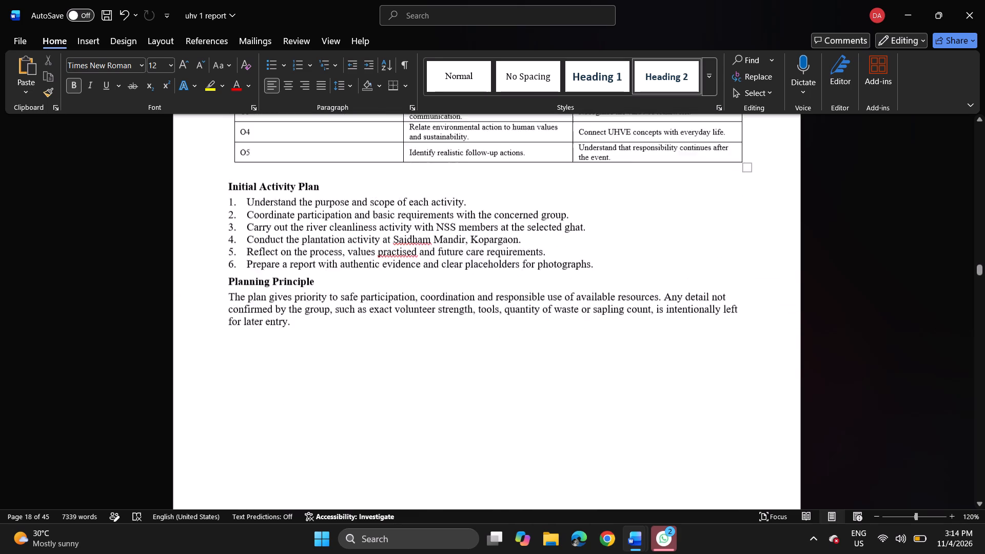
scroll(433, 450, "down", 4)
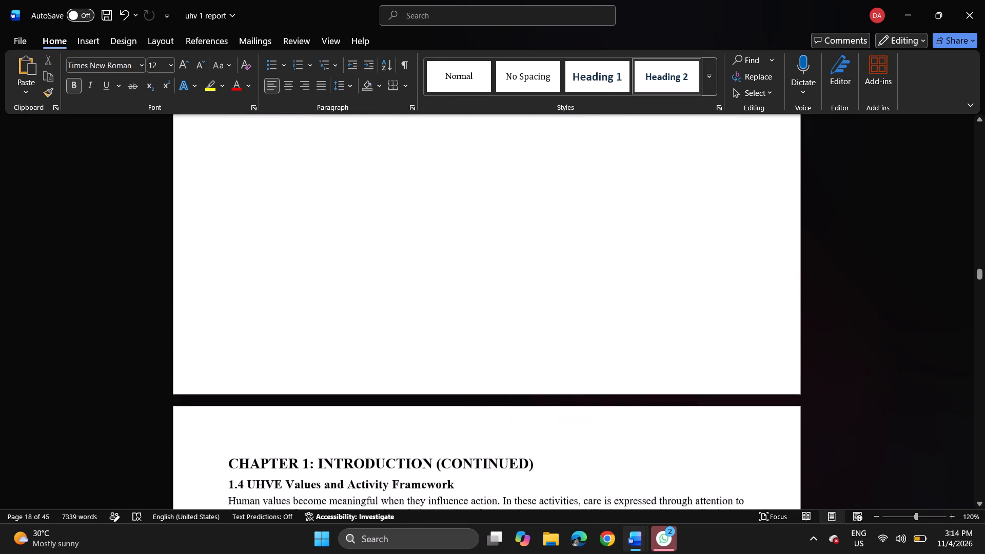
scroll(433, 450, "down", 1)
left_click_drag(537, 282, 267, 299)
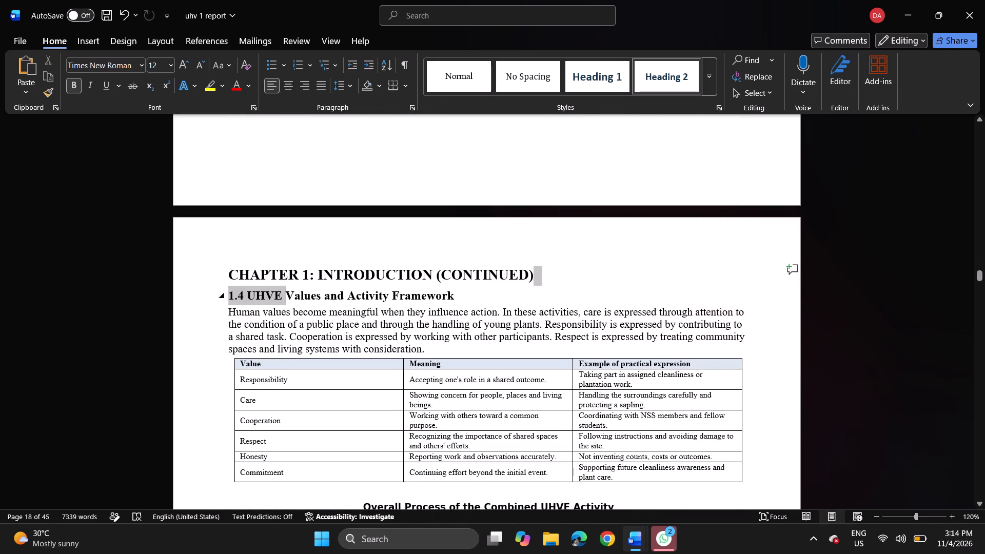
left_click_drag(267, 299, 223, 268)
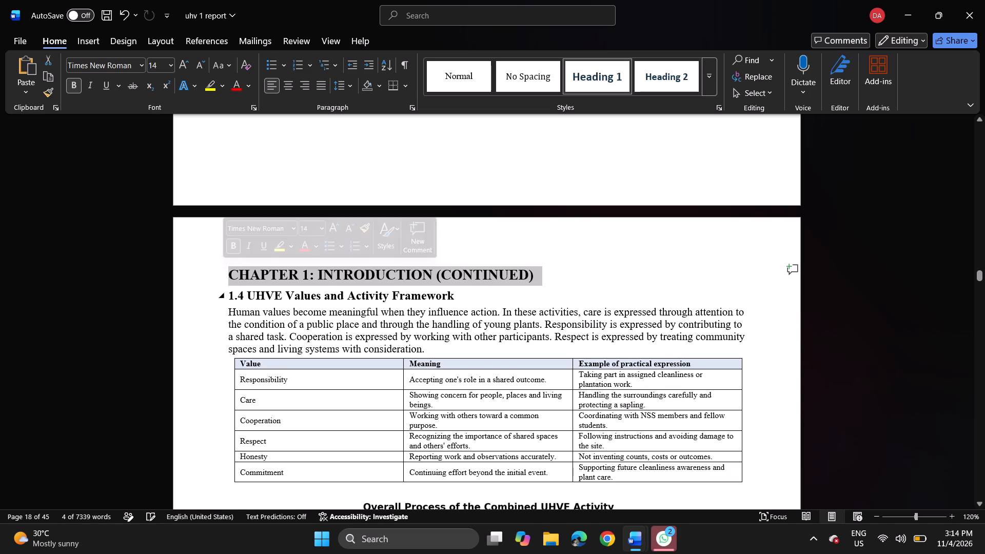
scroll(283, 316, "down", 4)
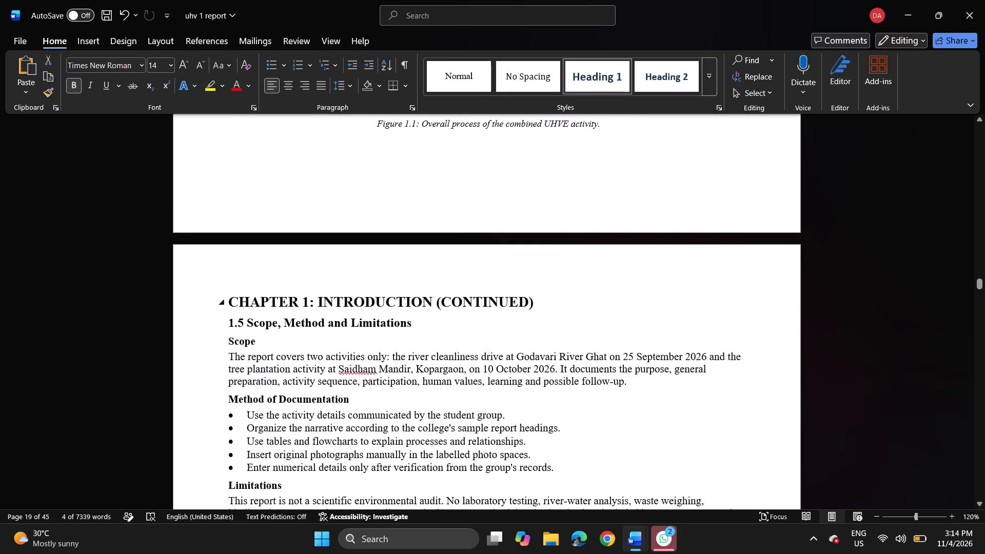
left_click_drag(536, 299, 238, 279, "ctrl")
scroll(238, 279, "down", 2)
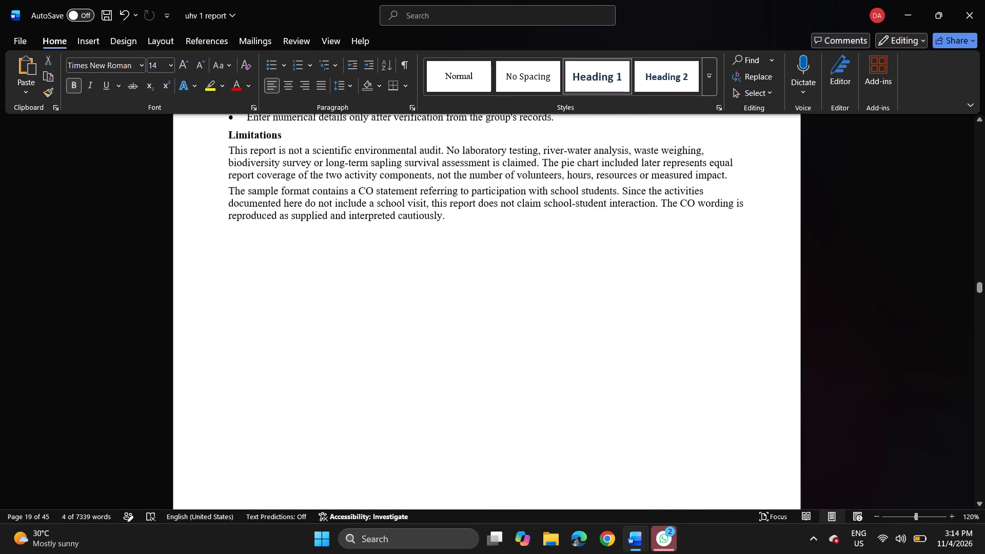
scroll(238, 279, "down", 3)
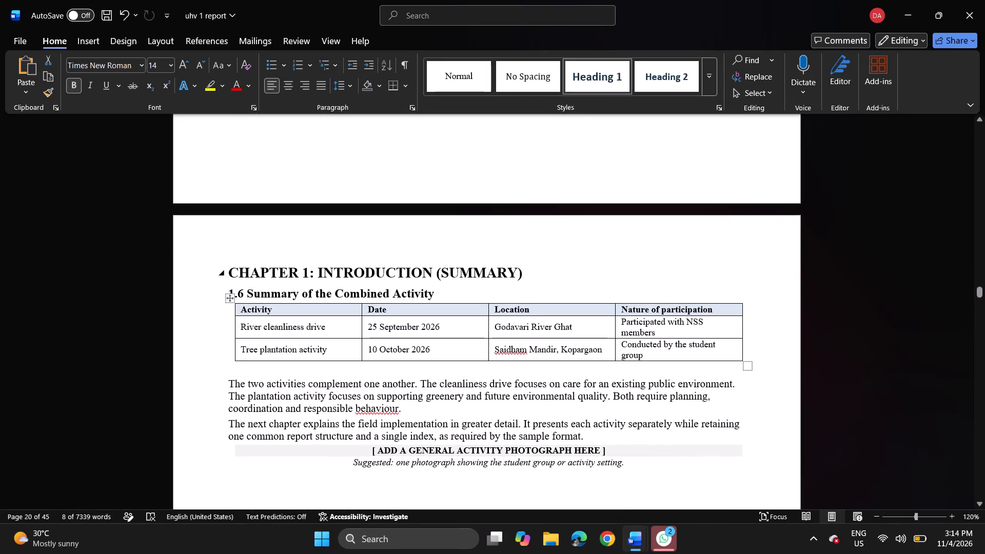
left_click_drag(524, 278, 204, 248, "ctrl")
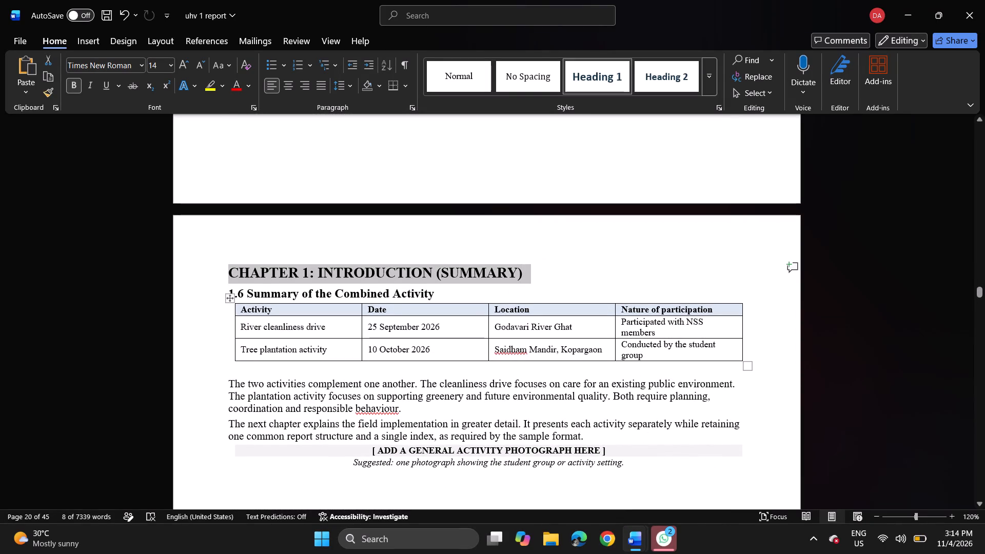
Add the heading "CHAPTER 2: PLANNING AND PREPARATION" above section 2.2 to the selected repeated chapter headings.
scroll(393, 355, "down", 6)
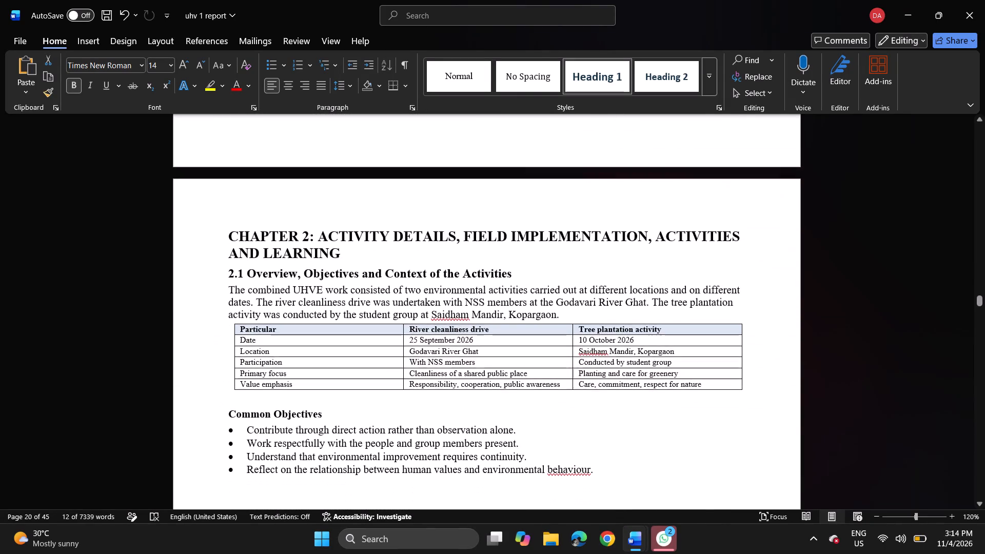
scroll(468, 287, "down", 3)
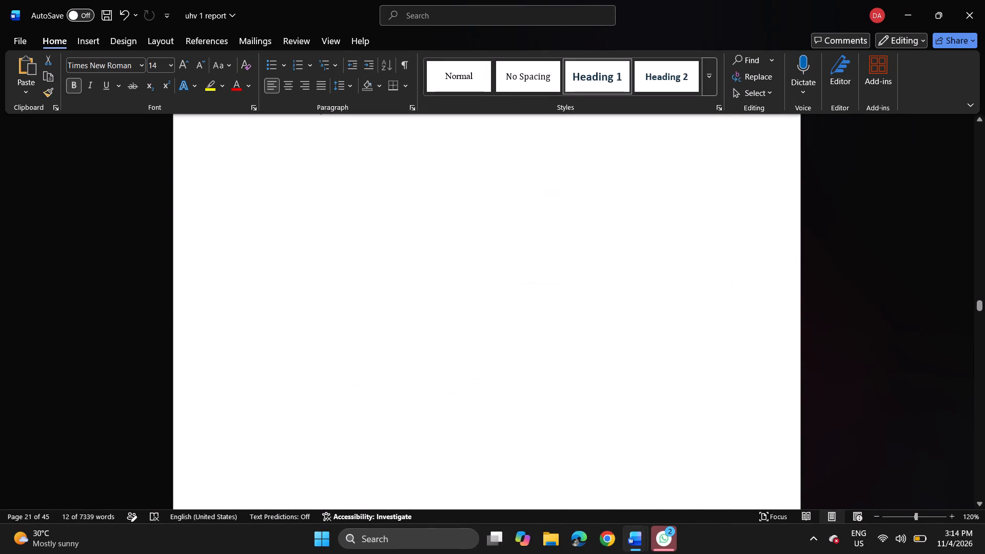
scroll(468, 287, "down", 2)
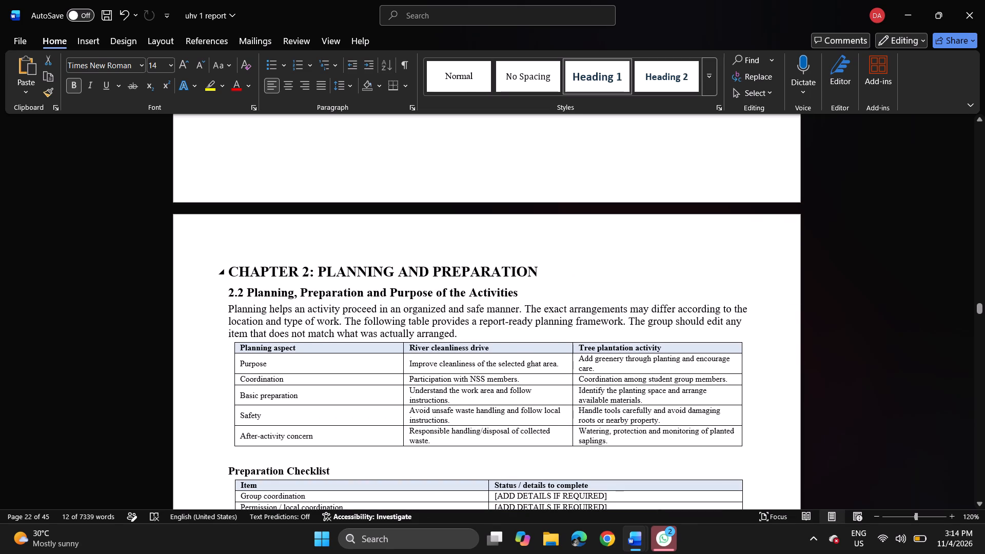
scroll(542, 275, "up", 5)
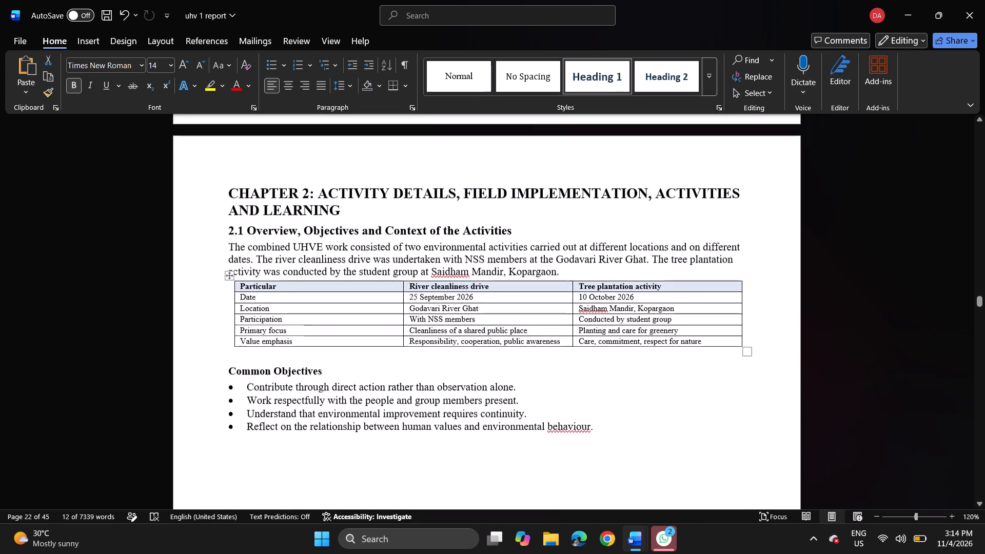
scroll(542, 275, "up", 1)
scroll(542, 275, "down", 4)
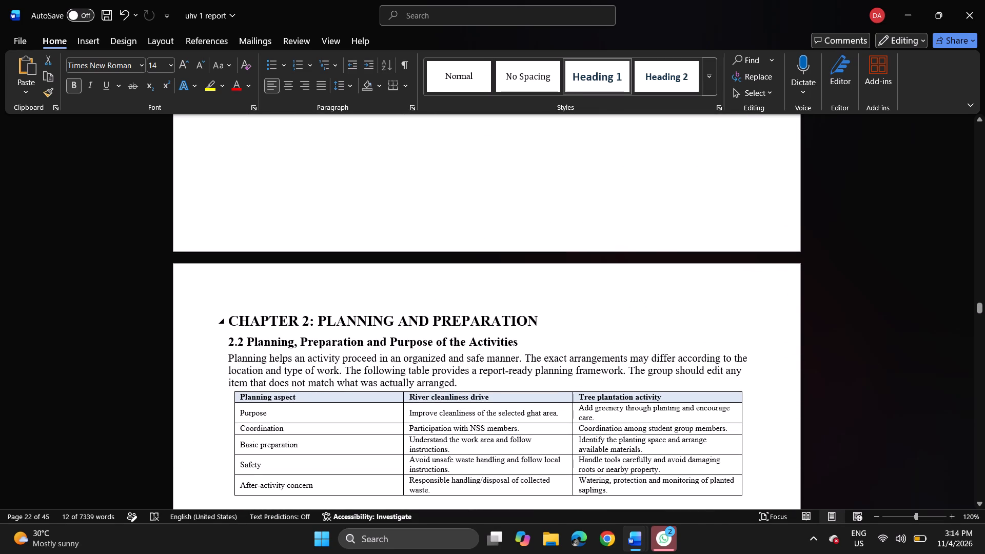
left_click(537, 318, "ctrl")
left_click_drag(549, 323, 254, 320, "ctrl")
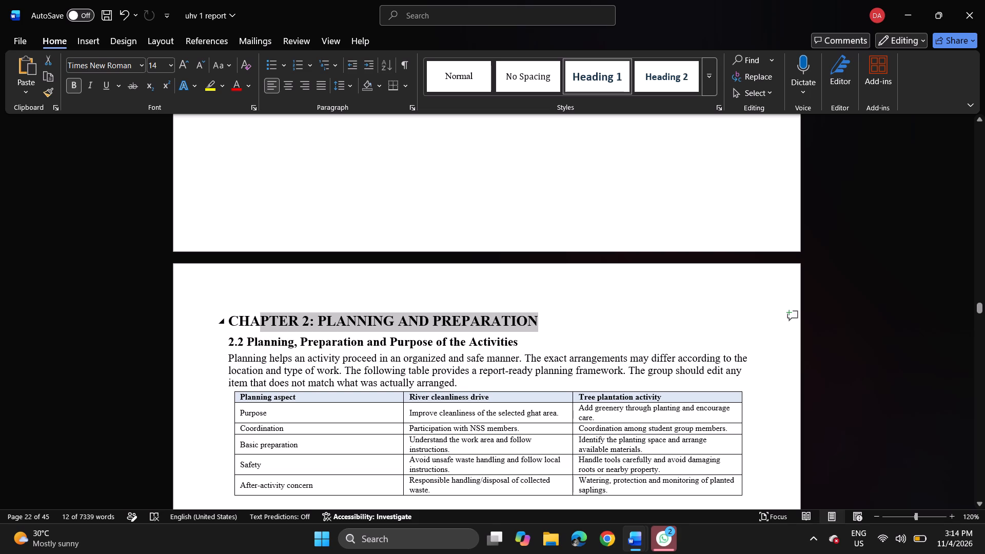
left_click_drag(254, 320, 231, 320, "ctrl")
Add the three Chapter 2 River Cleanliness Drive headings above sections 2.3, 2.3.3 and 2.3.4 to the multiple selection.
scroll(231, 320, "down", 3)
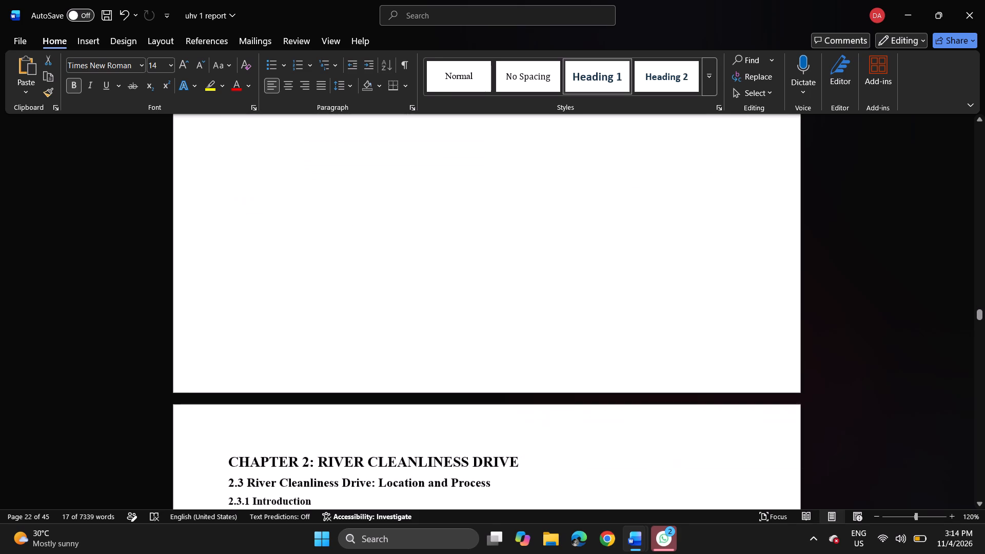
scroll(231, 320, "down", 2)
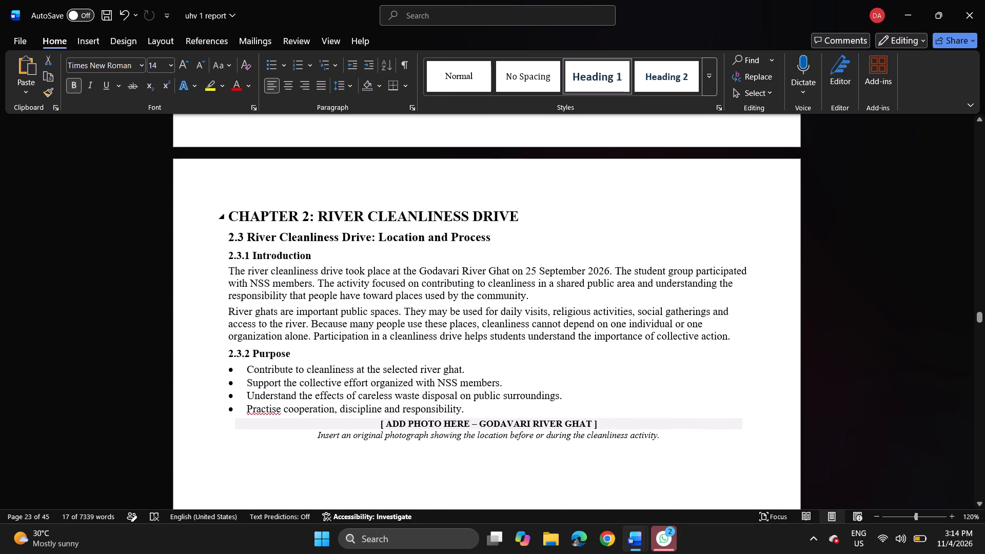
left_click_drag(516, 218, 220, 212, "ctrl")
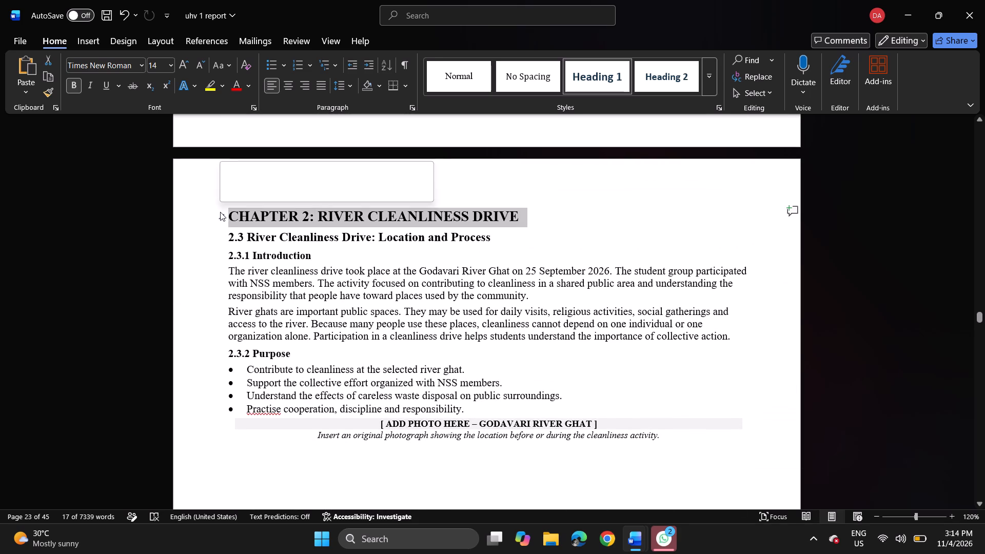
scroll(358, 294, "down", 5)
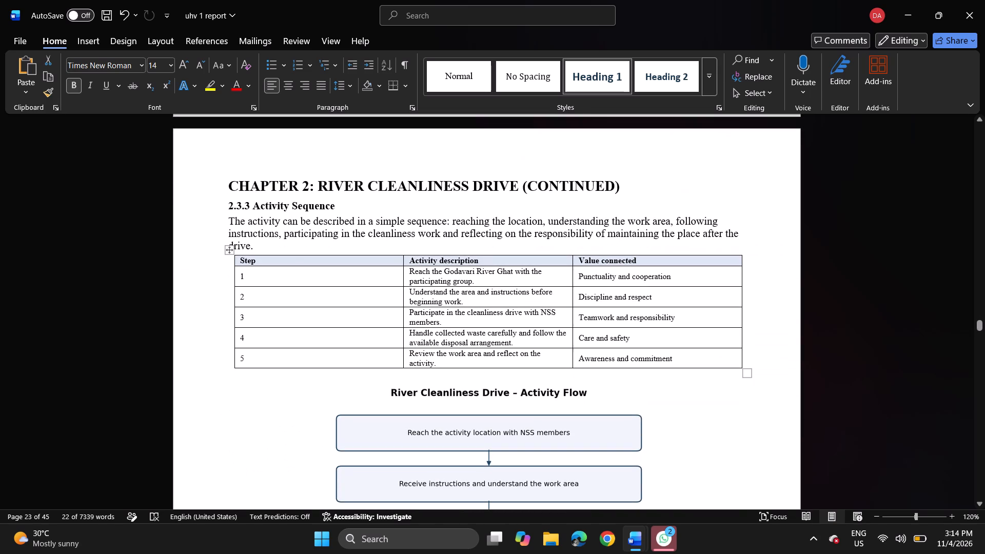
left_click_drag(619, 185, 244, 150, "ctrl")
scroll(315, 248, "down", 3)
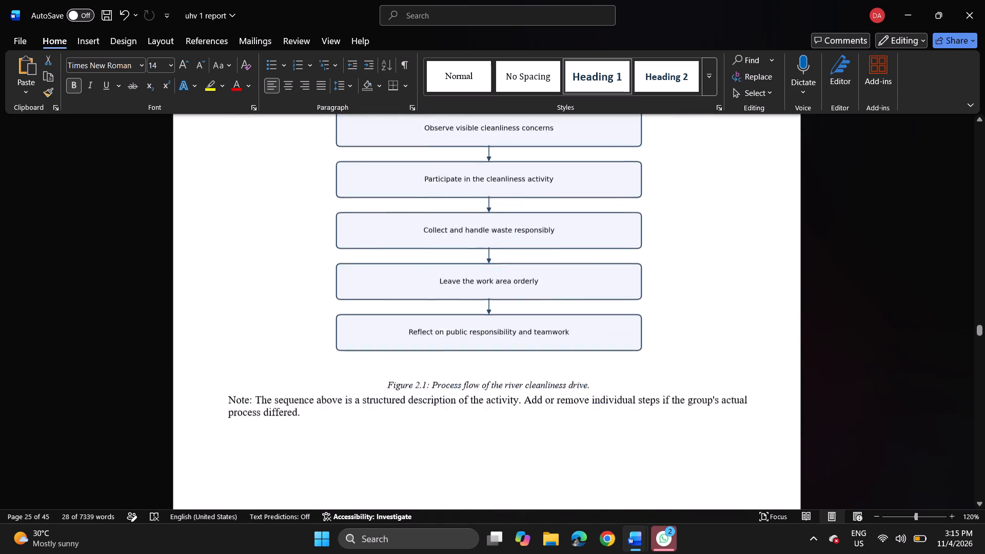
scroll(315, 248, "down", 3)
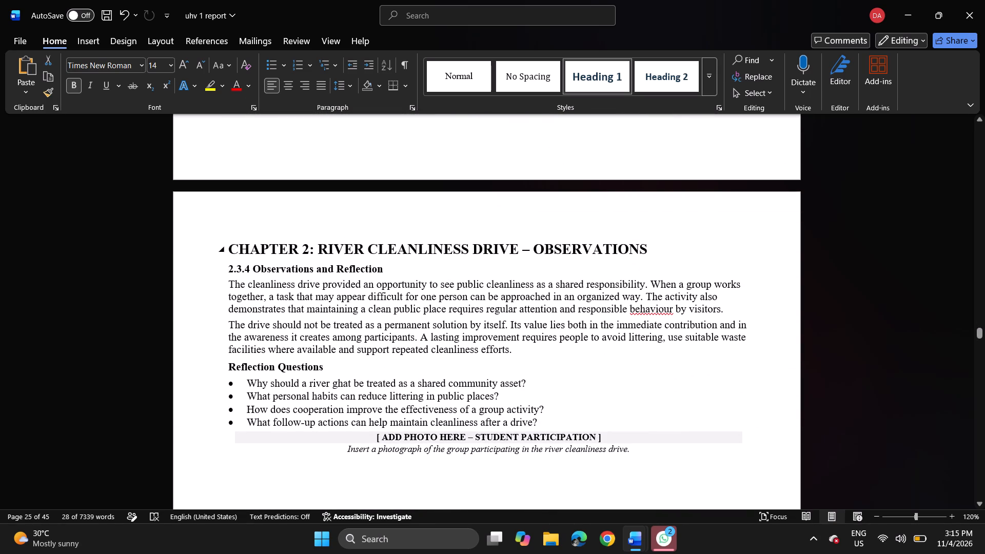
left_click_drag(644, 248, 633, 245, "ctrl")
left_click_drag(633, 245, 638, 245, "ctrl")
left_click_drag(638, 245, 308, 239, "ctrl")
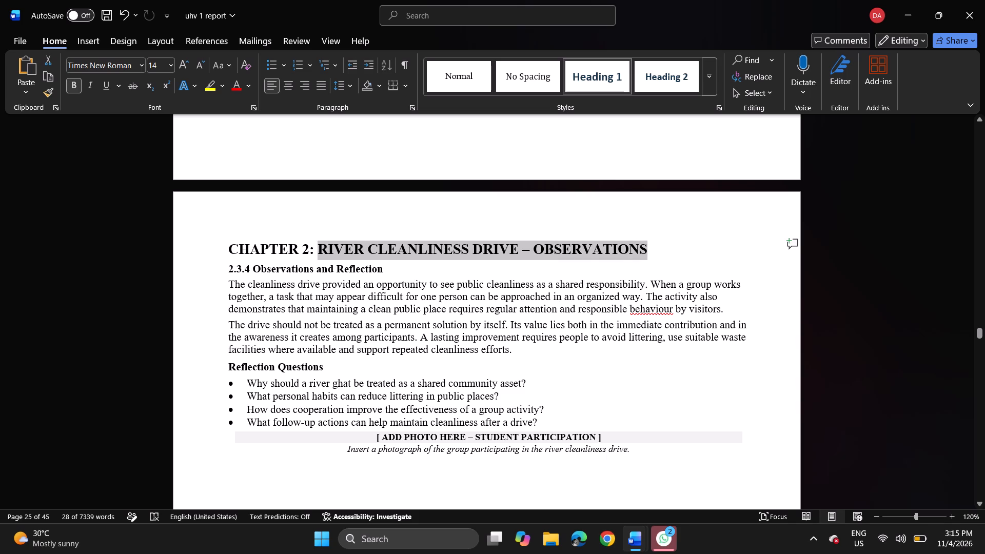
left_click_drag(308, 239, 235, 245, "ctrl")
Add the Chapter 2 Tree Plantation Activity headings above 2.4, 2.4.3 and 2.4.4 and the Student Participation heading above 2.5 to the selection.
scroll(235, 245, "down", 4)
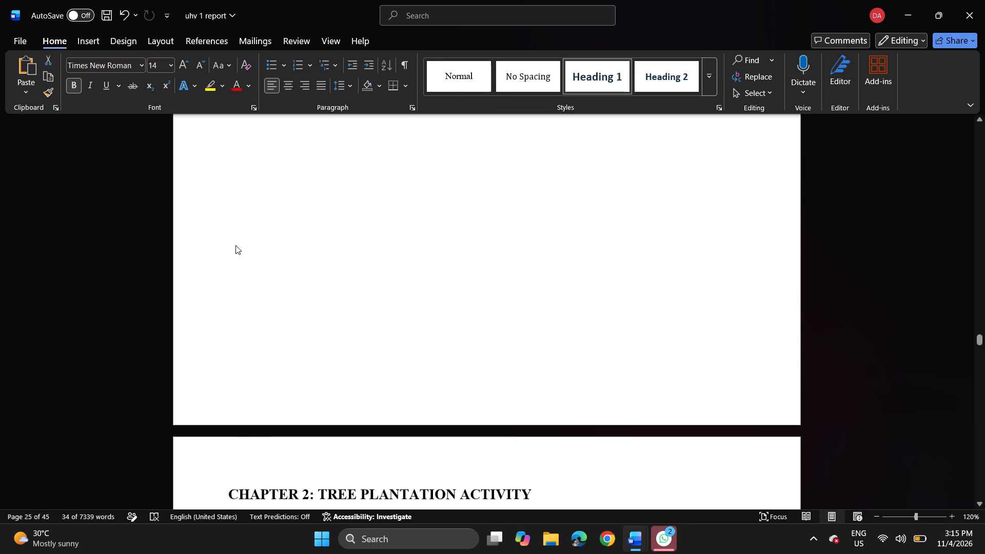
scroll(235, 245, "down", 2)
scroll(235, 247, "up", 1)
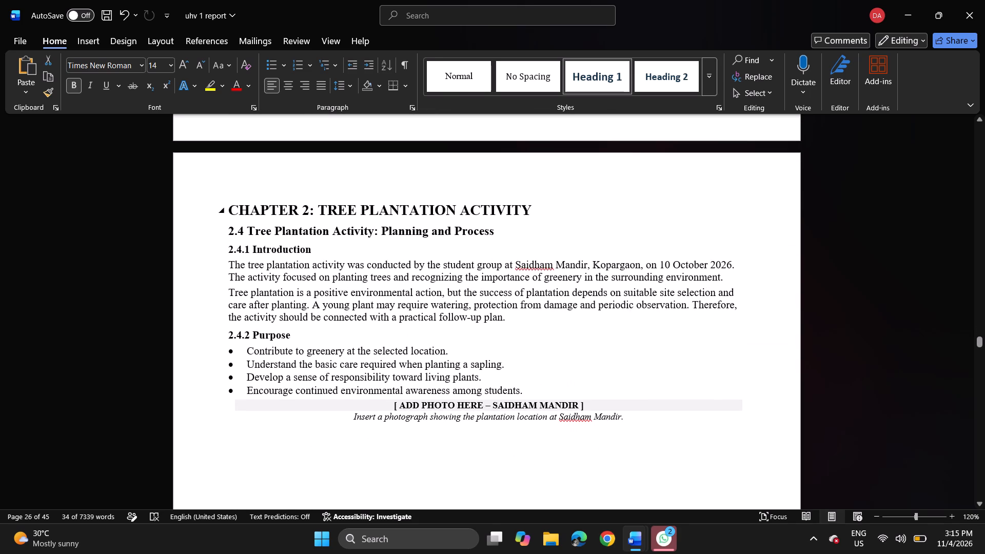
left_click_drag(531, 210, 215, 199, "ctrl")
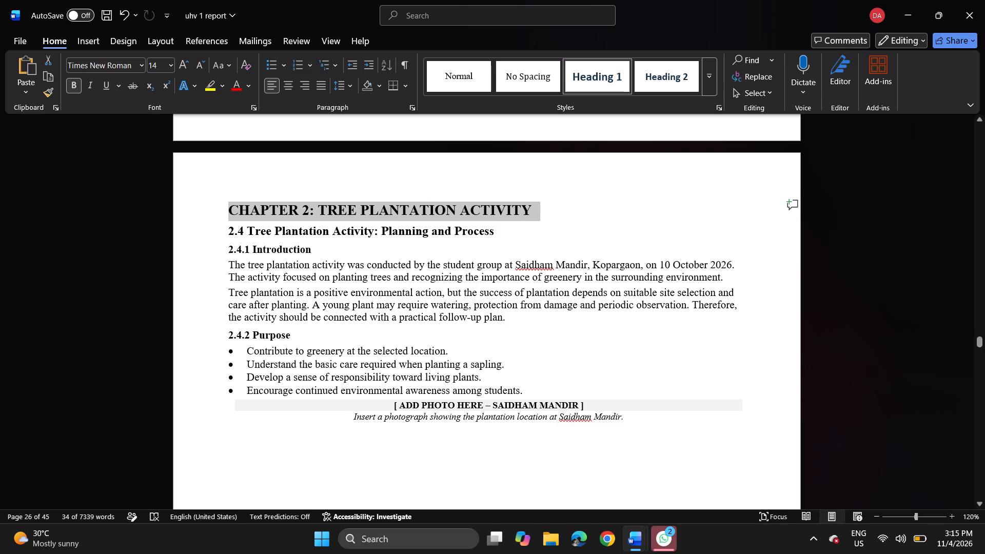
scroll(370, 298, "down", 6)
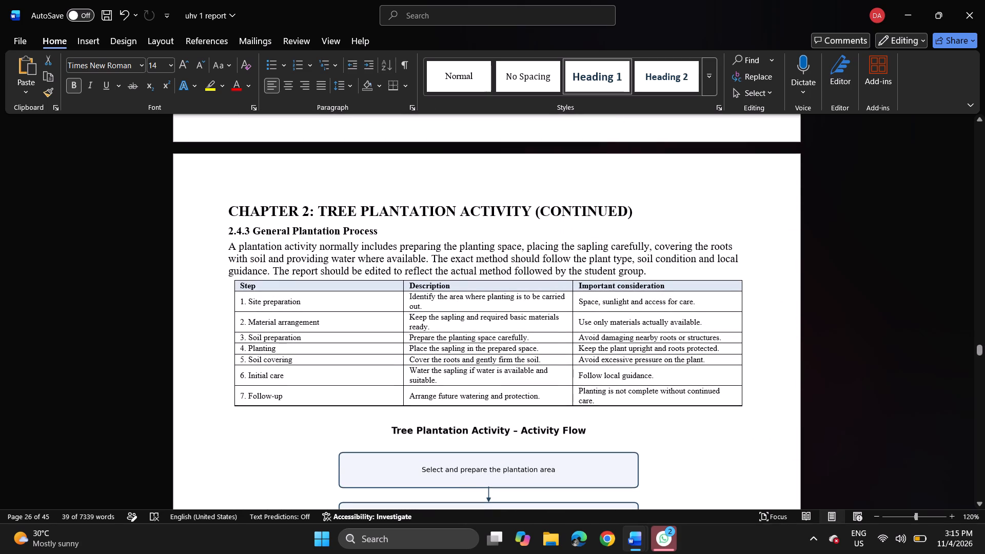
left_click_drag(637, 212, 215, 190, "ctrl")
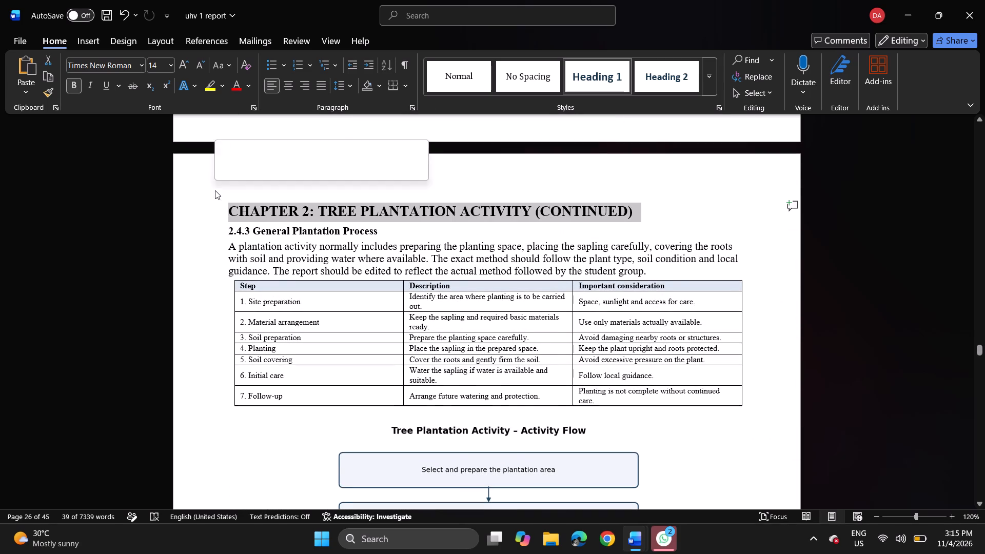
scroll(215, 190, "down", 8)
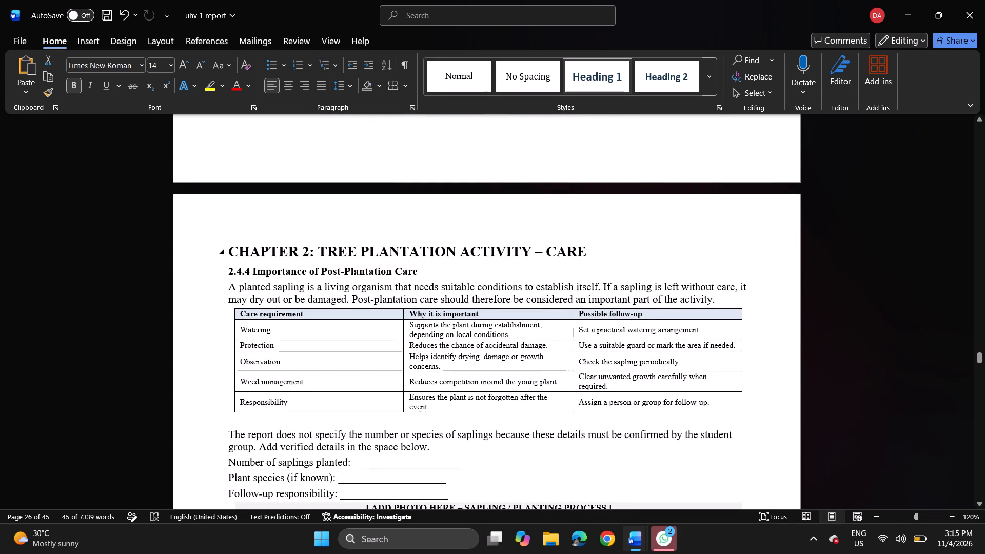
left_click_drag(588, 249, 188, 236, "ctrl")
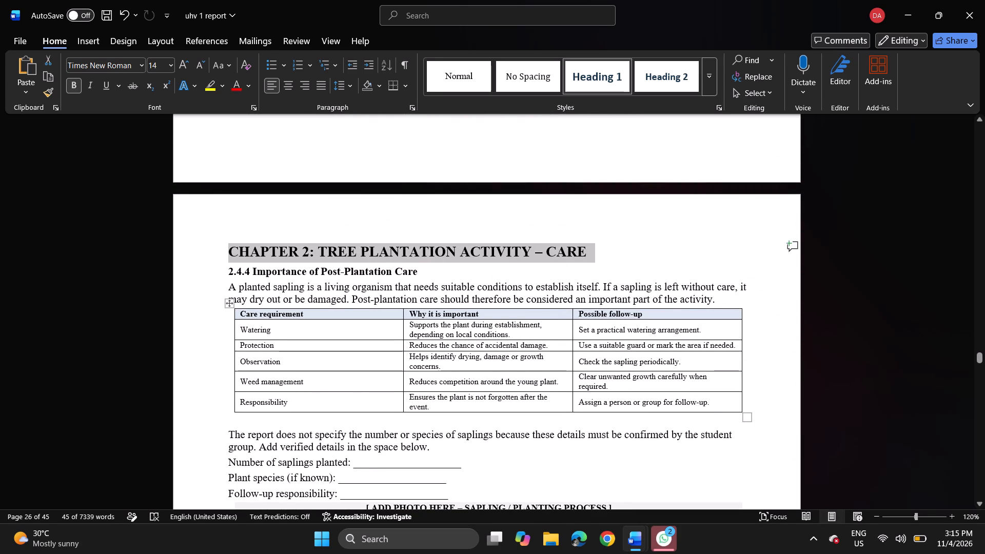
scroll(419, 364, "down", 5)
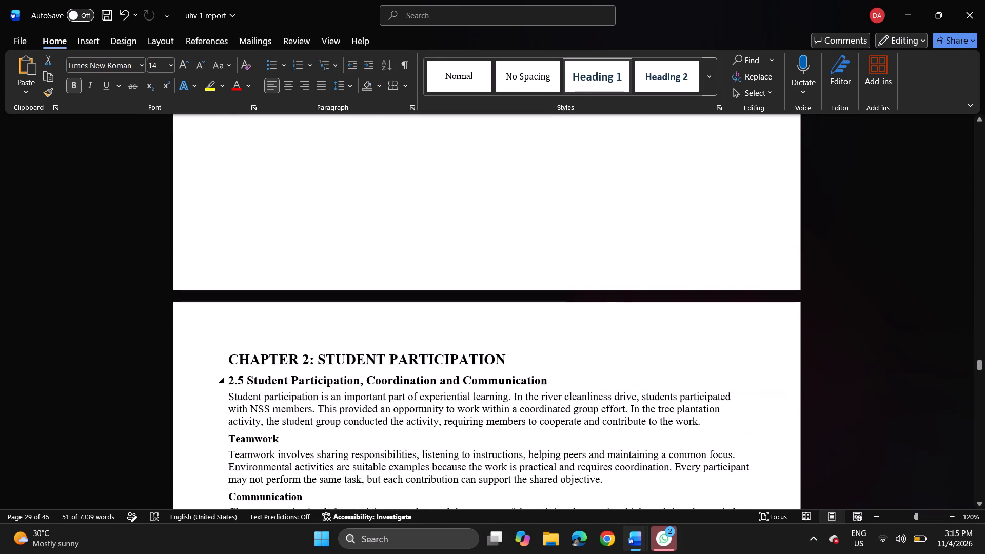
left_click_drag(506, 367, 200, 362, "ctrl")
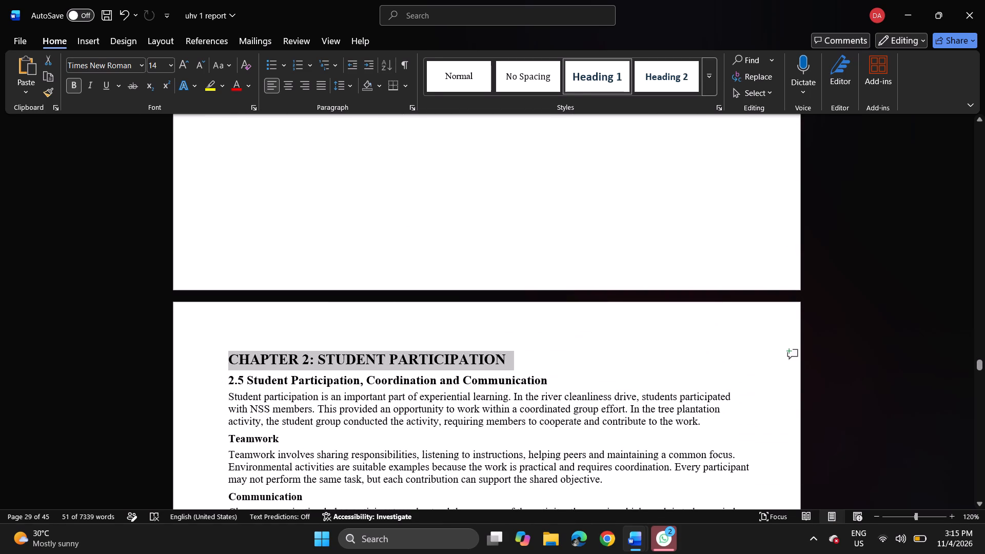
Delete the chapter heading "CHAPTER 2: OBSERVATIONS AND HUMAN VALUES" above section 2.6.
scroll(200, 362, "down", 6)
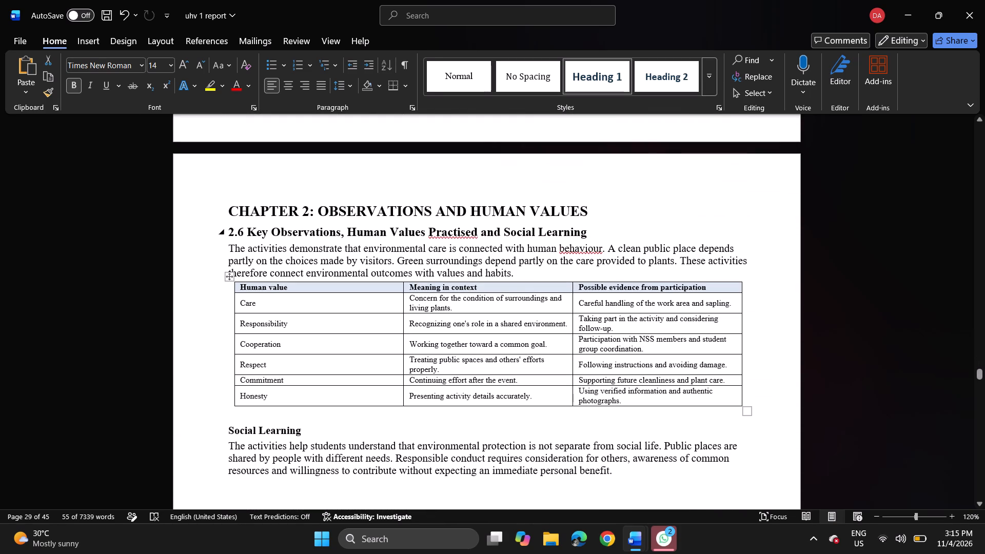
left_click_drag(586, 209, 227, 205)
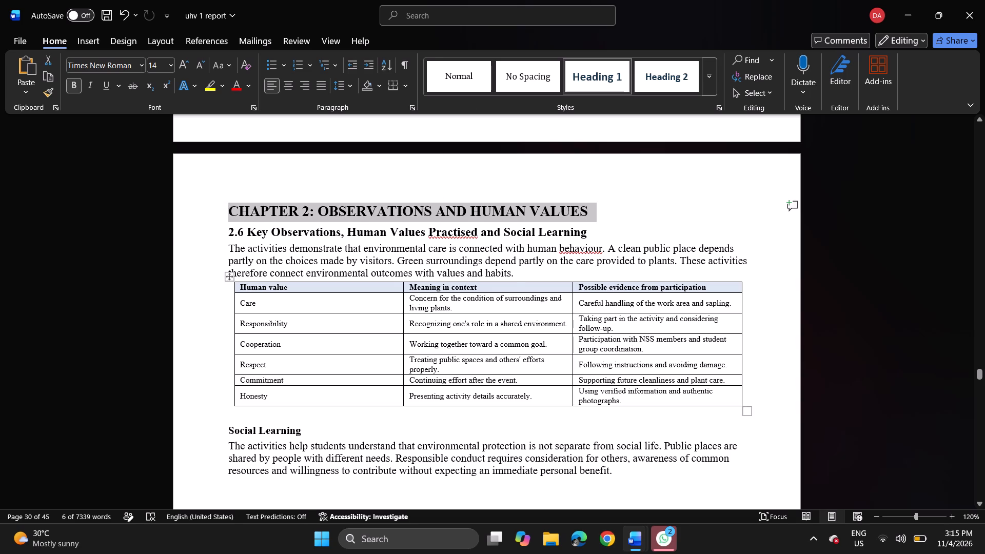
scroll(470, 296, "up", 11)
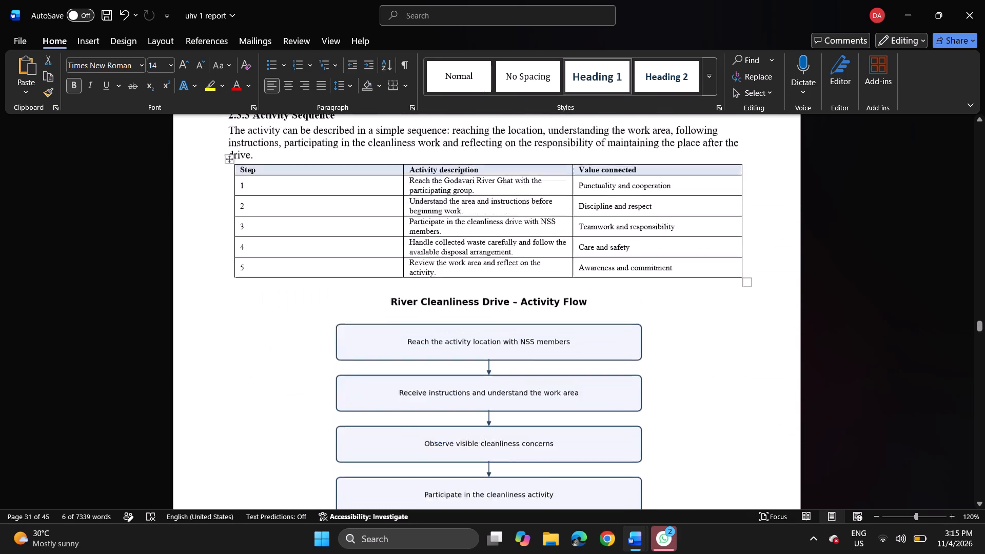
scroll(470, 296, "up", 1)
key("BackSpace")
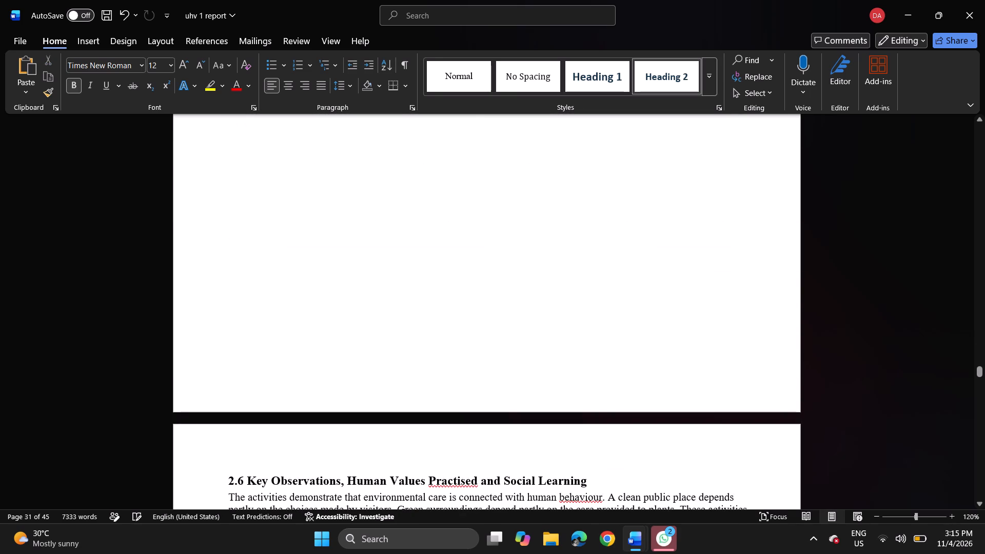
Check the pages from section 2.6 back to section 1.4 for repeated chapter headings that still need removing.
scroll(470, 296, "up", 7)
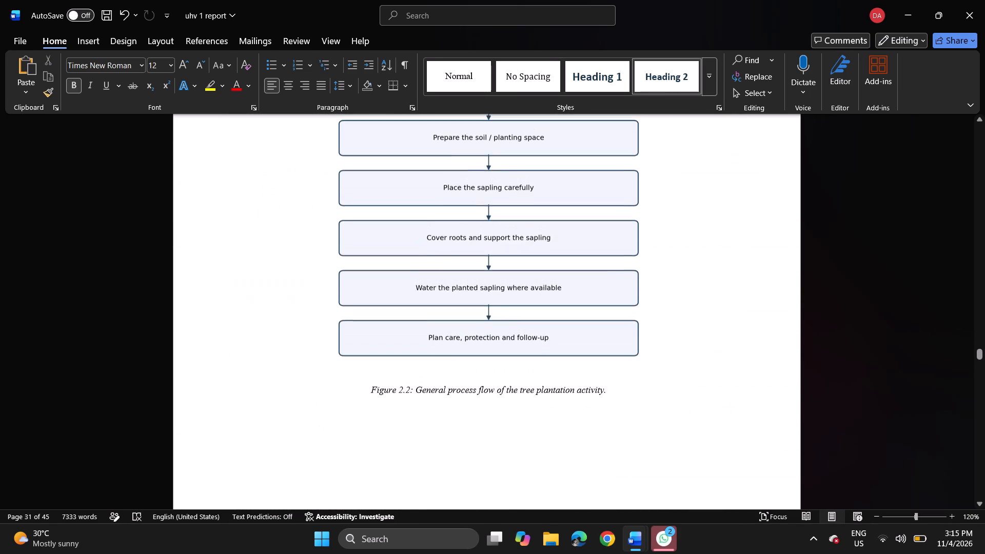
scroll(470, 296, "up", 12)
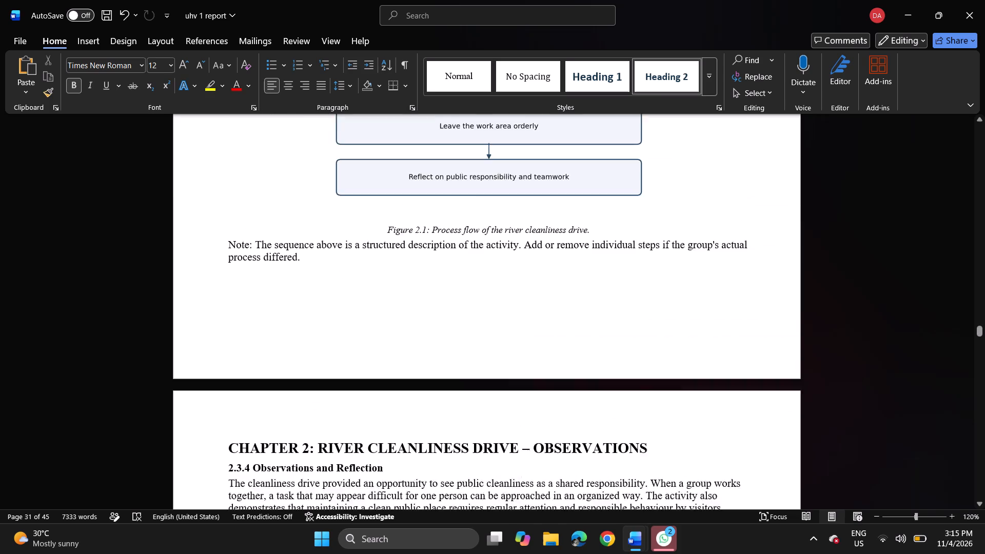
scroll(470, 296, "up", 6)
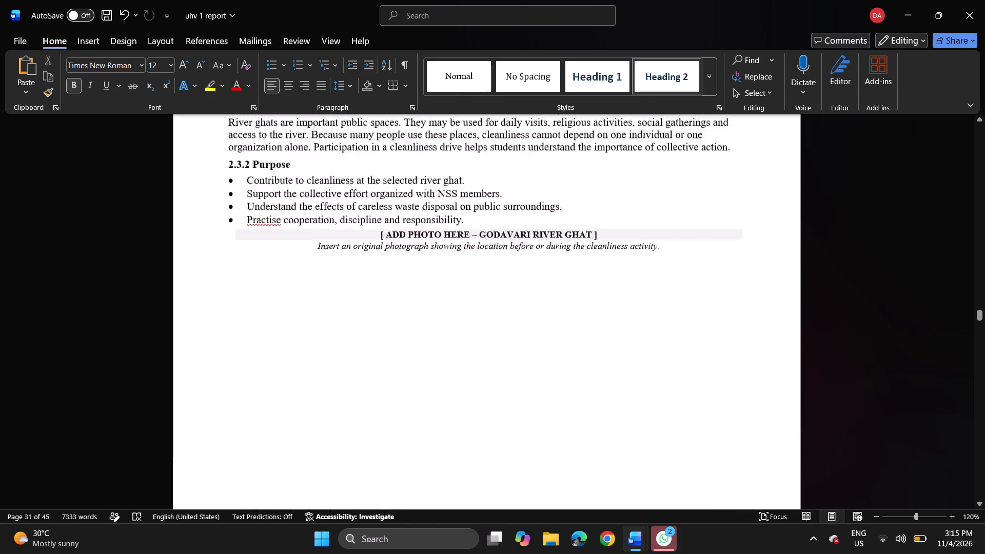
scroll(470, 296, "up", 3)
scroll(470, 296, "down", 1)
scroll(470, 296, "up", 1)
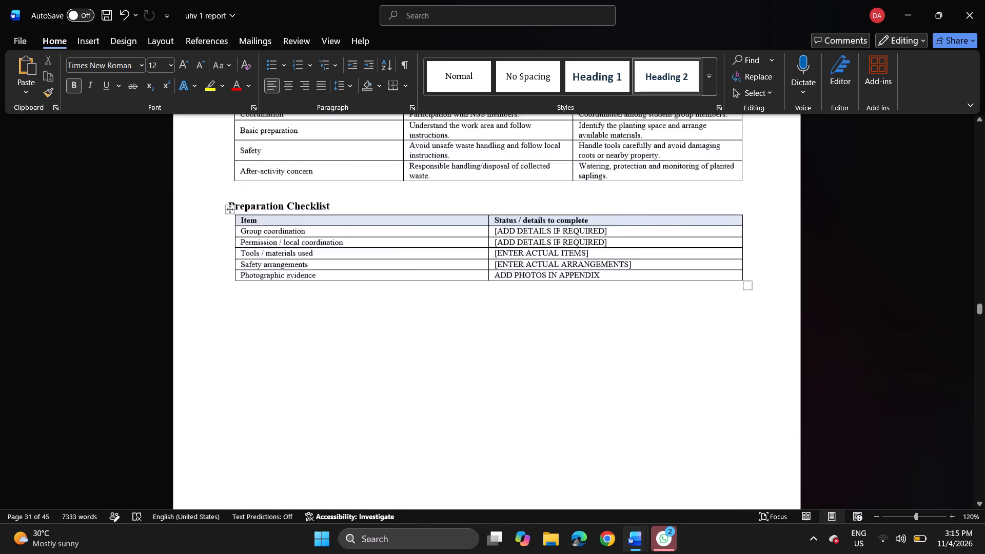
scroll(470, 296, "up", 8)
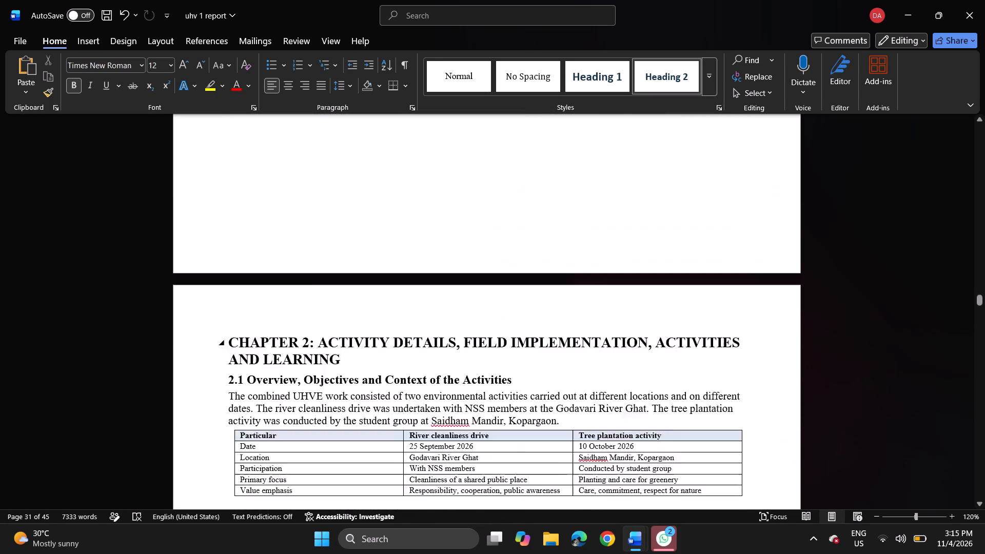
scroll(470, 296, "up", 5)
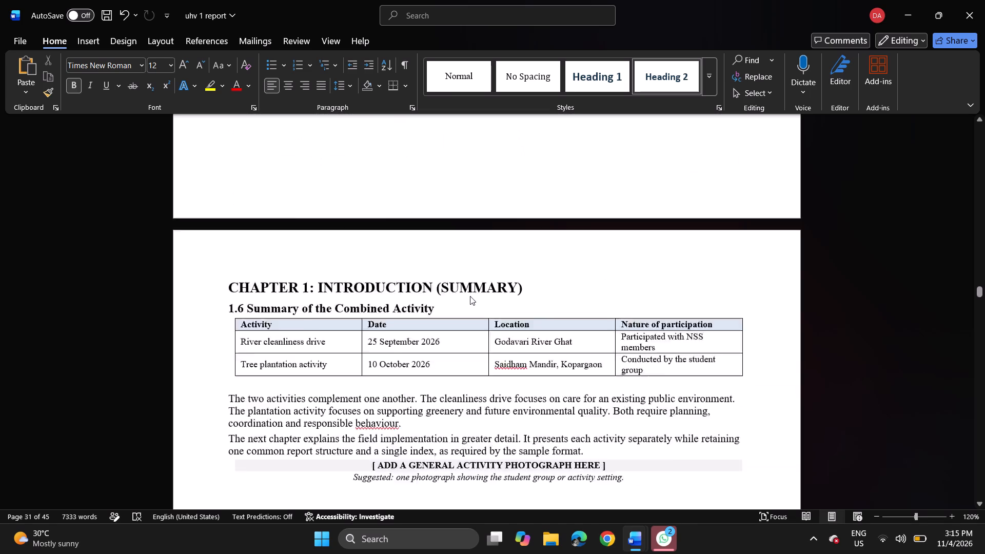
scroll(470, 296, "up", 8)
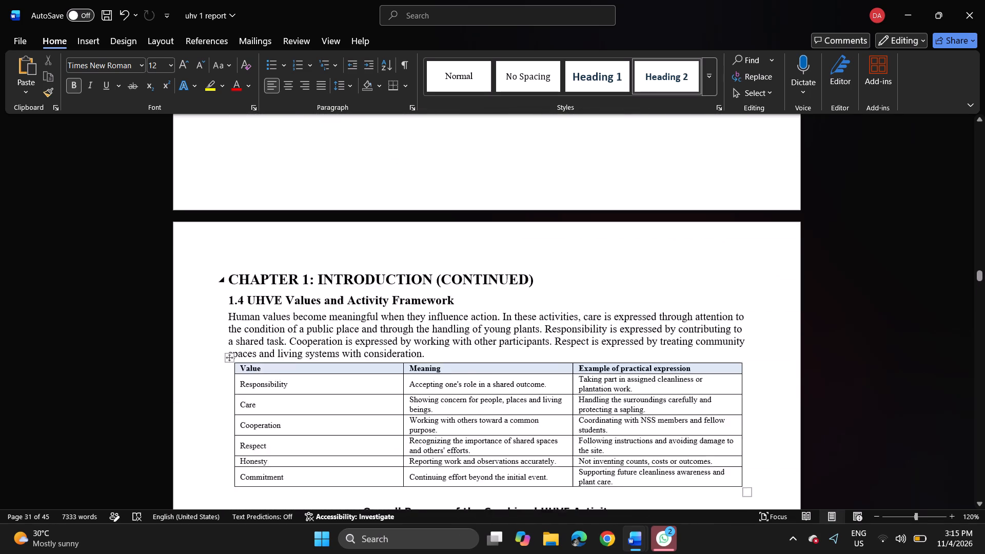
Delete the repeated chapter heading "CHAPTER 1: INTRODUCTION (CONTINUED)" above section 1.4, including its empty line.
scroll(470, 296, "up", 8)
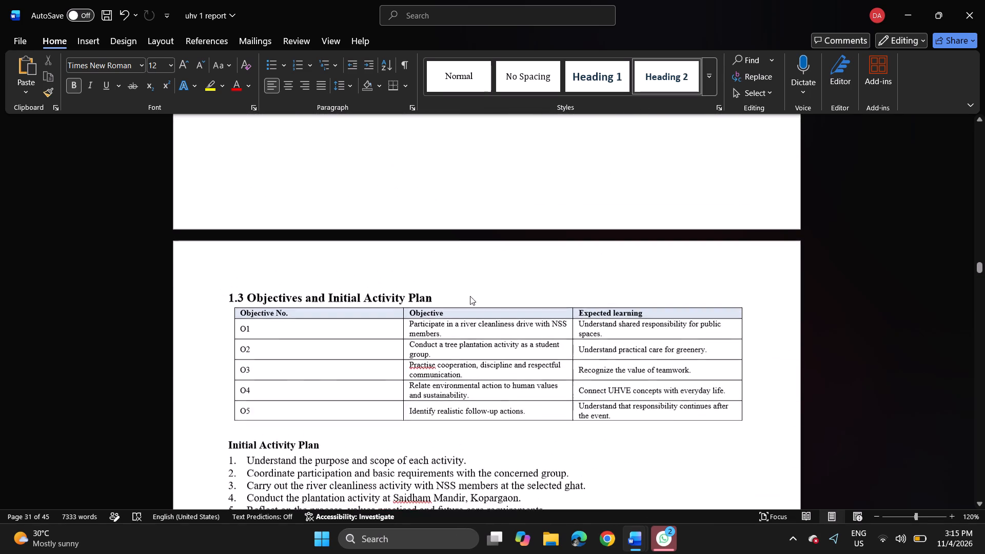
scroll(470, 296, "up", 7)
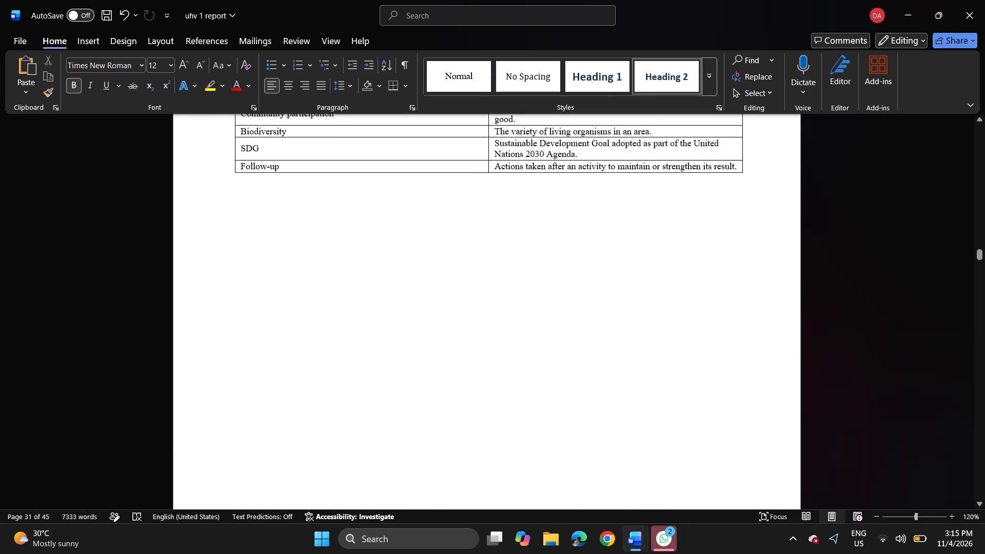
scroll(470, 296, "up", 3)
scroll(470, 296, "down", 5)
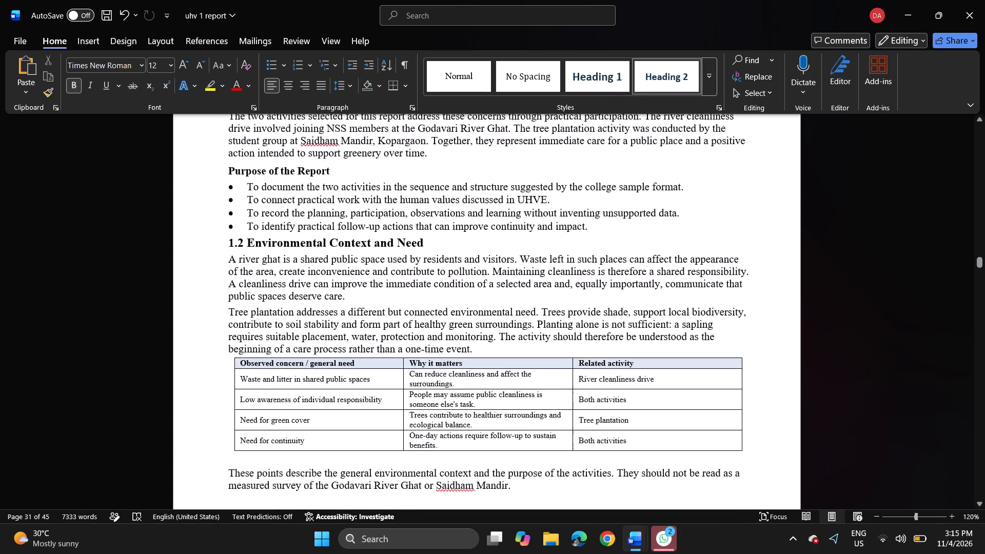
scroll(470, 296, "down", 5)
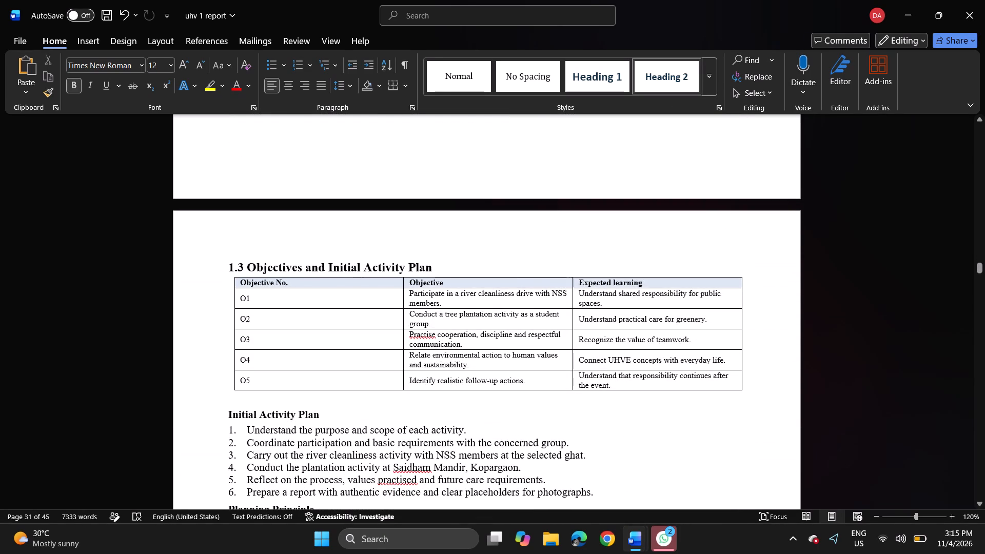
scroll(477, 319, "down", 4)
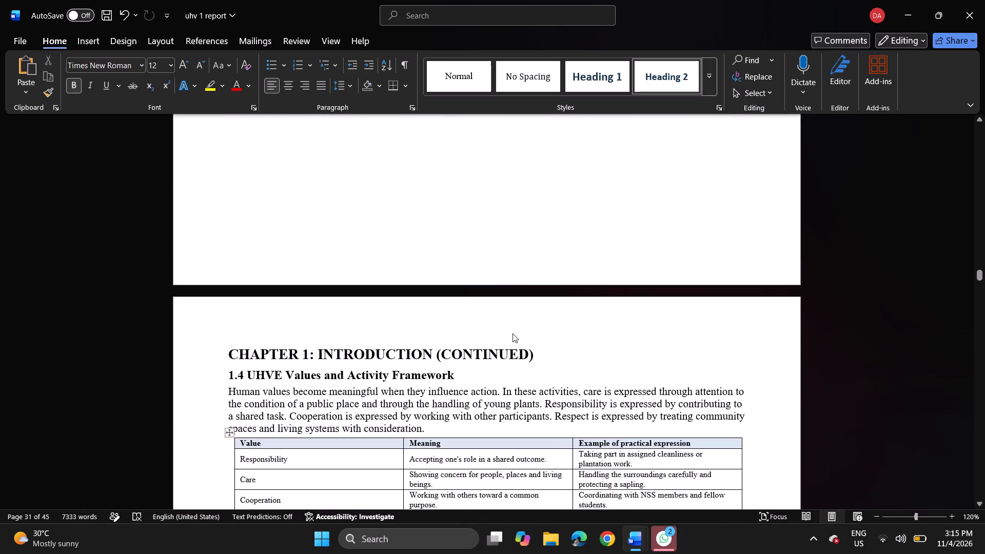
left_click_drag(536, 353, 293, 327, "ctrl")
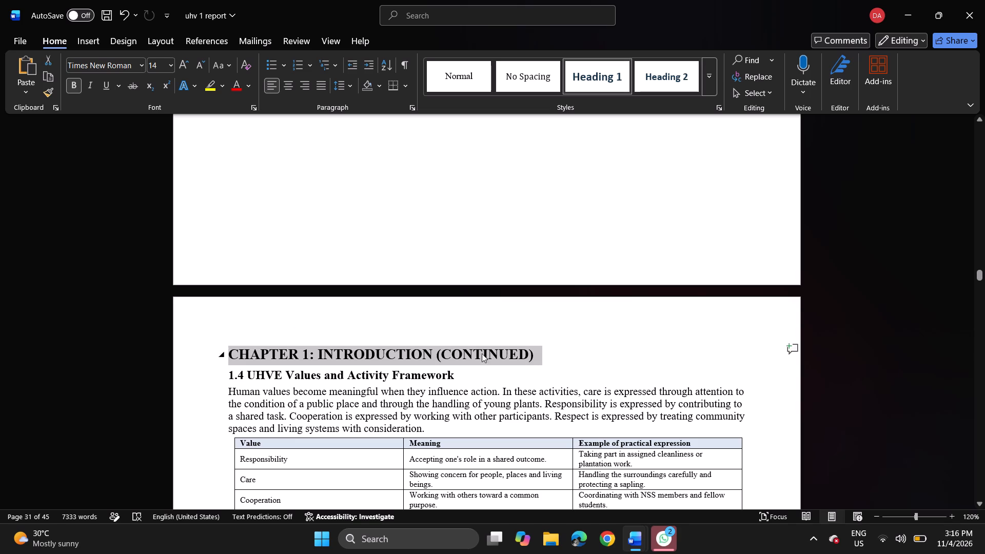
left_click(555, 358)
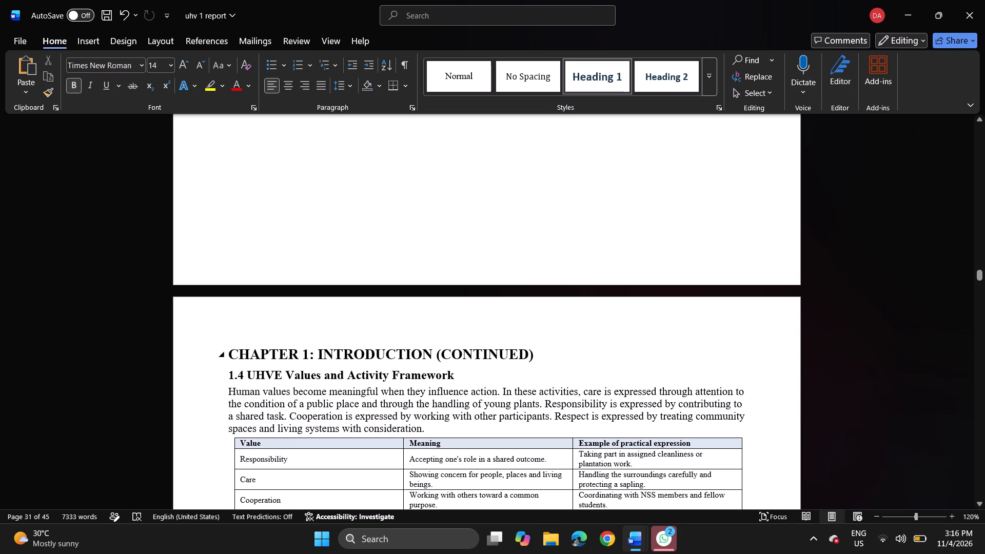
key("ctrl+BackSpace")
key("ctrl+BackSpace")
key("ctrl+BackSpace")
key("ctrl+BackSpace")
key("ctrl+BackSpace")
key("ctrl+BackSpace")
key("ctrl+BackSpace")
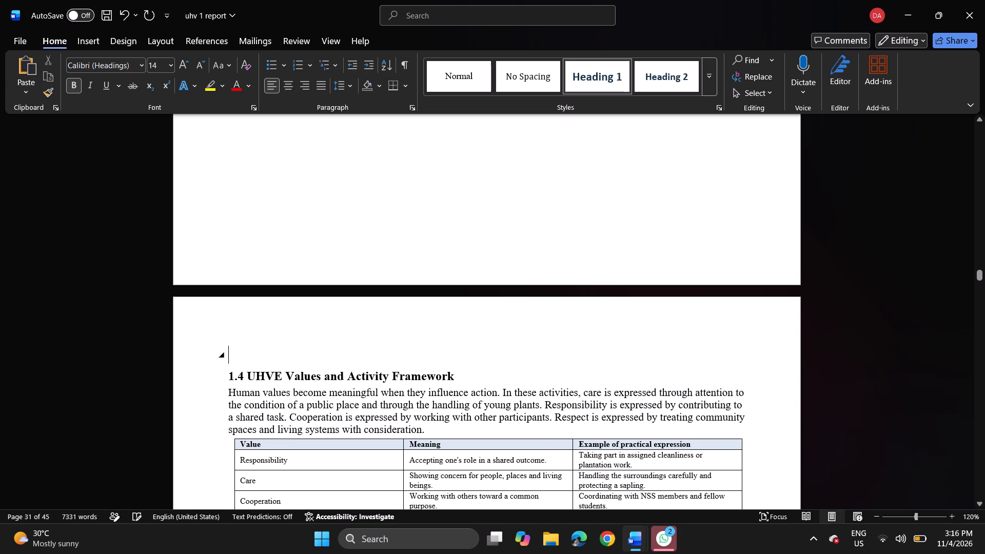
key("BackSpace")
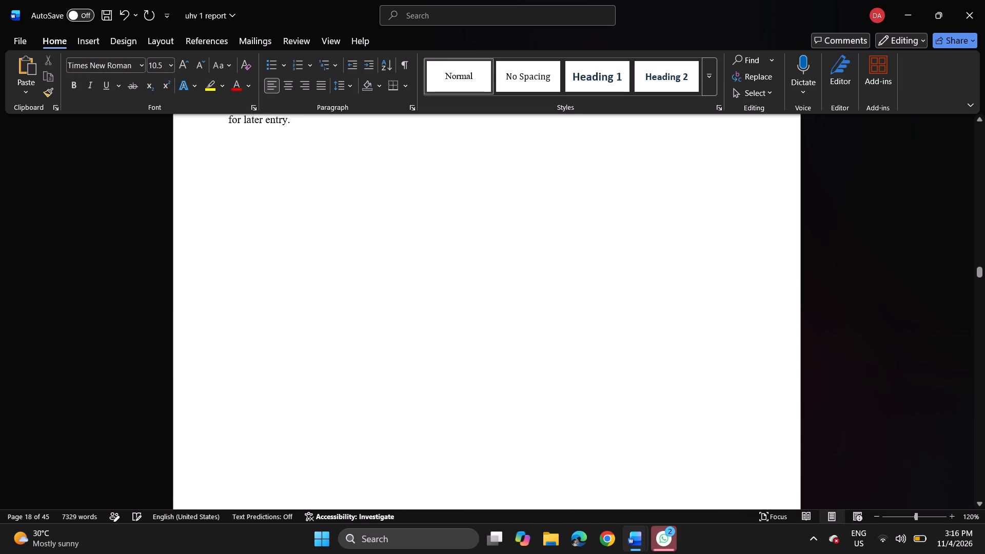
Pull section 1.4 UHVE Values and Activity Framework up onto the preceding page, directly below the Planning Principle paragraph.
scroll(555, 358, "down", 1)
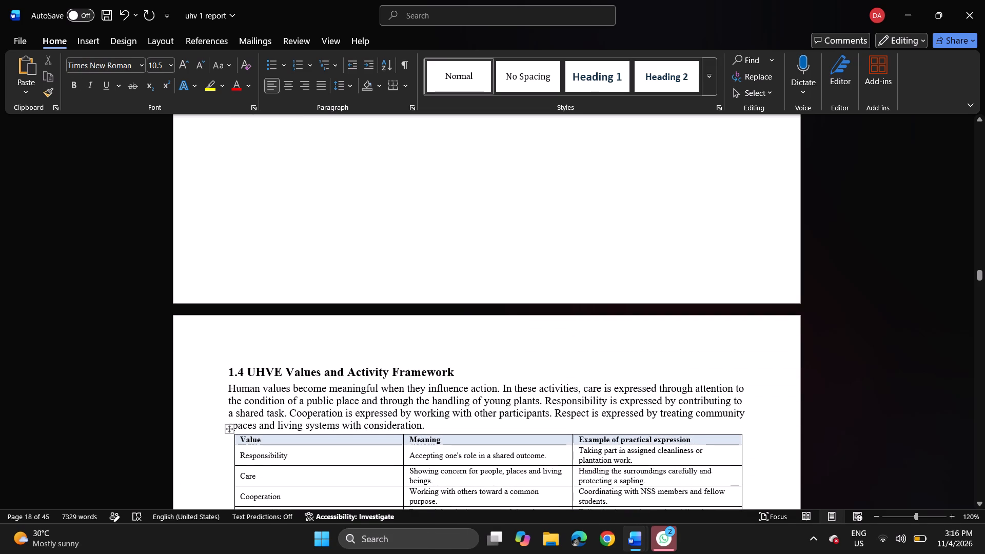
left_click(228, 372)
key("BackSpace")
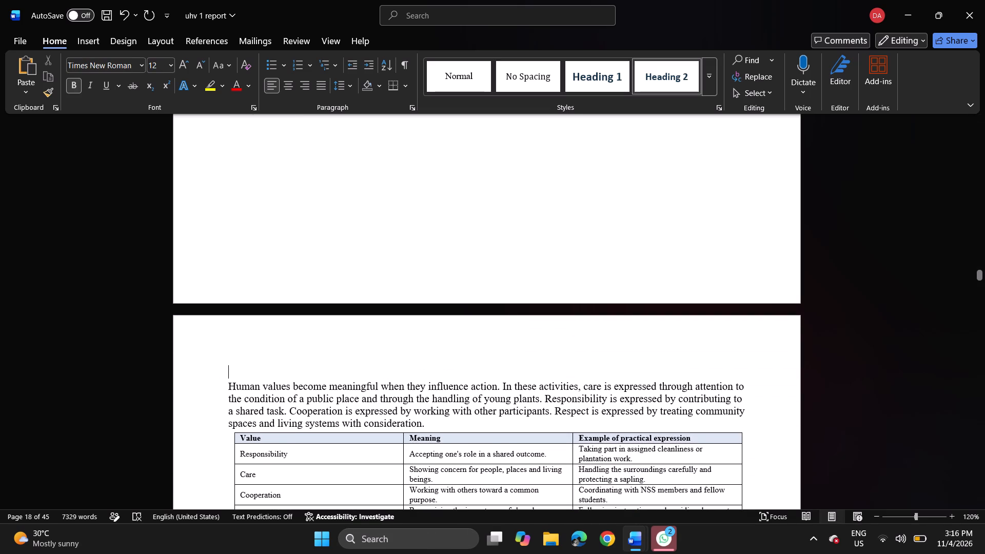
key("BackSpace")
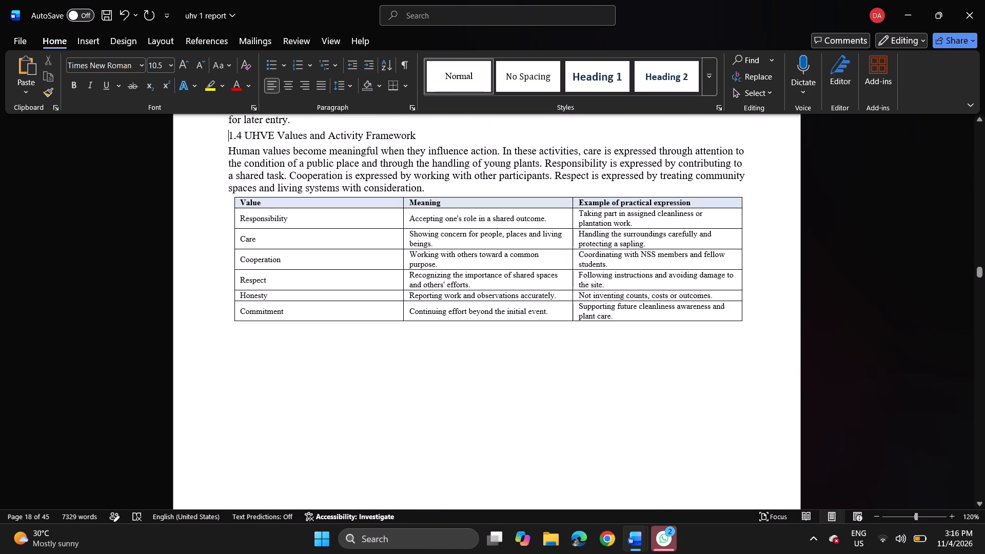
Format the heading "1.4 UHVE Values and Activity Framework" as bold, 12 pt.
left_click_drag(228, 135, 242, 133)
left_click_drag(242, 133, 408, 134)
left_click(416, 118)
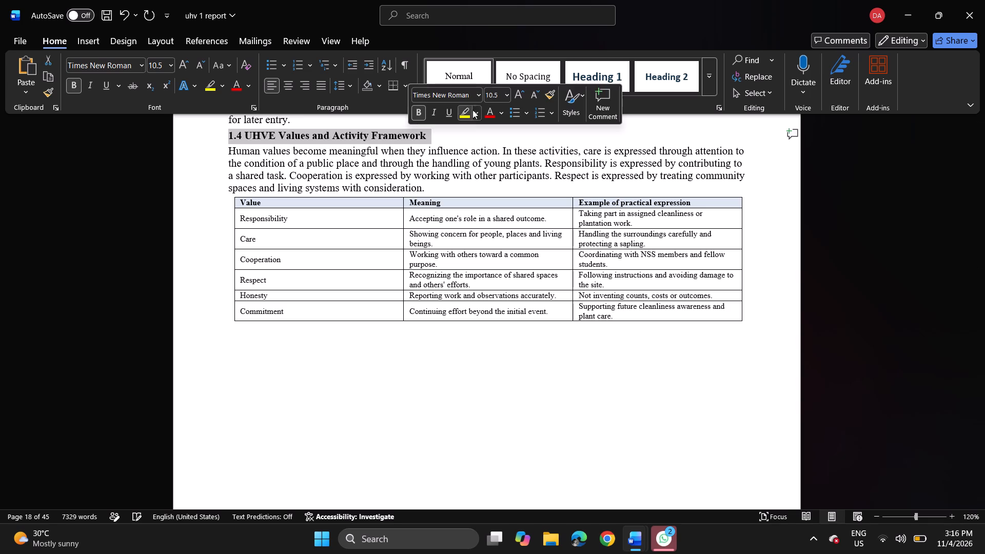
left_click(505, 97)
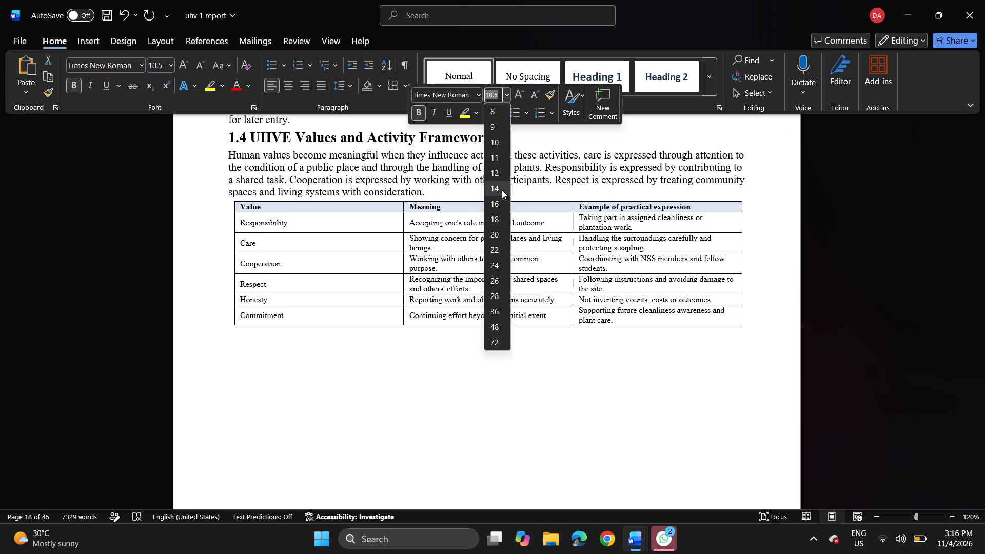
left_click(502, 176)
Delete the general activity photograph placeholder and its suggestion caption at the end of section 1.6.
scroll(494, 282, "down", 2)
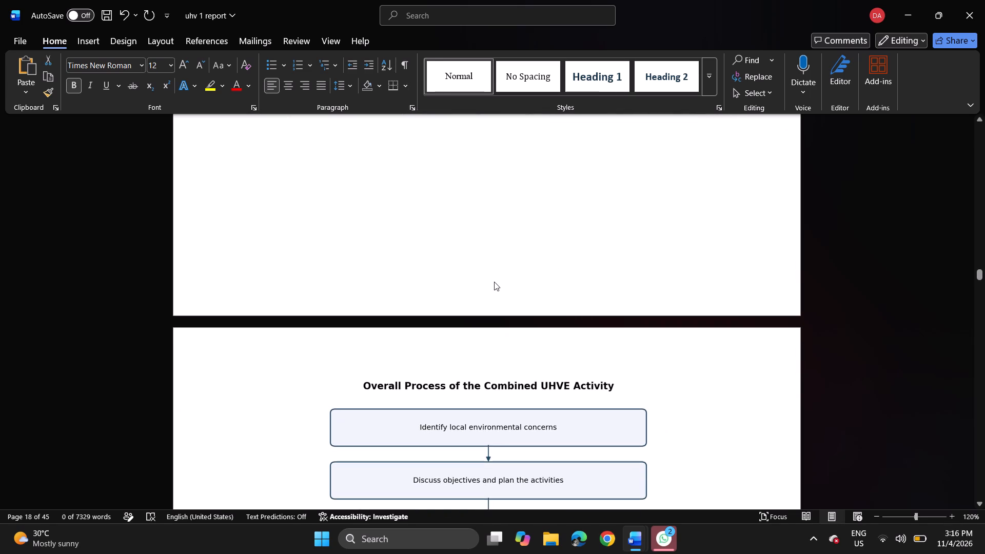
scroll(494, 282, "down", 4)
scroll(494, 282, "up", 11)
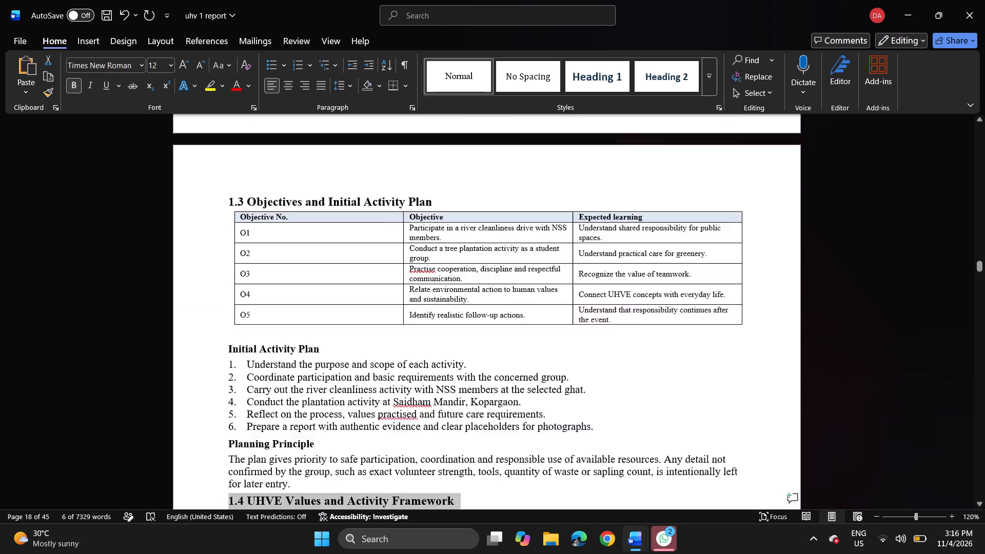
scroll(494, 282, "up", 3)
scroll(494, 282, "down", 5)
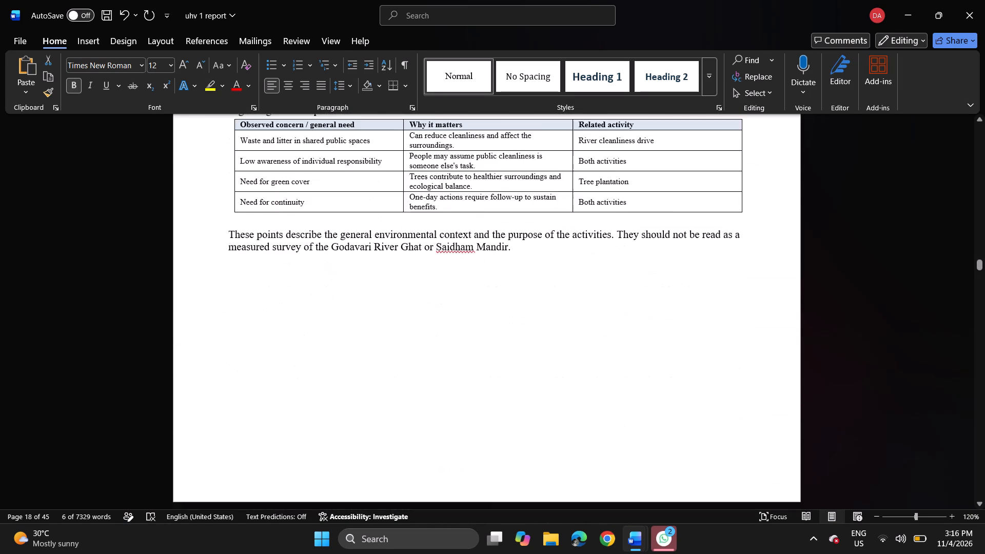
scroll(494, 282, "down", 6)
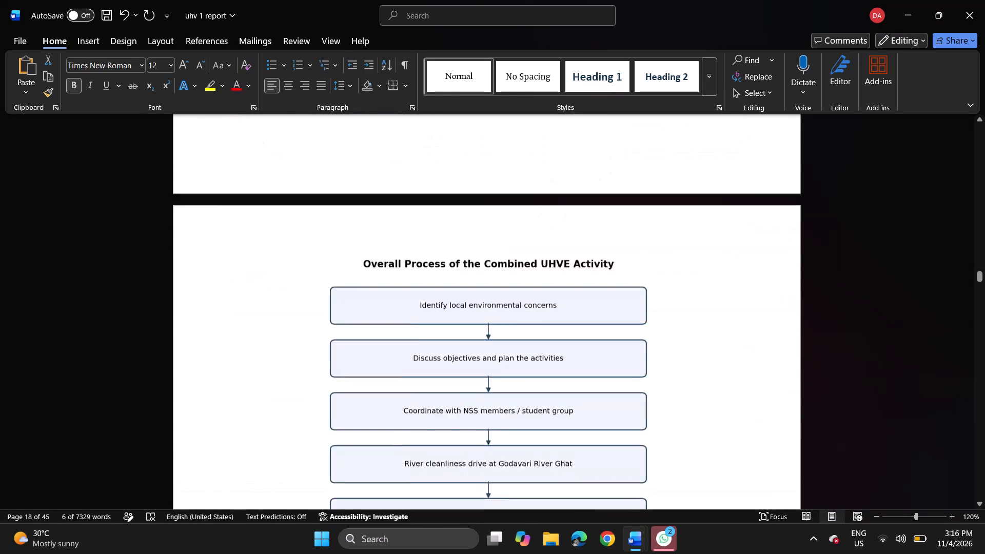
scroll(494, 282, "down", 5)
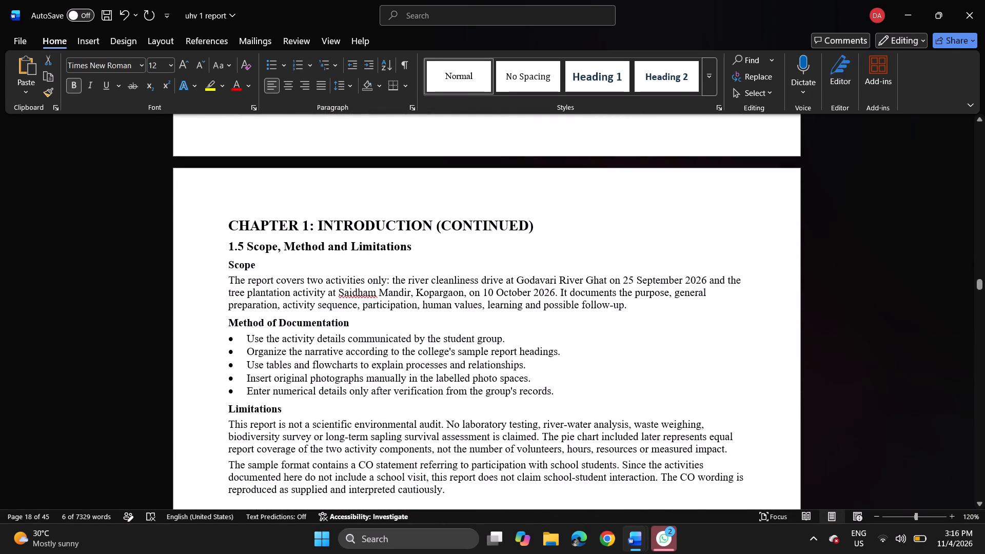
scroll(494, 282, "down", 4)
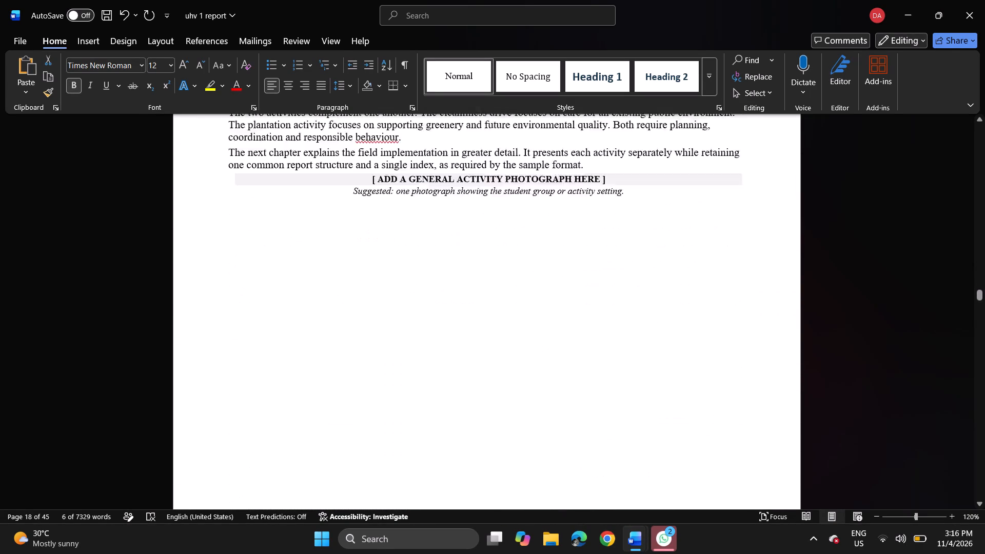
scroll(494, 282, "down", 2)
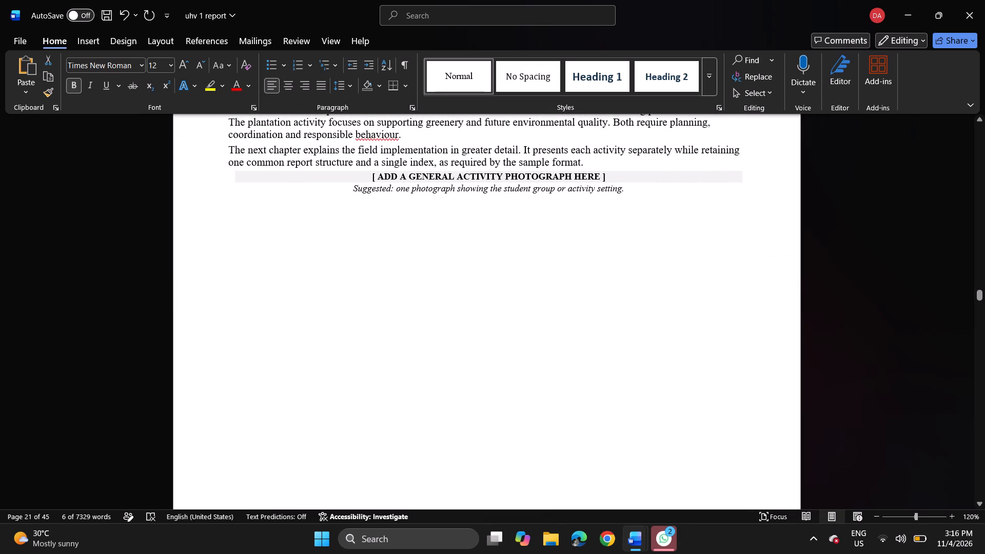
left_click_drag(628, 192, 621, 188)
left_click_drag(621, 188, 599, 179)
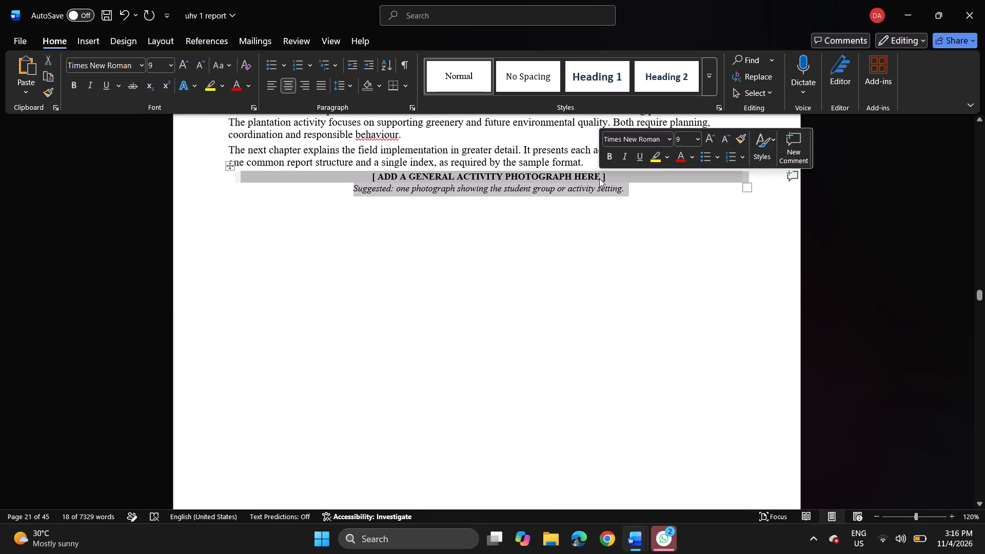
key("BackSpace")
Start inserting an activity photograph on the empty line below the section 1.6 text.
scroll(599, 179, "up", 1)
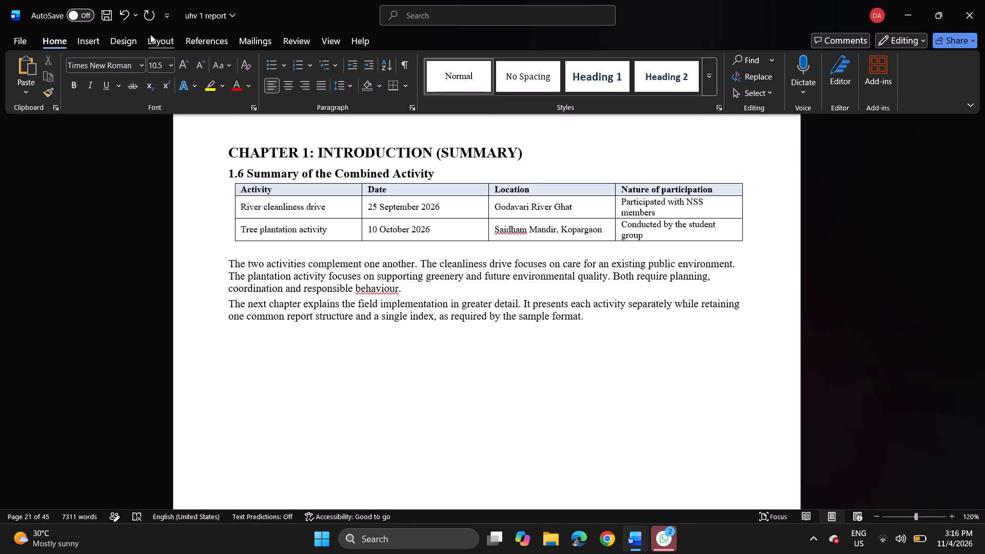
left_click(96, 43)
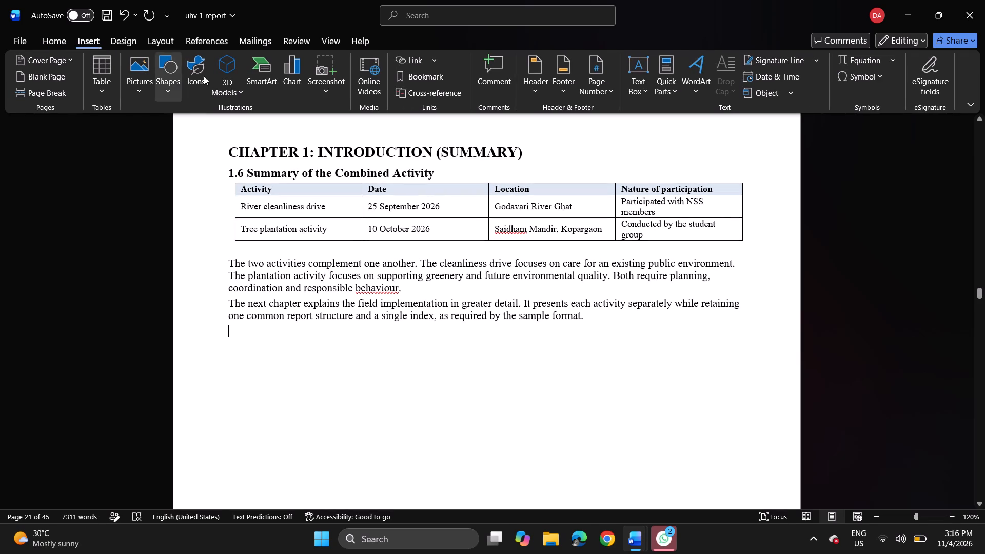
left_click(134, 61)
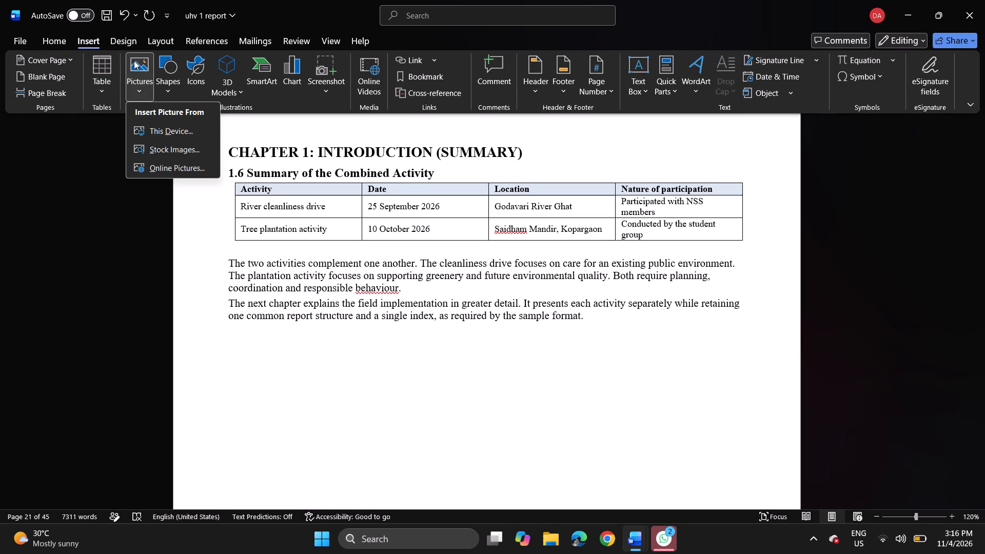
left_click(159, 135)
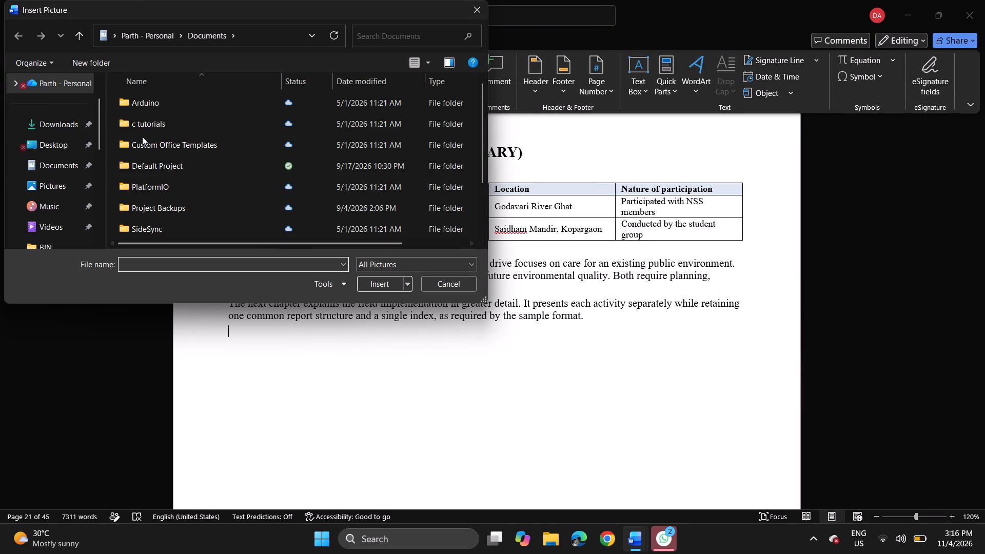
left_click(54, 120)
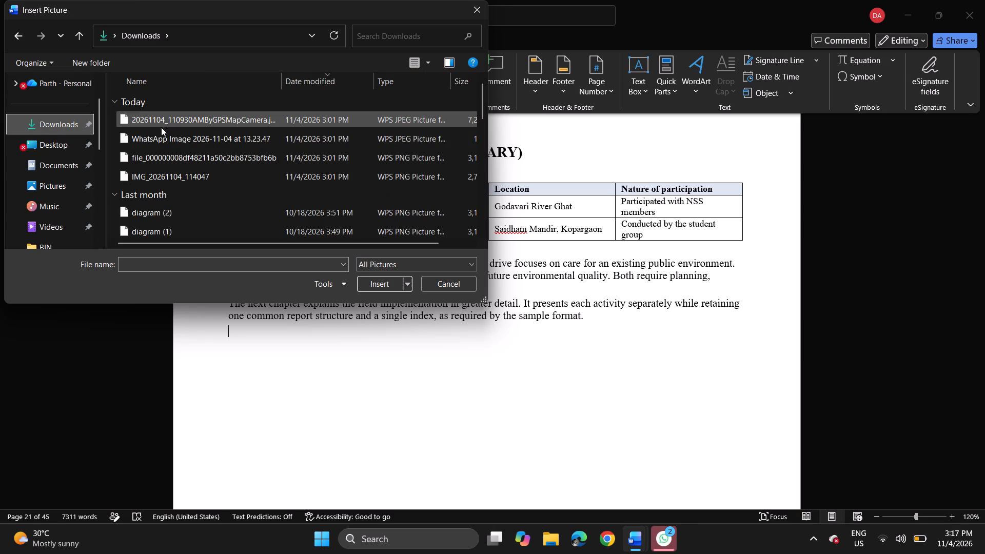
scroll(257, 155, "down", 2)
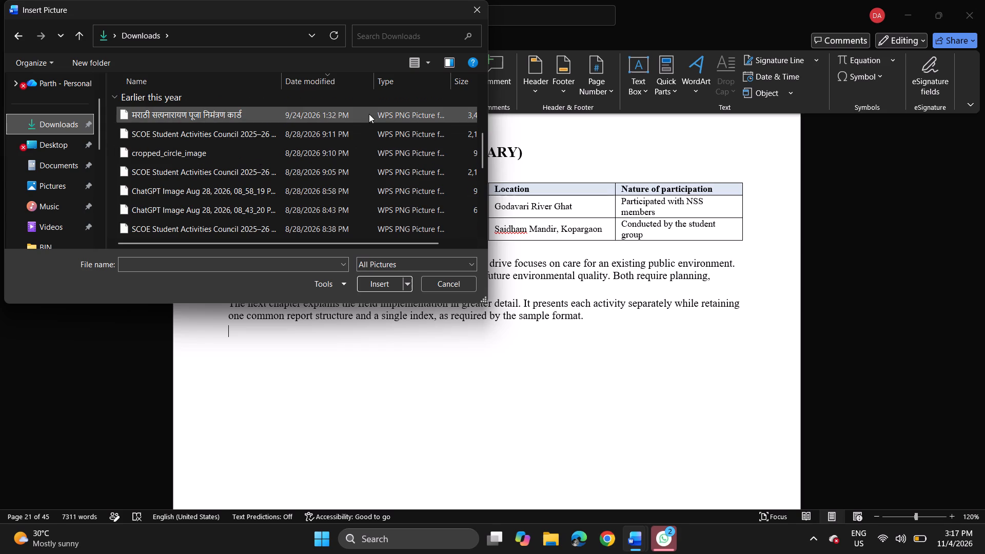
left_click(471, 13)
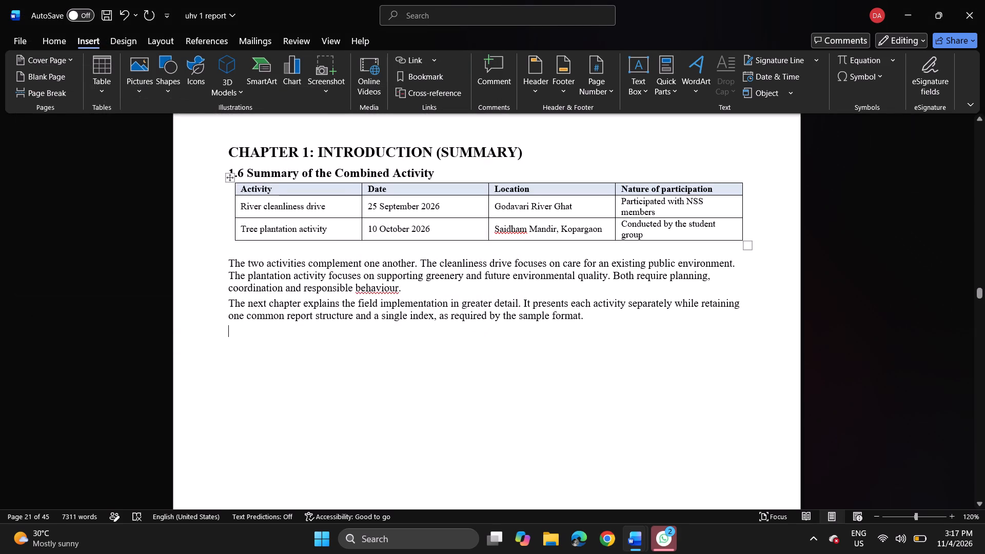
In File Explorer, cut all the pictures inside the Downloads archive "WhatsApp Unknown 2026-11-04 at 15.01.56" and close the window.
left_click(552, 531)
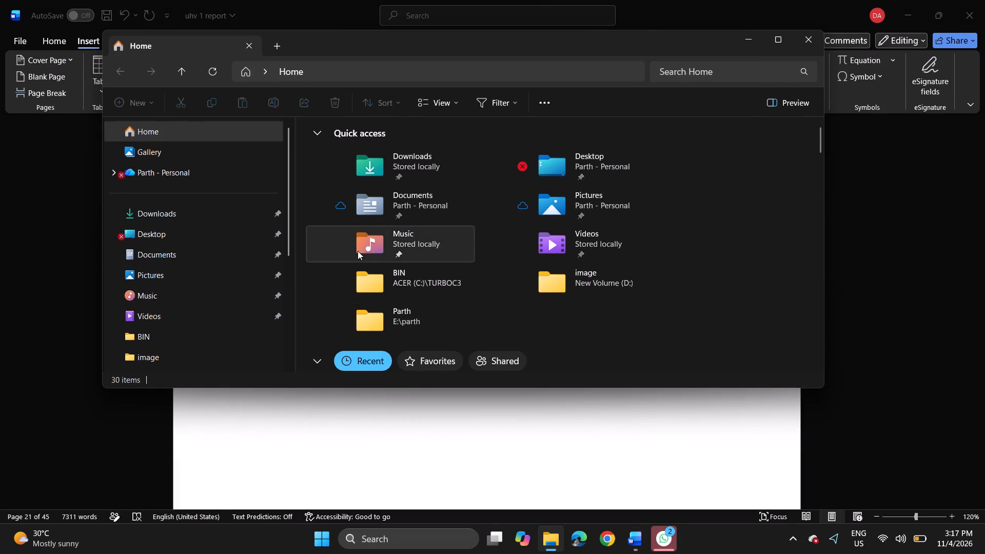
left_click(406, 180)
double_click(406, 180)
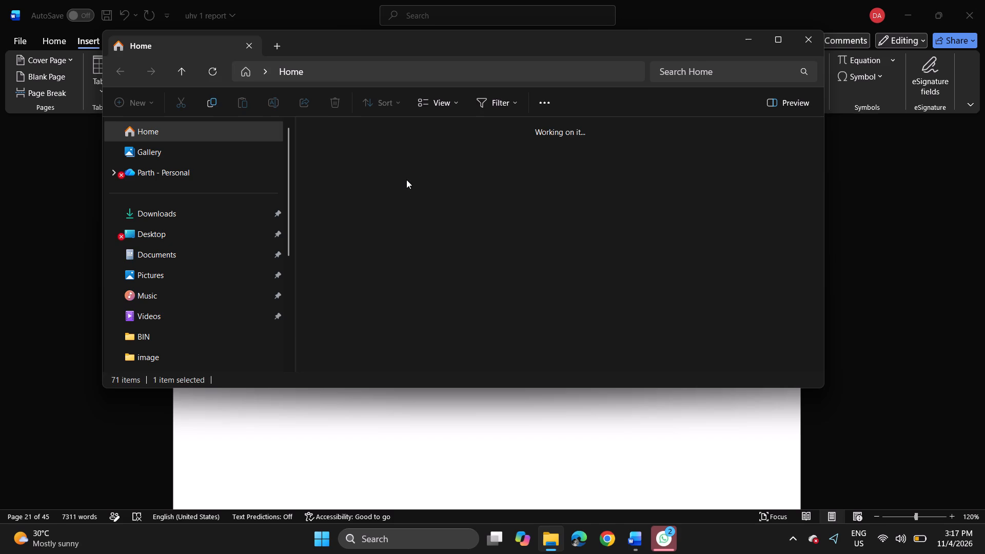
double_click(315, 206)
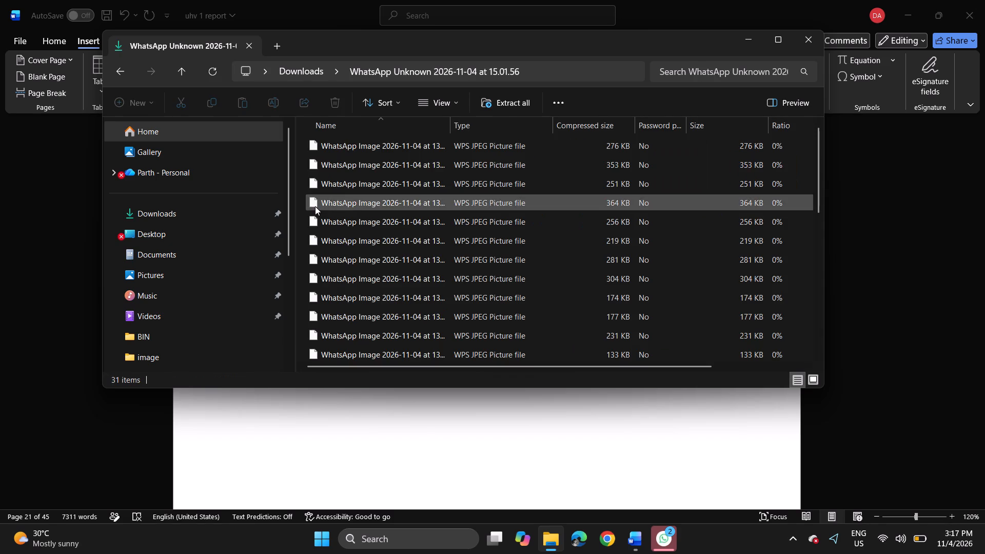
key("ctrl+a")
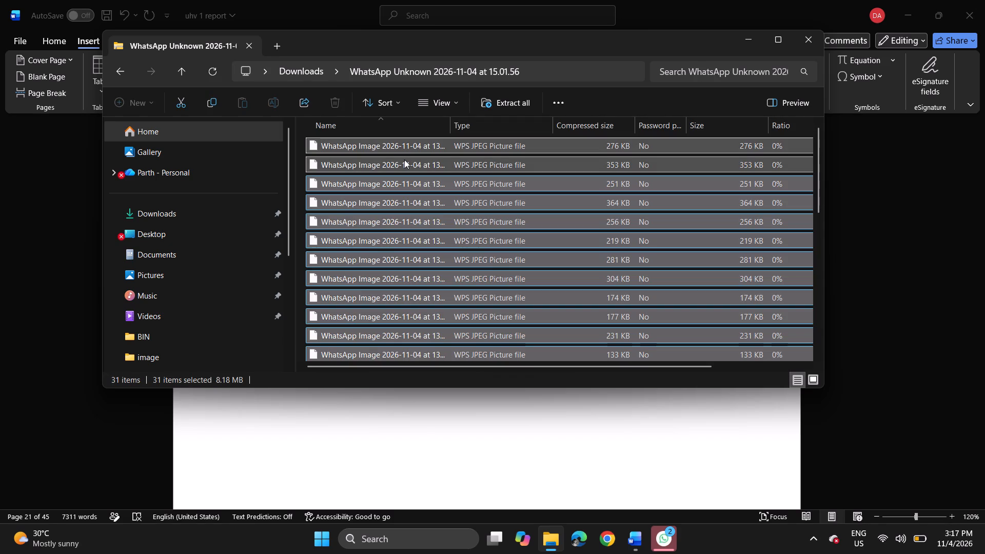
left_click(404, 160)
key("ctrl+x")
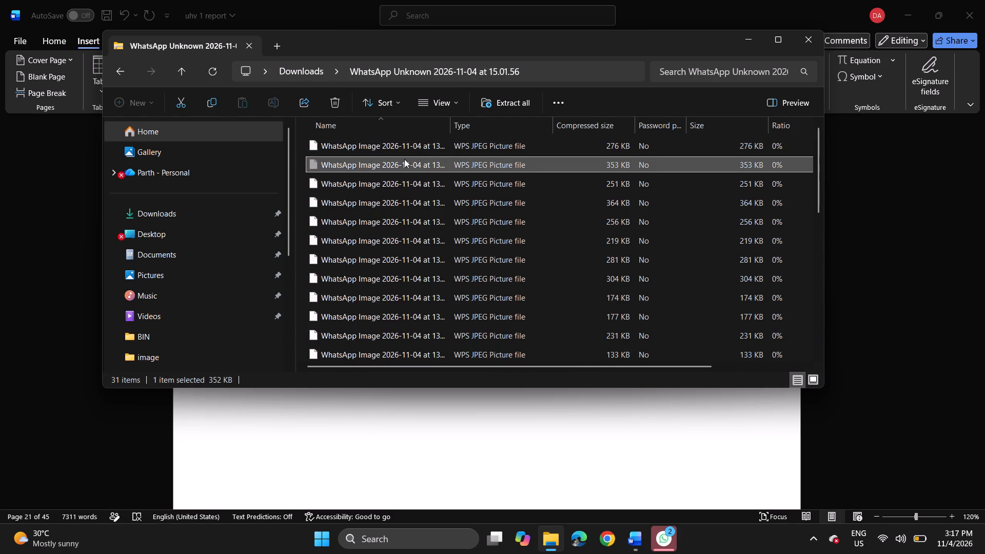
key("ctrl+a")
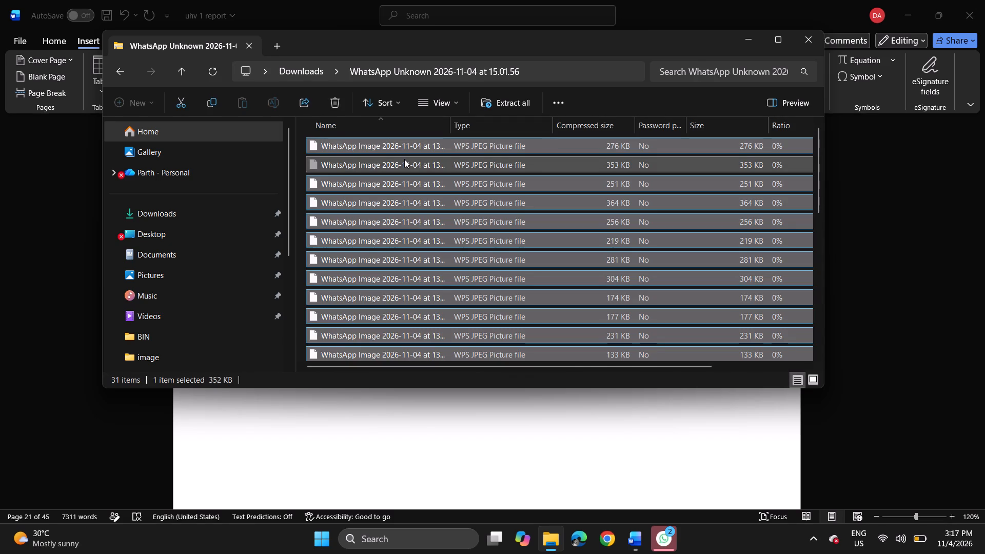
left_click(404, 159)
left_click(404, 159)
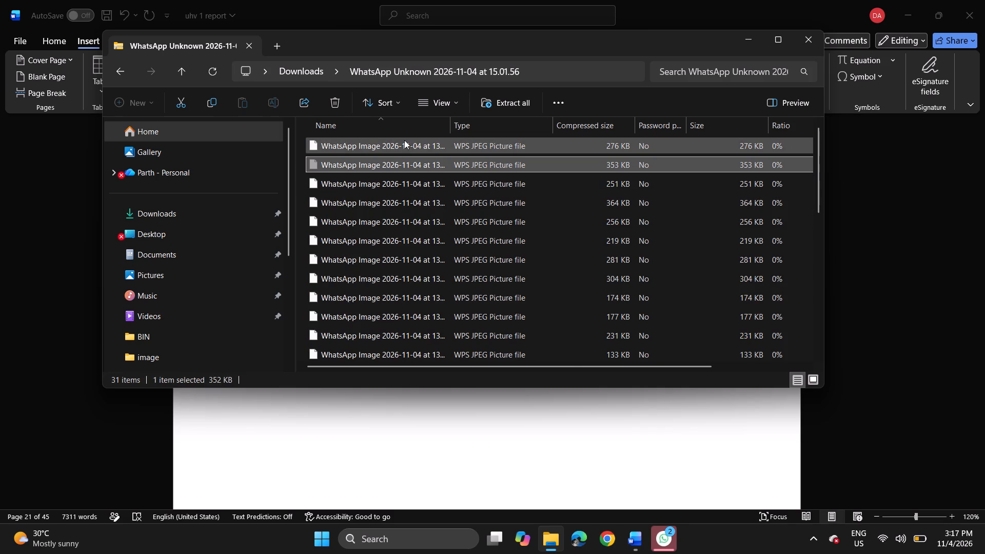
left_click(404, 140)
key("ctrl+a")
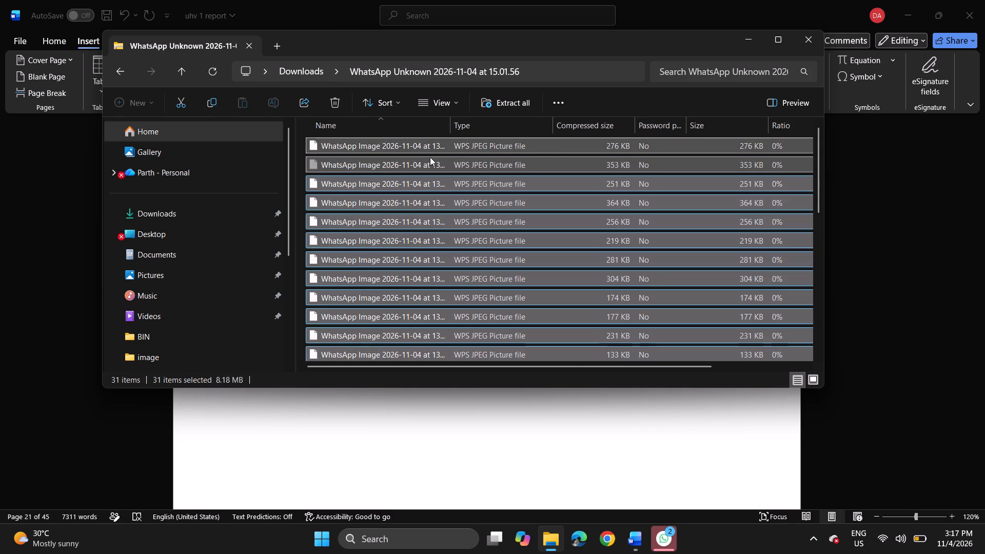
key("ctrl+x")
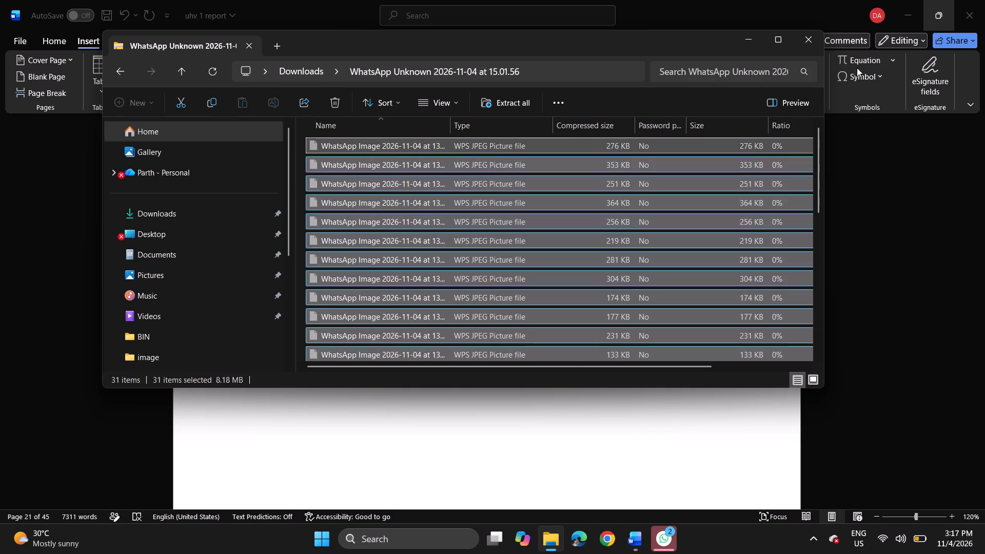
left_click(811, 41)
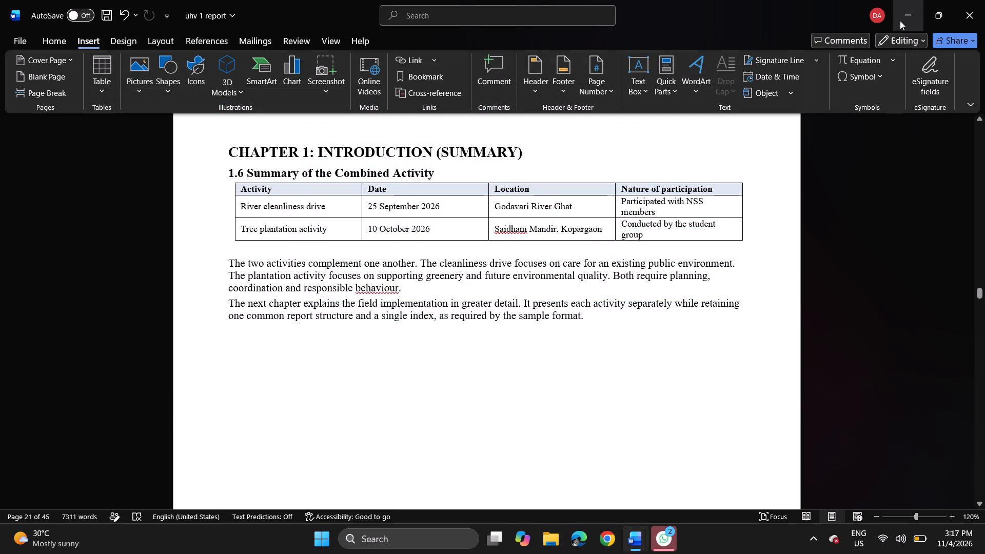
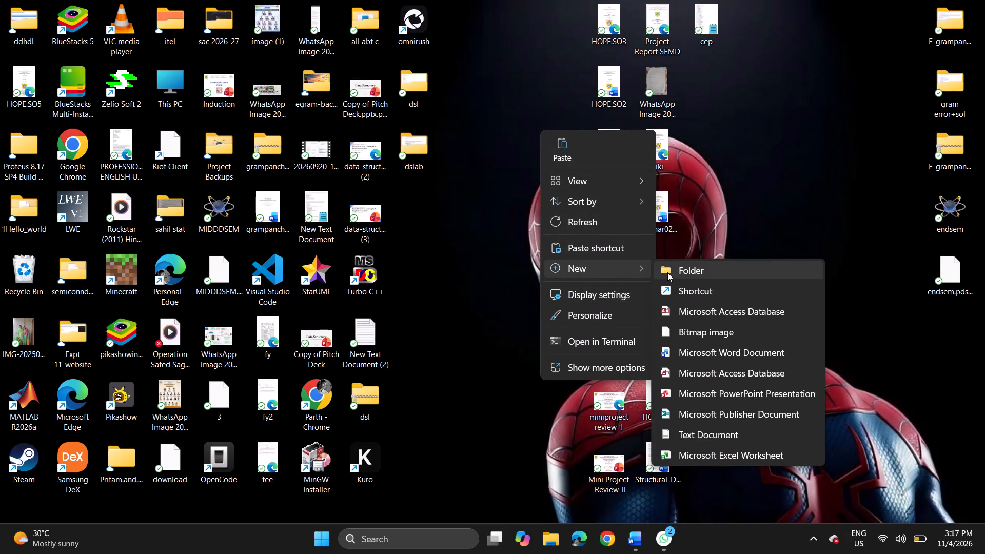
Create a new folder on the desktop.
left_click(668, 272)
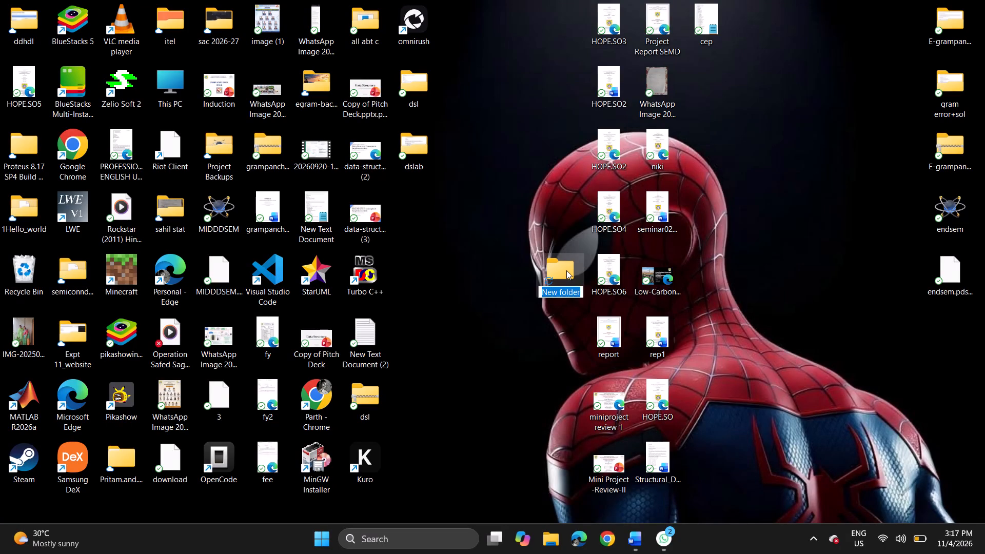
Paste the copied activity photographs into the newly created New folder on the desktop.
double_click(566, 270)
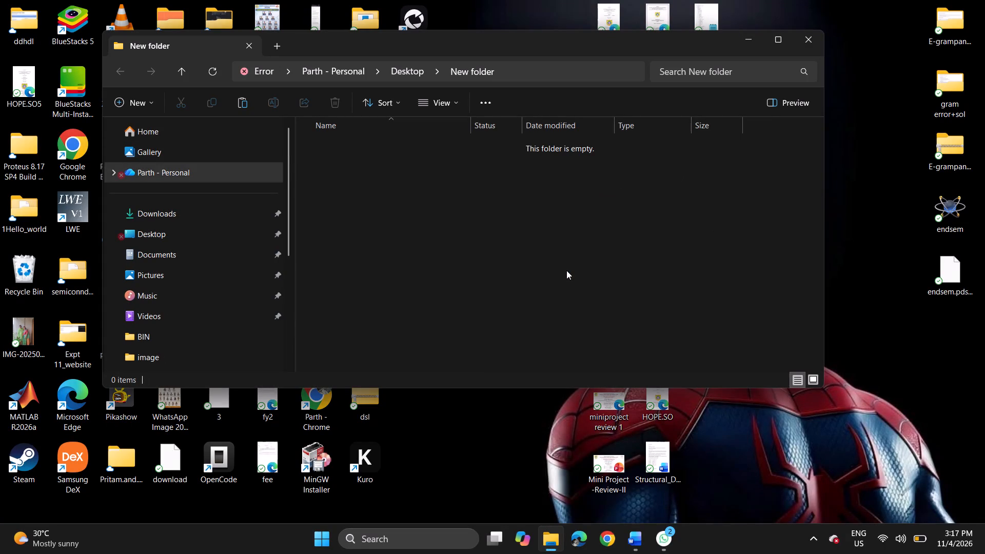
key("ctrl+v")
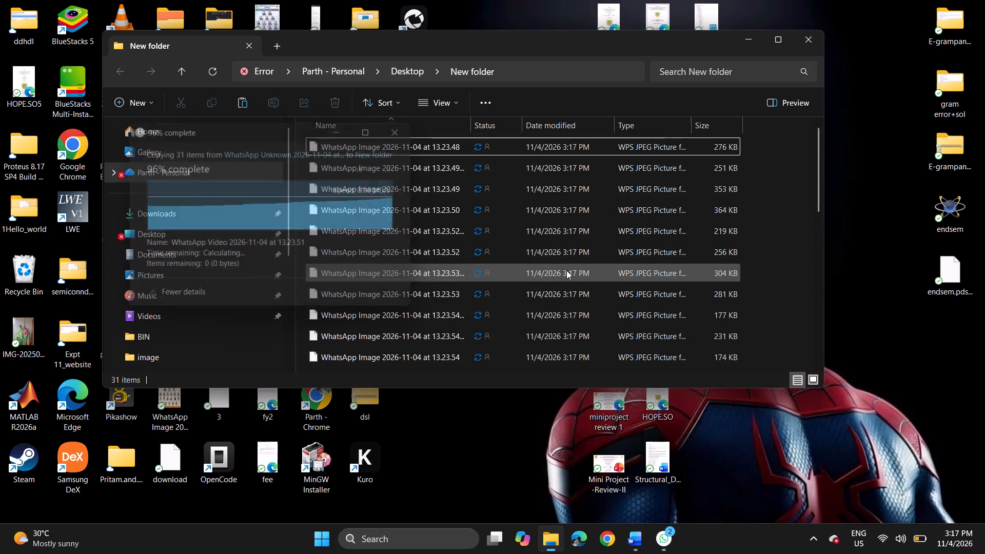
Copy all the photographs from the archive WhatsApp Unknown 2026-11-04 at 15.01.30 in Downloads into New folder on the desktop.
left_click(746, 38)
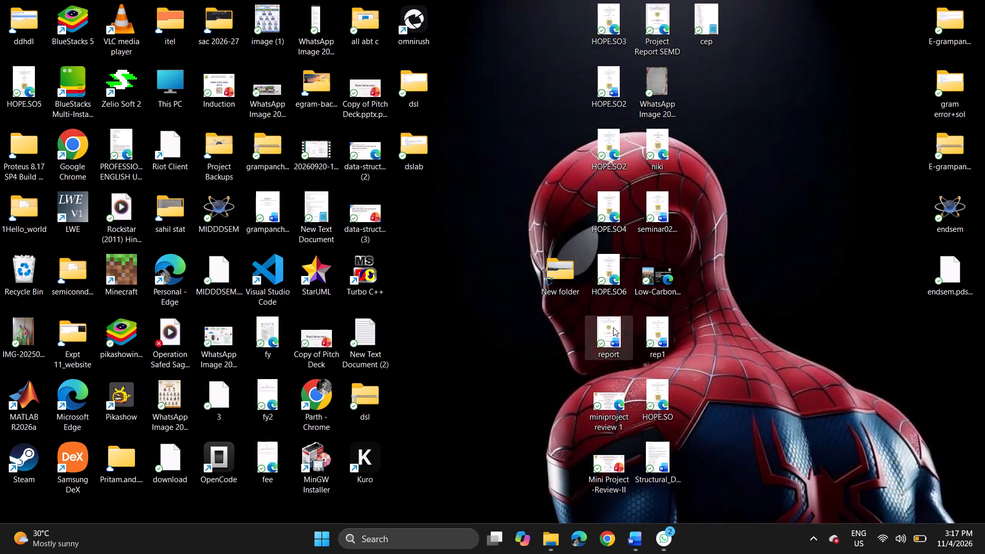
left_click(554, 544)
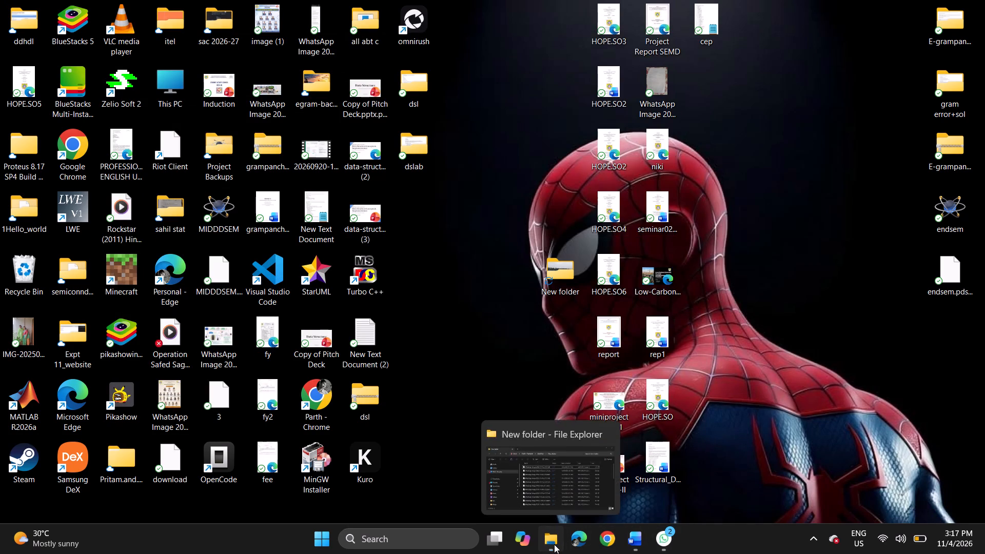
left_click(218, 213)
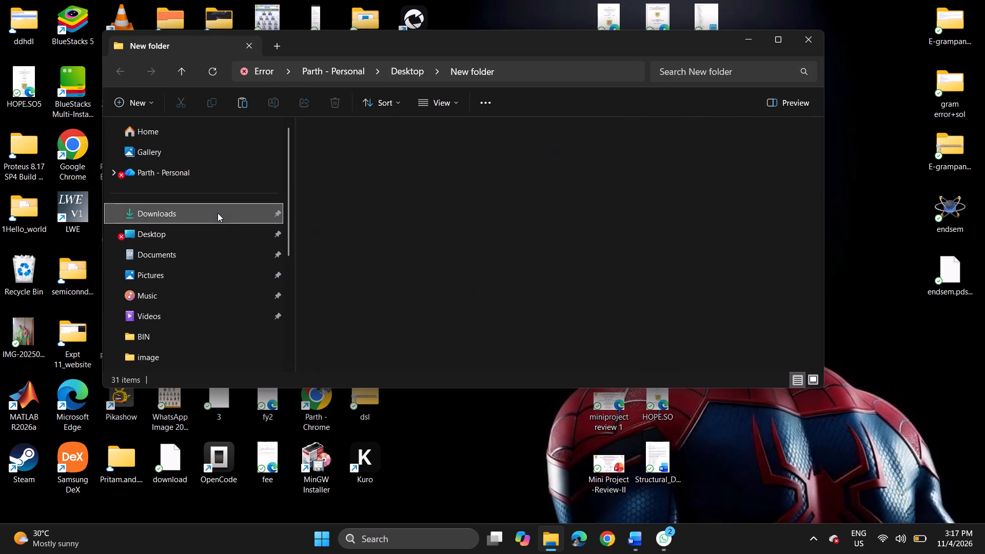
double_click(753, 195)
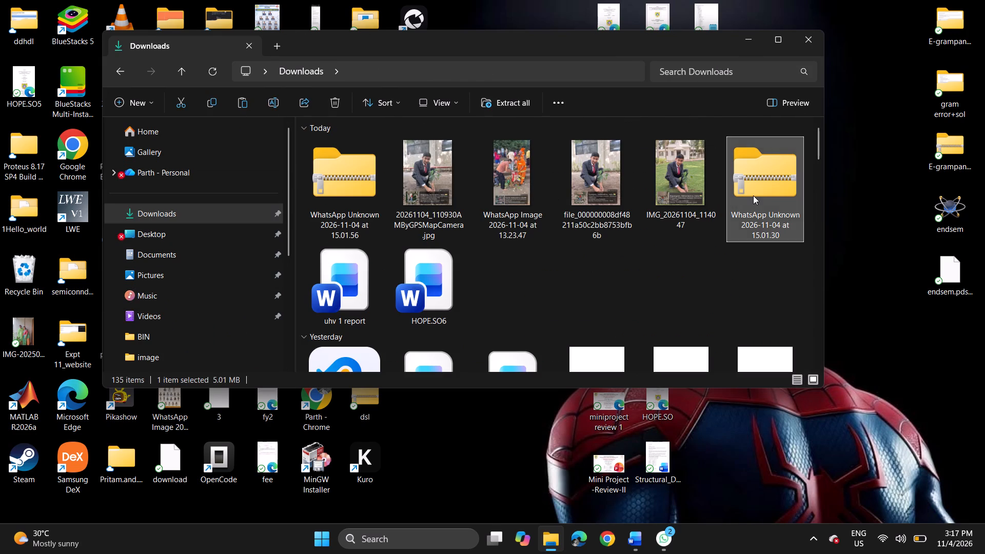
key("ctrl+a")
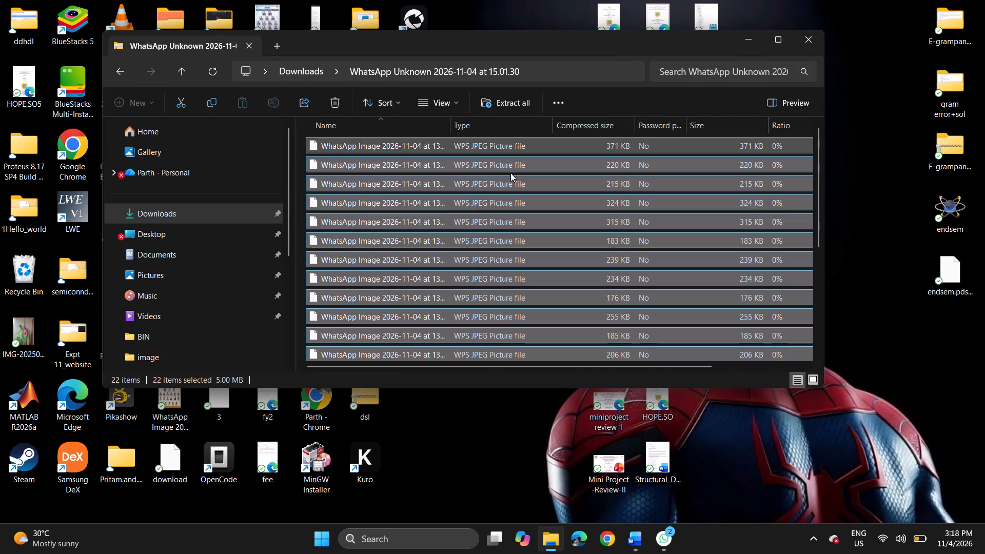
key("ctrl+c")
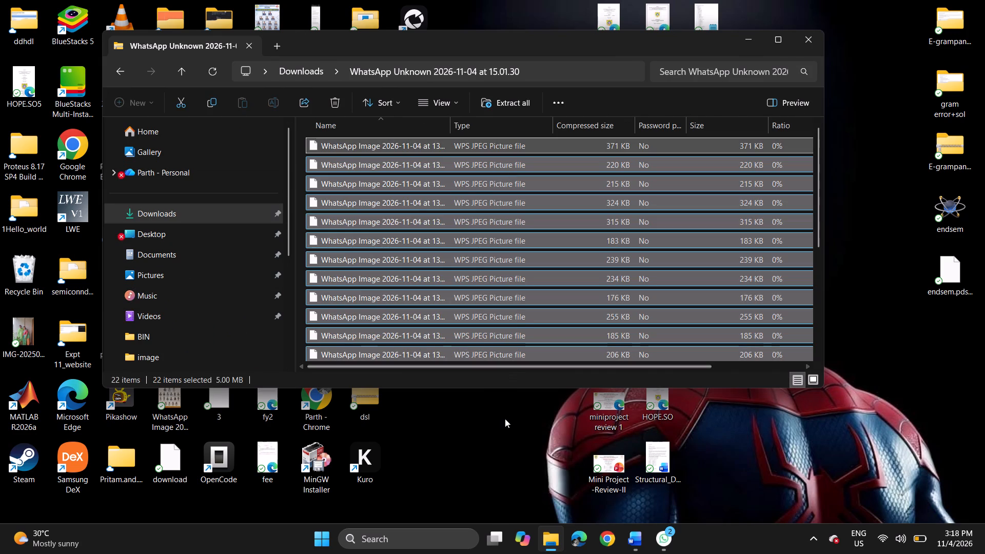
left_click(505, 419)
left_click(803, 44)
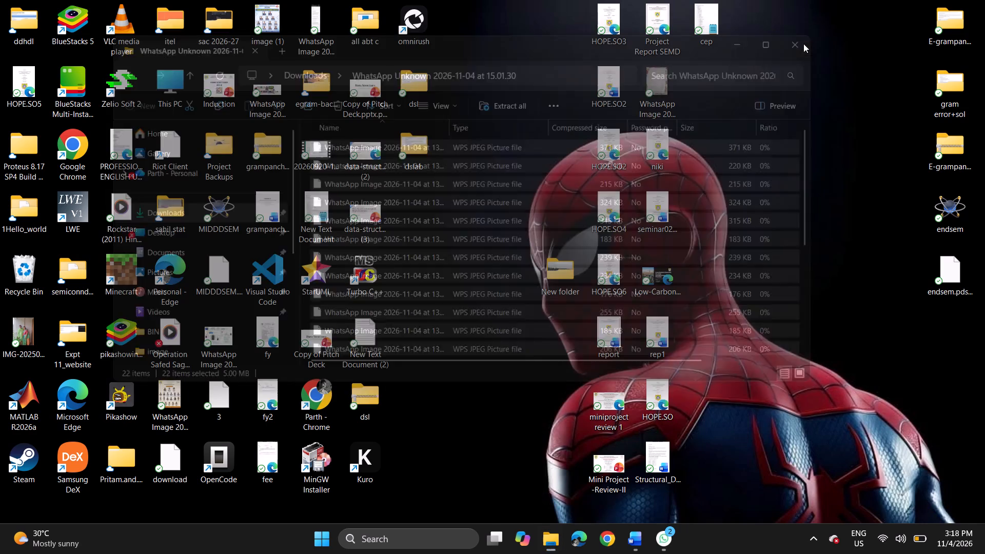
double_click(557, 265)
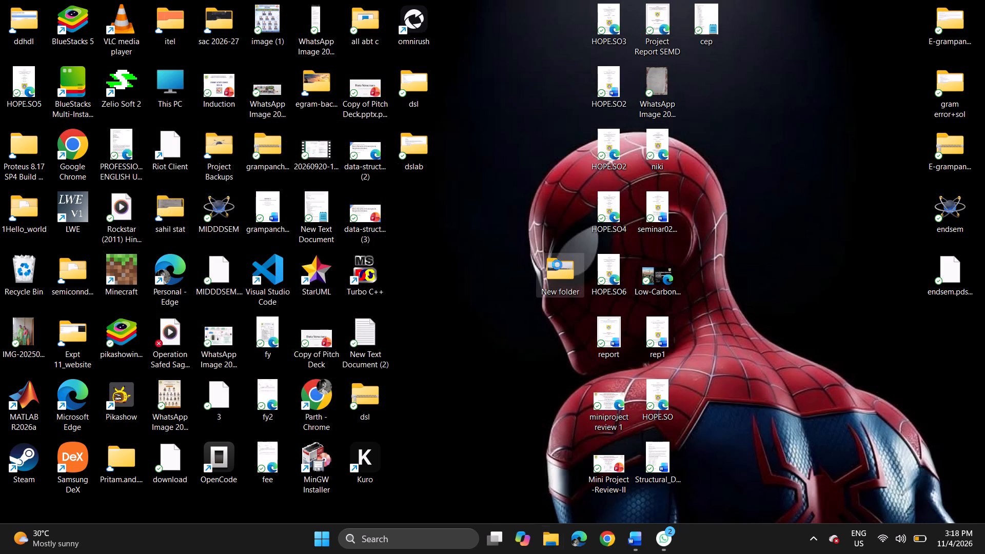
key("ctrl+v")
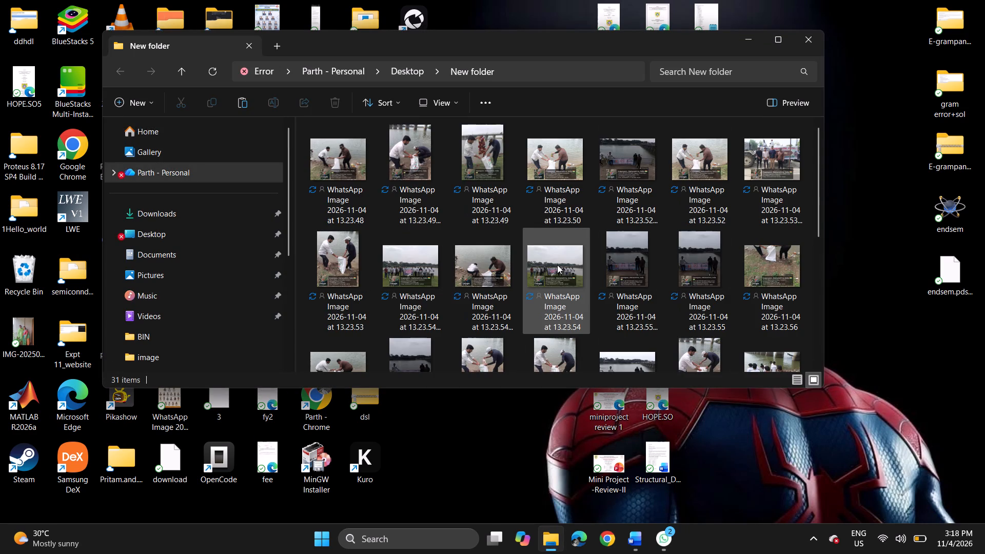
scroll(531, 262, "down", 9)
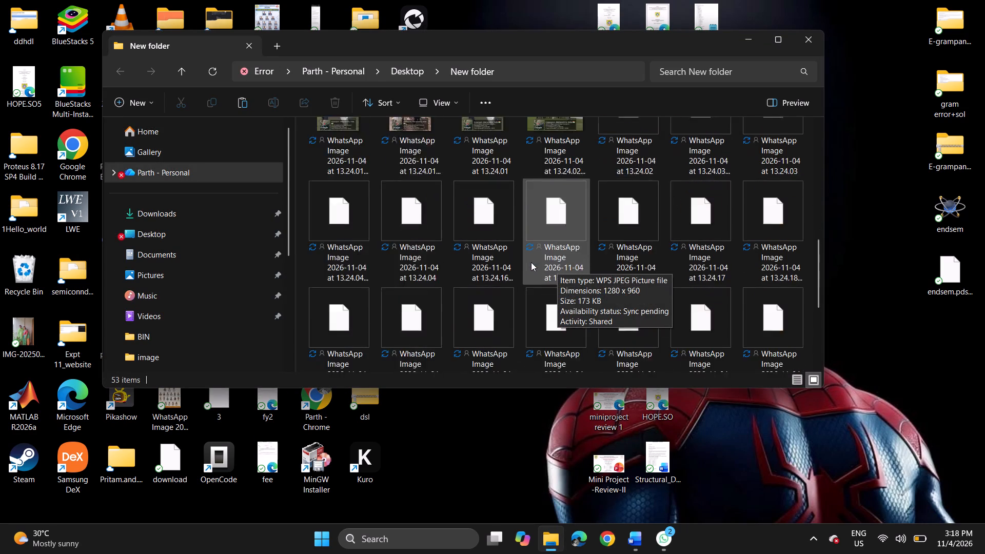
scroll(531, 262, "down", 4)
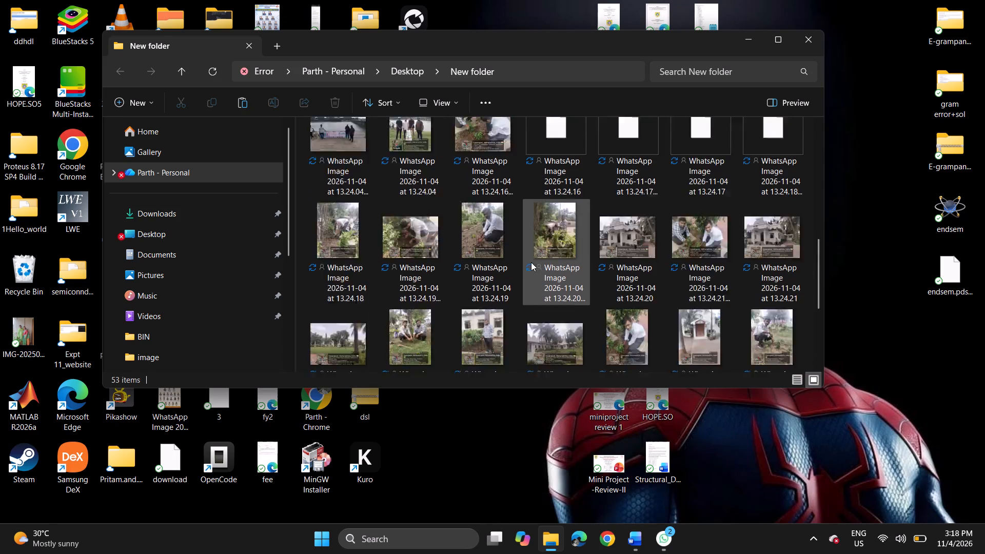
scroll(531, 262, "down", 1)
left_click(752, 39)
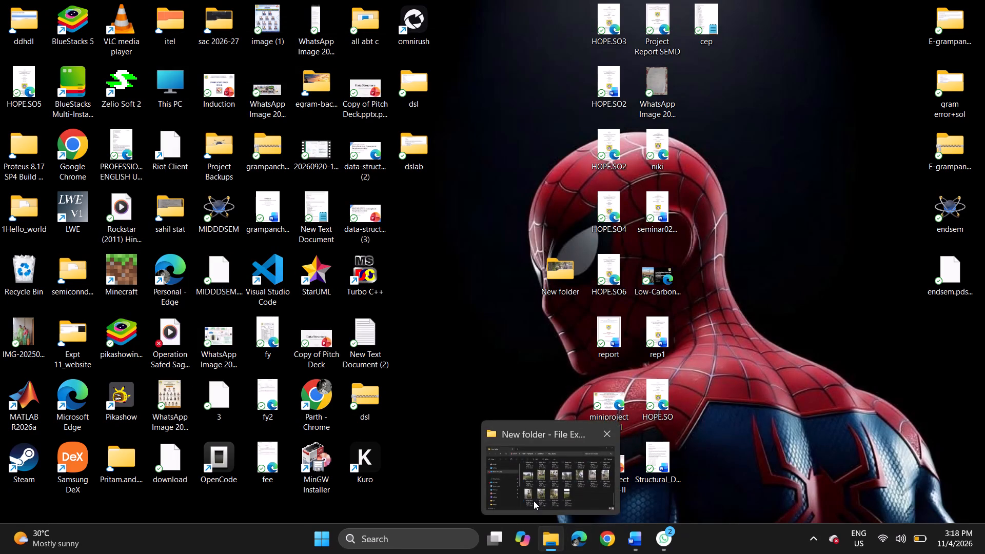
Copy the four separate activity photographs dated Today in Downloads into New folder on the desktop, and close the folder window.
left_click(534, 501)
scroll(475, 241, "up", 9)
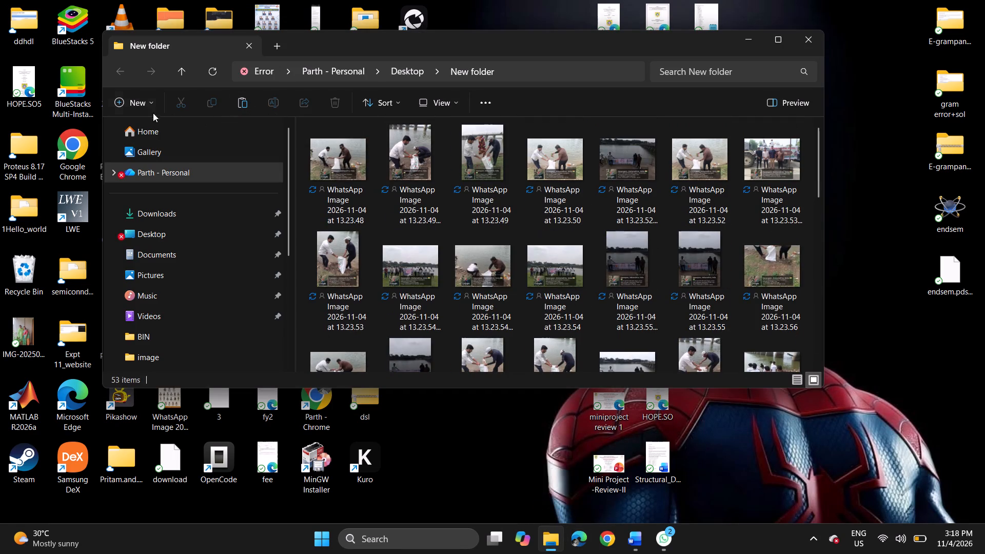
left_click(183, 73)
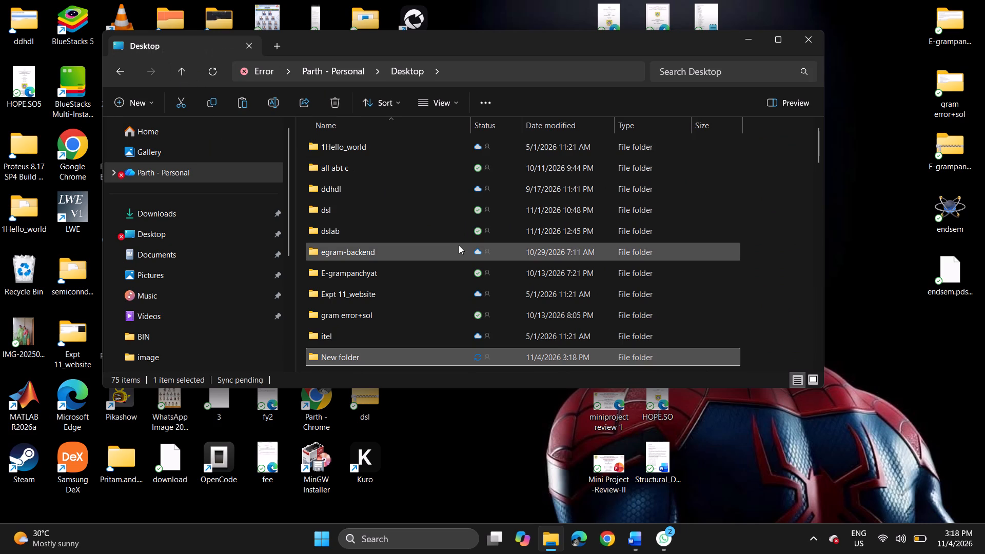
scroll(459, 245, "up", 4)
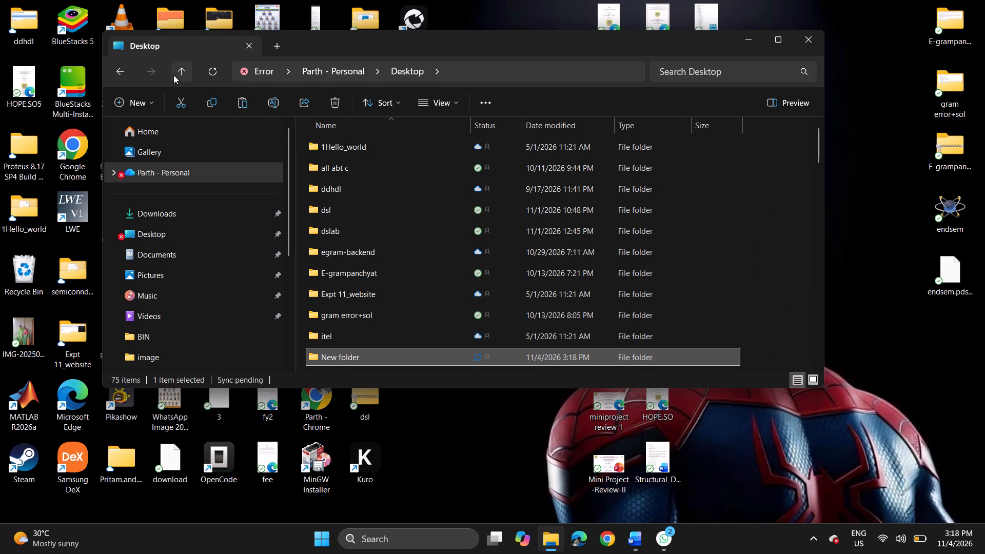
left_click(160, 215)
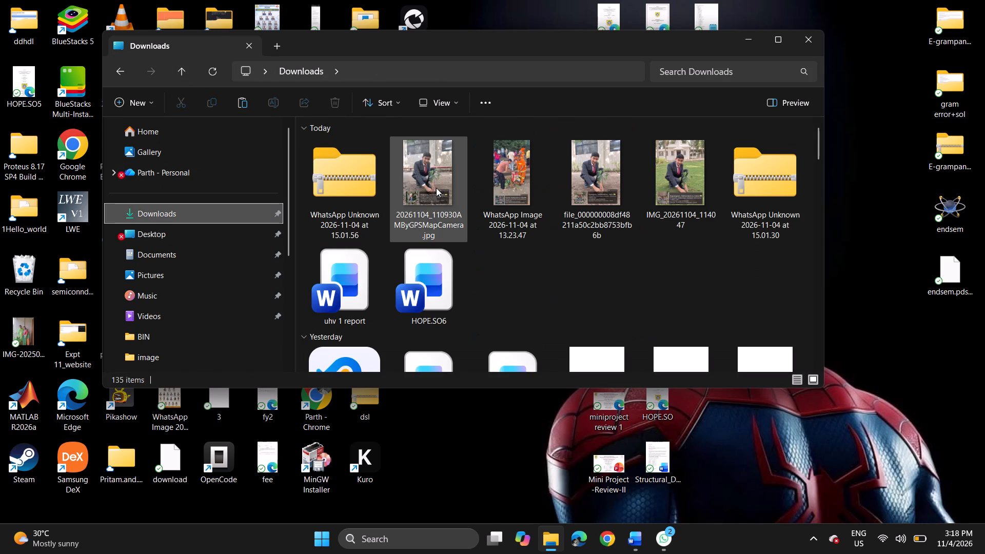
left_click_drag(436, 188, 440, 197, "ctrl")
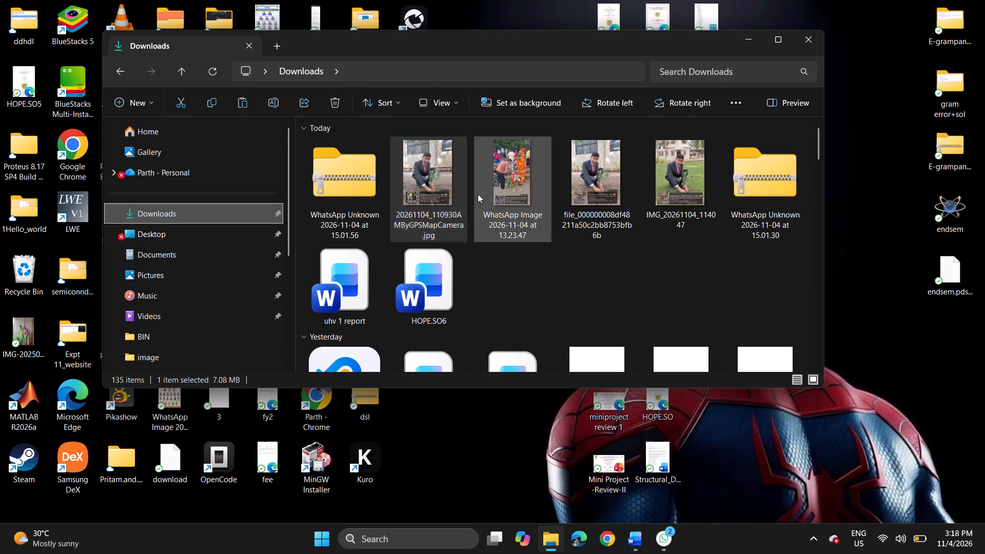
left_click(478, 193, "ctrl")
left_click(591, 191, "ctrl")
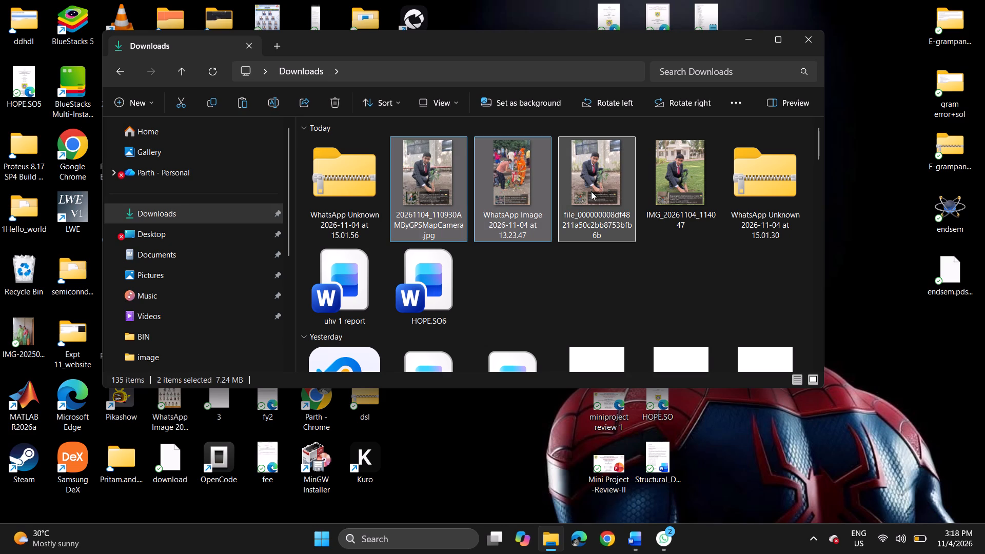
left_click(649, 191, "ctrl")
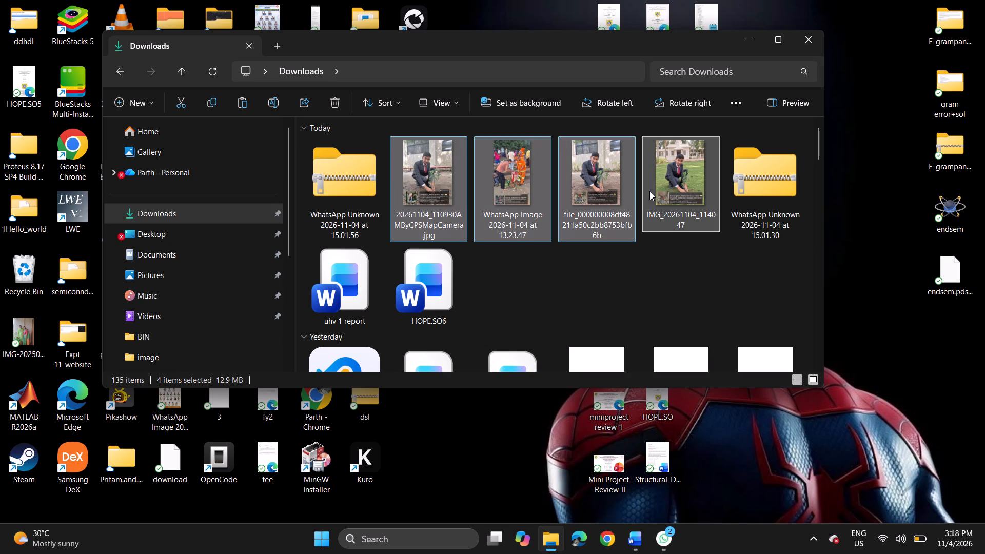
key("ctrl+c")
left_click(649, 191, "ctrl")
left_click(562, 544)
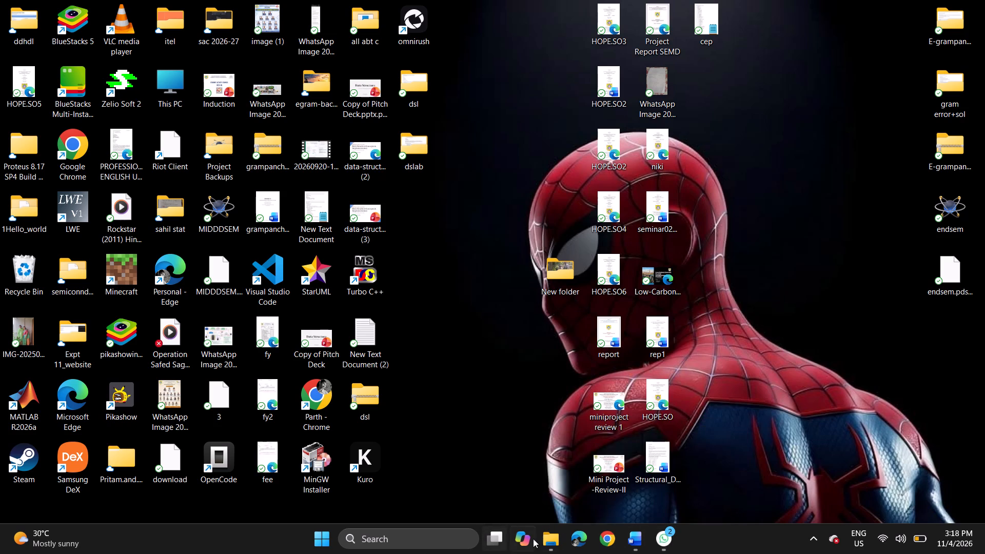
double_click(569, 275)
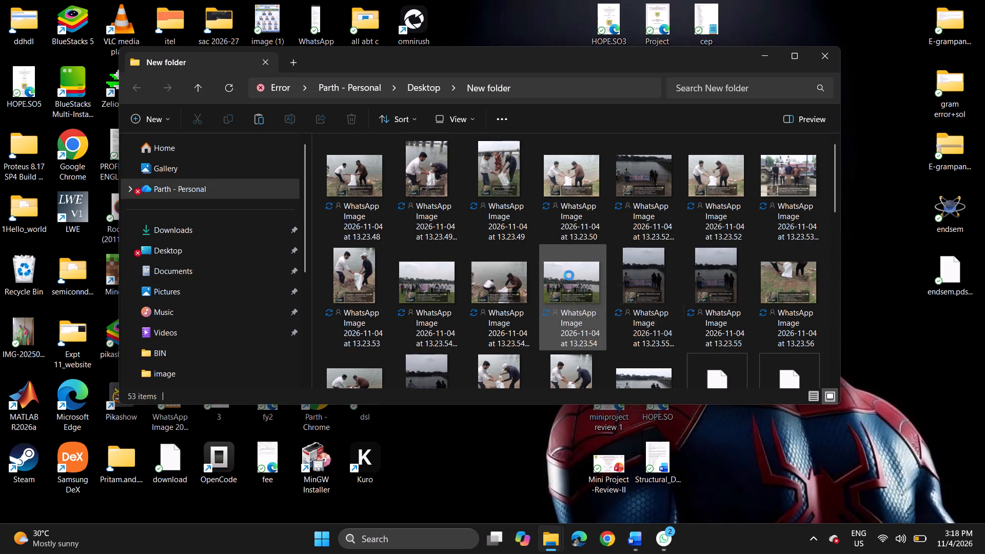
key("ctrl+v")
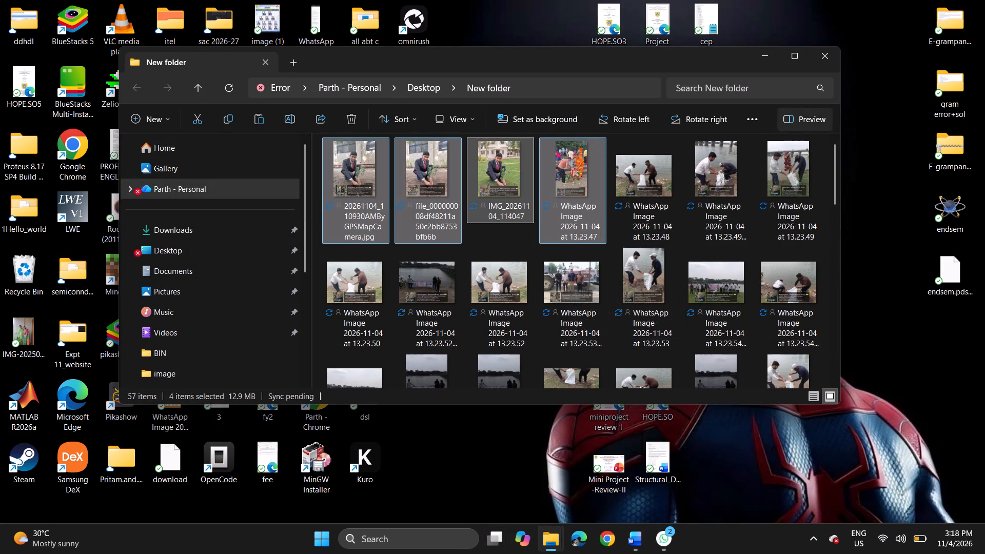
left_click(821, 66)
double_click(822, 61)
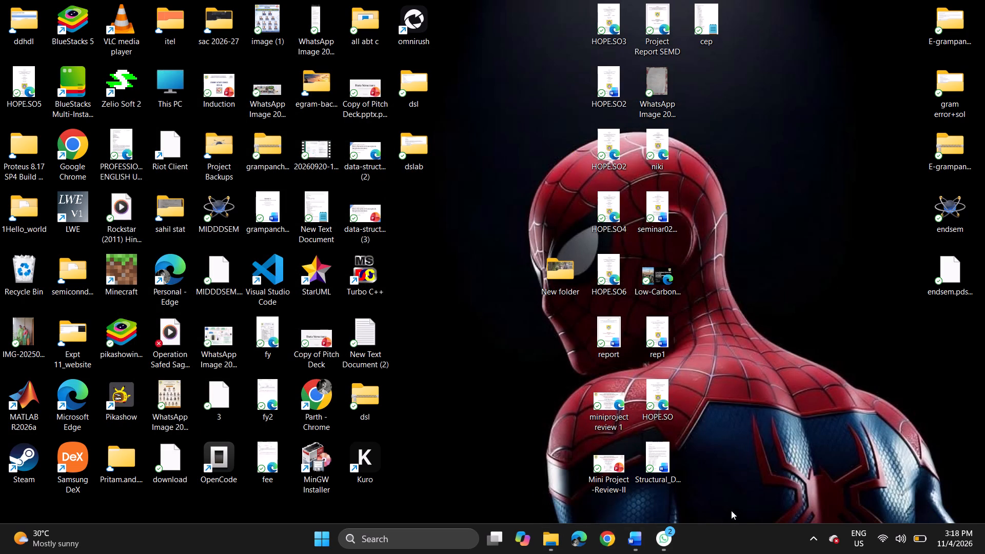
Switch back to the open Word documents.
left_click(639, 538)
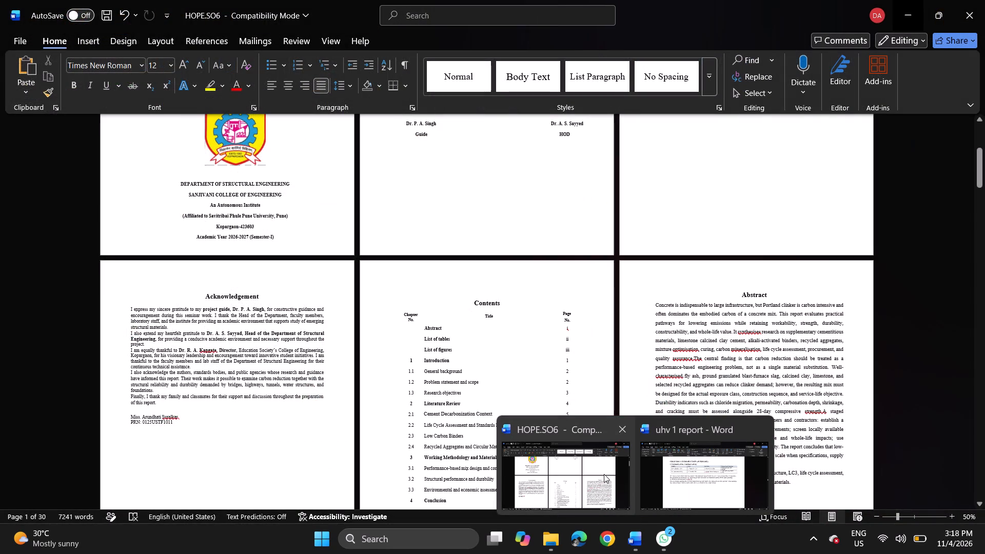
Switch to the uhv 1 report document and review the pages from section 1.6 through the Chapter 2 photo placeholders.
left_click(673, 462)
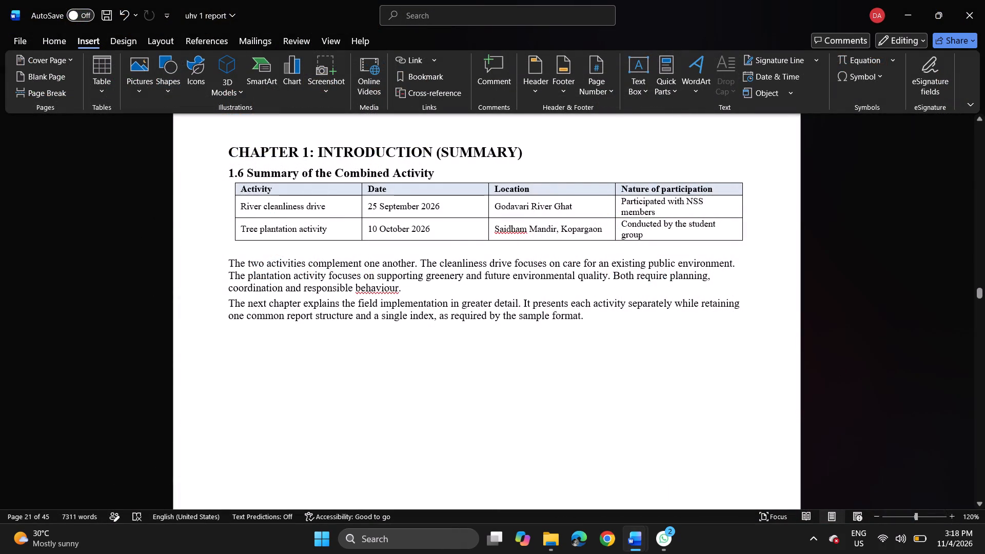
scroll(580, 395, "down", 11)
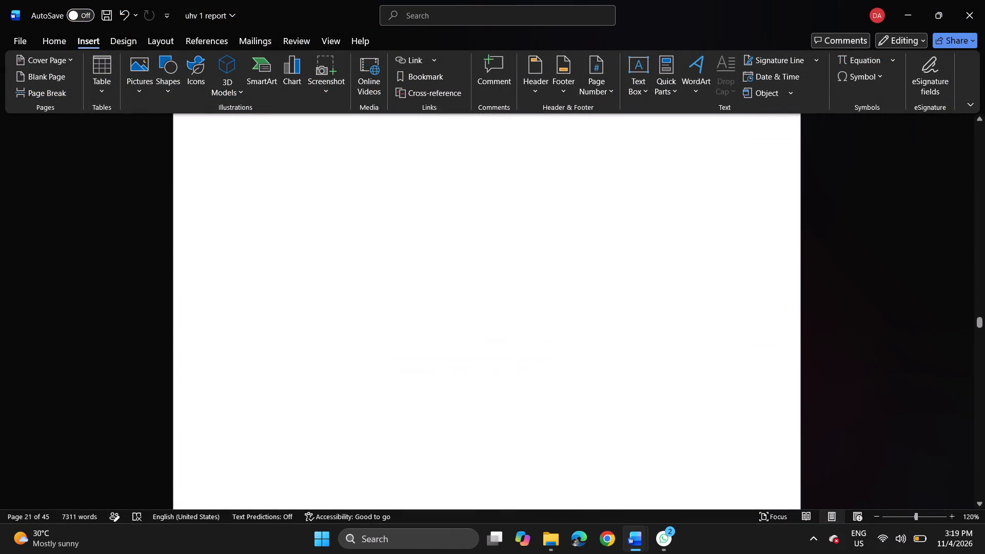
scroll(580, 395, "down", 6)
scroll(580, 395, "up", 2)
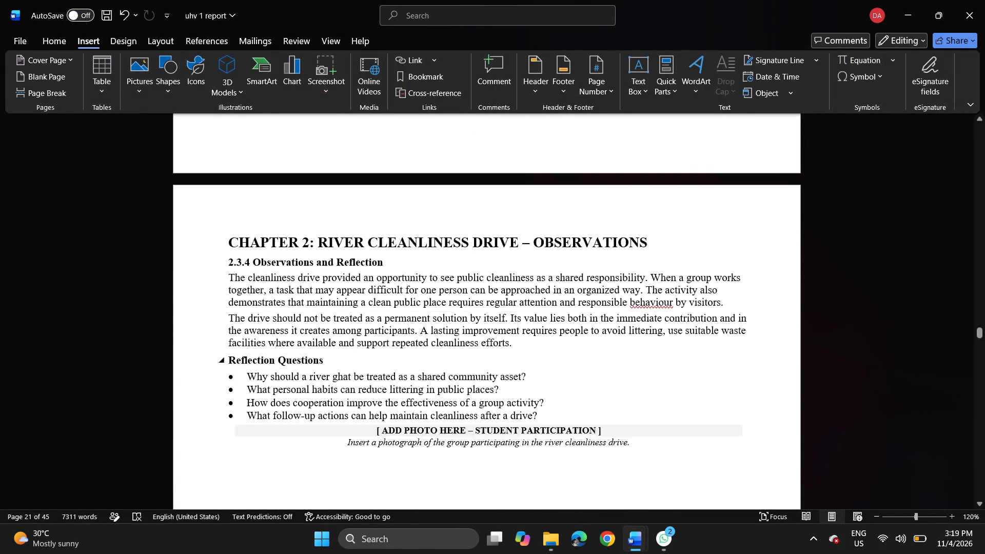
scroll(580, 395, "up", 4)
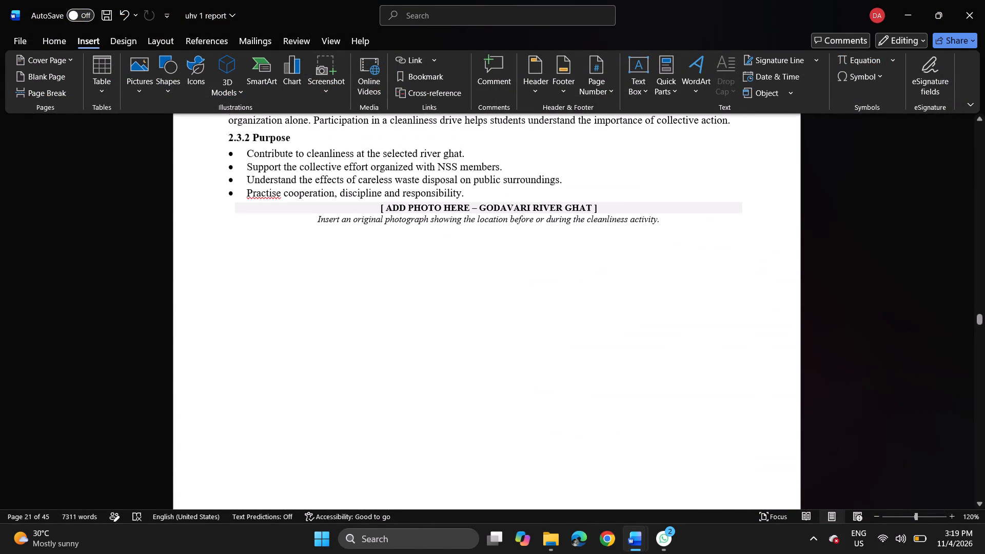
left_click(580, 395)
scroll(580, 395, "up", 4)
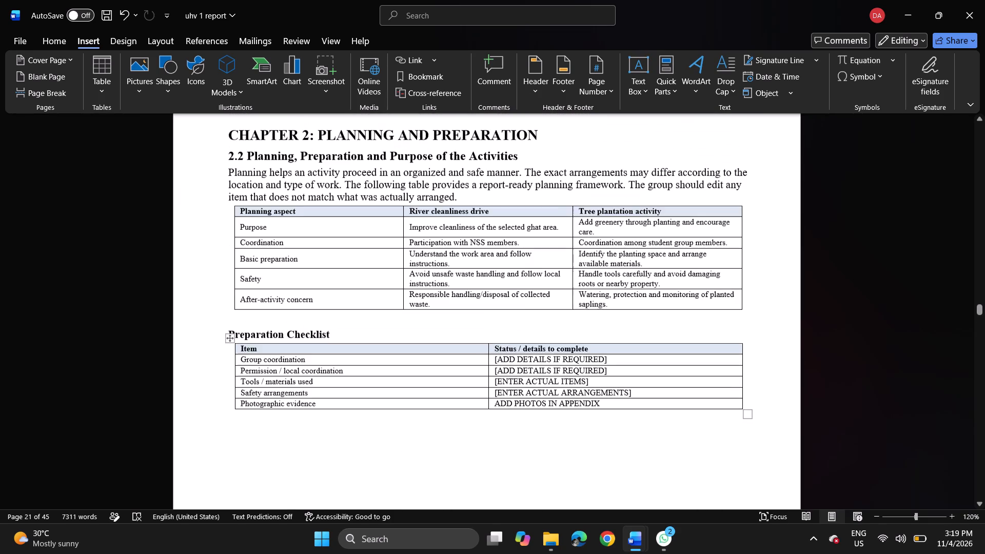
scroll(580, 395, "up", 3)
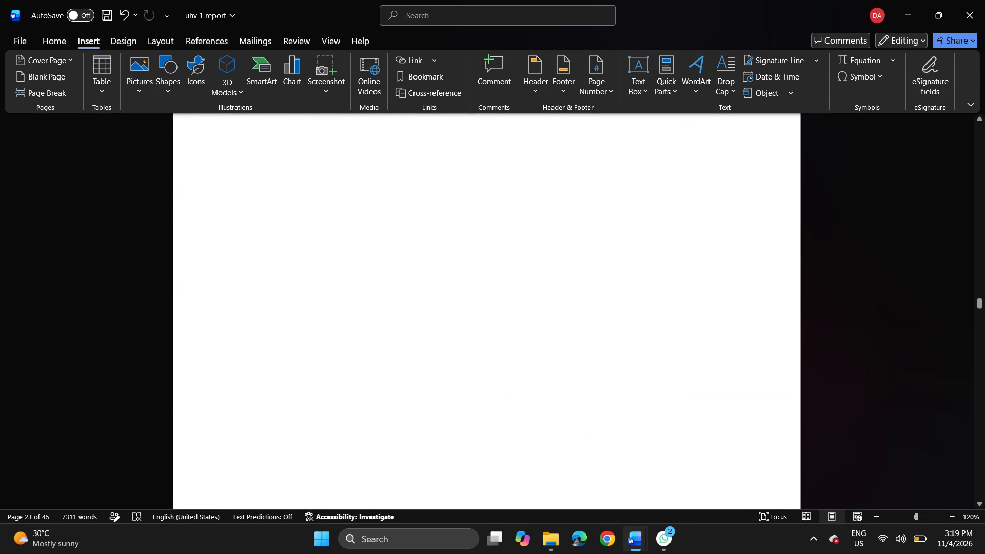
scroll(580, 395, "up", 8)
scroll(580, 395, "down", 1)
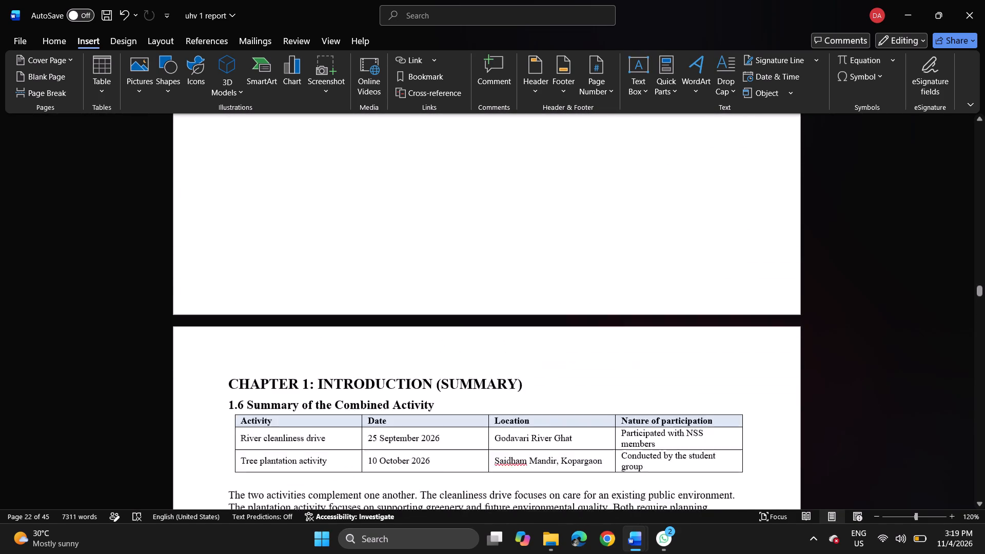
scroll(580, 395, "down", 1)
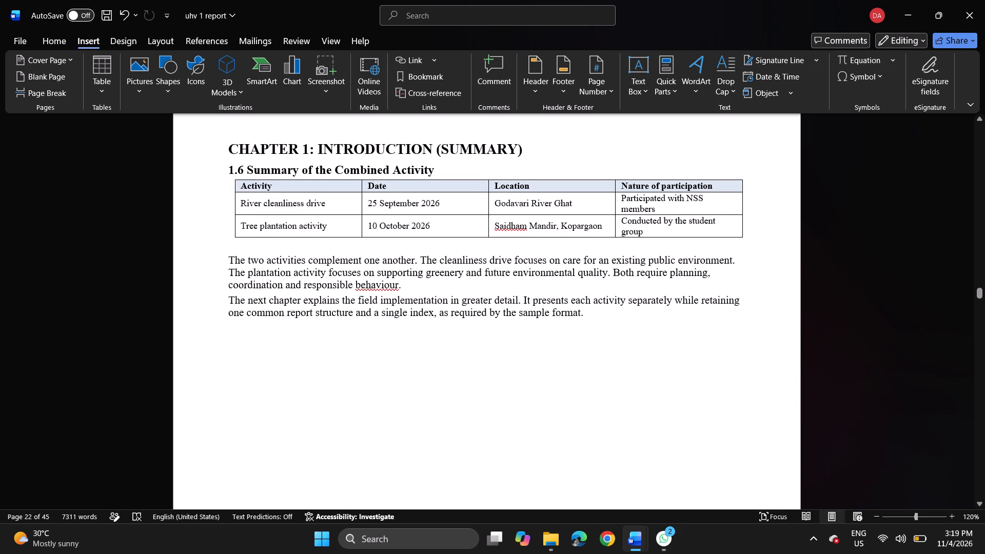
Start inserting pictures from this device on the empty line below the section 1.6 text, browsing to New folder on the desktop.
left_click(588, 321)
left_click(132, 76)
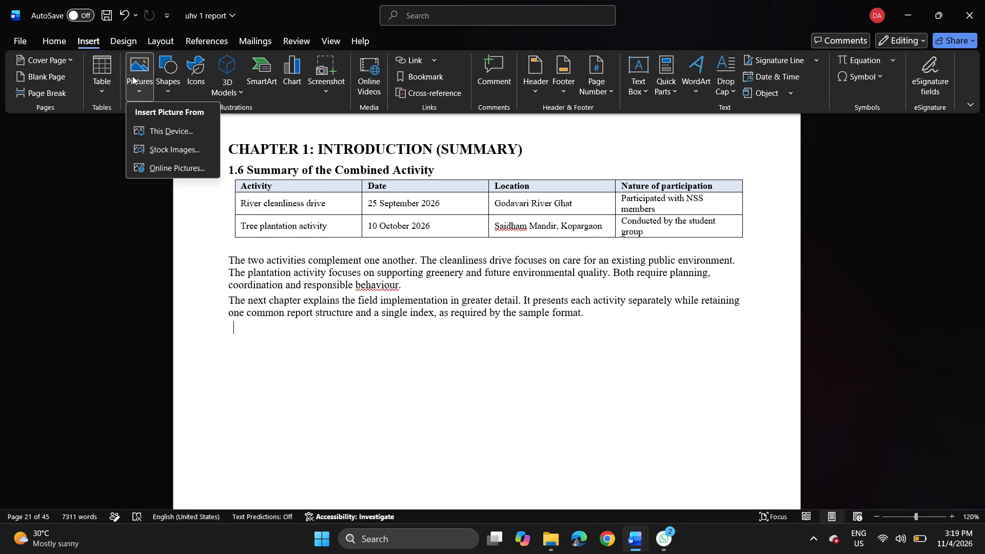
left_click(145, 125)
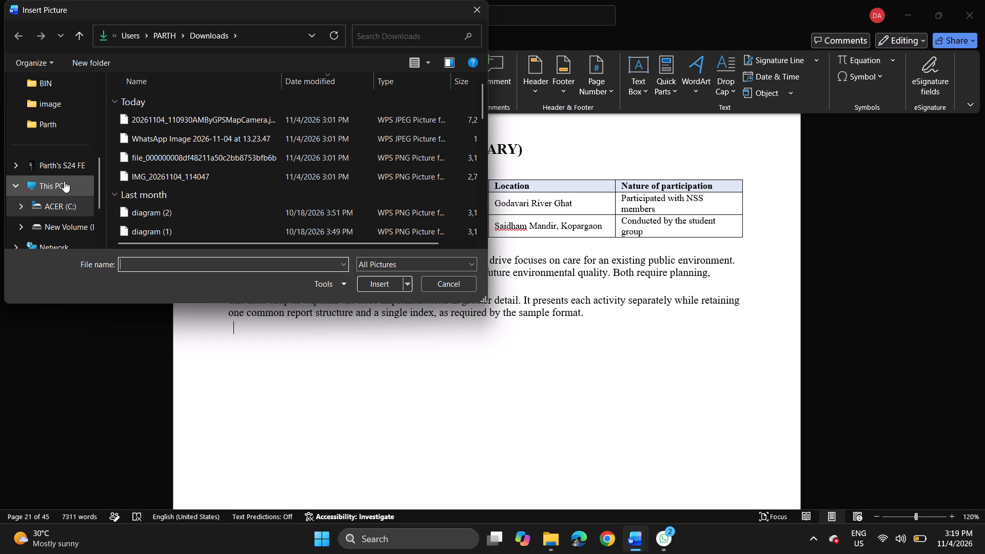
scroll(65, 213, "down", 1)
scroll(65, 213, "up", 1)
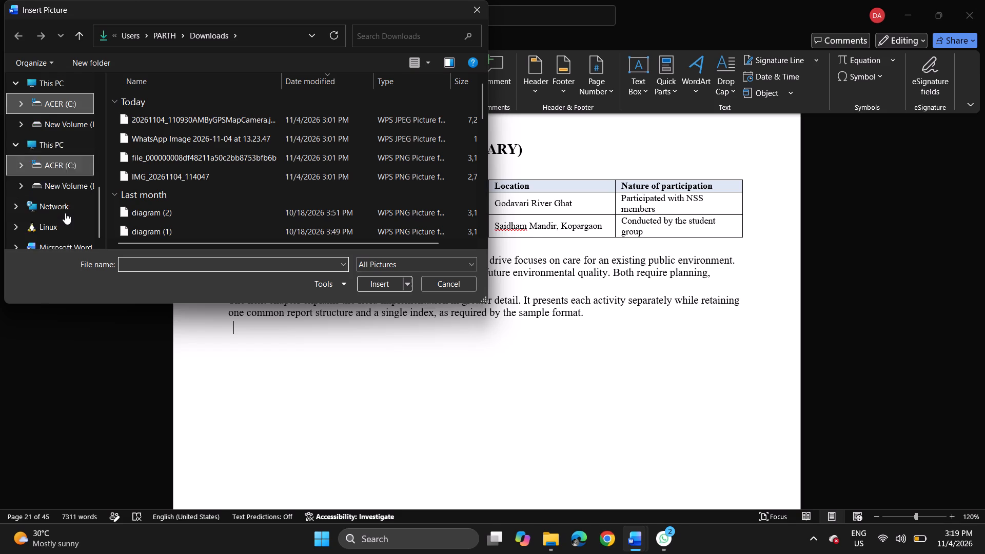
scroll(65, 213, "up", 1)
scroll(70, 226, "down", 1)
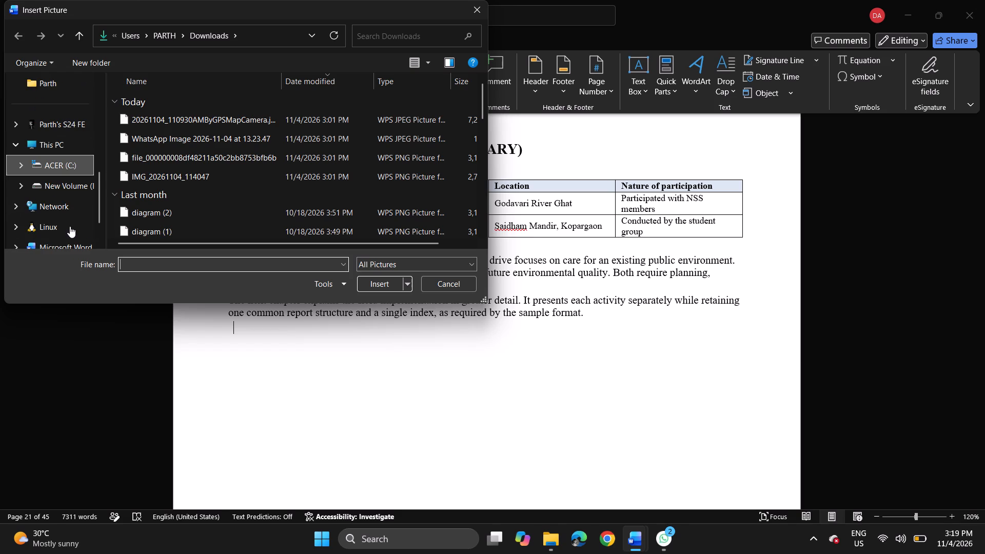
scroll(70, 226, "down", 1)
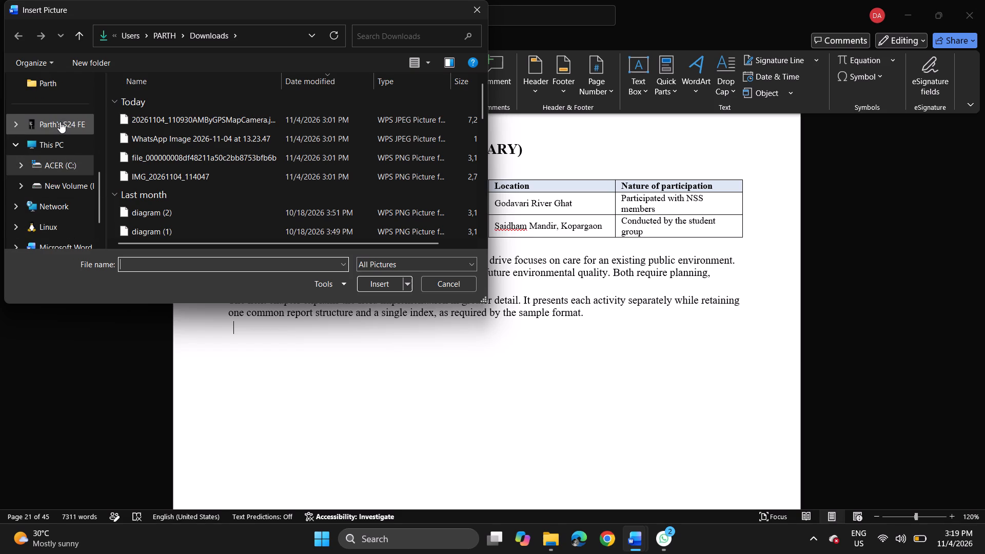
scroll(56, 204, "down", 1)
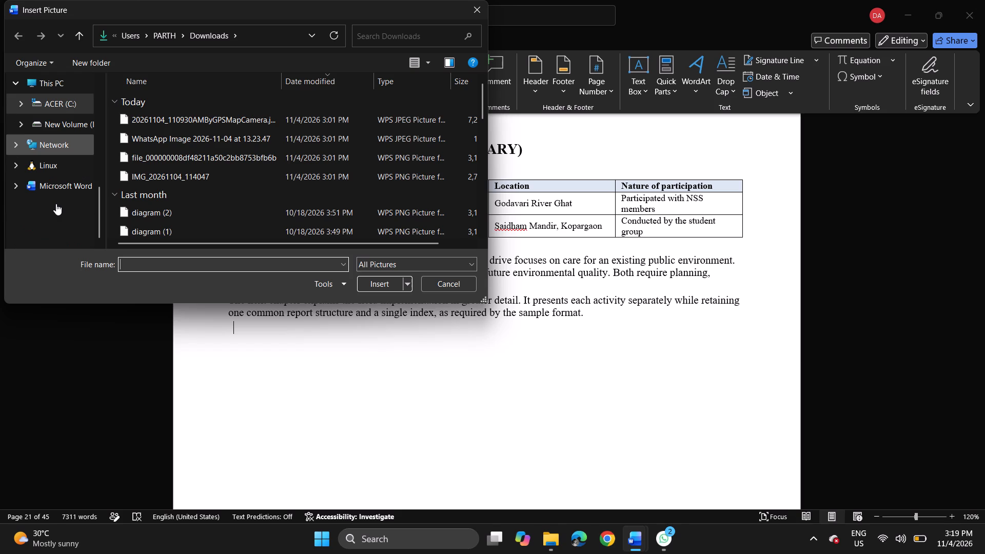
scroll(56, 204, "down", 1)
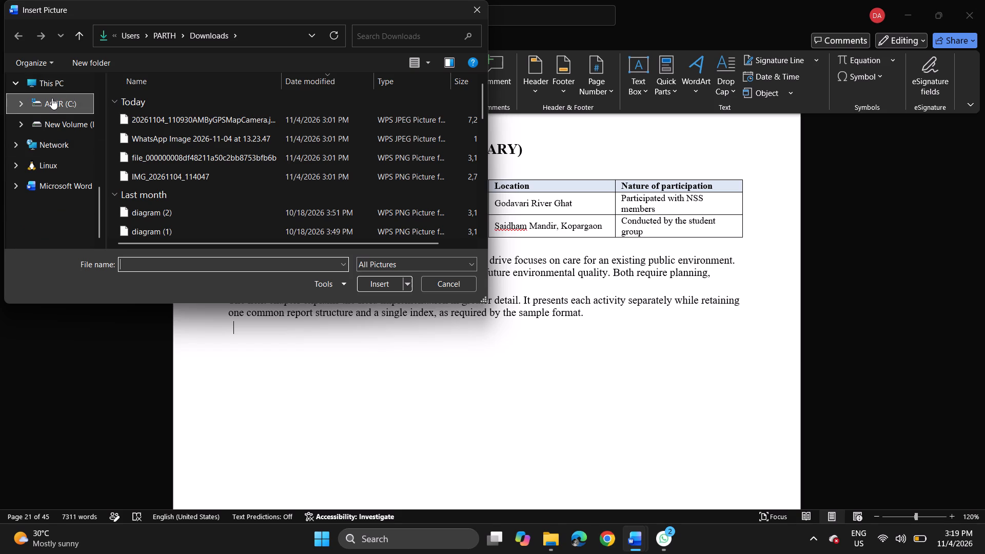
double_click(52, 98)
scroll(49, 196, "down", 1)
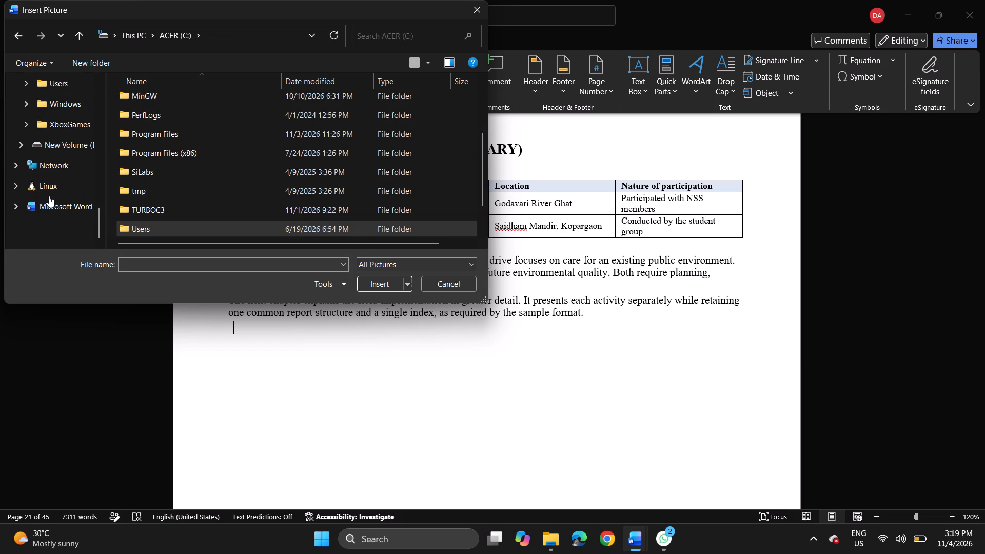
scroll(49, 196, "down", 1)
scroll(48, 106, "up", 1)
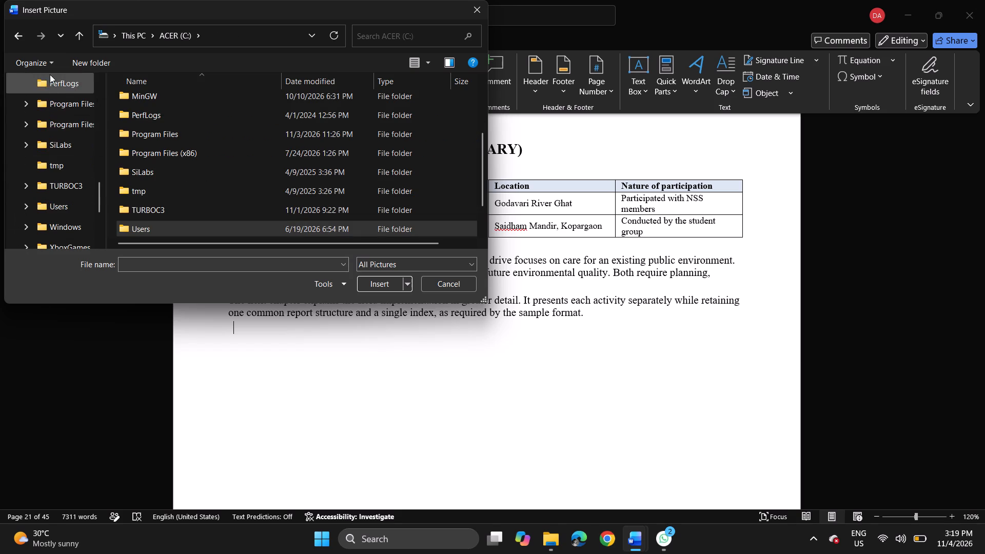
scroll(73, 124, "up", 3)
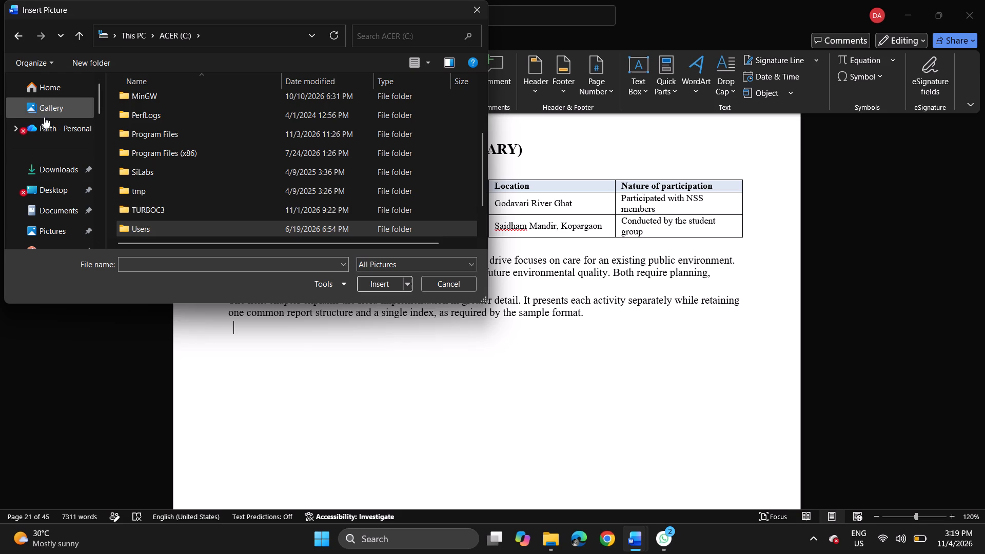
left_click(59, 189)
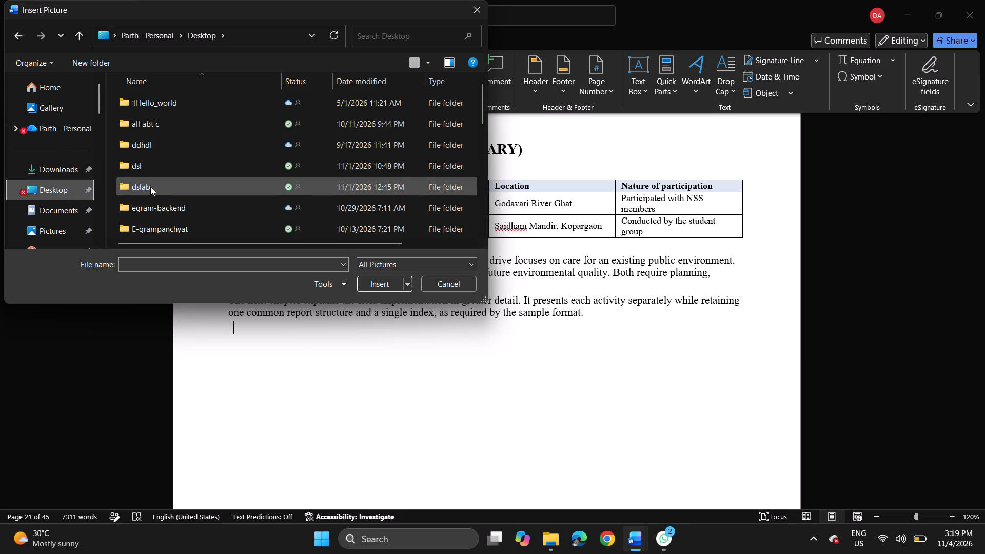
scroll(150, 187, "down", 4)
scroll(150, 187, "up", 2)
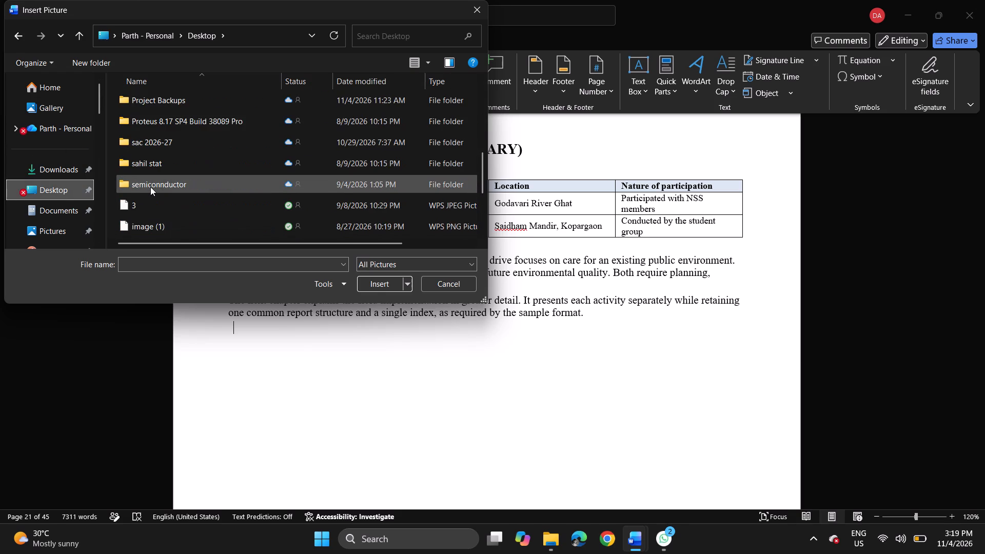
scroll(150, 187, "up", 2)
scroll(150, 187, "down", 1)
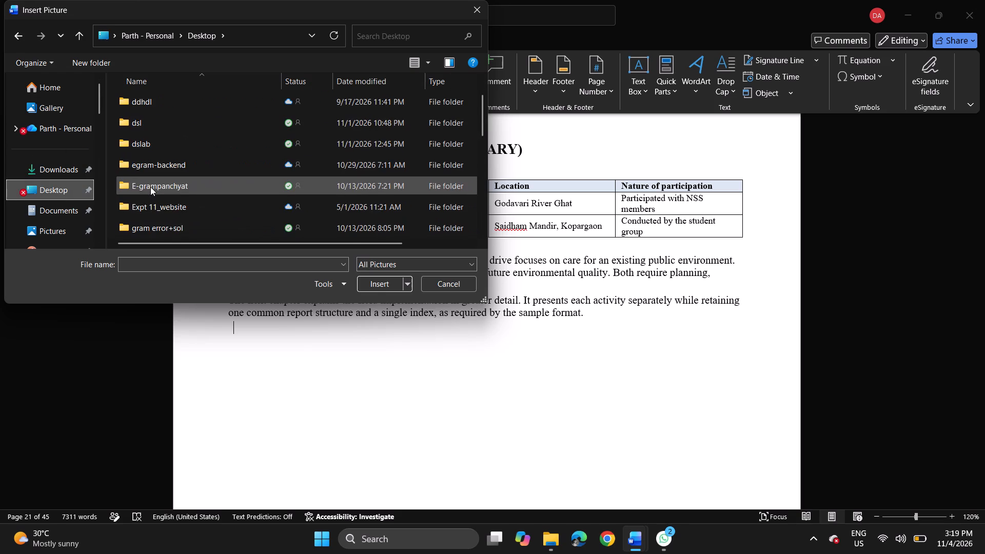
scroll(150, 187, "down", 1)
double_click(155, 212)
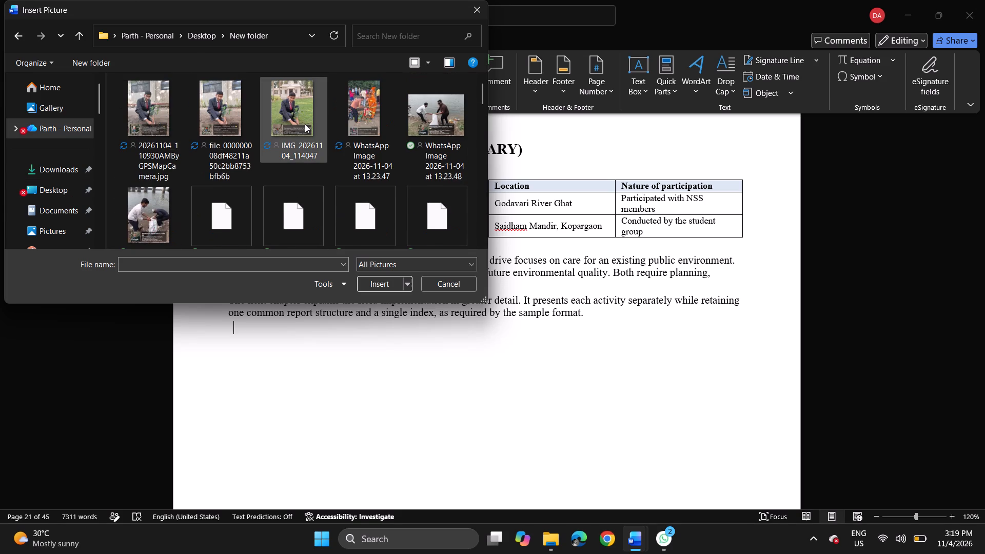
Select the WhatsApp images dated 2026-11-04 at 13.23.49, 13.23.50 and 13.23.47 together in New folder for insertion below the section 1.6 text.
scroll(305, 124, "down", 1)
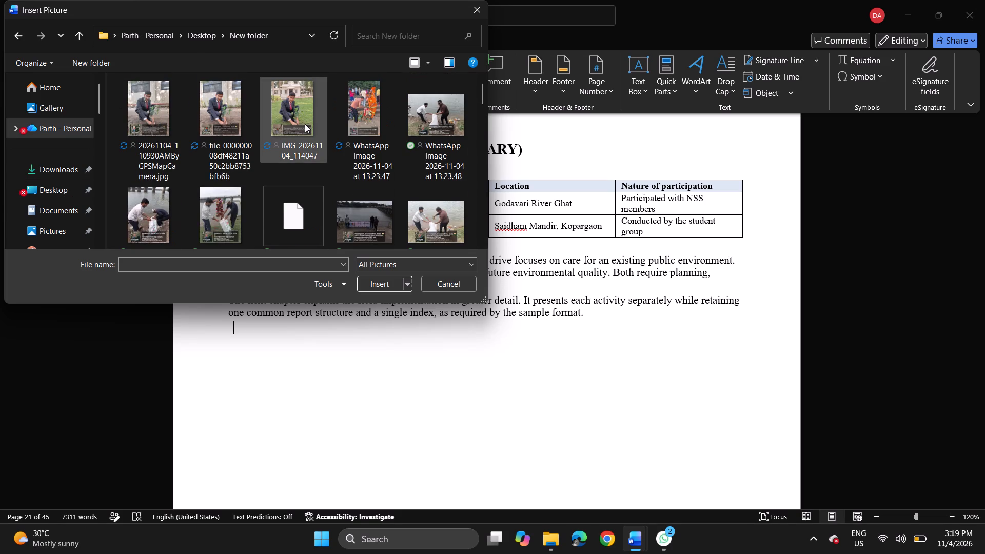
scroll(305, 124, "down", 2)
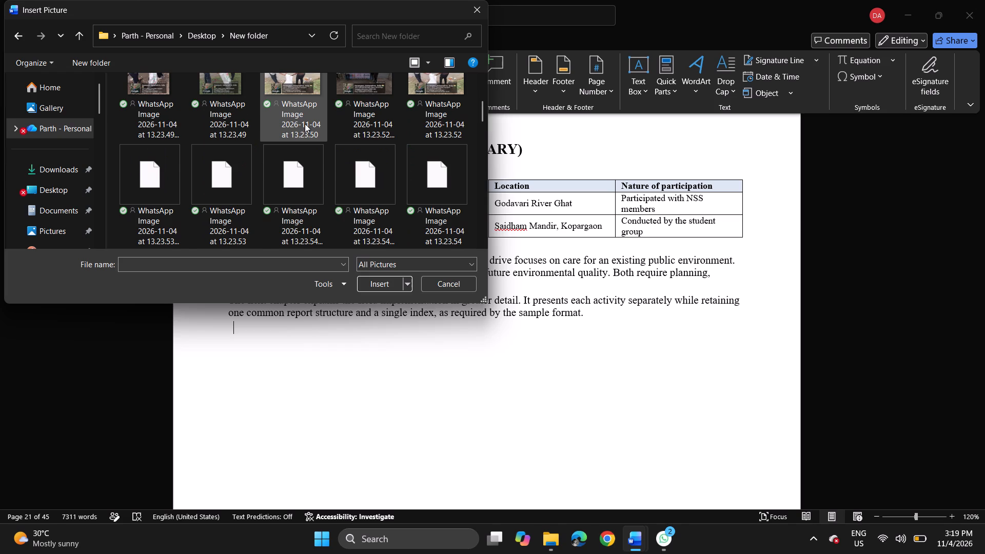
scroll(305, 124, "down", 2)
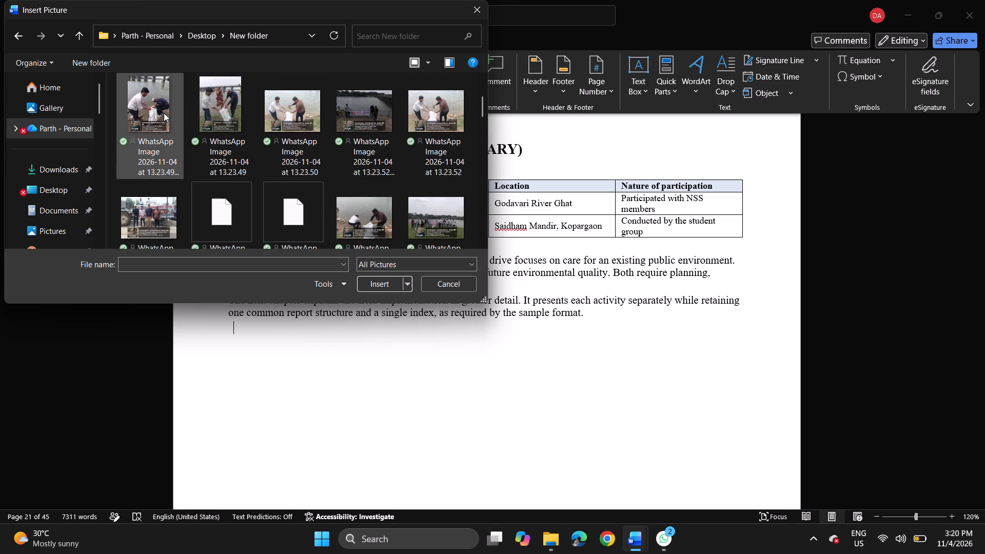
left_click(223, 111)
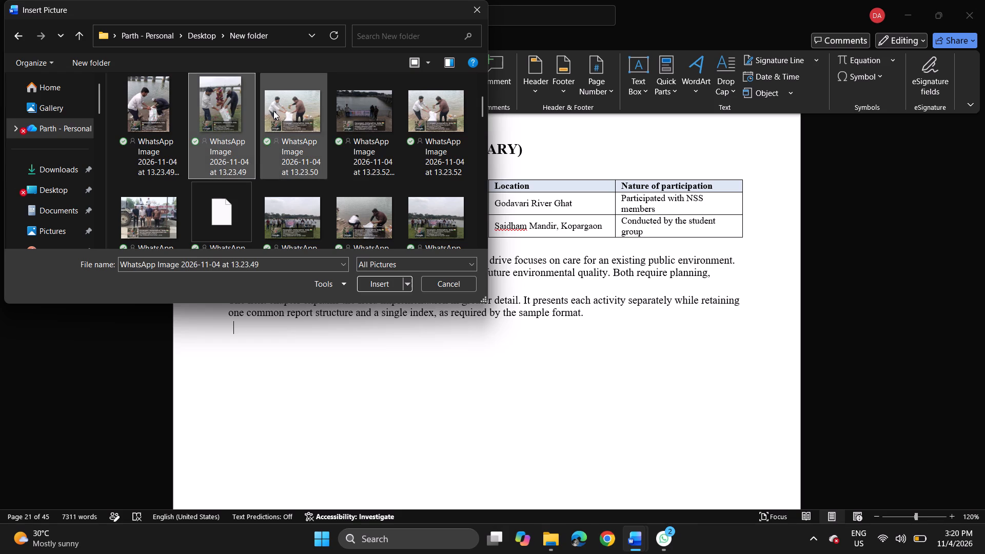
left_click(274, 111, "ctrl")
scroll(314, 143, "down", 2)
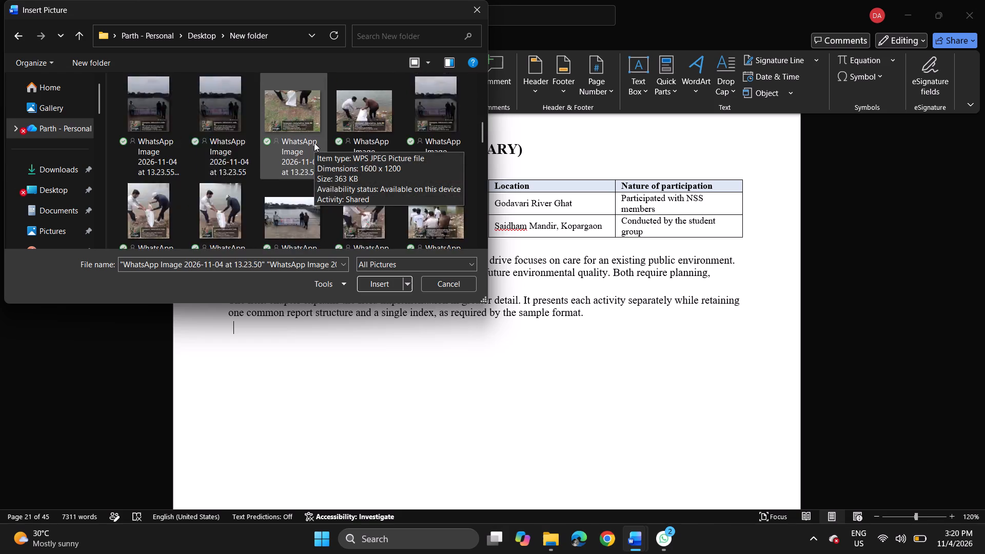
scroll(314, 143, "down", 4)
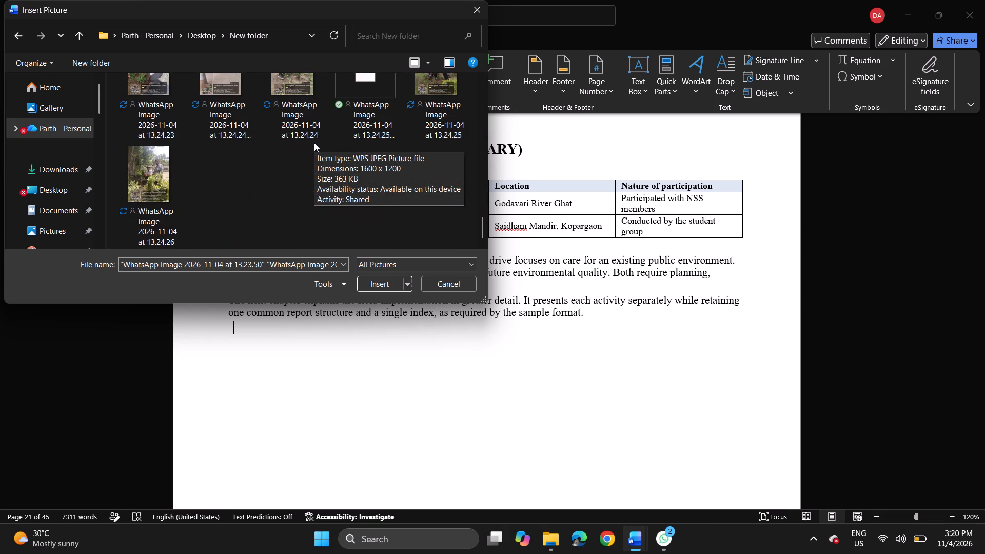
scroll(314, 143, "down", 1)
scroll(314, 143, "up", 3)
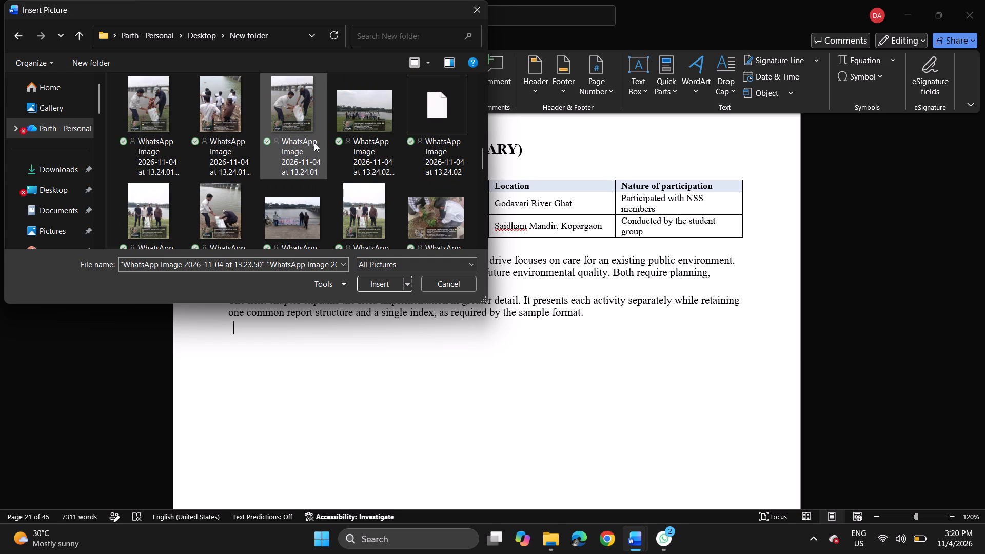
scroll(314, 143, "up", 2)
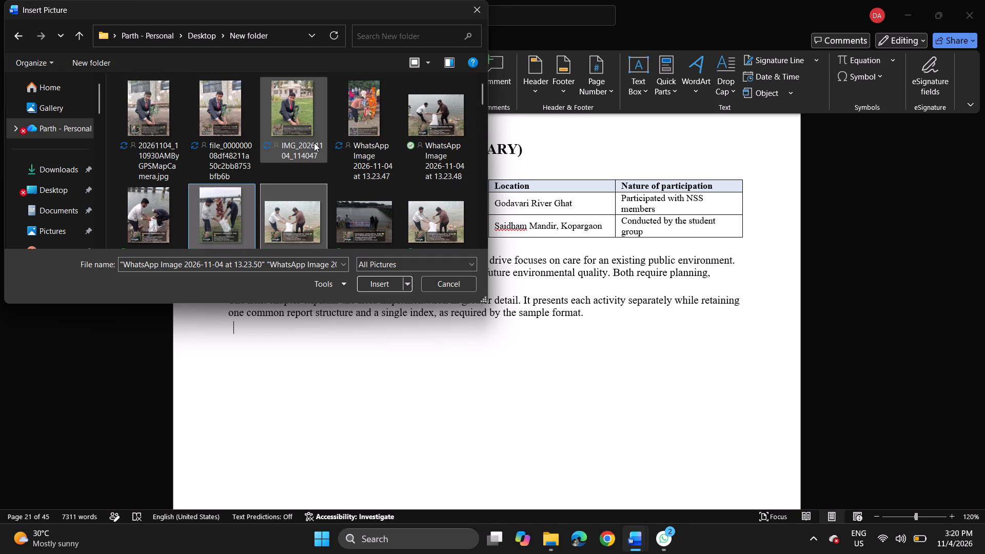
scroll(314, 143, "up", 1)
left_click(379, 92, "ctrl")
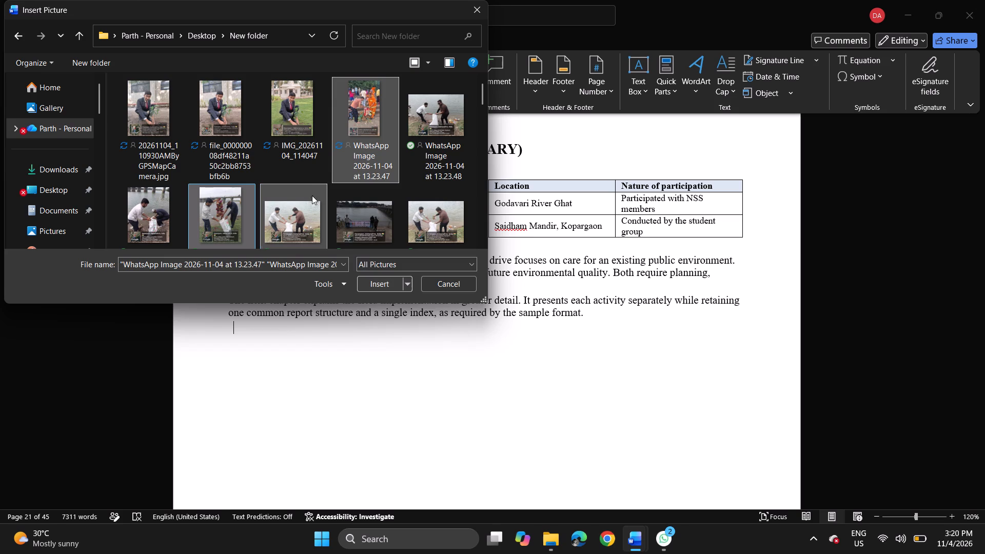
Insert IMG_20261104_114047 and the WhatsApp images timed 13.23.47, 13.23.49, 13.23.50, 13.24.19 and 13.24.22 below the section 1.6 text.
scroll(309, 188, "down", 2)
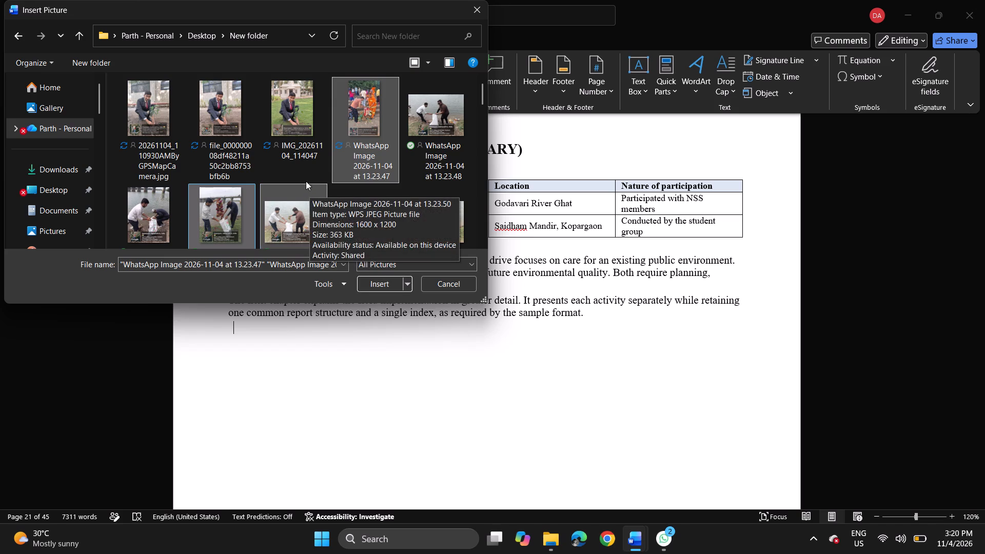
left_click(296, 136, "ctrl")
scroll(267, 183, "down", 1)
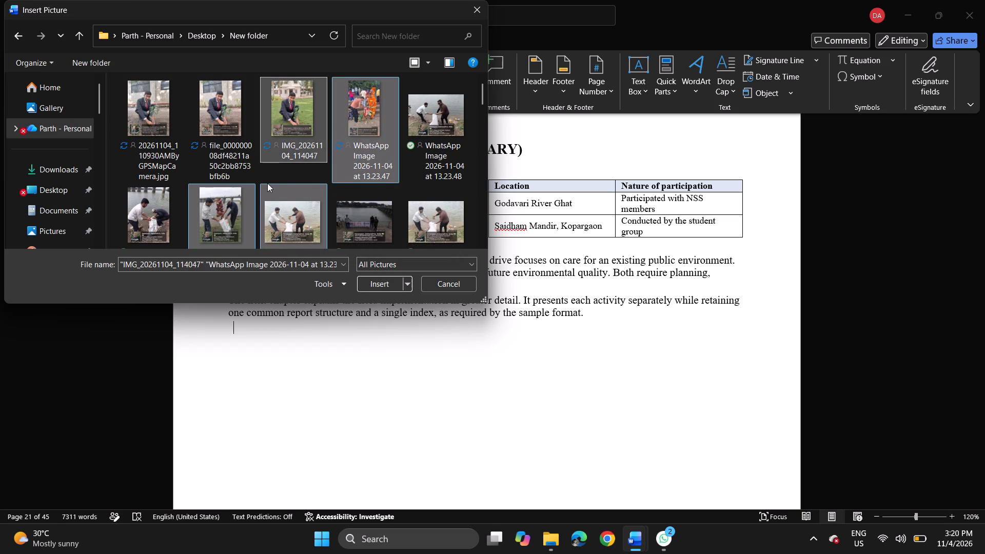
scroll(267, 183, "down", 3)
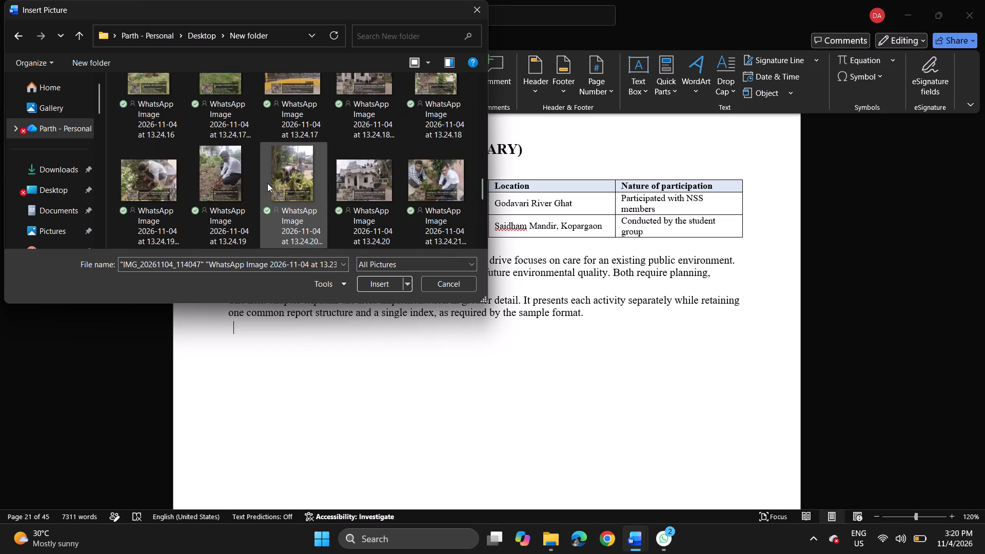
scroll(267, 183, "down", 1)
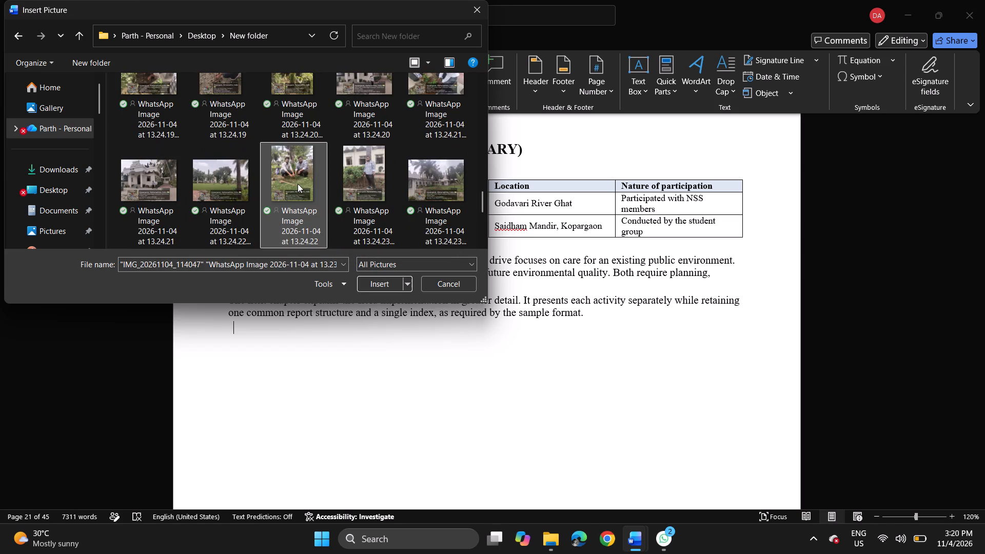
left_click(298, 184, "ctrl")
scroll(298, 184, "up", 1)
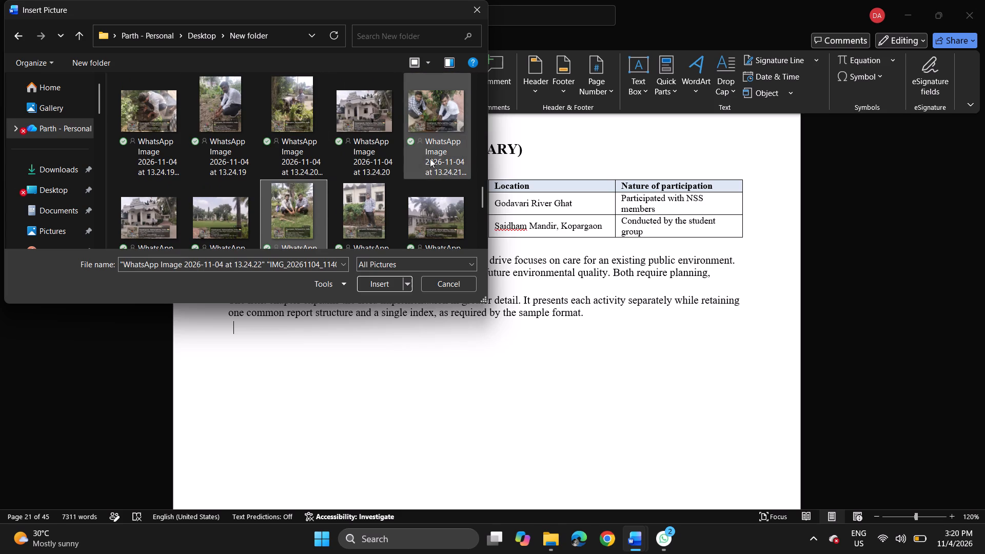
left_click(215, 115, "ctrl")
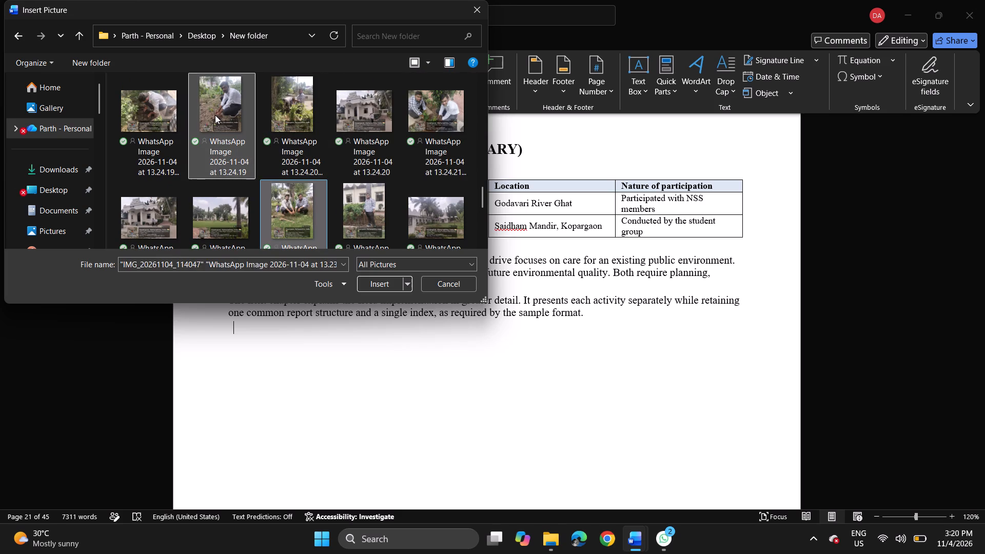
left_click(366, 279)
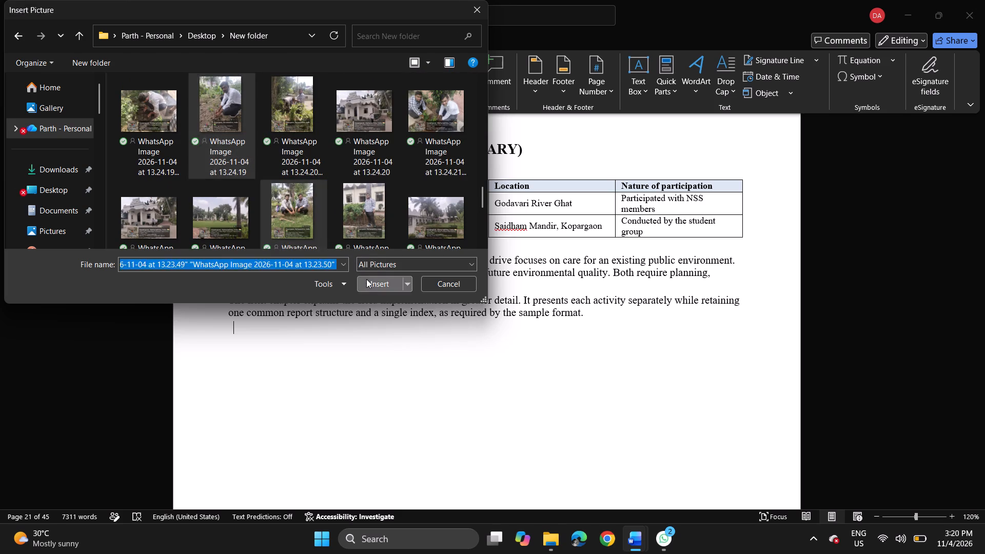
Shrink the last inserted tree plantation photograph, directly above the Chapter 2 heading, keeping its proportions.
scroll(380, 348, "down", 2)
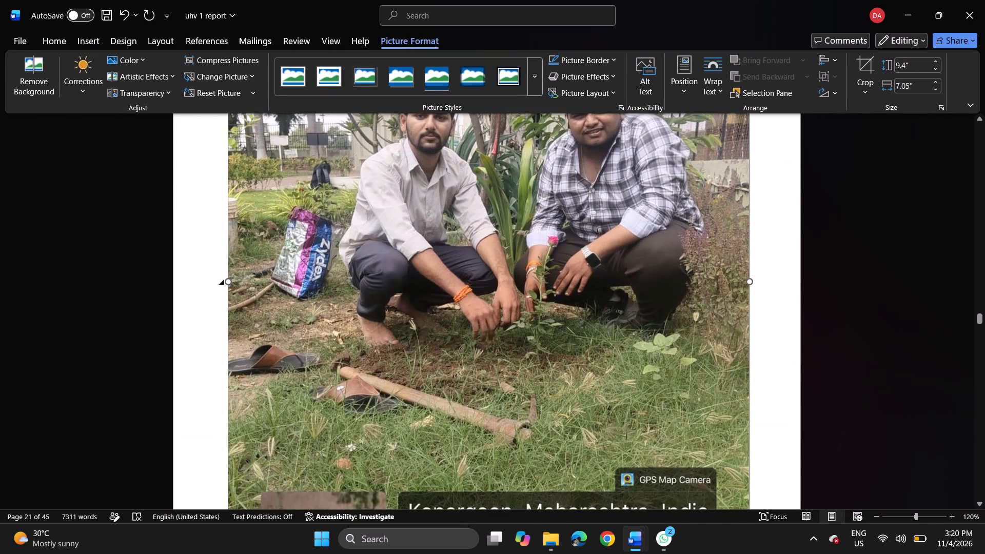
scroll(380, 348, "down", 1)
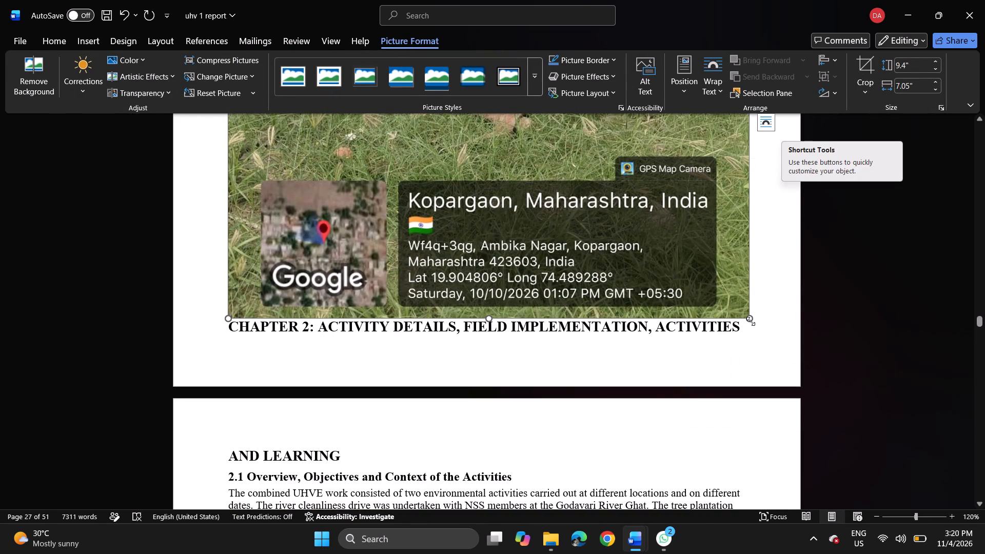
left_click_drag(751, 321, 507, 192)
scroll(507, 192, "up", 1)
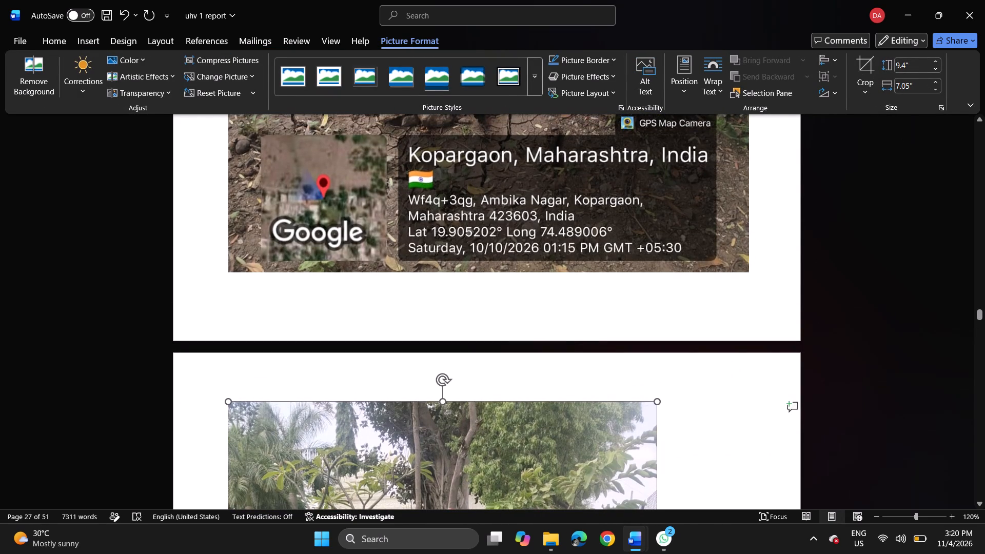
Look back over the photographs inserted below section 1.6, and undo the last photograph's resizing and the picture insertion.
scroll(678, 247, "up", 2)
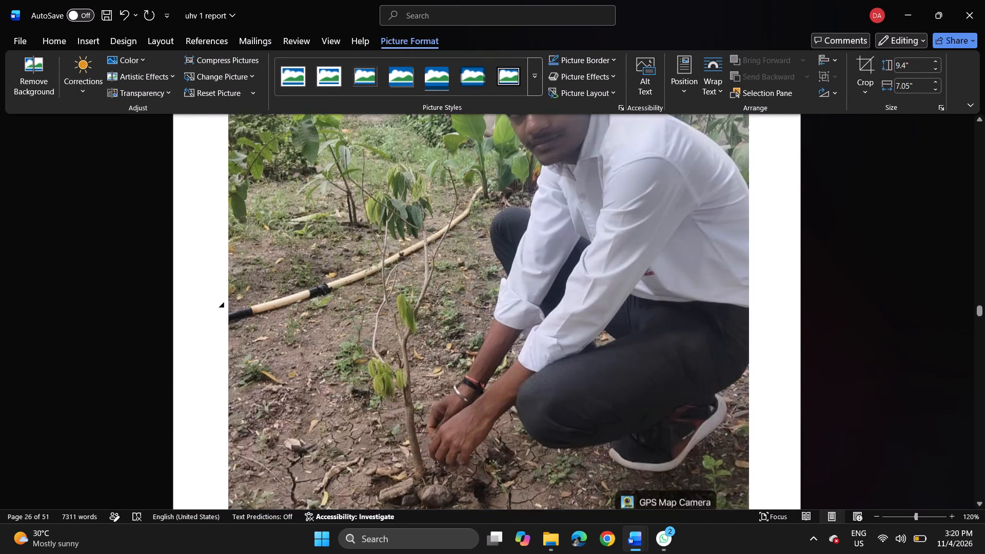
scroll(678, 247, "up", 10)
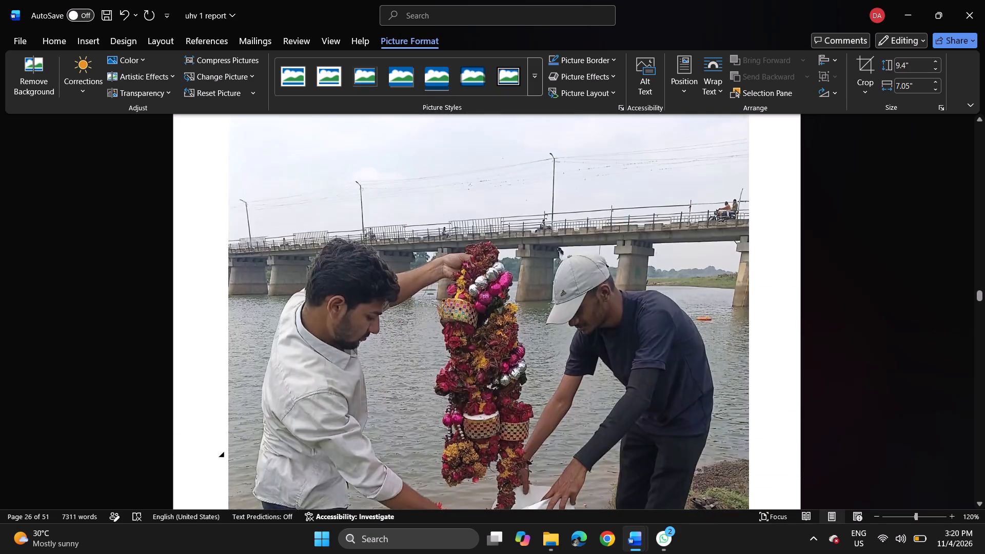
scroll(678, 247, "up", 9)
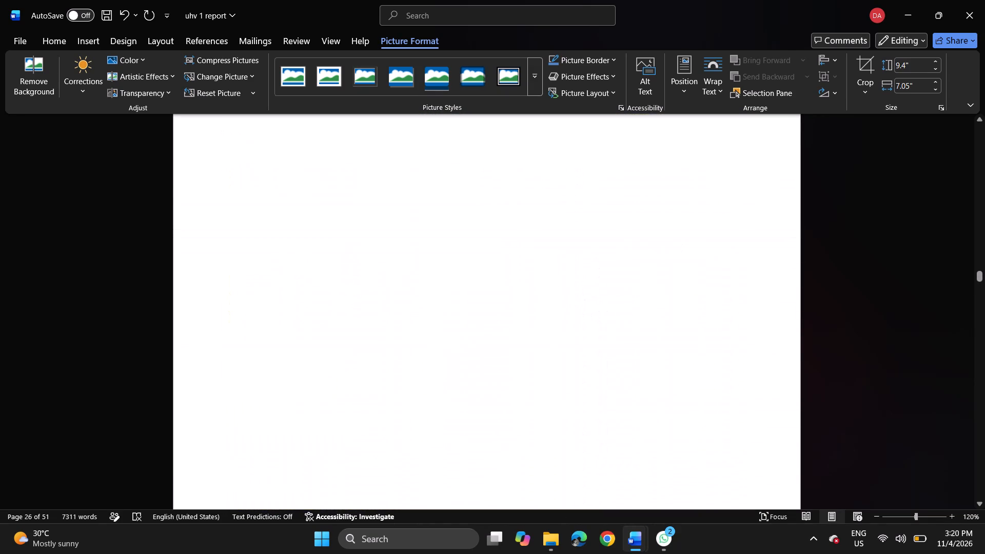
scroll(678, 247, "up", 3)
scroll(678, 247, "down", 7)
left_click(678, 247)
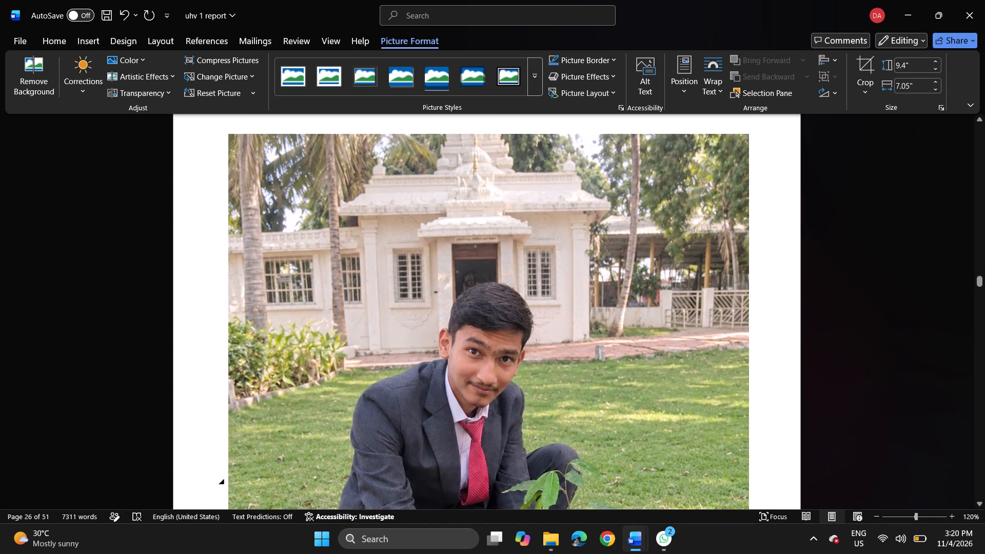
scroll(689, 325, "down", 1)
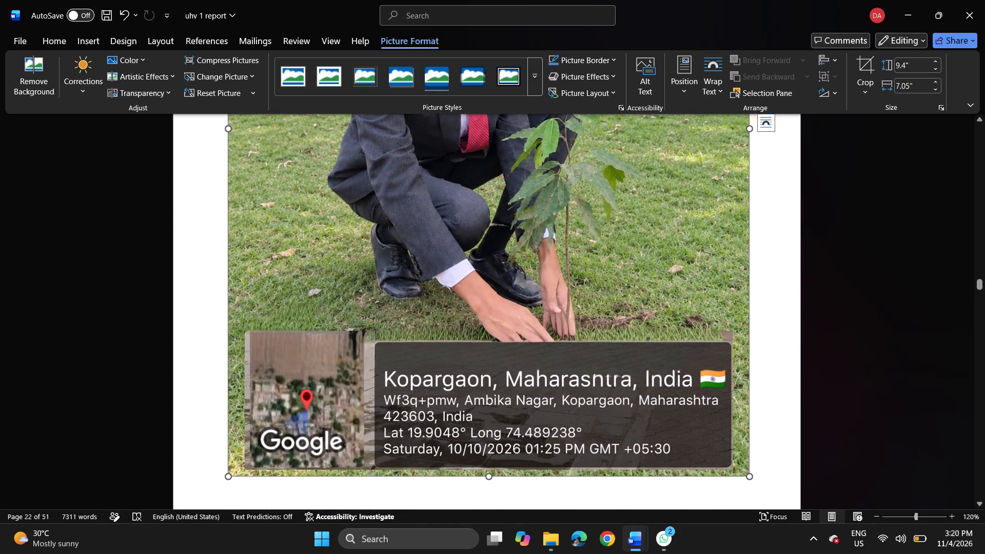
key("ctrl+z")
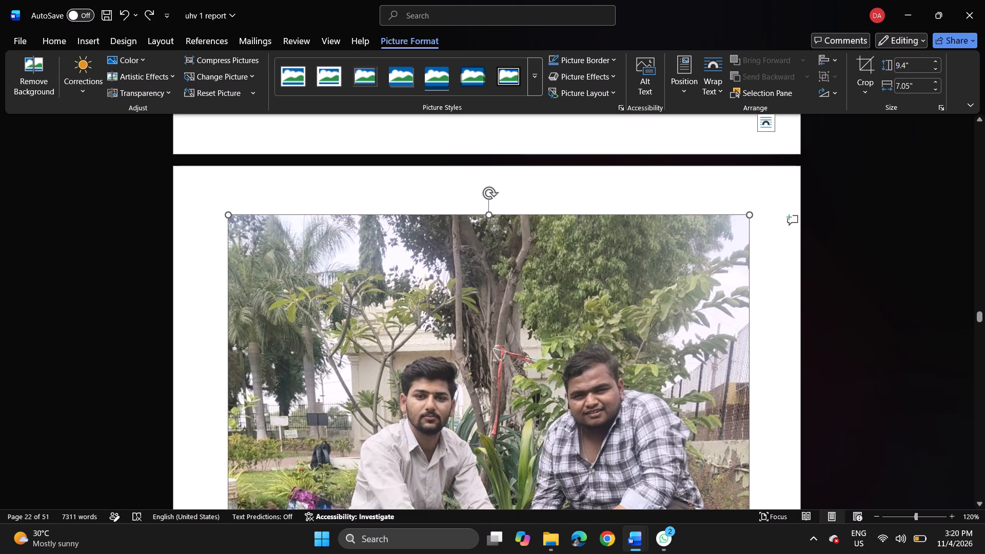
key("ctrl+z")
Review the pages from Figure 1.1 through section 2.3 to locate the photo placeholder in the river cleanliness section.
scroll(609, 472, "down", 1)
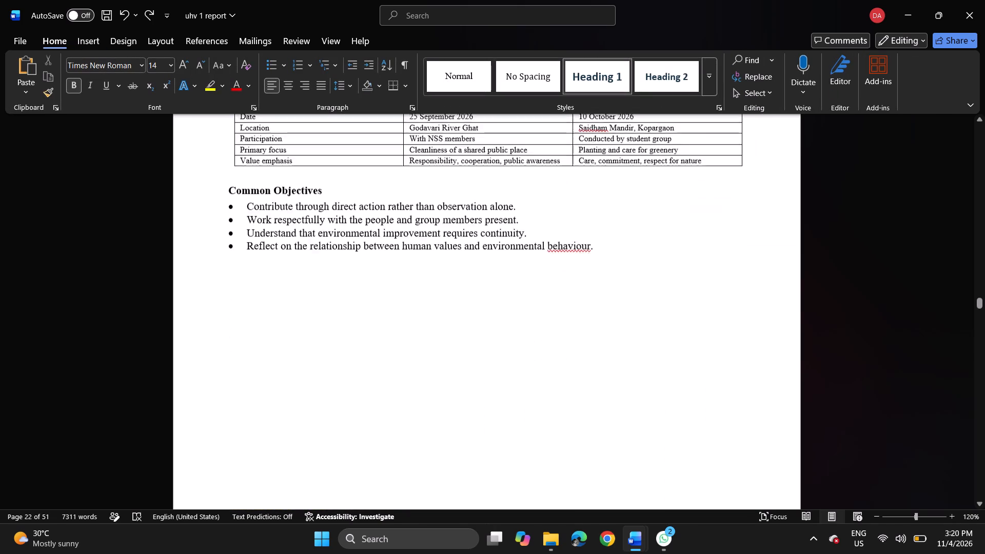
scroll(609, 472, "down", 3)
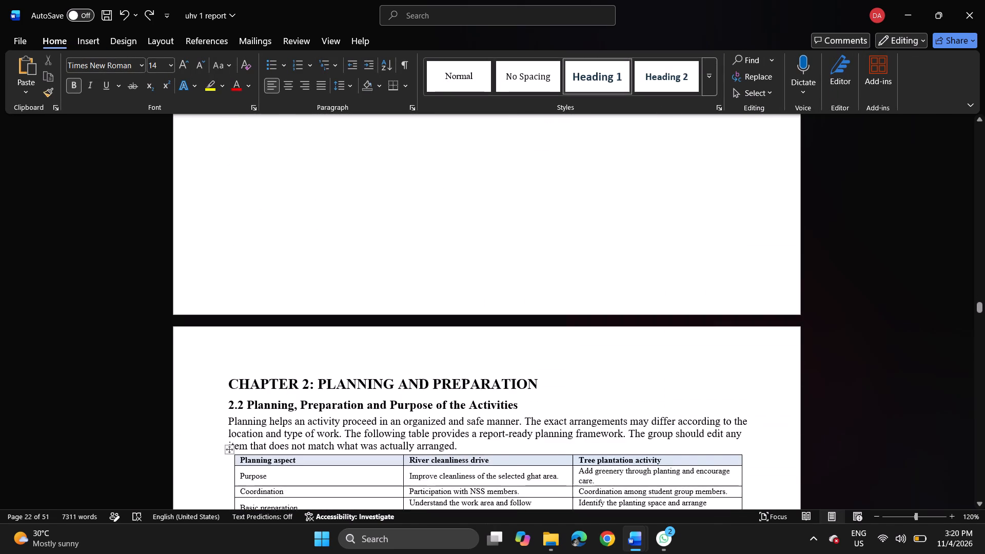
scroll(609, 472, "down", 1)
scroll(254, 367, "up", 3)
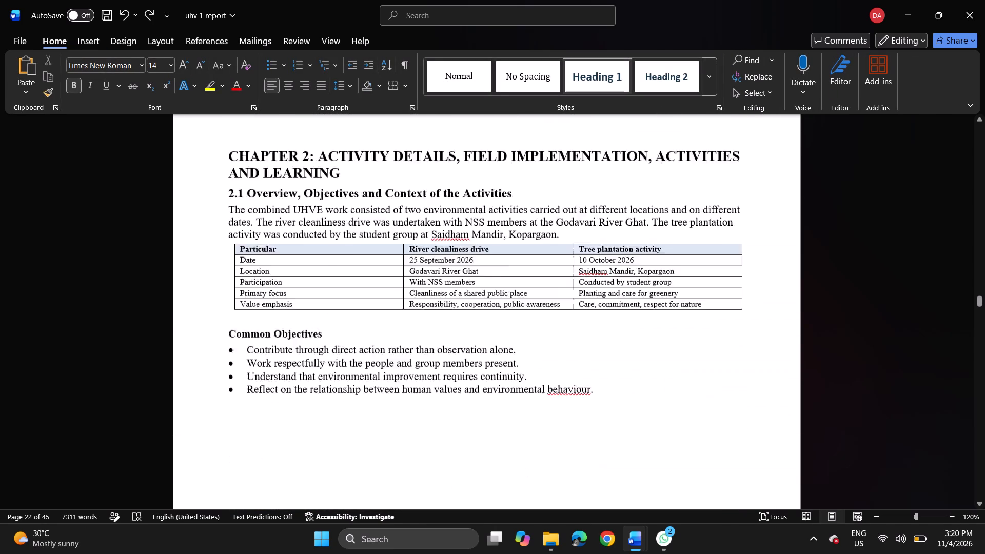
scroll(254, 367, "up", 7)
scroll(254, 367, "down", 1)
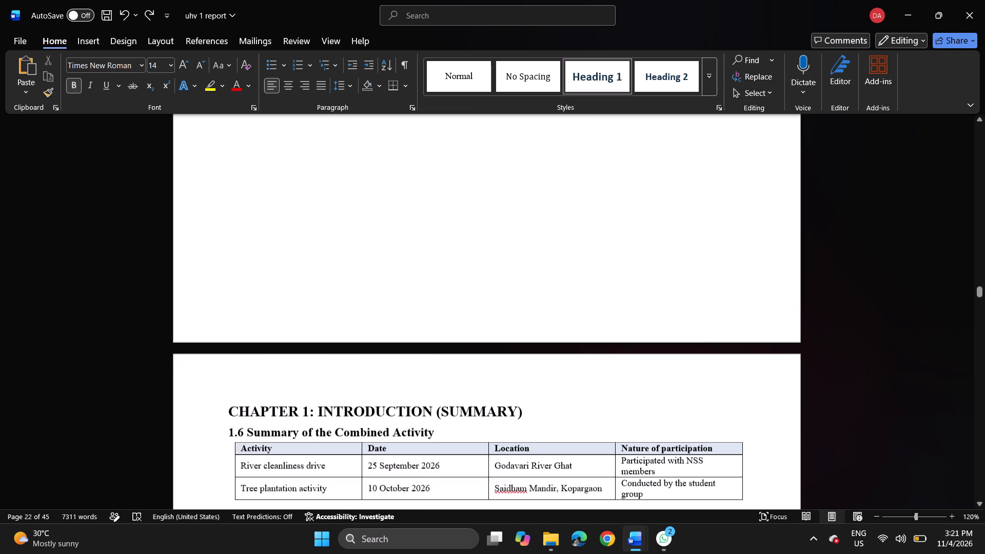
scroll(254, 367, "up", 2)
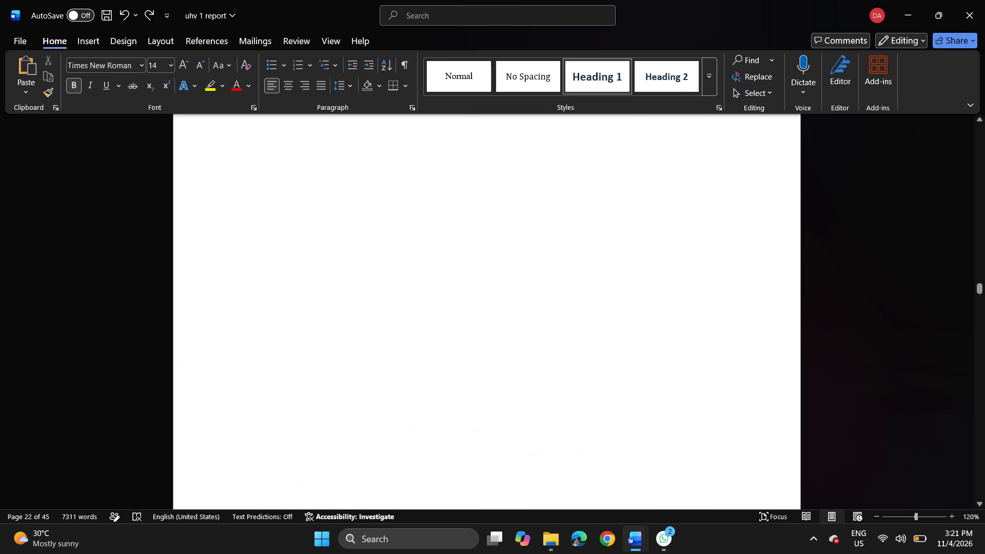
scroll(254, 367, "up", 4)
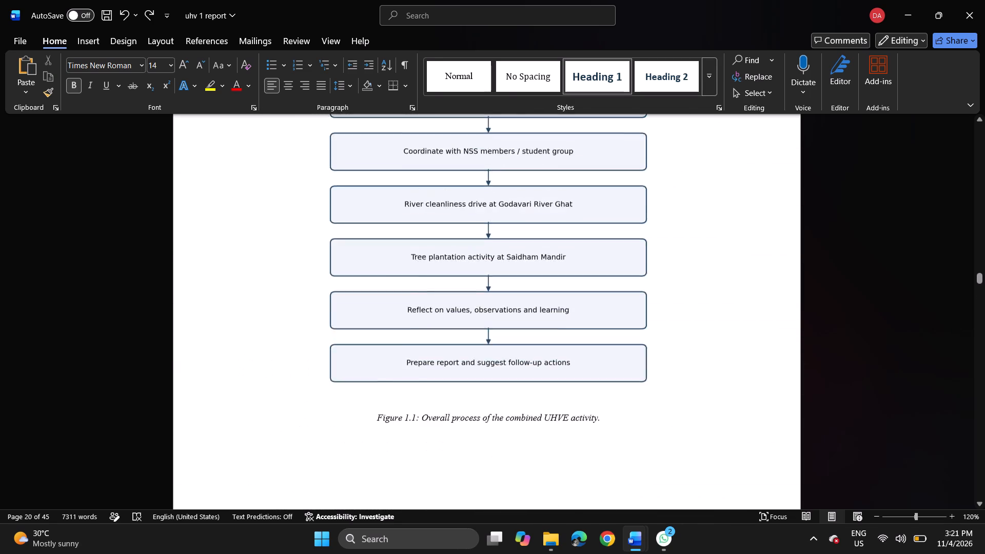
scroll(254, 367, "up", 4)
scroll(254, 367, "down", 3)
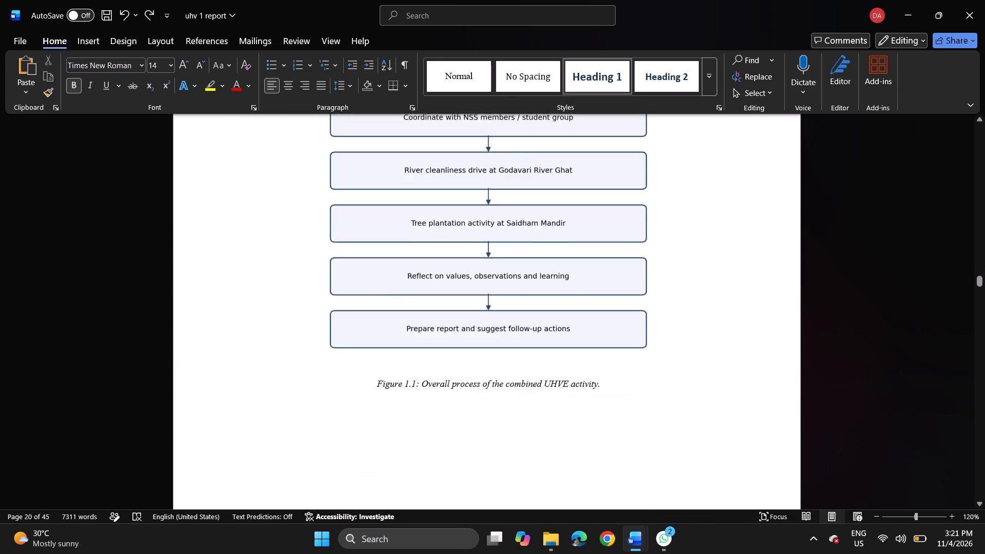
scroll(254, 367, "down", 11)
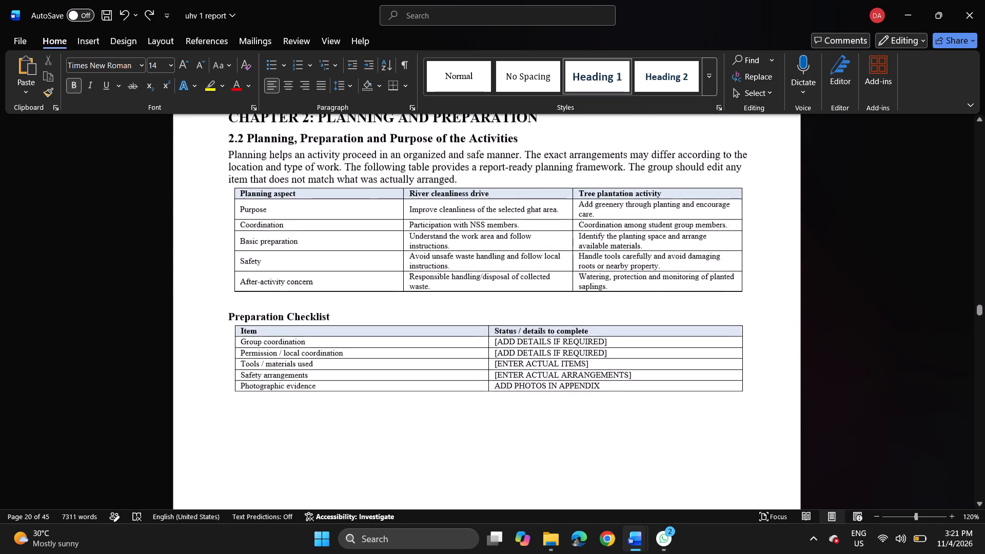
scroll(254, 367, "down", 8)
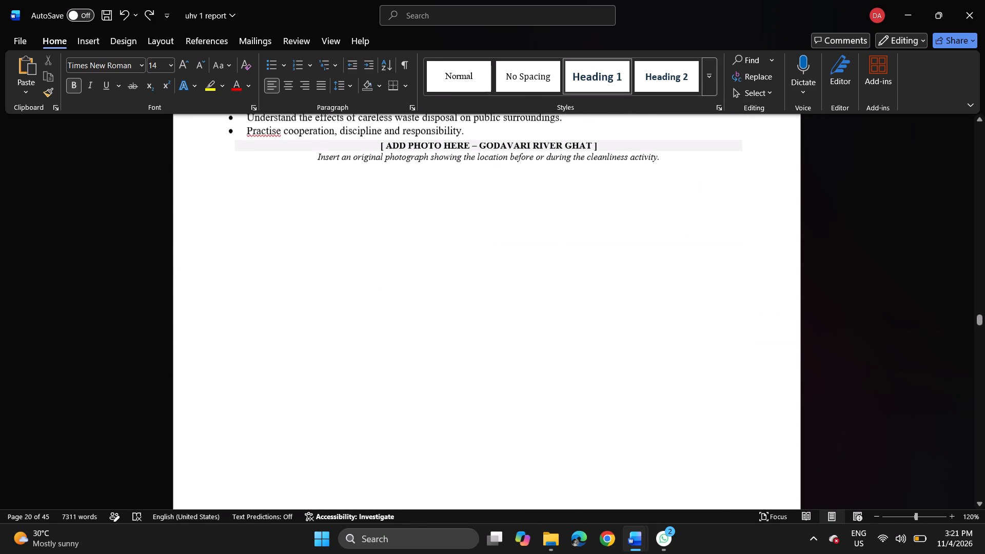
scroll(254, 367, "up", 1)
scroll(530, 279, "up", 1)
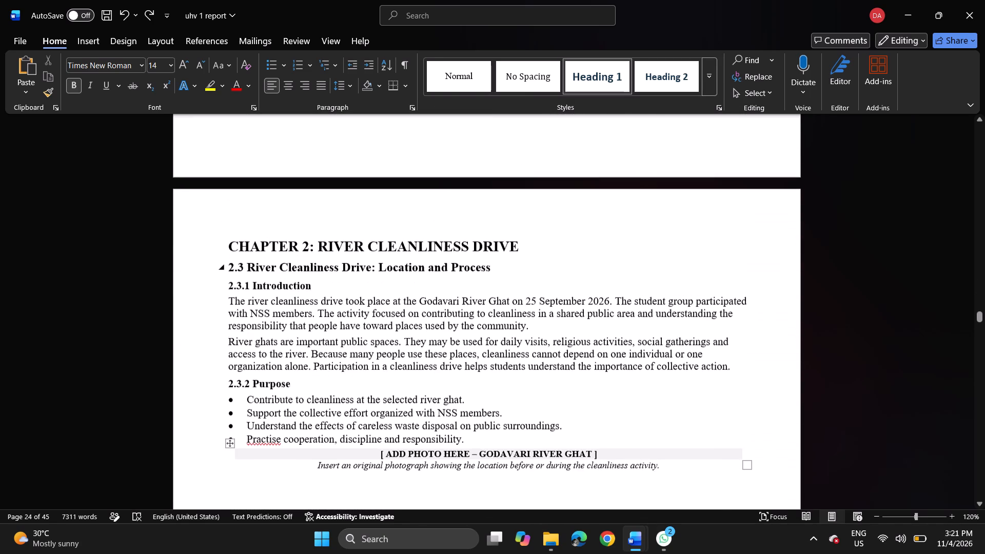
scroll(530, 279, "up", 1)
Delete the Godavari River Ghat photo placeholder and its instruction line below the 2.3.2 Purpose list.
left_click_drag(664, 475, 664, 474)
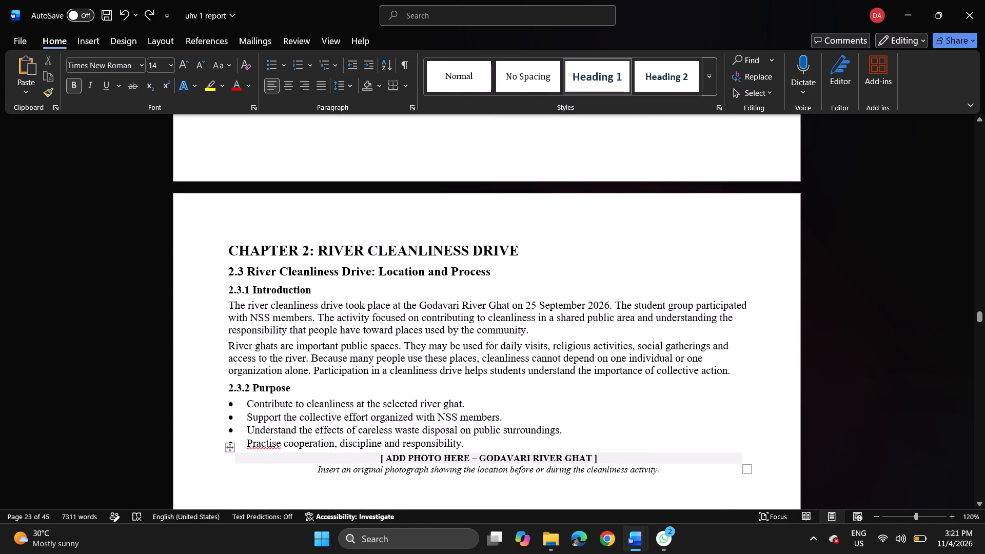
left_click_drag(664, 474, 577, 460)
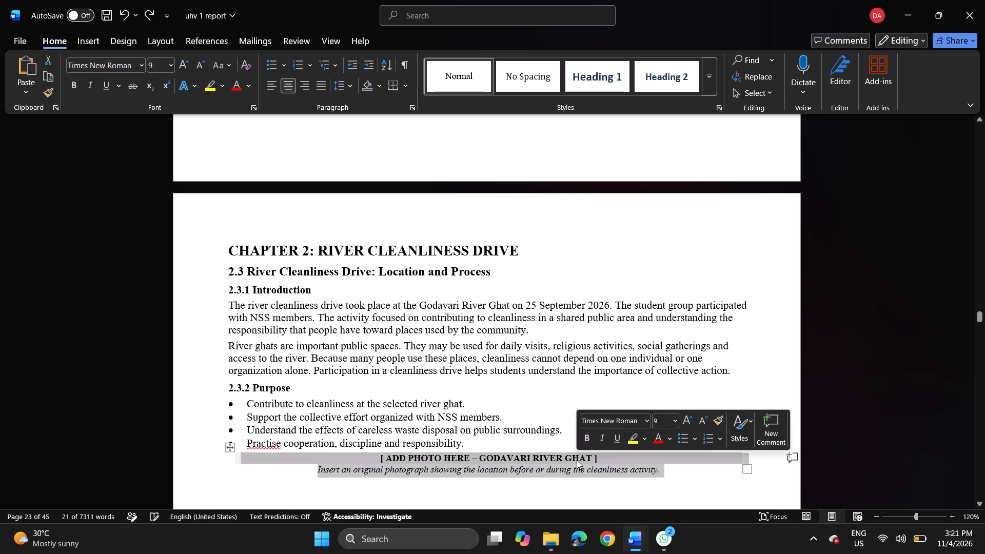
key("BackSpace")
Insert the picture WhatsApp Image 2026-11-04 at 13.24.00 (1) from New folder on the empty line below the 2.3.2 Purpose list.
left_click(86, 43)
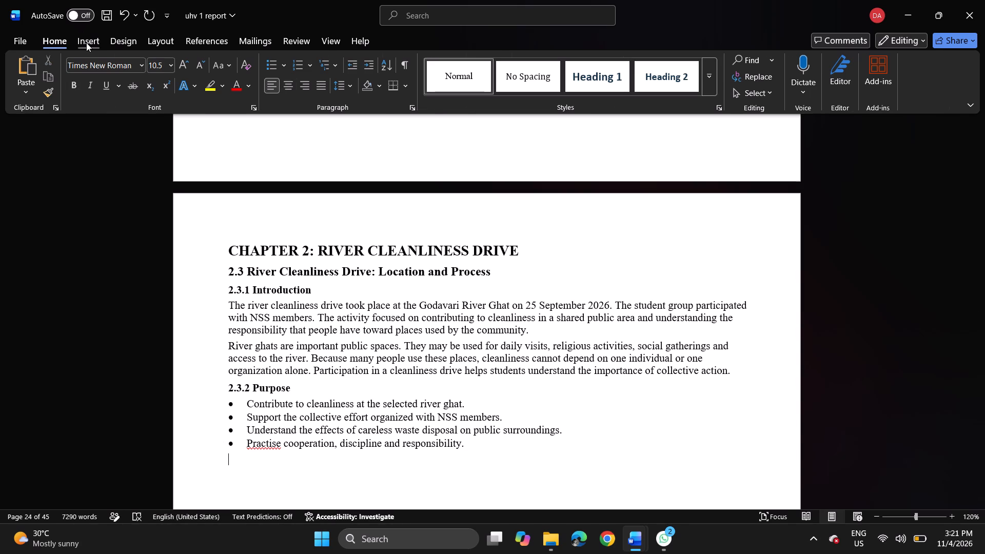
left_click(132, 66)
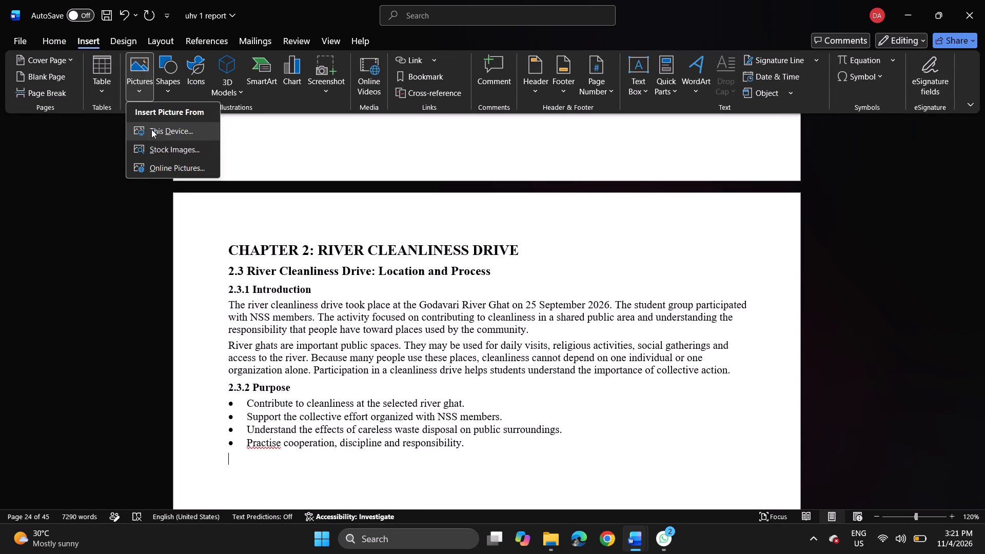
left_click(151, 129)
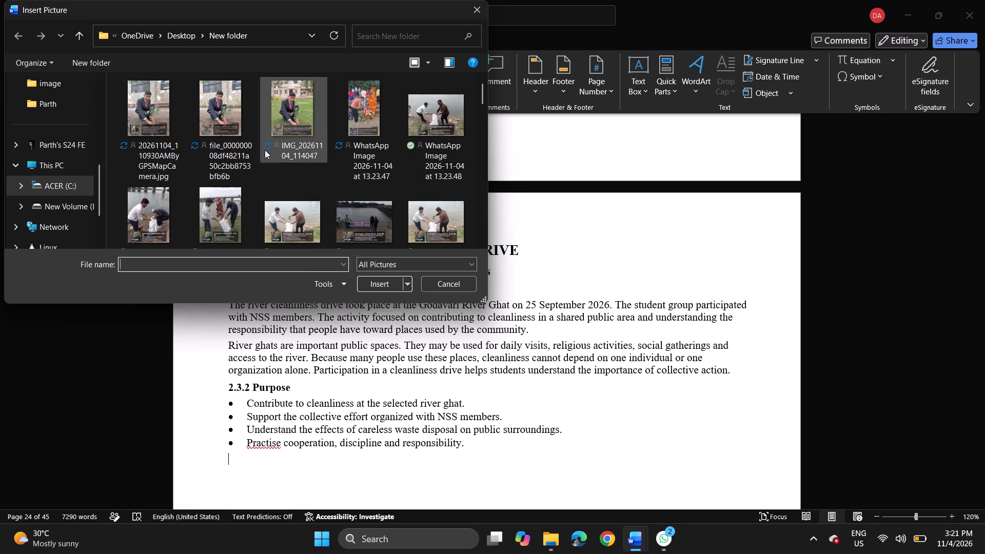
scroll(246, 192, "down", 1)
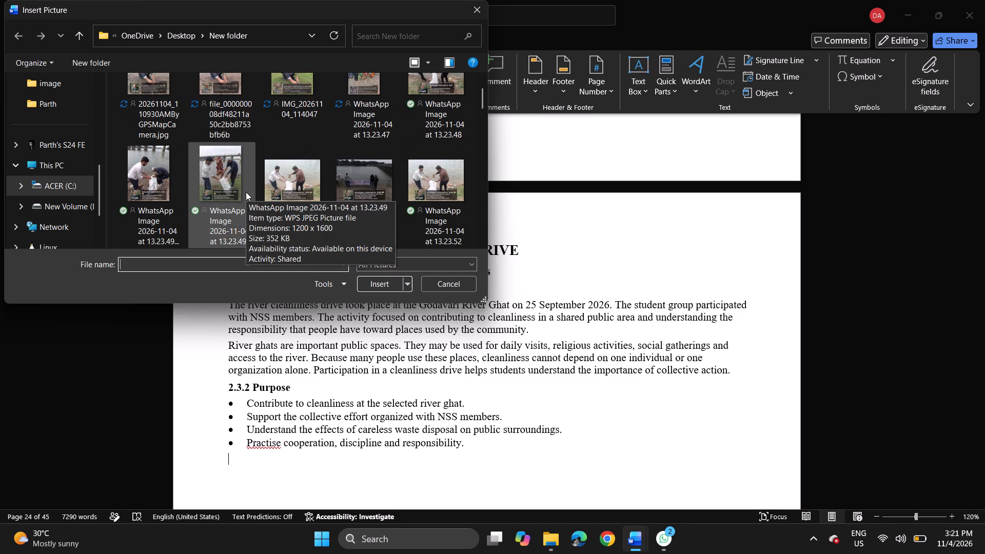
scroll(229, 179, "down", 1)
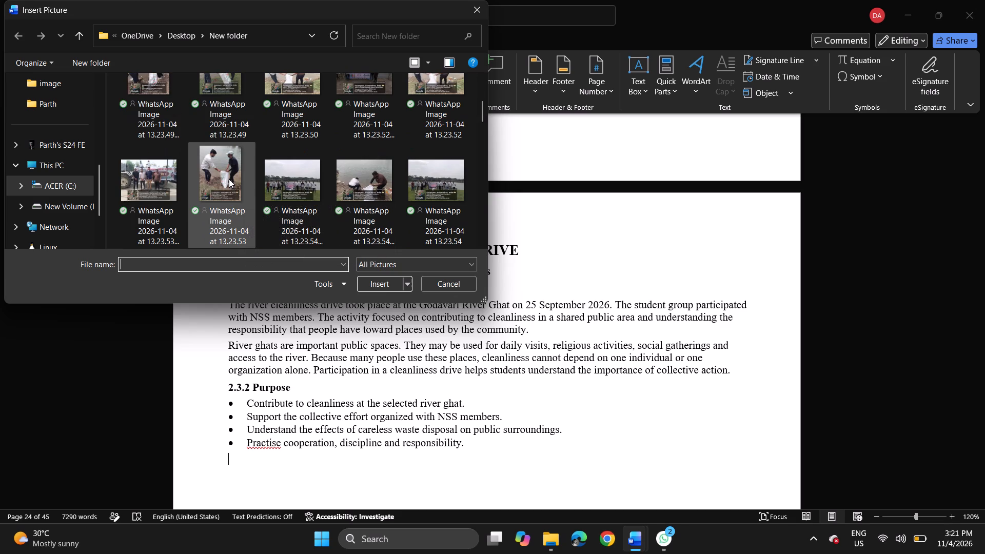
scroll(229, 179, "down", 1)
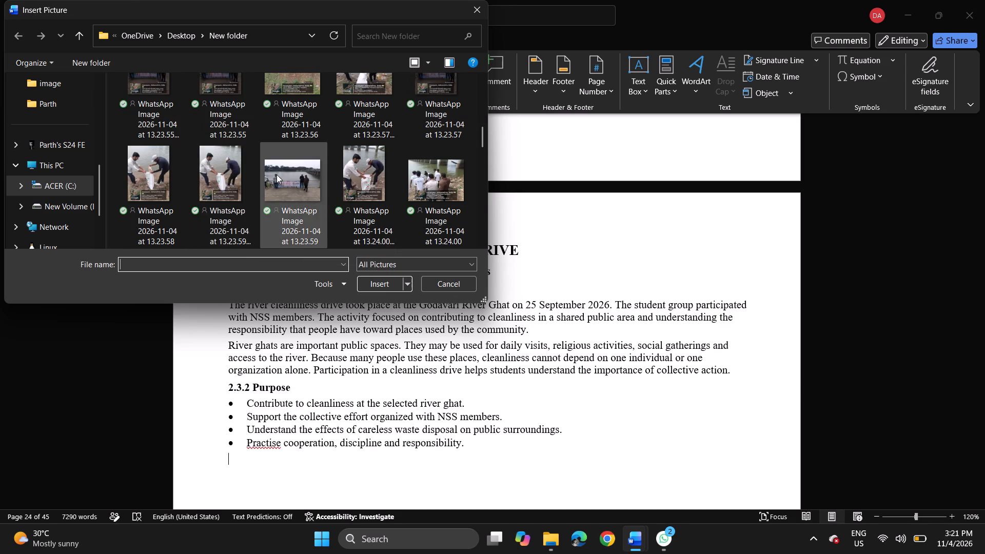
left_click(363, 161)
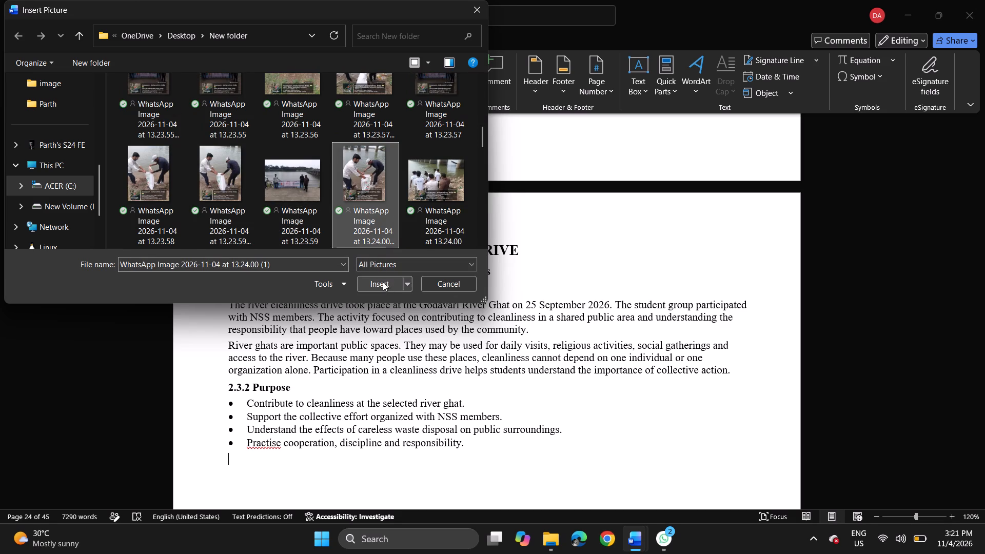
left_click(383, 282)
Shrink the photograph below the 2.3.2 Purpose list to about 5.22 inches high and narrow it to about 3.55 inches wide.
scroll(383, 282, "down", 3)
left_click(383, 282)
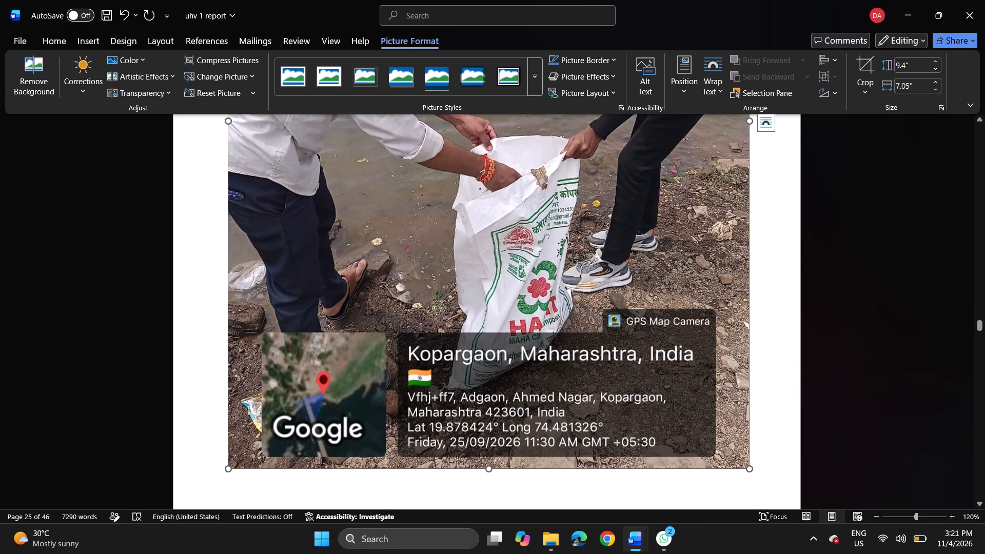
left_click_drag(752, 468, 503, 283)
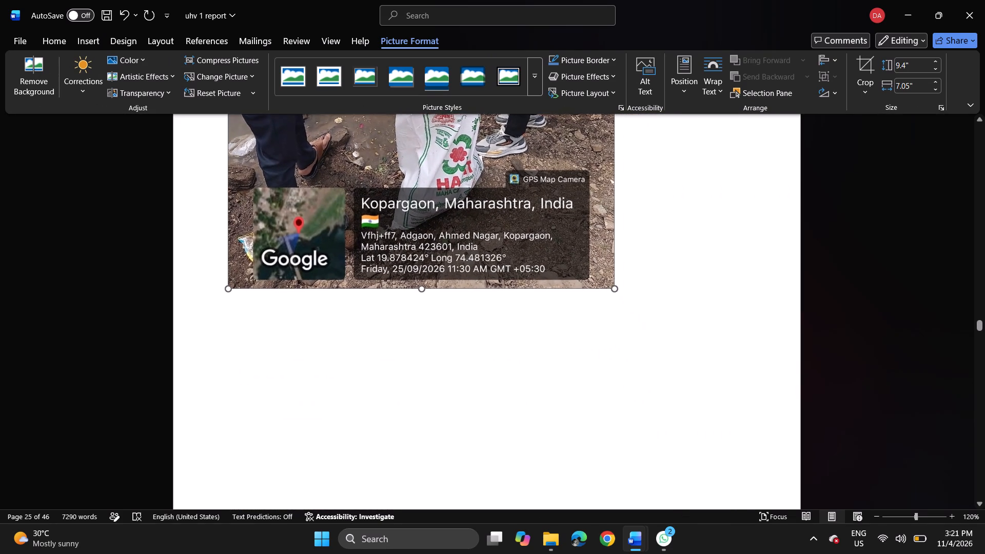
left_click_drag(503, 283, 495, 276)
scroll(514, 318, "down", 1)
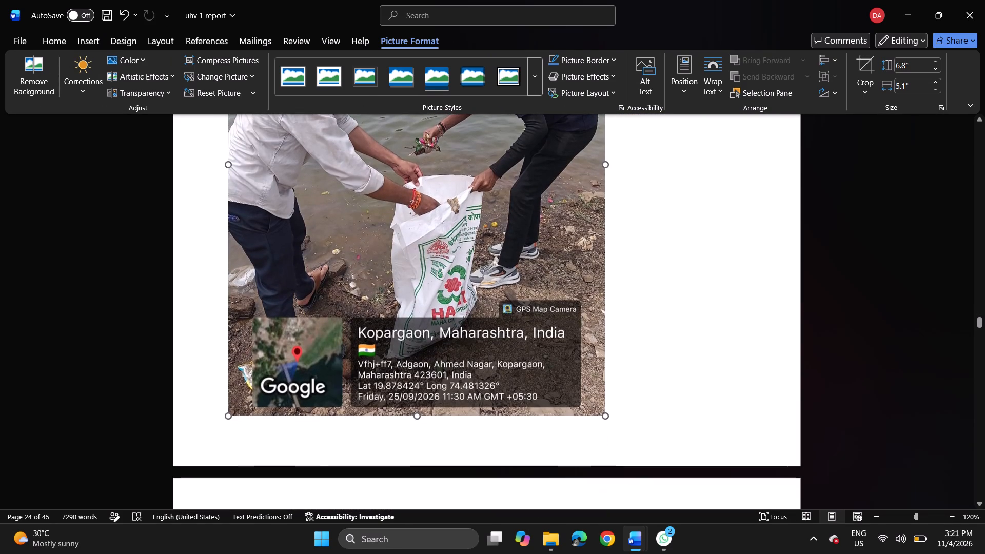
left_click_drag(606, 417, 480, 299)
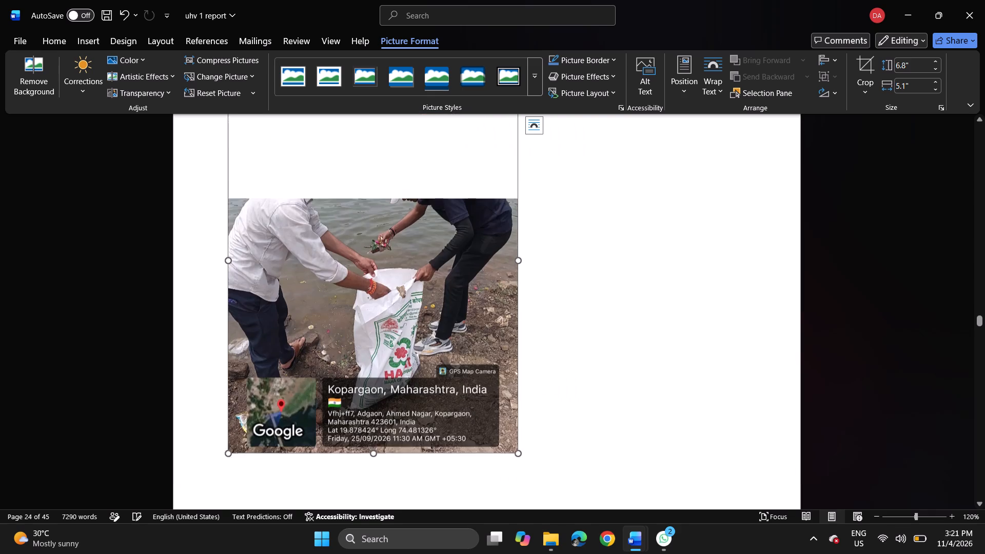
scroll(480, 299, "down", 1)
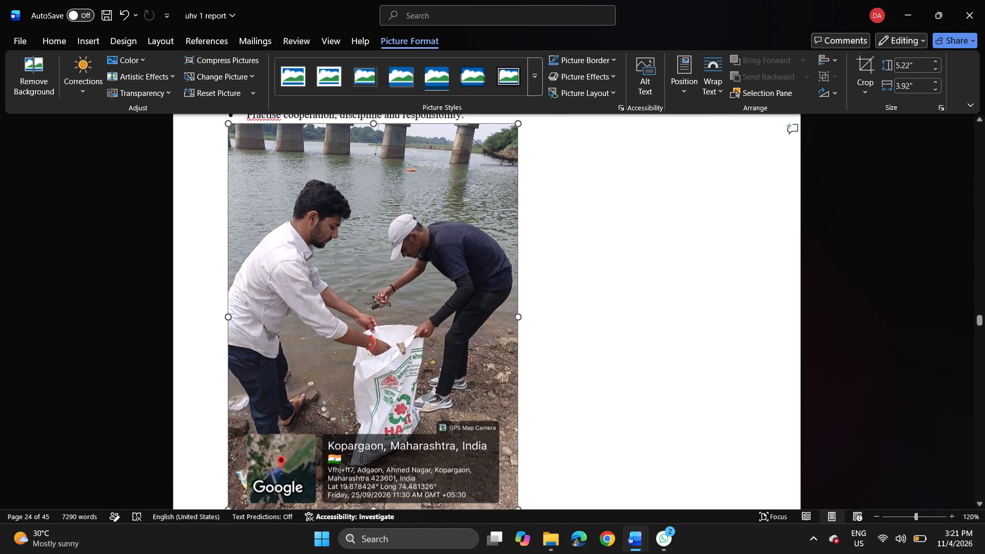
scroll(480, 299, "down", 1)
left_click_drag(522, 317, 481, 319)
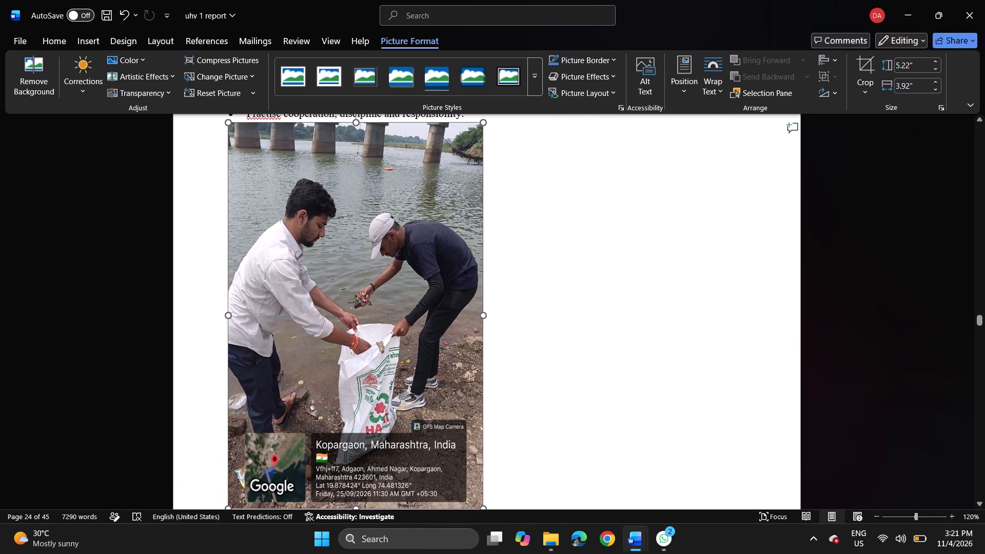
left_click_drag(481, 319, 490, 317)
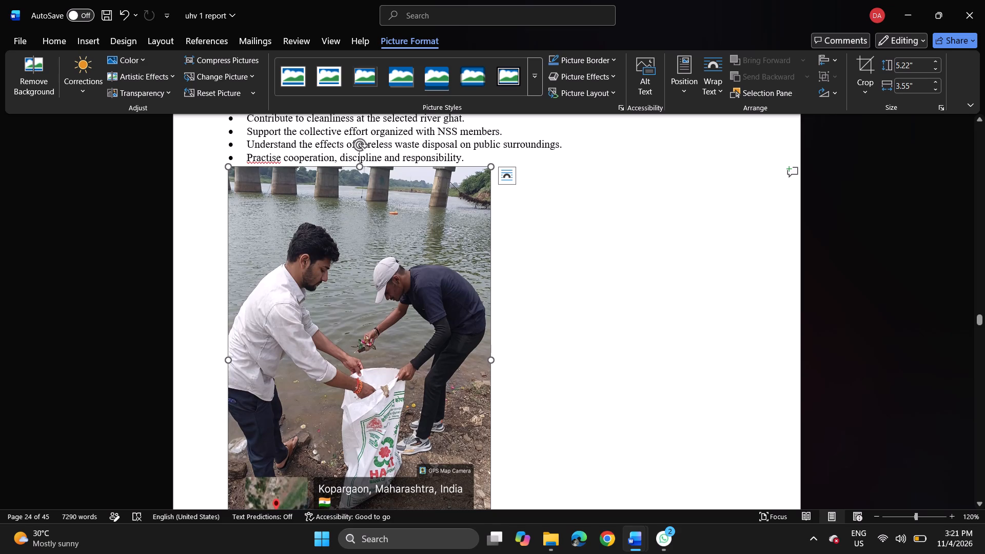
Set the river cleanliness photograph's text wrapping to Square and fix its position on the page.
left_click(505, 181)
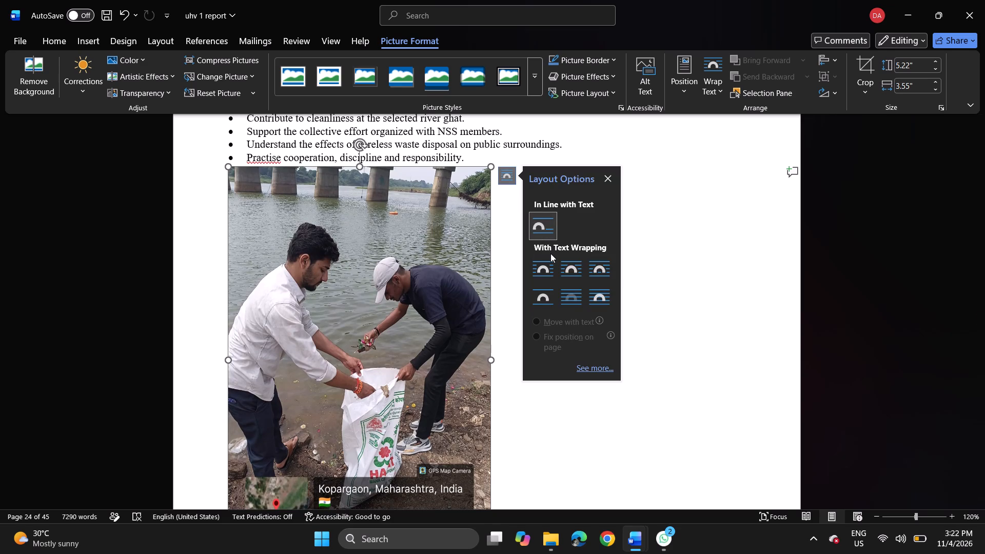
left_click_drag(543, 269, 543, 275)
left_click(543, 275)
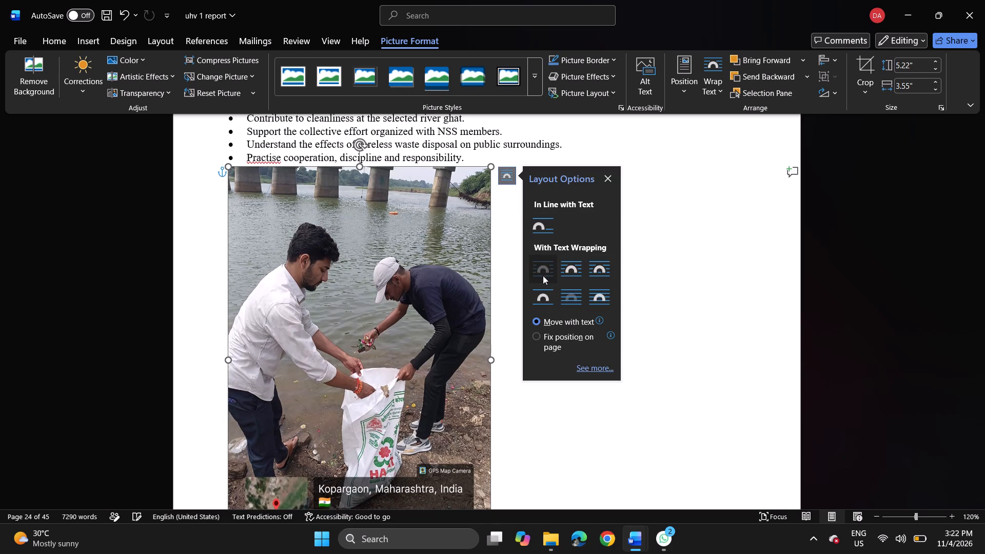
left_click(541, 339)
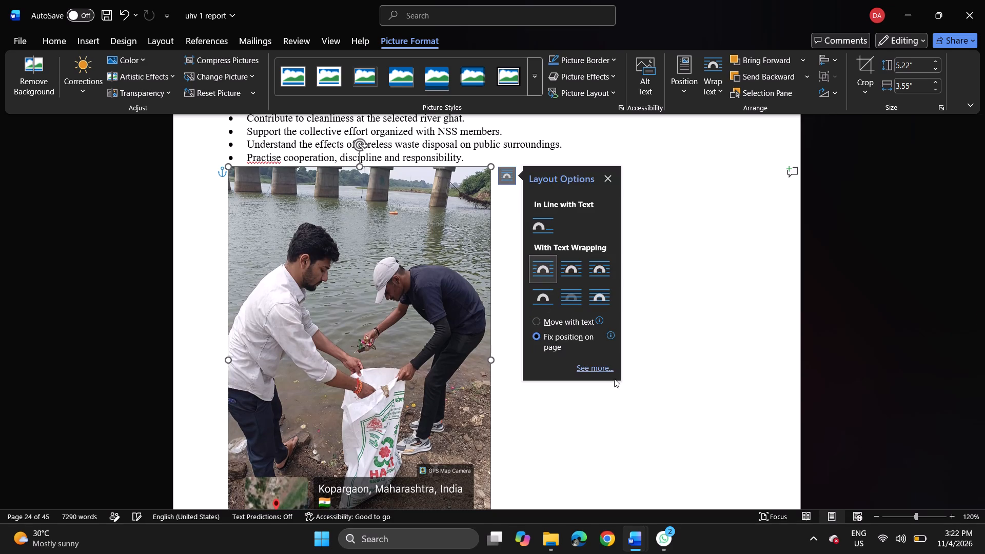
Insert the portrait group photo of four people holding a sack near the bridge, from New folder, beside the river cleanliness photograph.
left_click(602, 186)
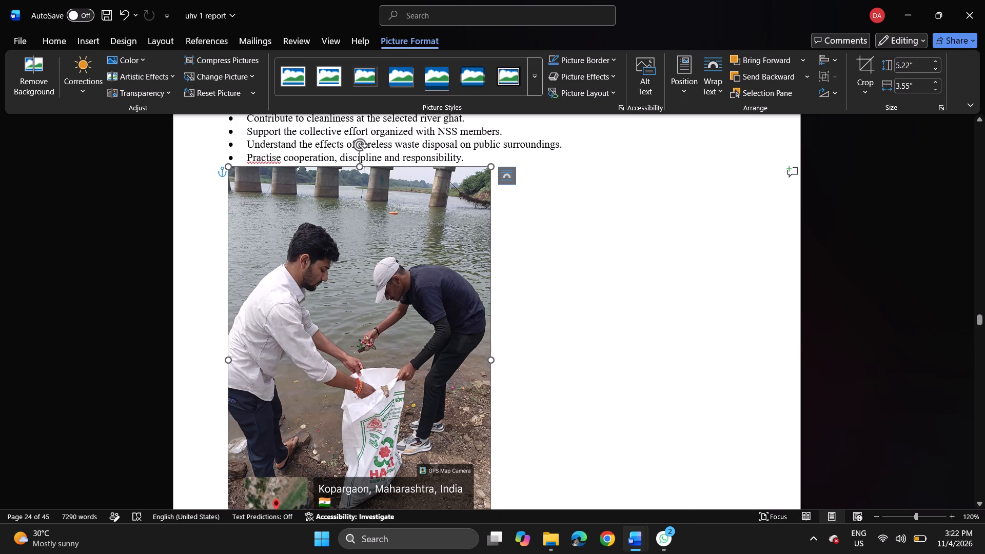
left_click(526, 221)
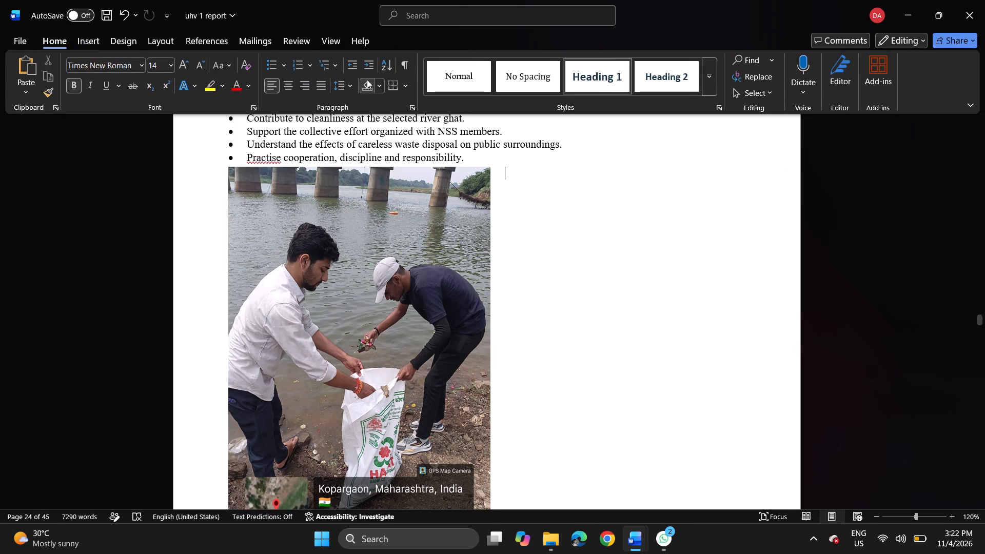
left_click(81, 42)
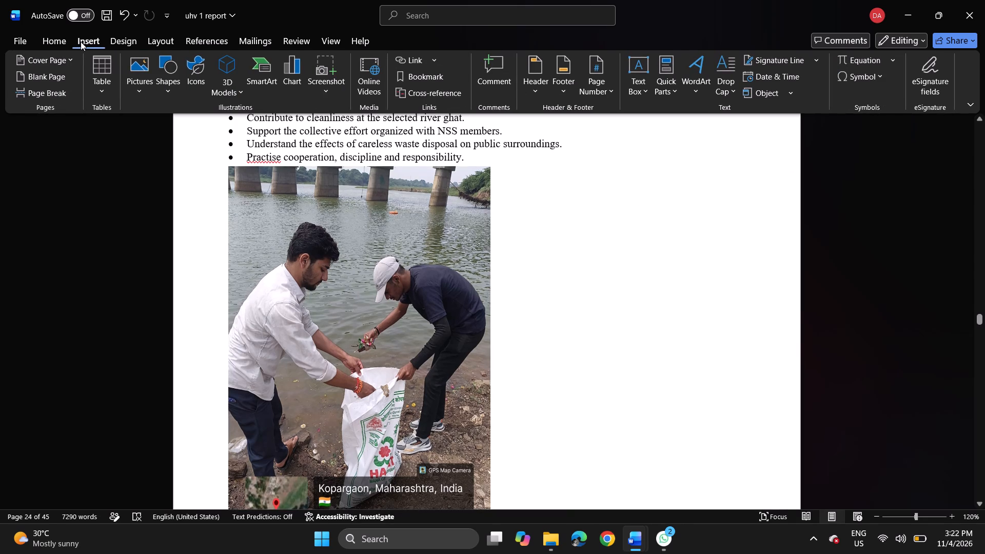
left_click(130, 75)
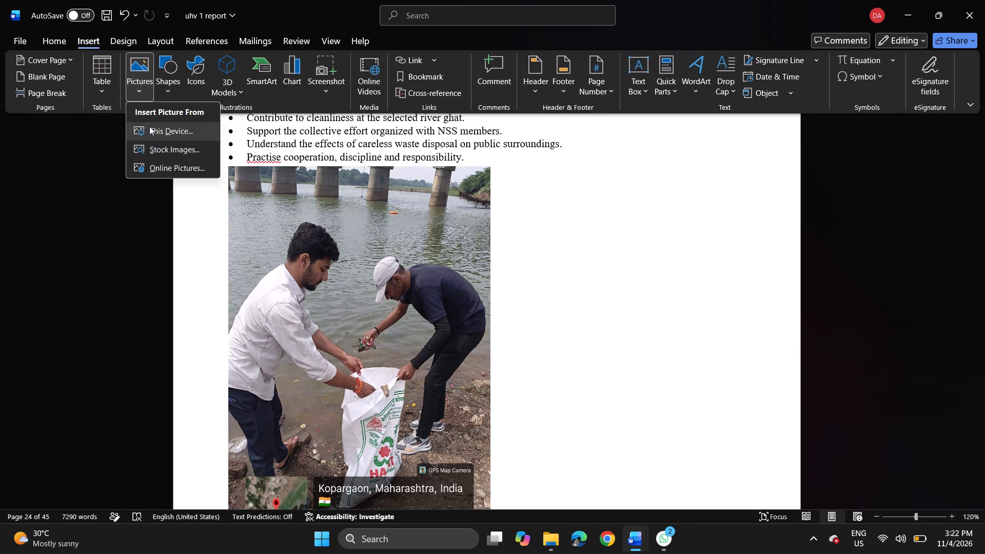
left_click(149, 126)
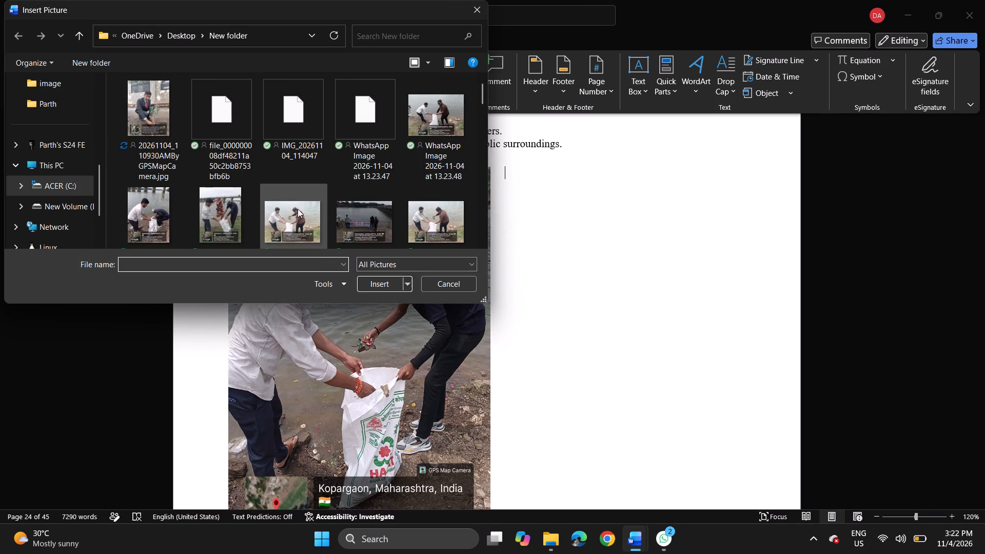
scroll(306, 221, "down", 1)
scroll(306, 221, "up", 1)
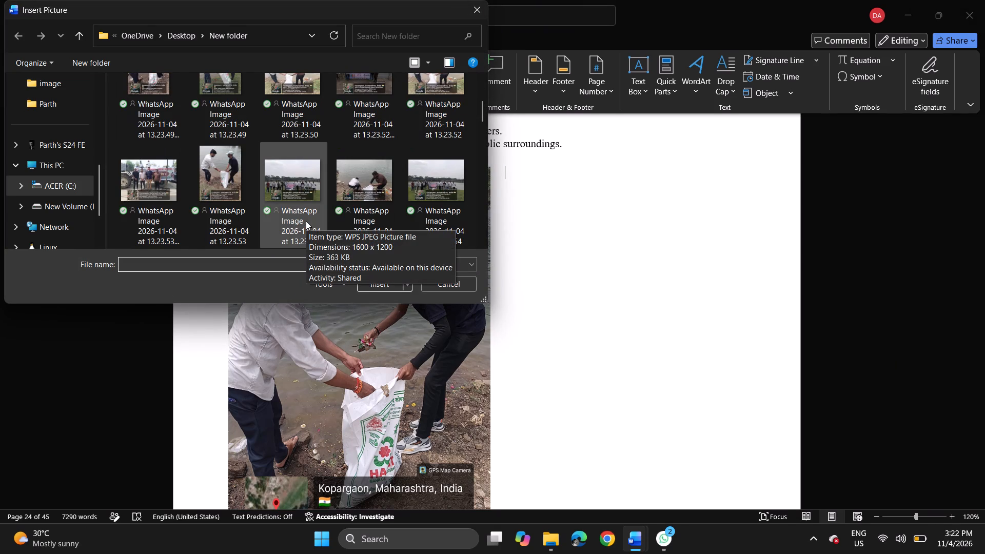
scroll(306, 221, "up", 1)
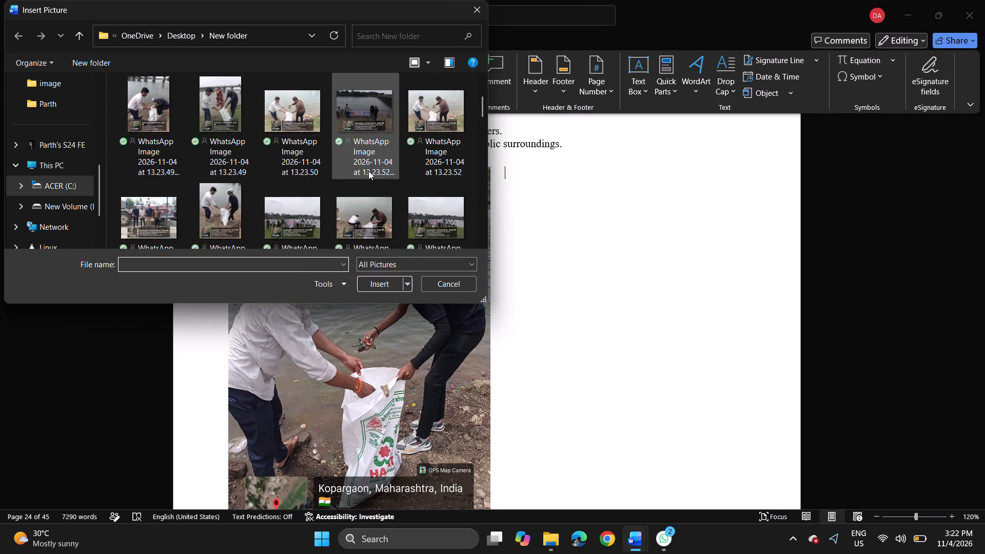
scroll(369, 171, "down", 2)
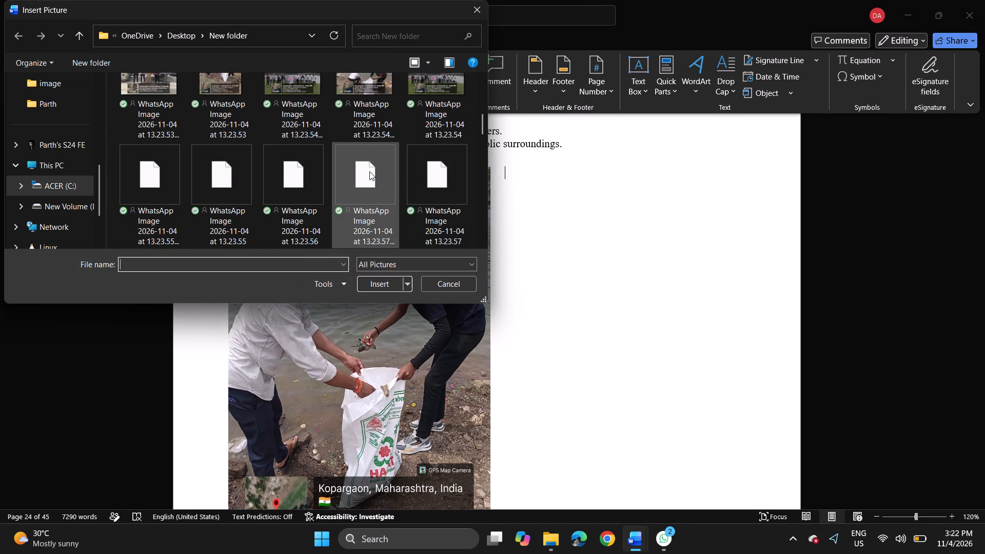
scroll(369, 171, "down", 1)
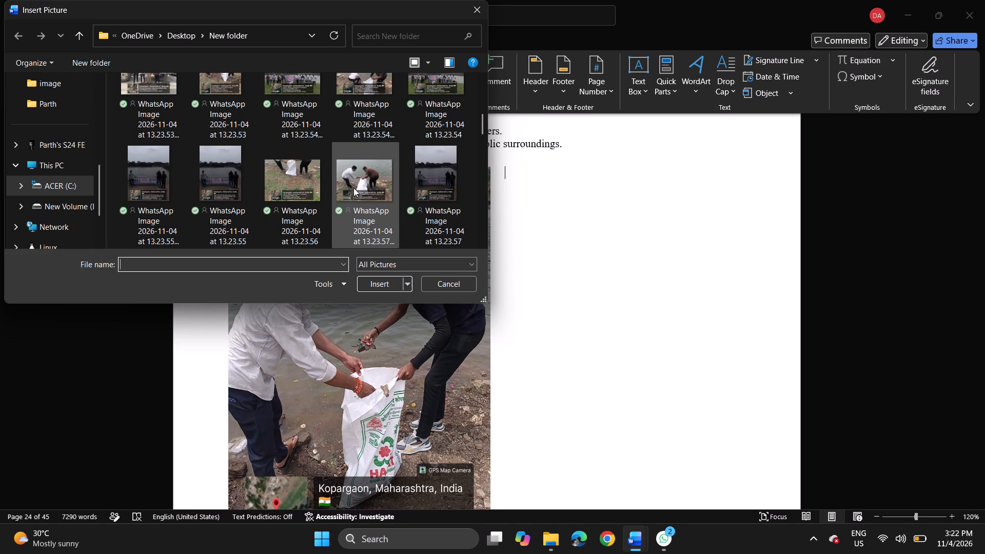
scroll(358, 183, "down", 1)
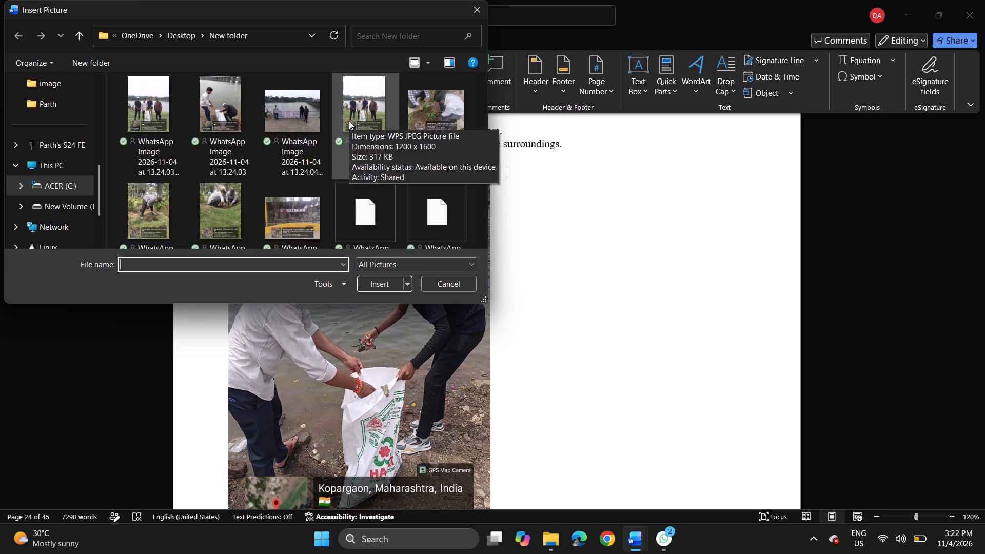
double_click(349, 121)
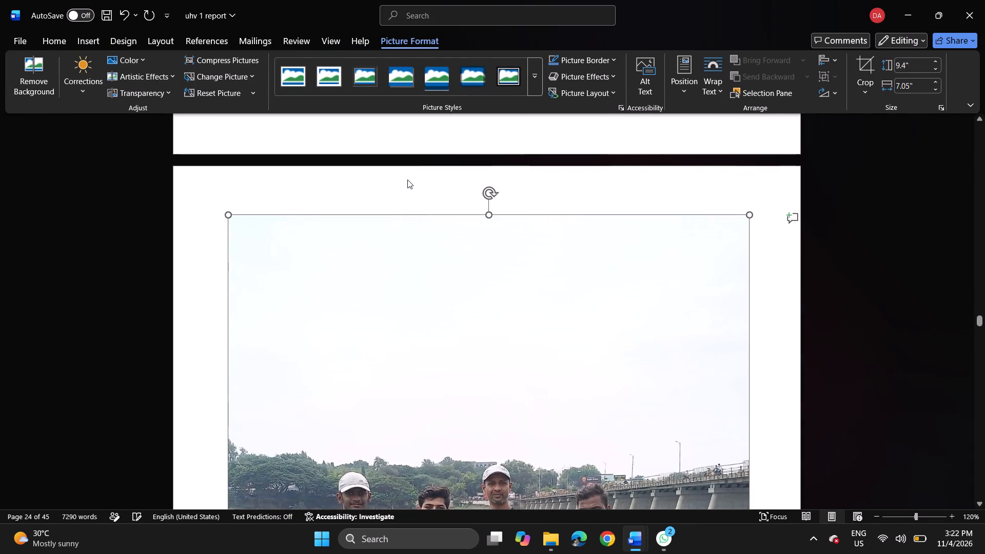
Delete the photograph of two people collecting waste below the 2.3.2 Purpose list.
scroll(407, 181, "up", 1)
left_click(407, 181)
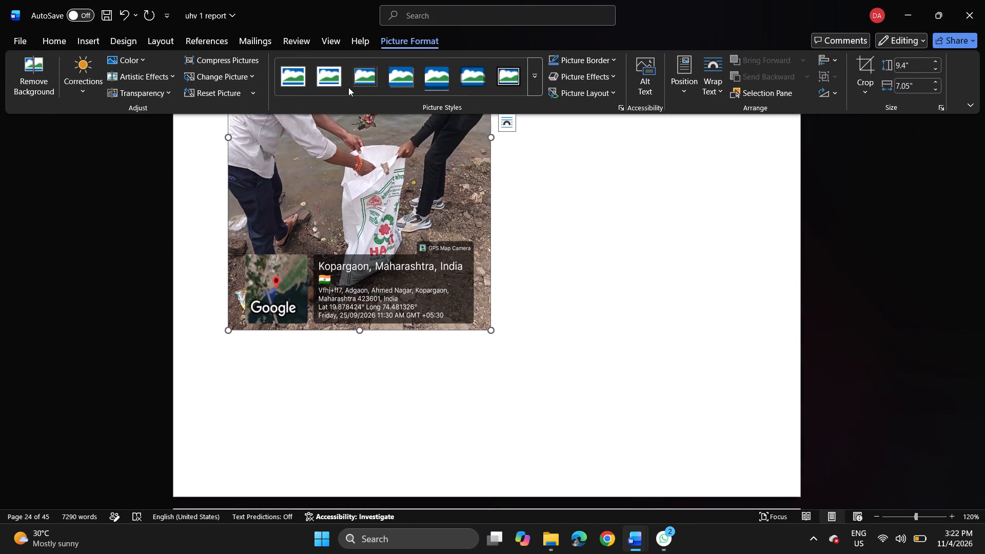
key("Delete")
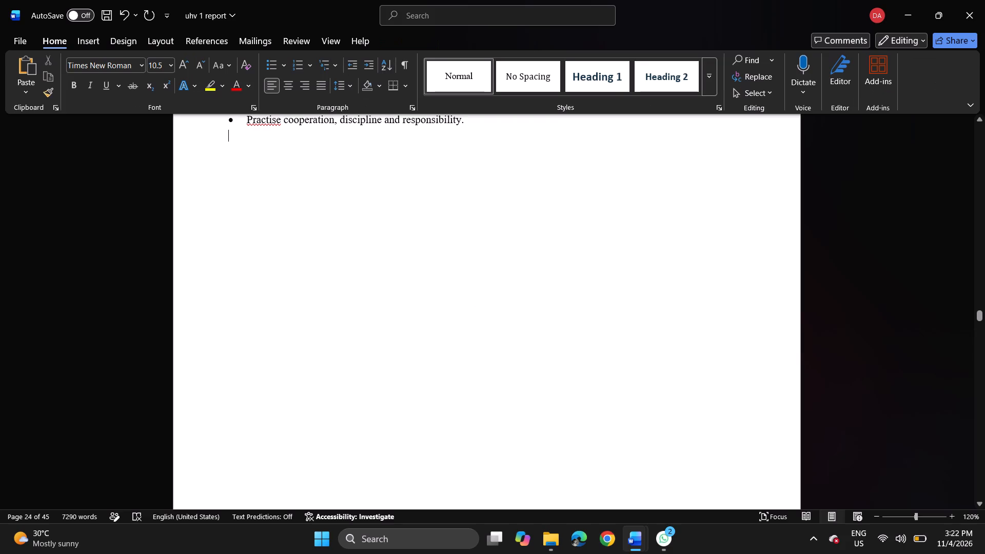
Shrink the group photo in front of the Chapter 2 (Continued) heading to about three quarters of its width and flatten its height.
scroll(351, 474, "down", 5)
left_click_drag(590, 465, 732, 484)
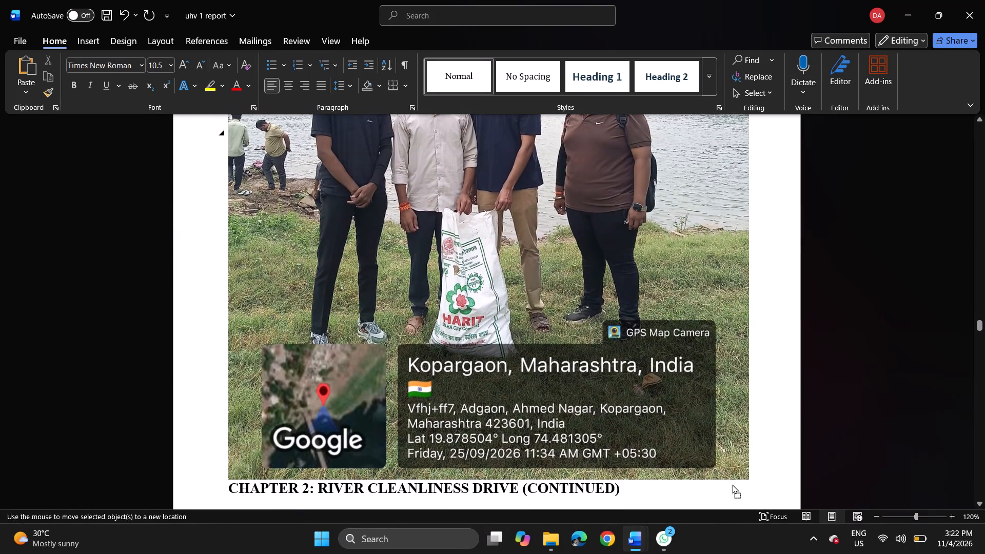
left_click_drag(732, 484, 730, 463)
left_click(730, 463)
left_click_drag(753, 471, 579, 296)
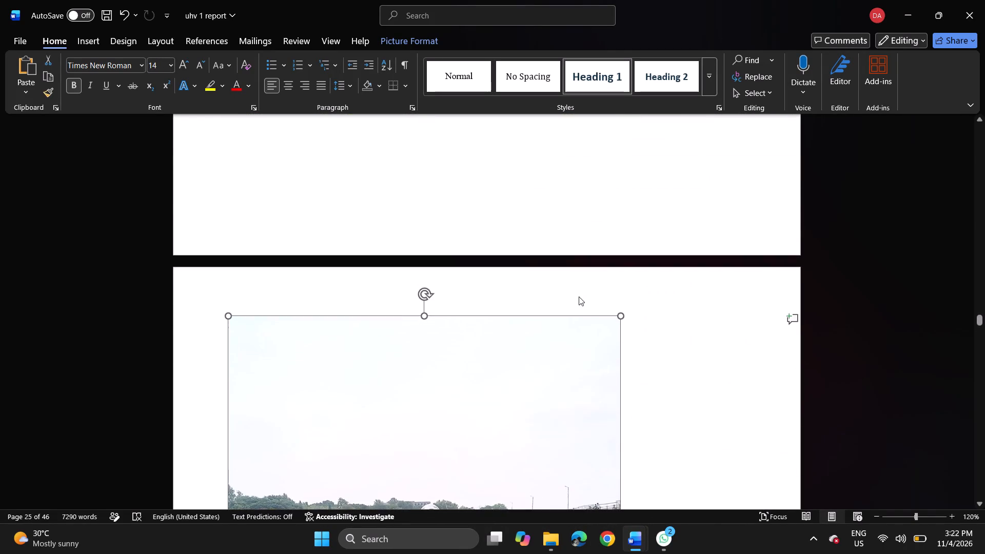
scroll(555, 340, "down", 2)
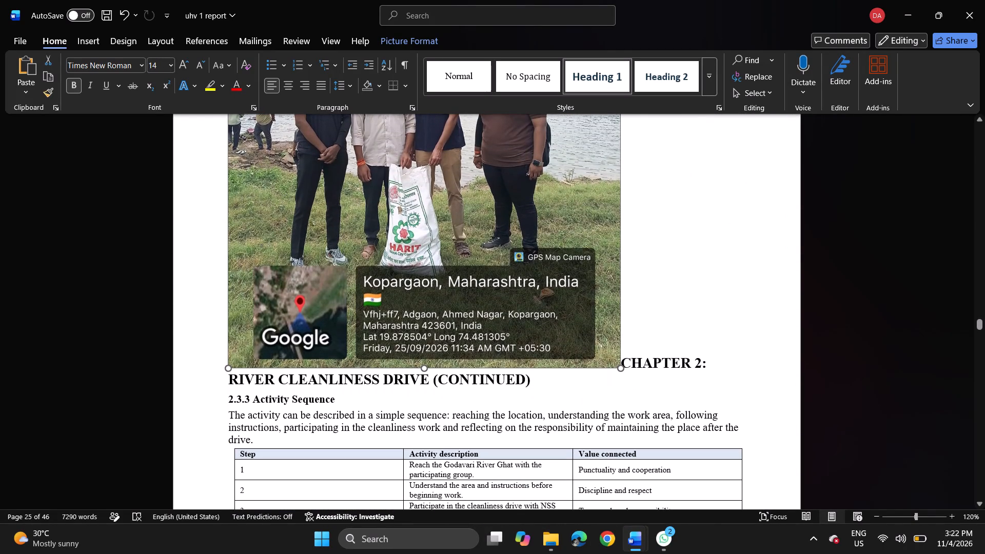
left_click_drag(427, 370, 425, 161)
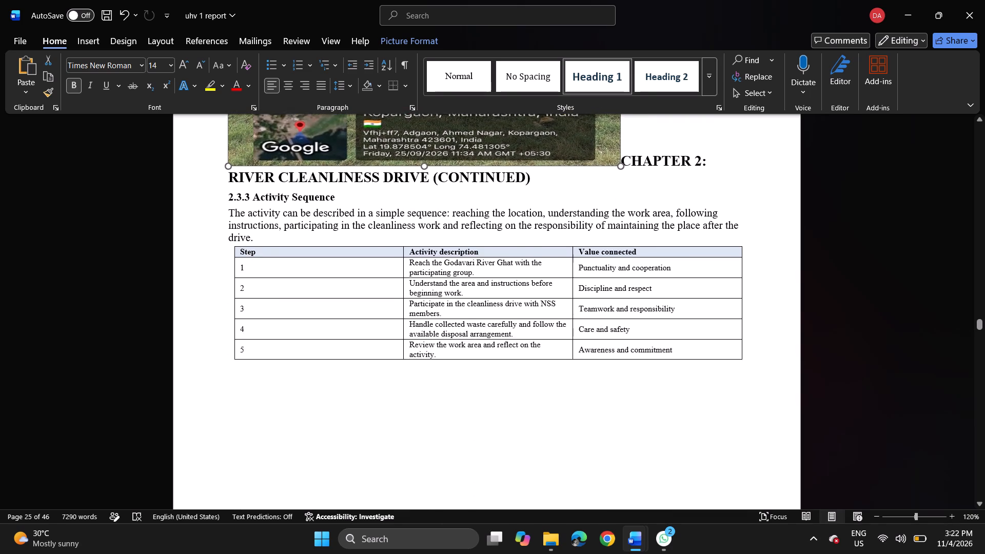
left_click_drag(425, 161, 425, 159)
left_click_drag(424, 432, 404, 254)
scroll(404, 254, "up", 1)
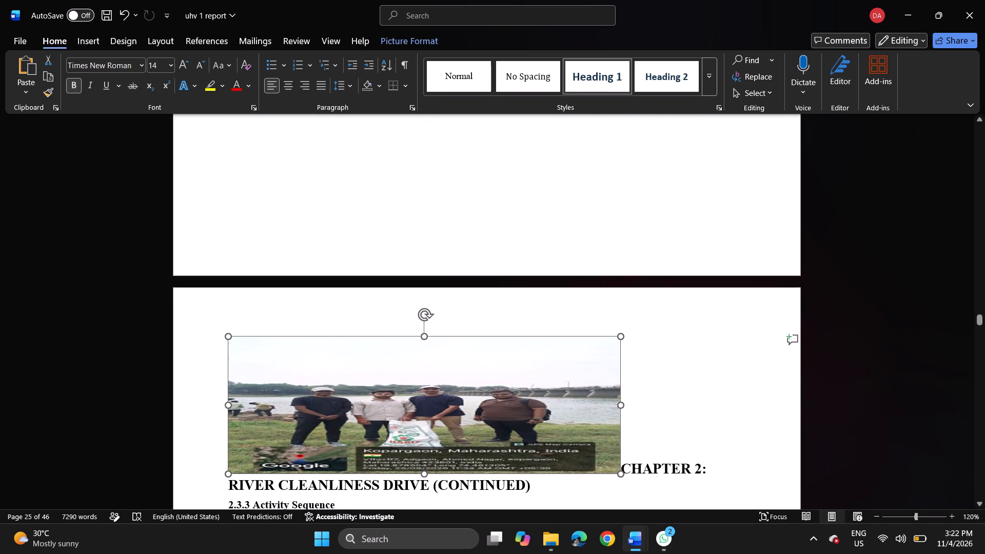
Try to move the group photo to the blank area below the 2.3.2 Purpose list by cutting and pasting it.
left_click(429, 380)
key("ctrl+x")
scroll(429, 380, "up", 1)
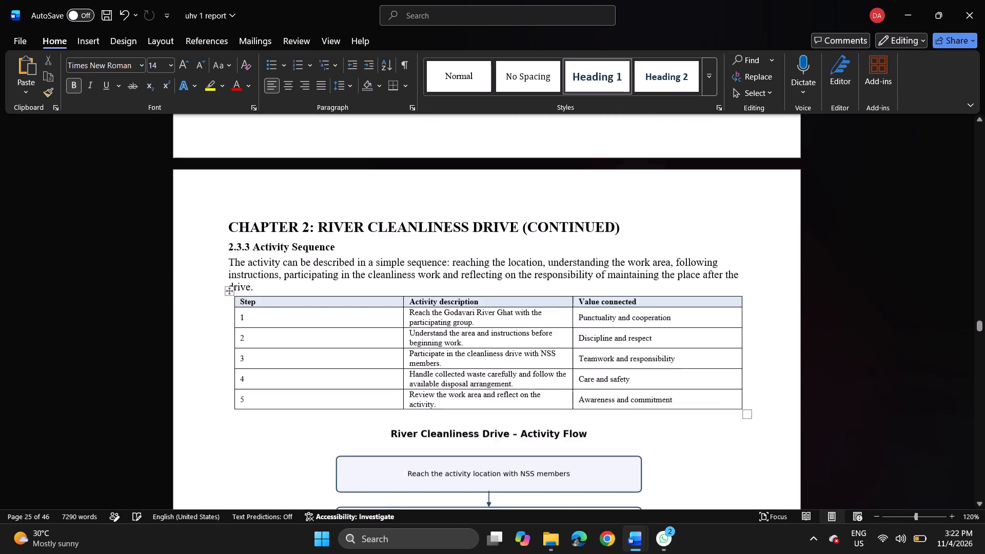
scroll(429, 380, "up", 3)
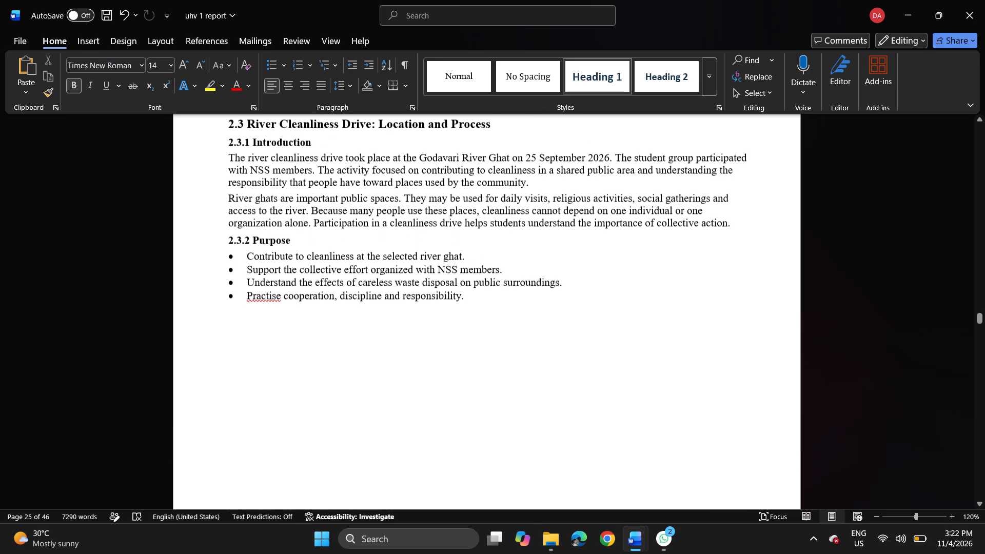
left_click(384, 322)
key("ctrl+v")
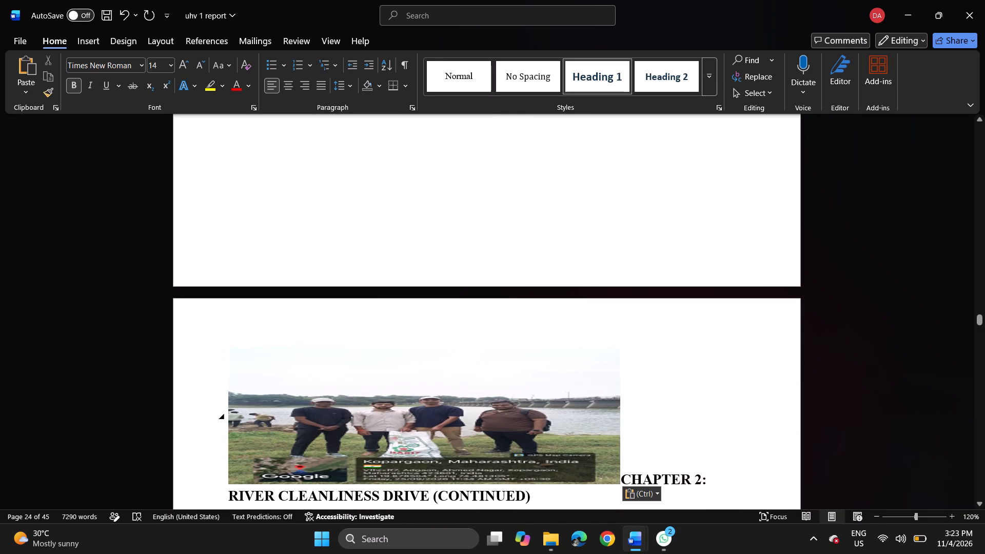
Narrow the group photo to a small portrait shape beside the Chapter 2 (Continued) heading.
left_click(618, 466)
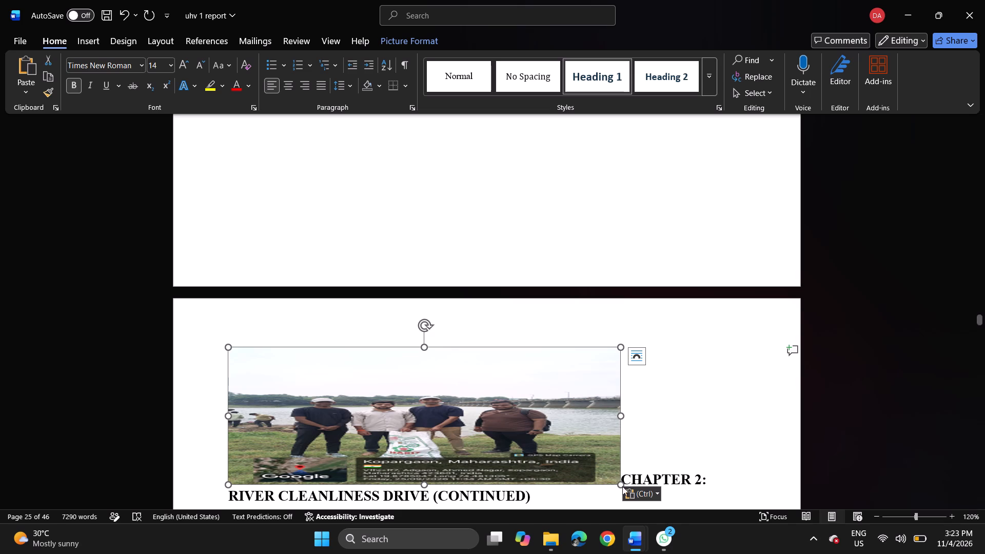
left_click_drag(622, 486, 484, 418)
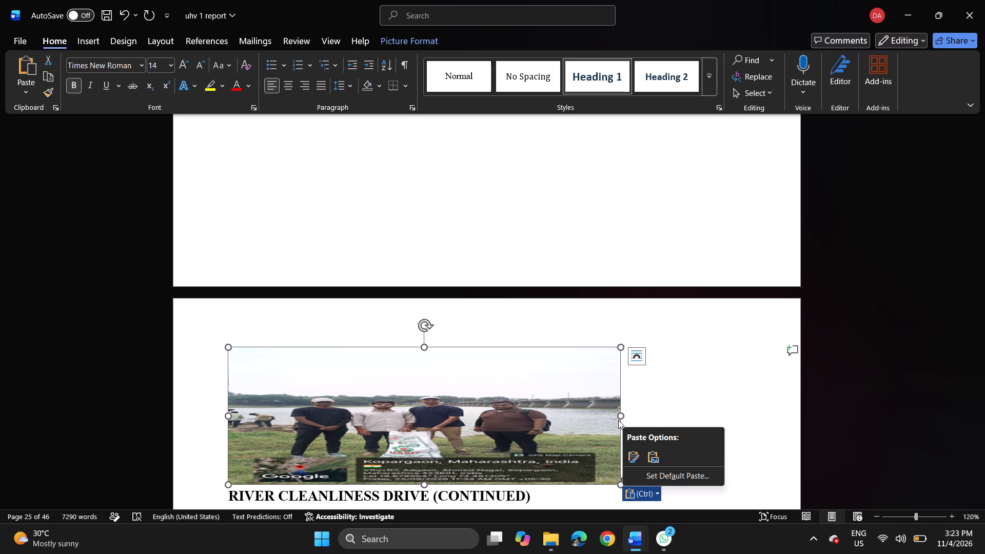
double_click(620, 419)
left_click_drag(620, 419, 362, 406)
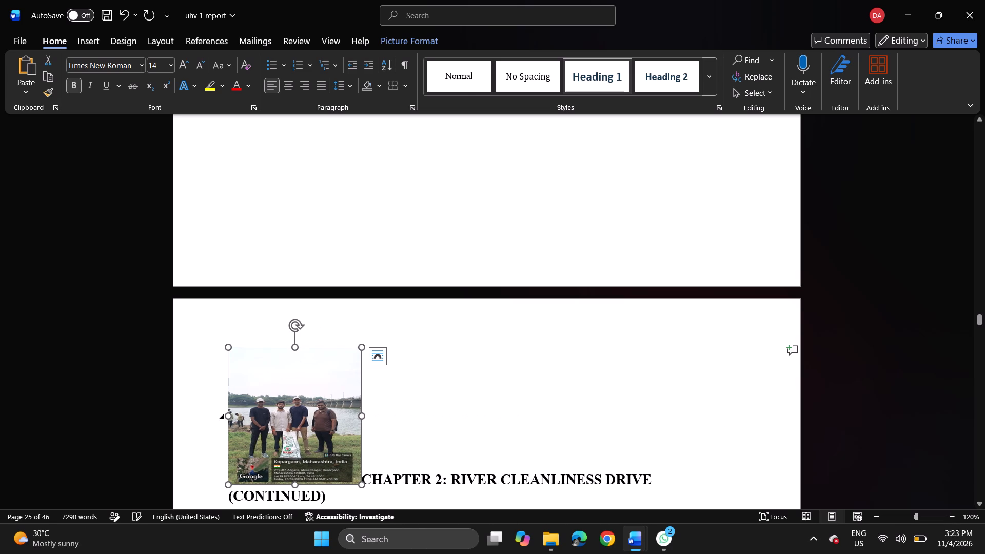
left_click_drag(361, 414, 322, 408)
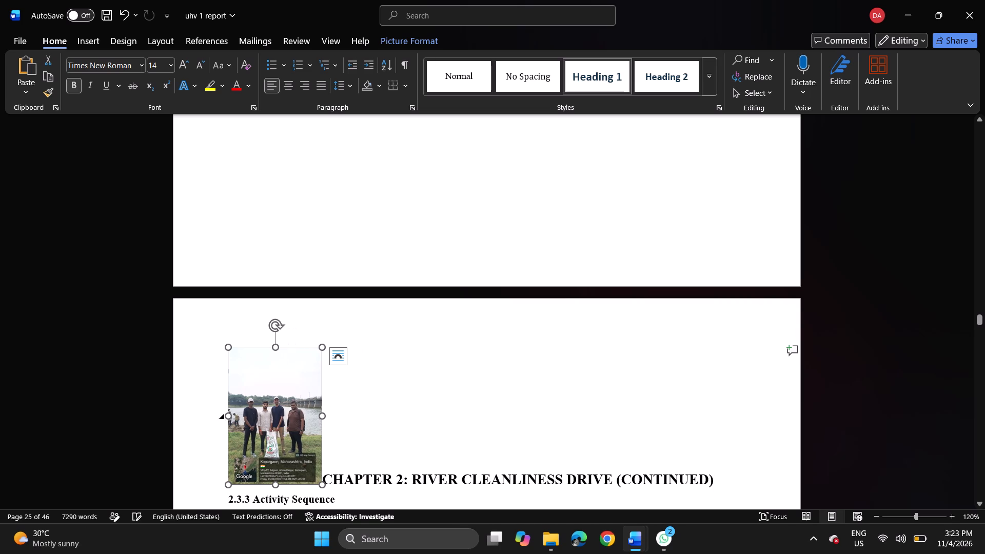
Set the group photo's text wrapping to Square and fix its position on the page.
left_click_drag(290, 405, 322, 209)
left_click(332, 354)
left_click(383, 406)
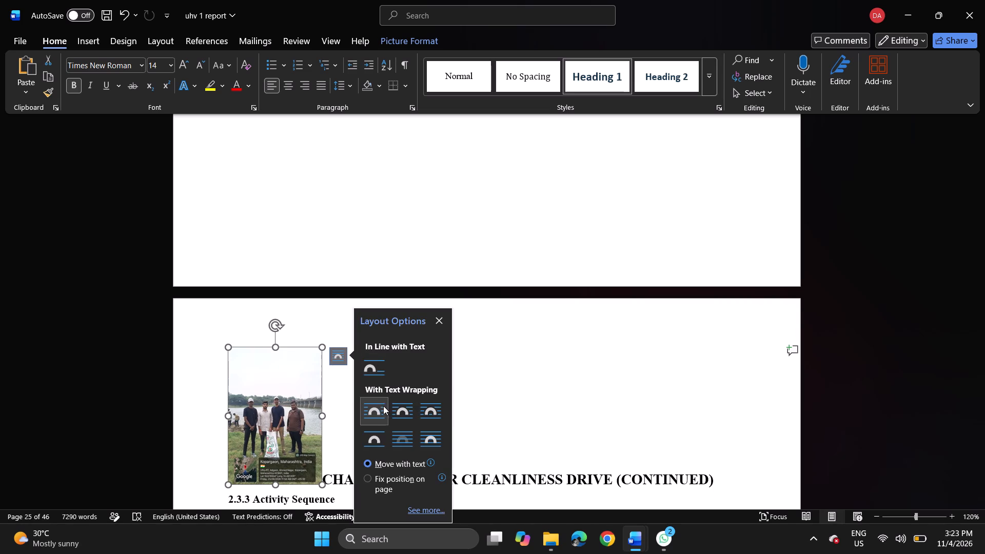
left_click(370, 476)
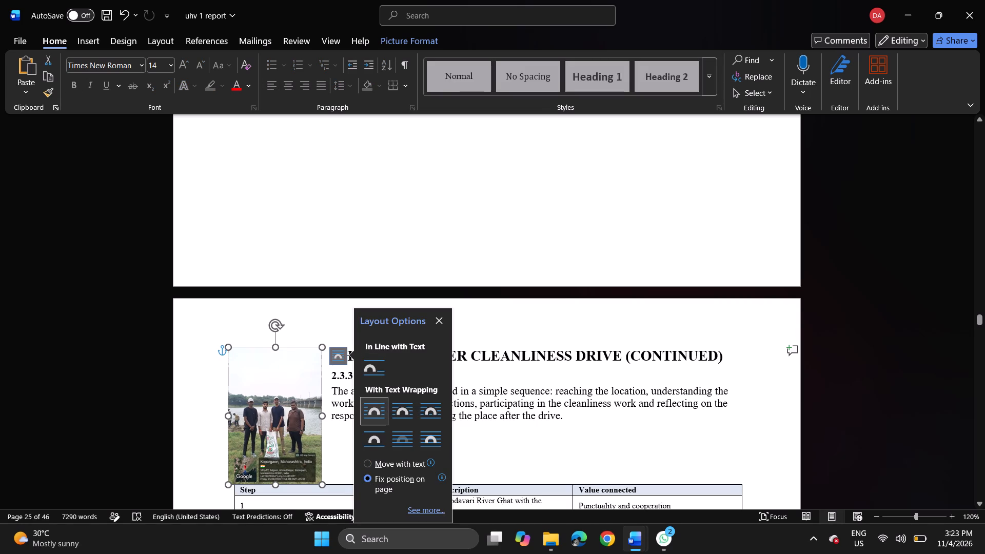
Move the group photo up to the blank area of the preceding page, below the 2.3.2 Purpose list.
left_click_drag(264, 380, 420, 161)
scroll(420, 161, "up", 1)
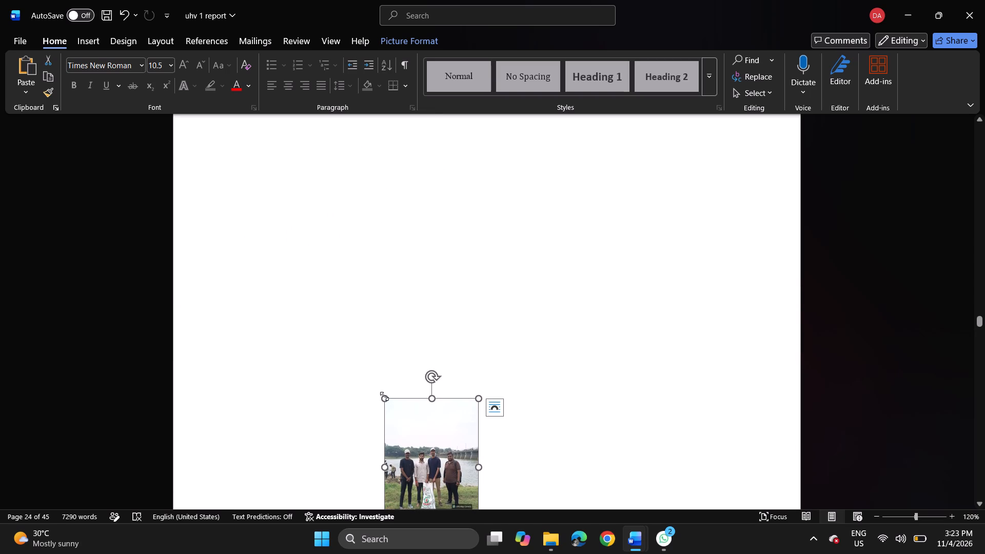
Enlarge the group photo to fill the blank area below the 2.3.2 Purpose list, spanning most of the text width.
left_click_drag(384, 396, 314, 190)
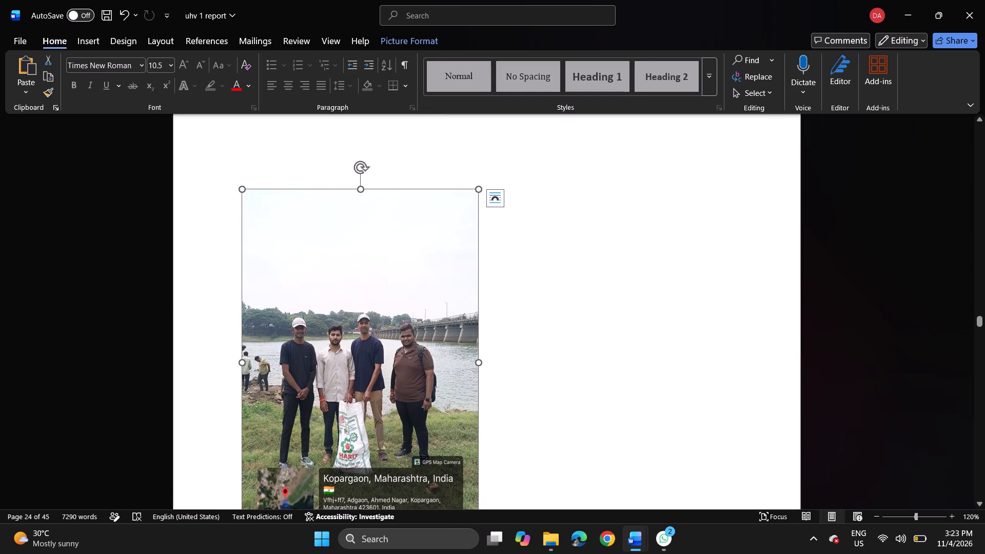
left_click_drag(481, 364, 698, 337)
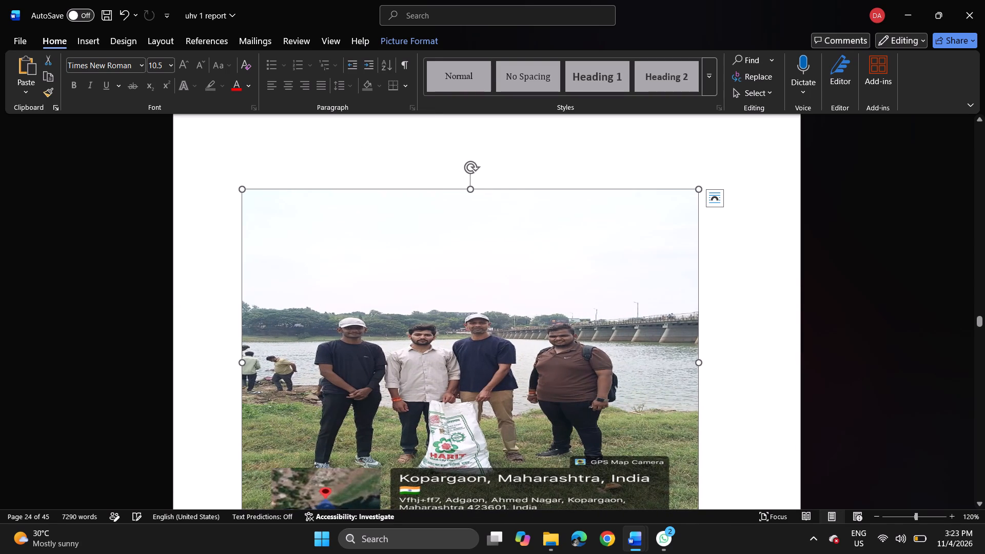
scroll(471, 332, "up", 2)
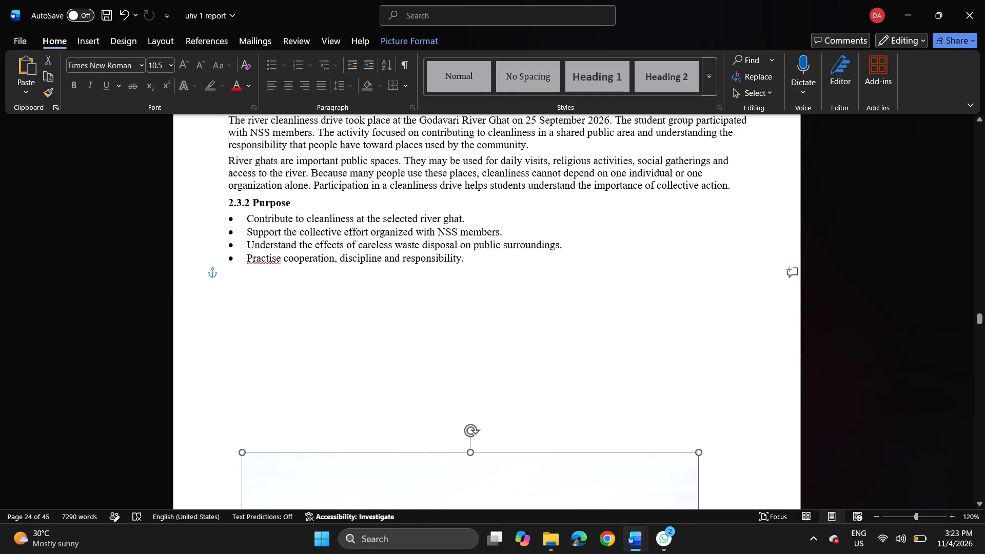
left_click_drag(471, 454, 454, 295)
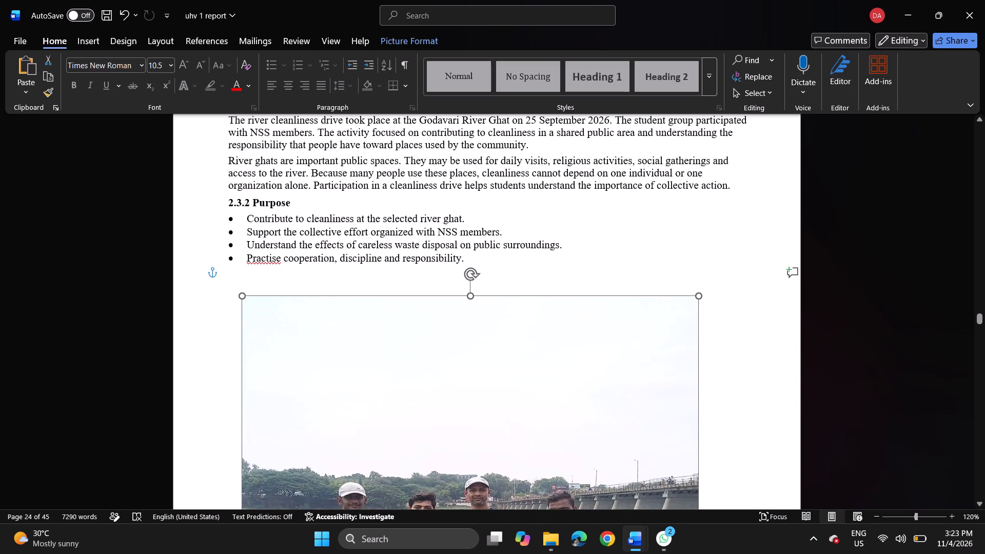
left_click_drag(454, 295, 454, 287)
scroll(454, 287, "down", 3)
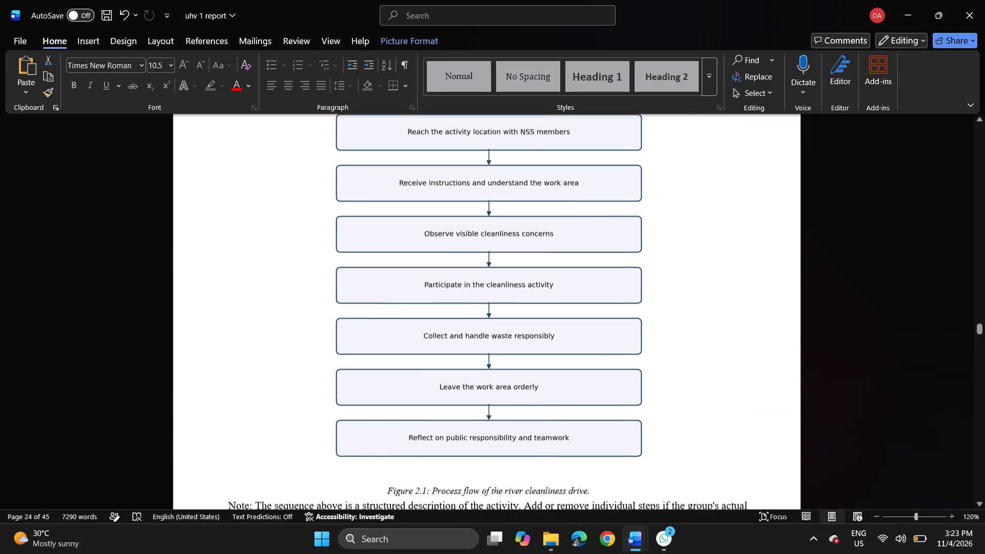
scroll(464, 306, "up", 4)
scroll(464, 306, "down", 1, "ctrl")
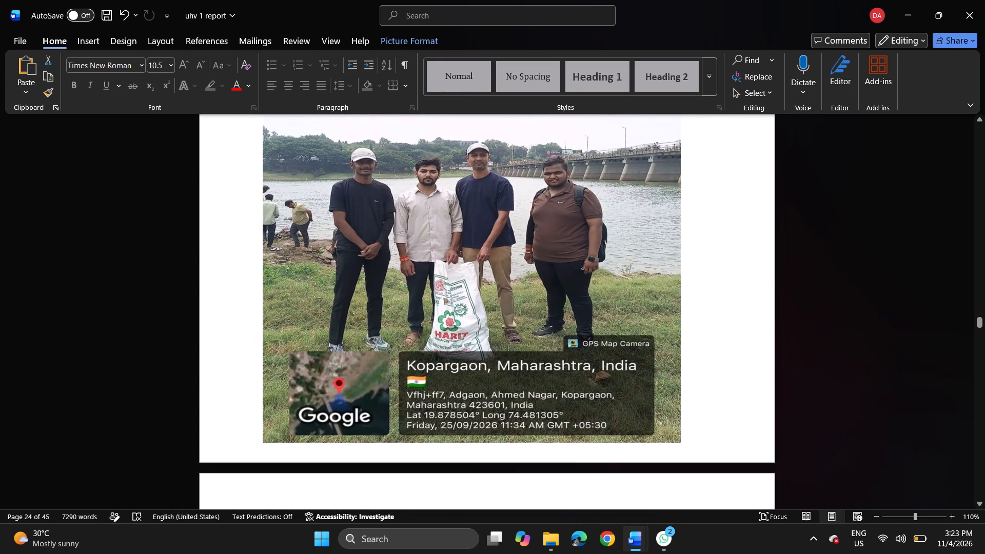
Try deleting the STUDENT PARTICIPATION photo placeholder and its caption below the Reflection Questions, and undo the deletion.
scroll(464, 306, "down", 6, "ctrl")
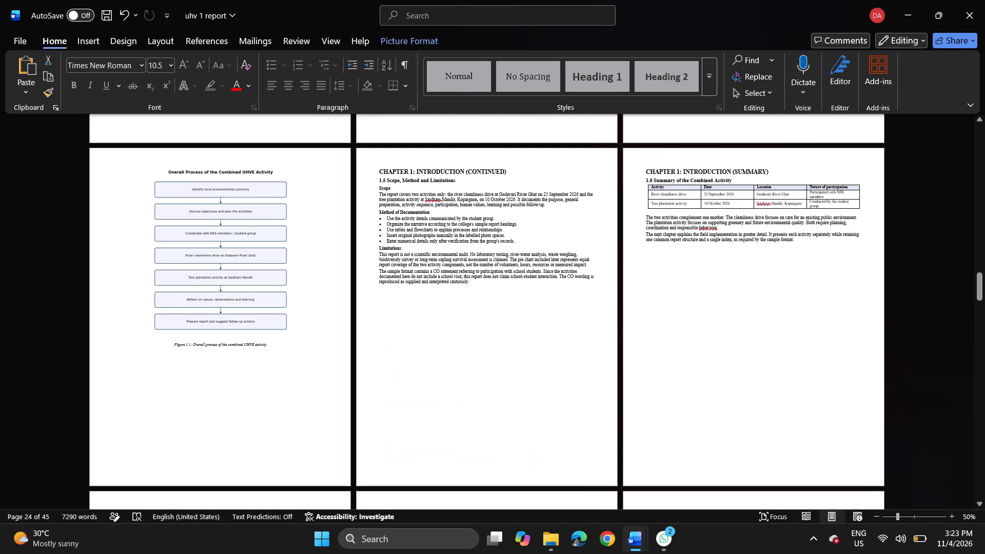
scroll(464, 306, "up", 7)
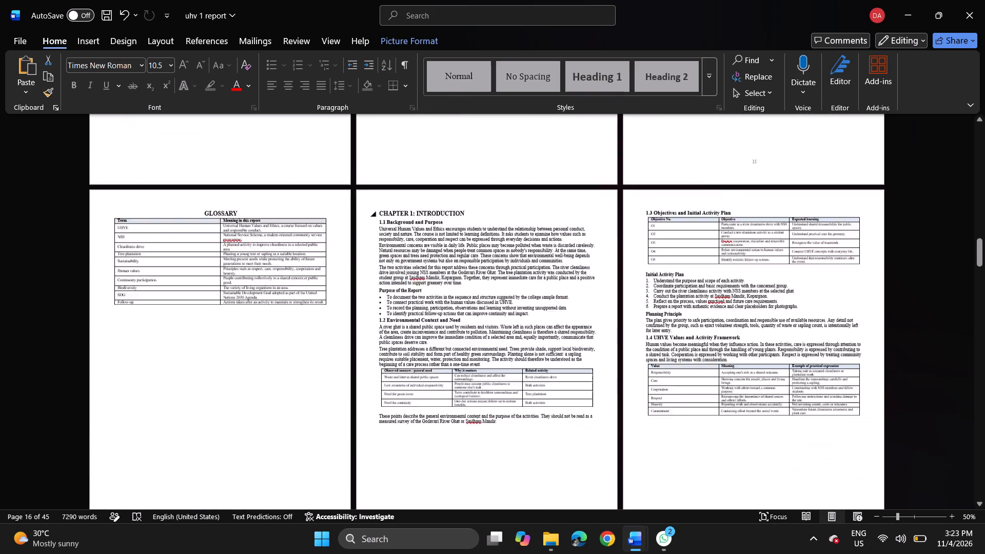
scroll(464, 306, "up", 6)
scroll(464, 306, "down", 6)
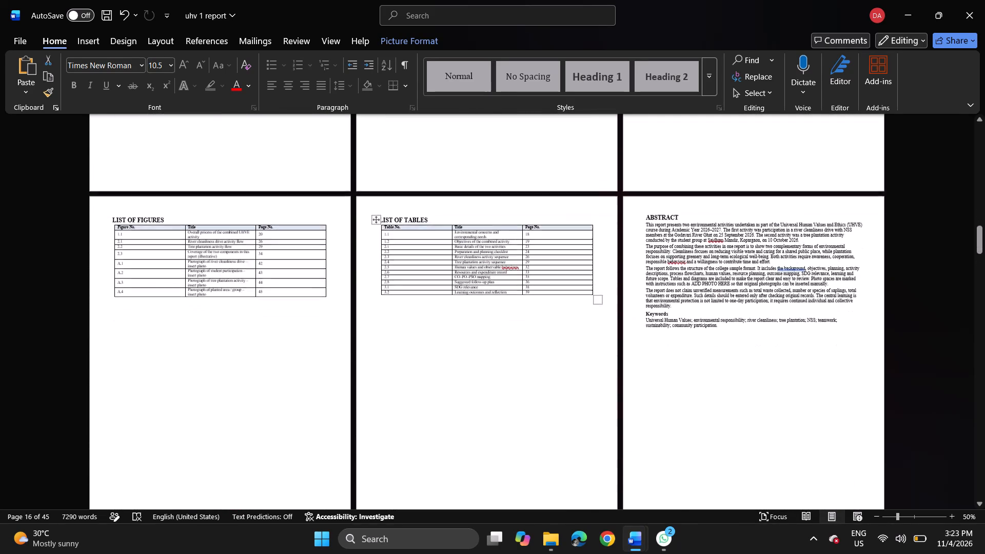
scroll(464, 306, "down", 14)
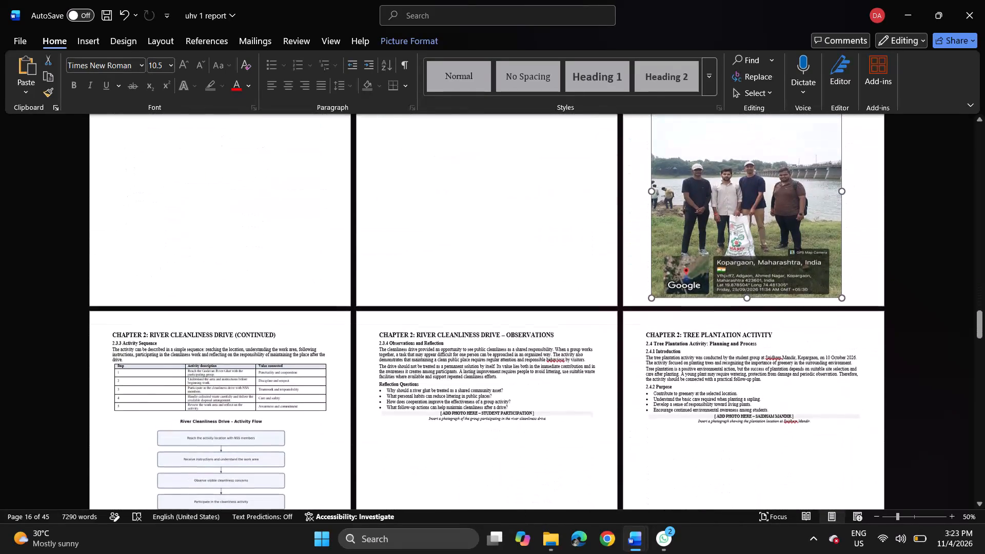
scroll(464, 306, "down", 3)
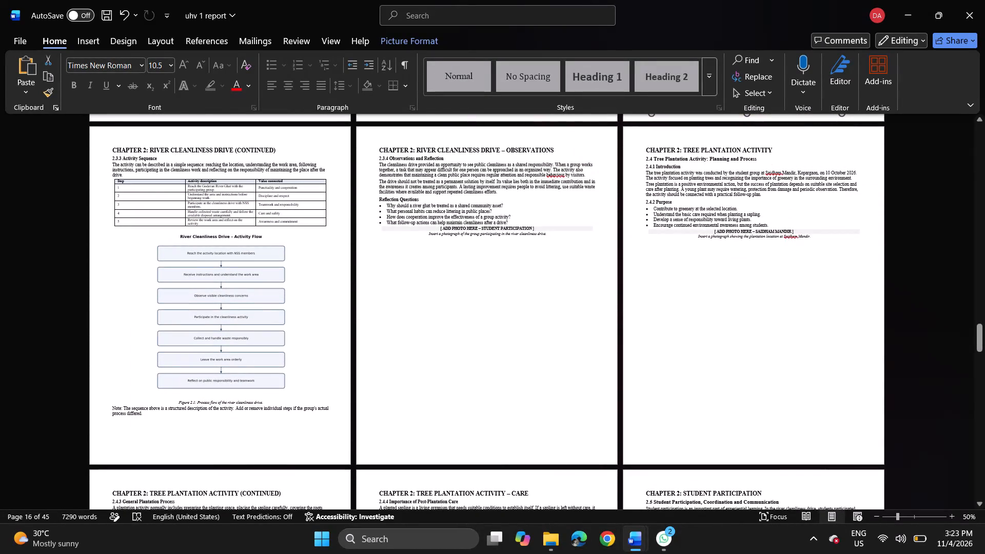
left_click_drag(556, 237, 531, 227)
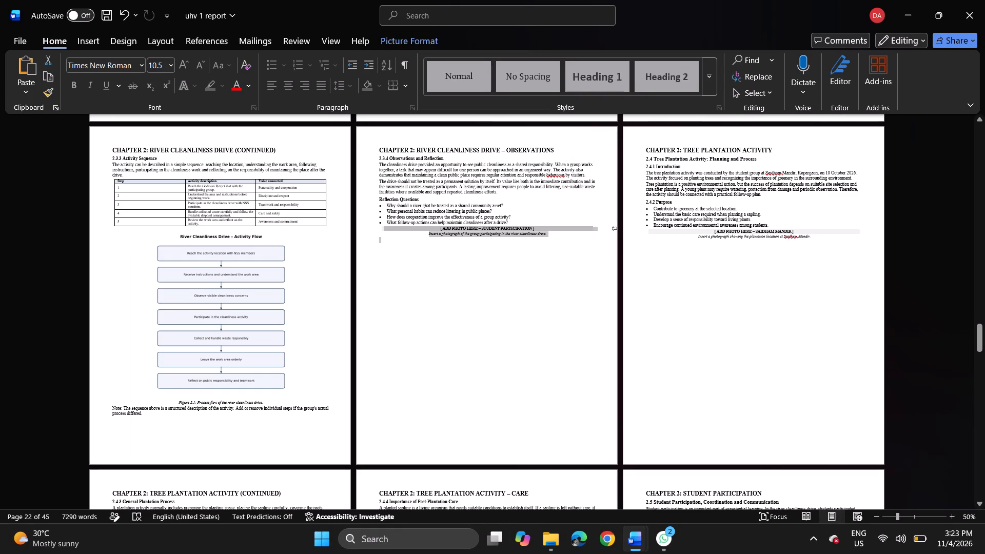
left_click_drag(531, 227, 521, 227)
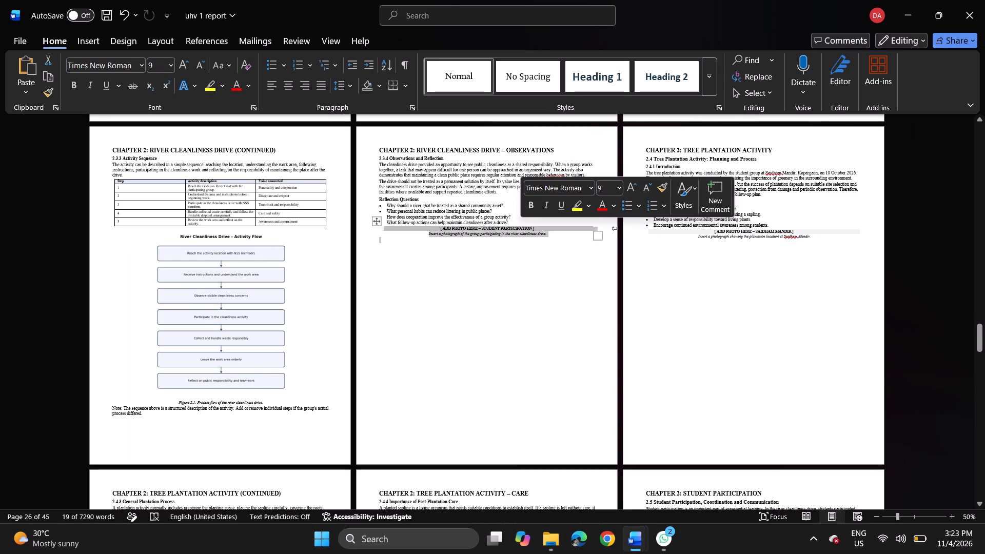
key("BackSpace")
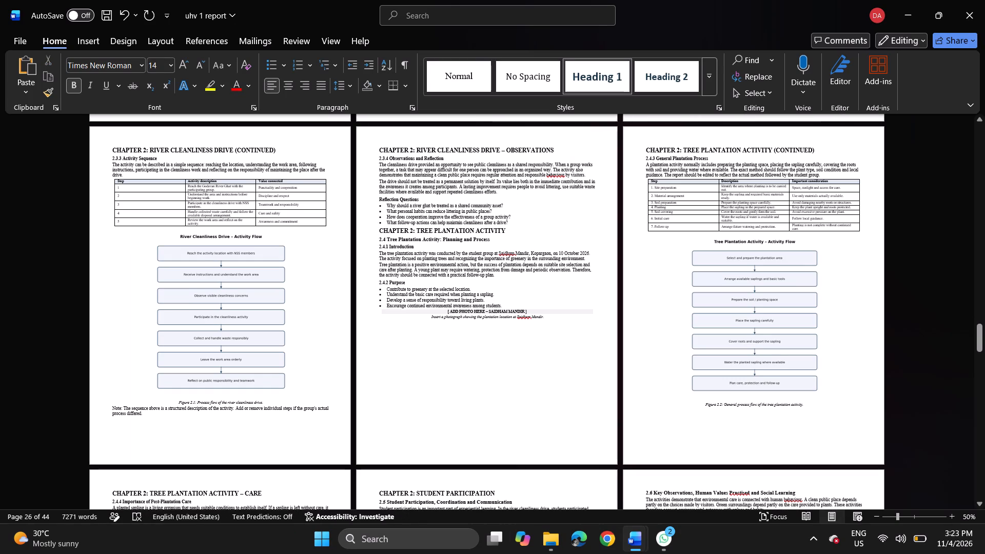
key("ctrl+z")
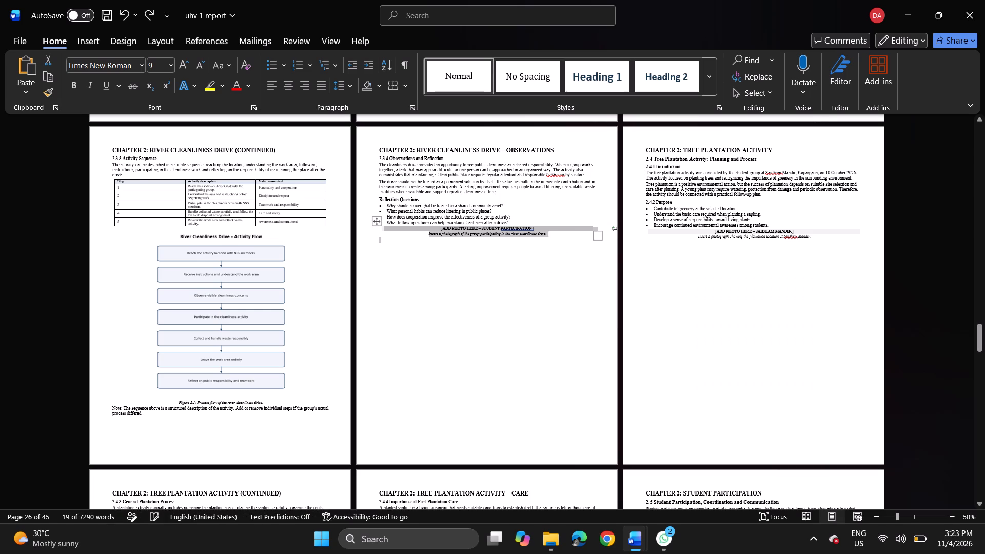
Delete the STUDENT PARTICIPATION photo placeholder and its caption below the Reflection Questions.
left_click(557, 240)
left_click(557, 240)
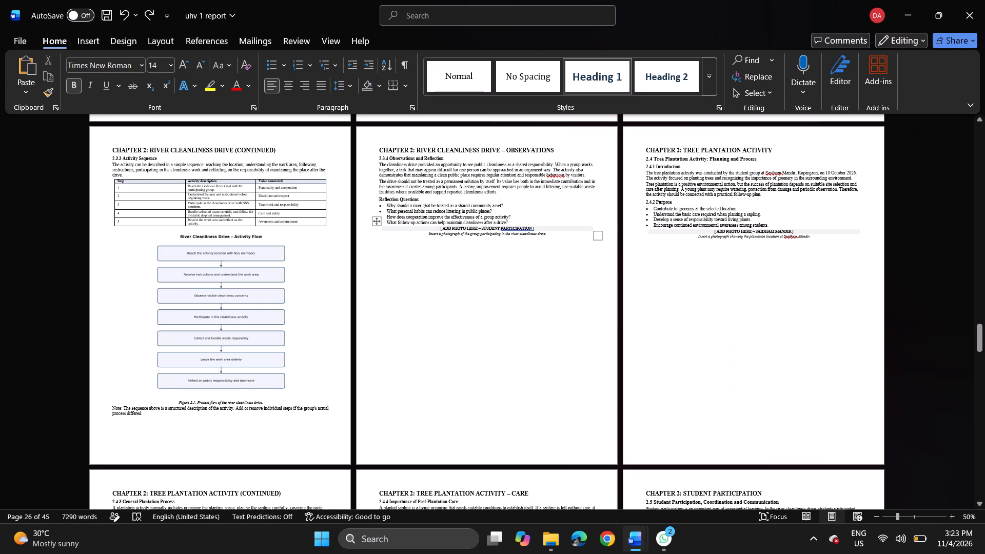
left_click_drag(548, 230, 549, 235)
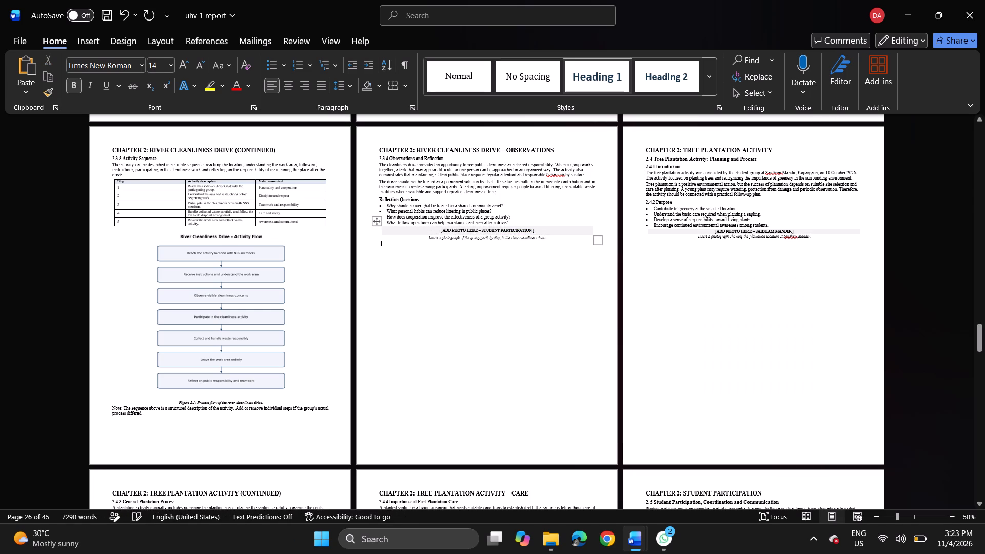
left_click_drag(553, 242, 531, 228)
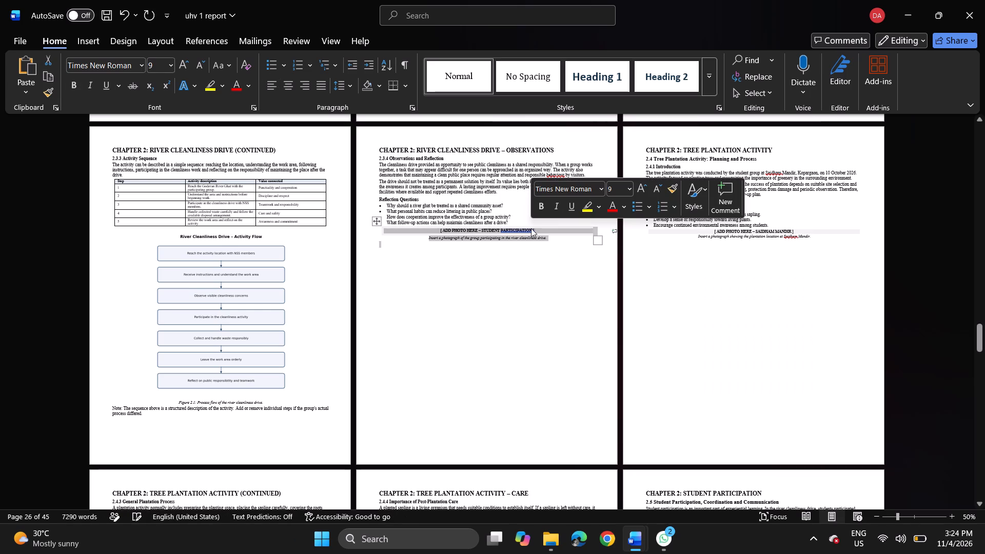
key("BackSpace")
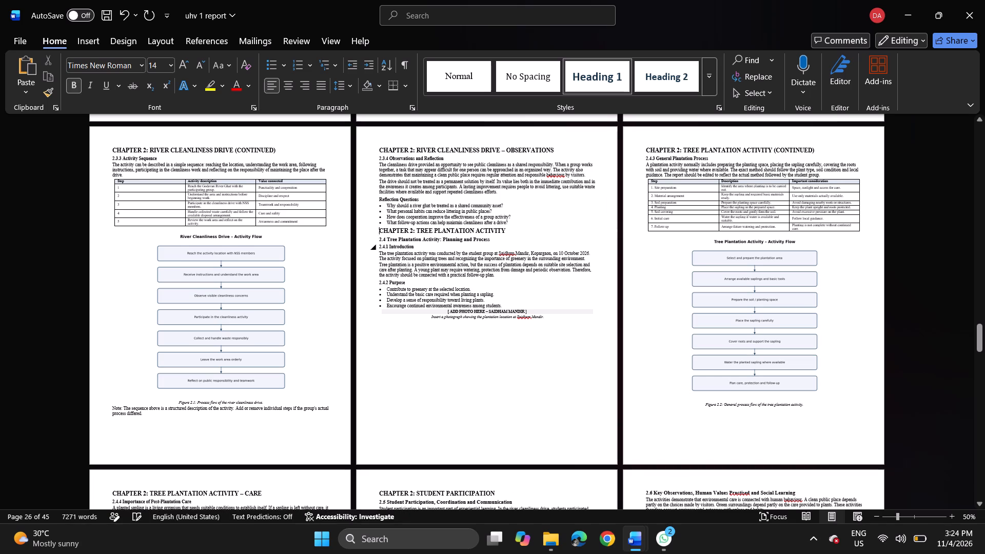
Insert the photo of two students bagging flower garlands near the bridge on a new unbulleted line below the Reflection Questions.
left_click(510, 226)
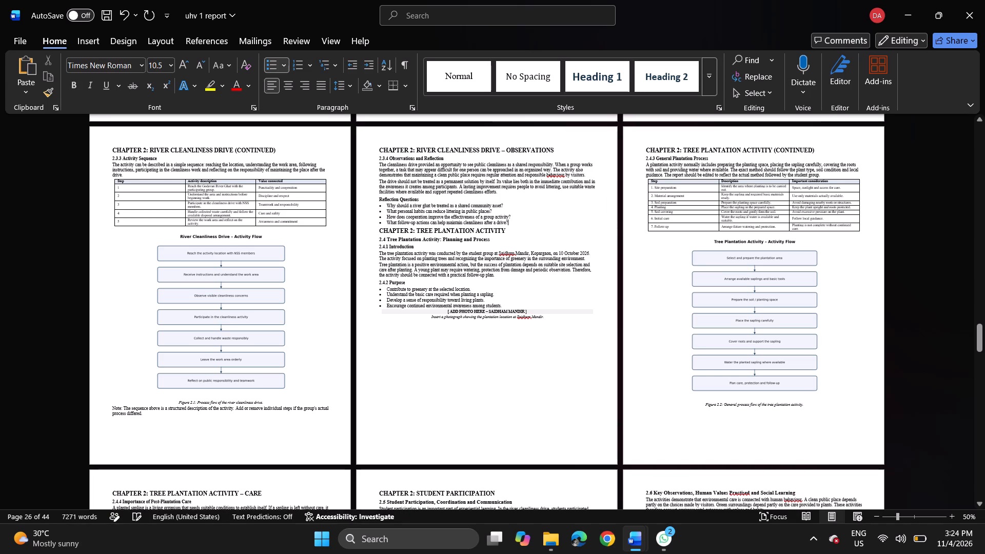
key("Return")
key("BackSpace")
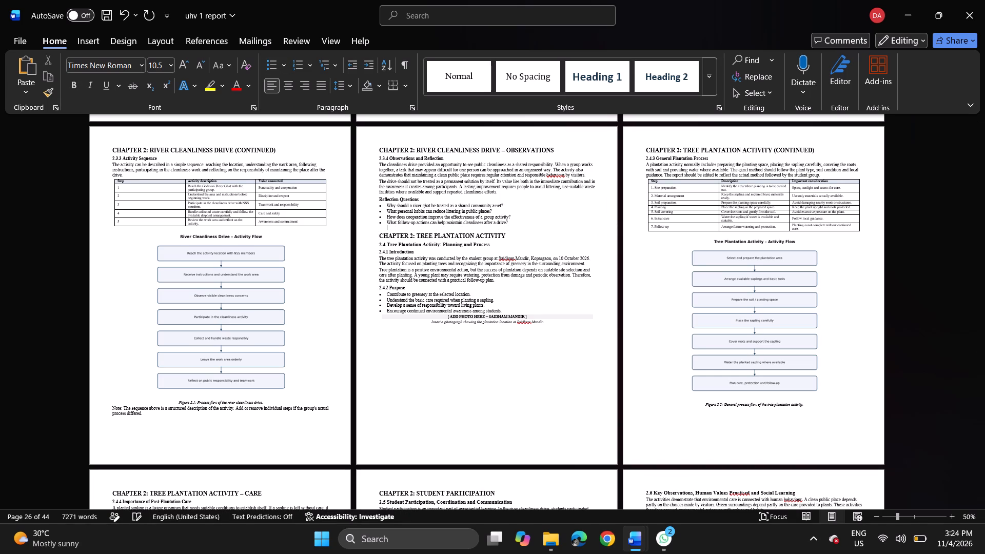
left_click(82, 38)
left_click(136, 85)
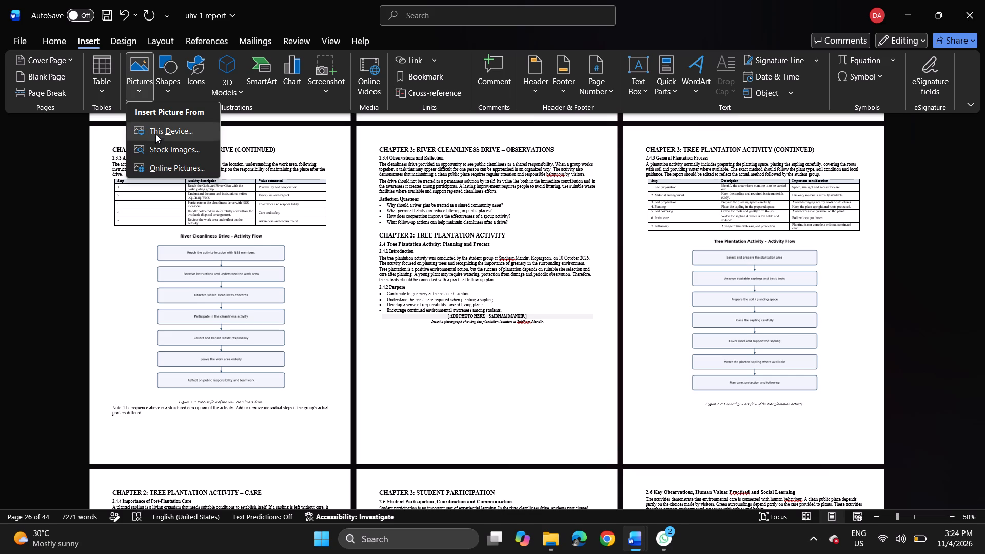
left_click(156, 136)
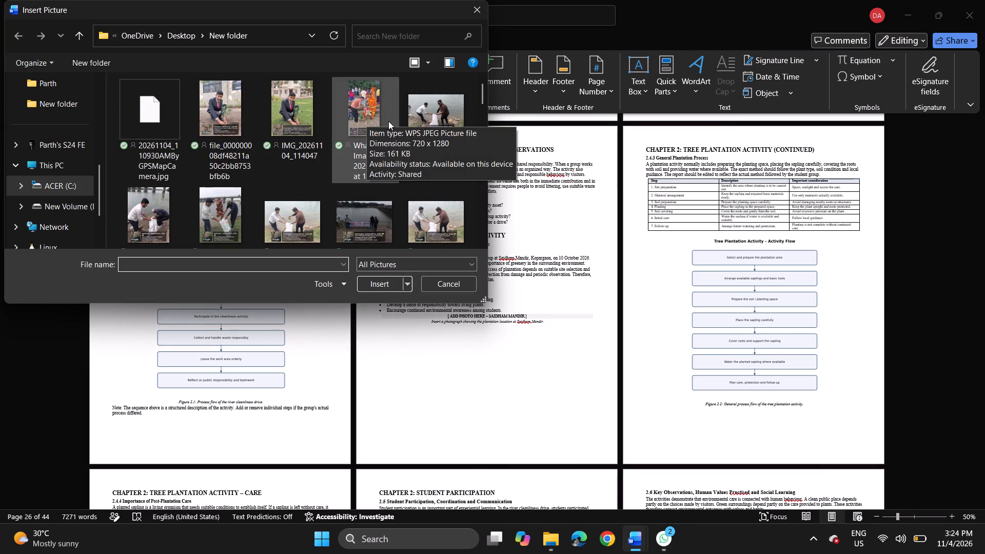
double_click(244, 191)
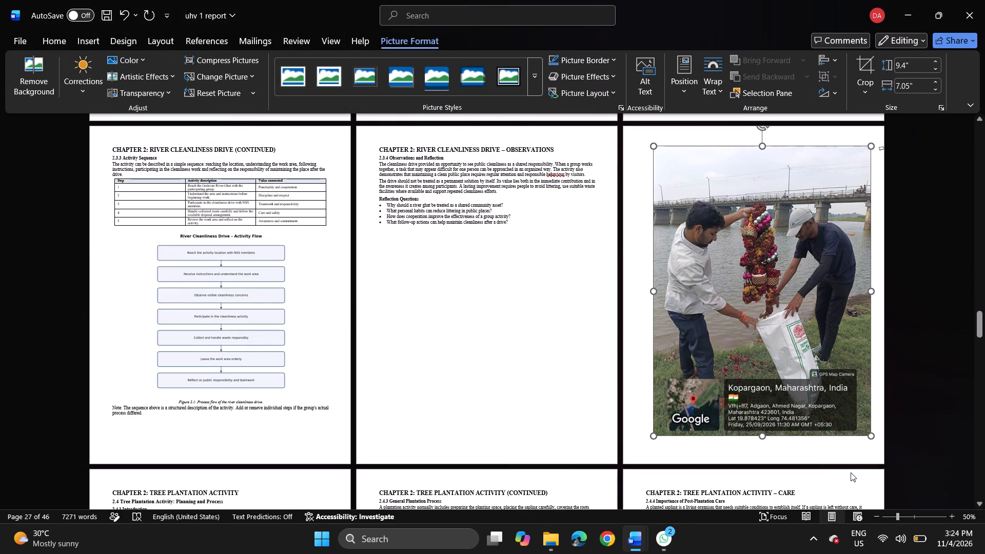
Shrink the garland photo to about 3.73" high by 2.8" wide so it sits directly below the Reflection Questions.
left_click_drag(873, 433, 691, 272)
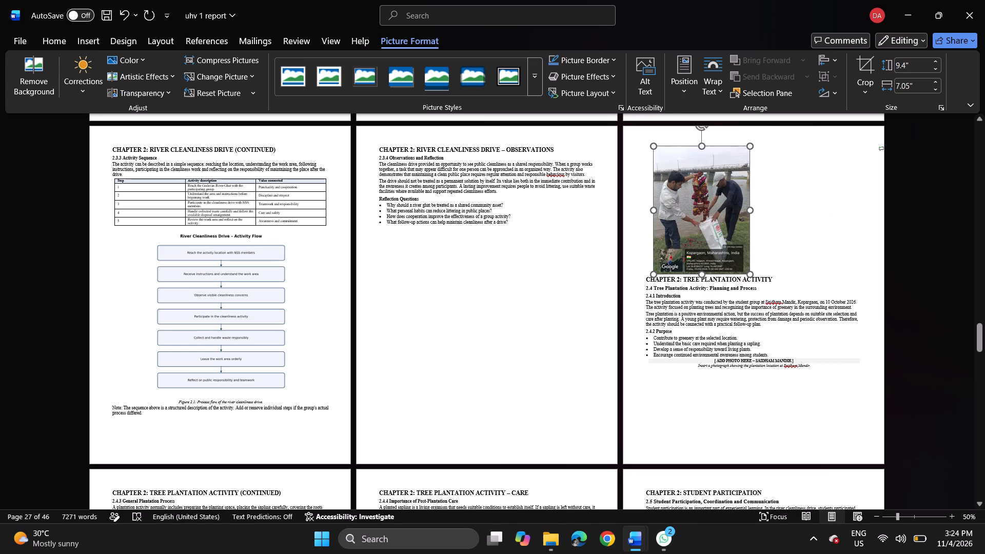
left_click_drag(691, 272, 669, 196)
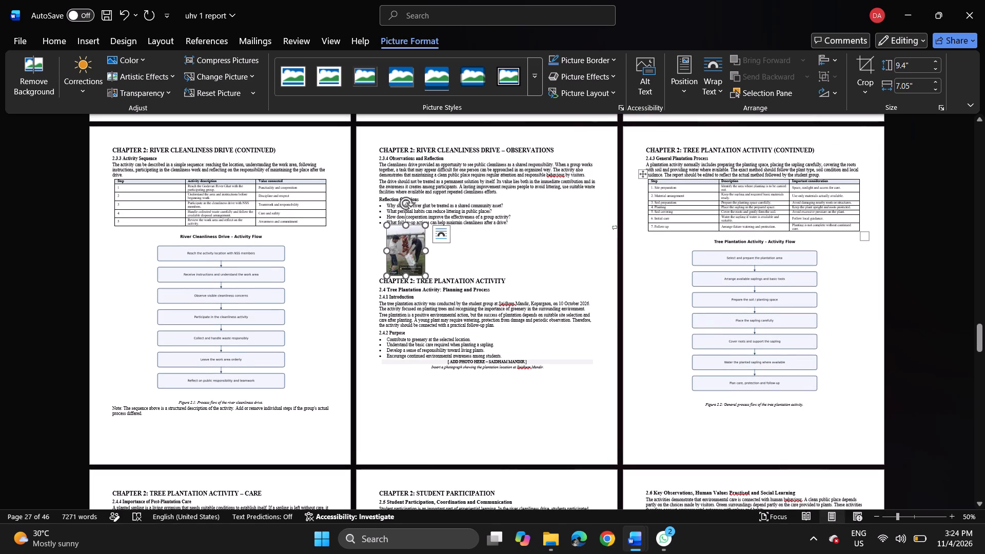
left_click_drag(424, 274, 430, 330)
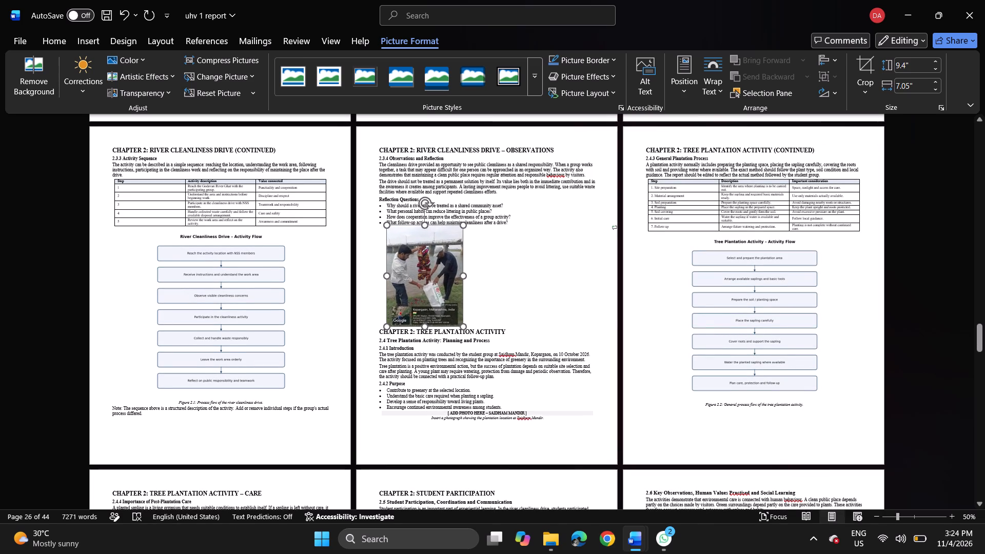
left_click_drag(430, 330, 418, 340)
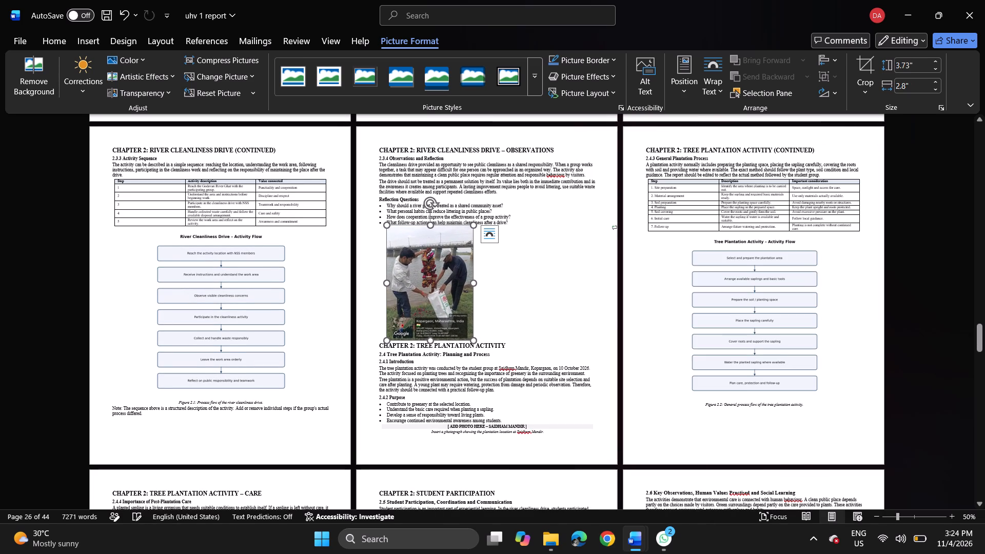
Set the garland photo's text wrapping to Square and fix its position on the page.
left_click(489, 233)
left_click(524, 324)
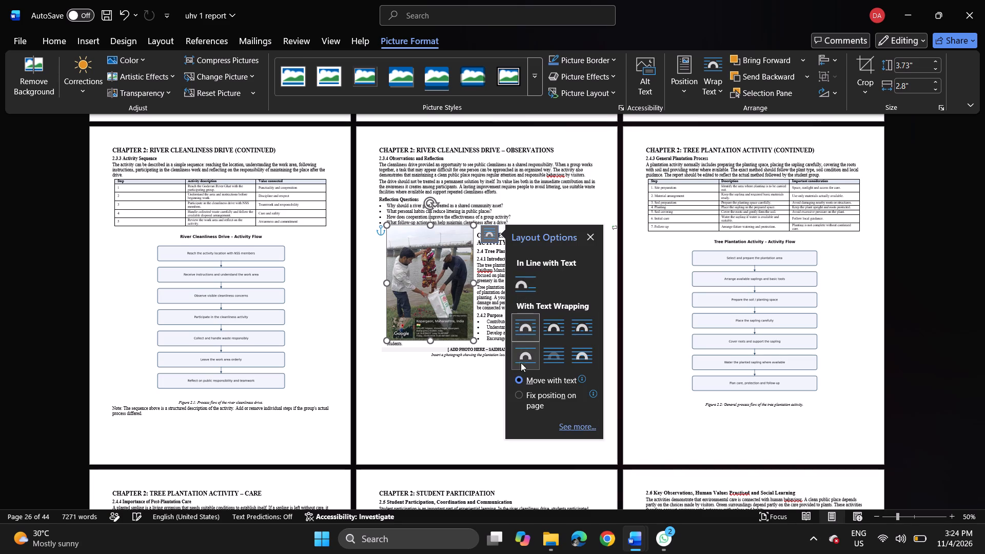
left_click(520, 391)
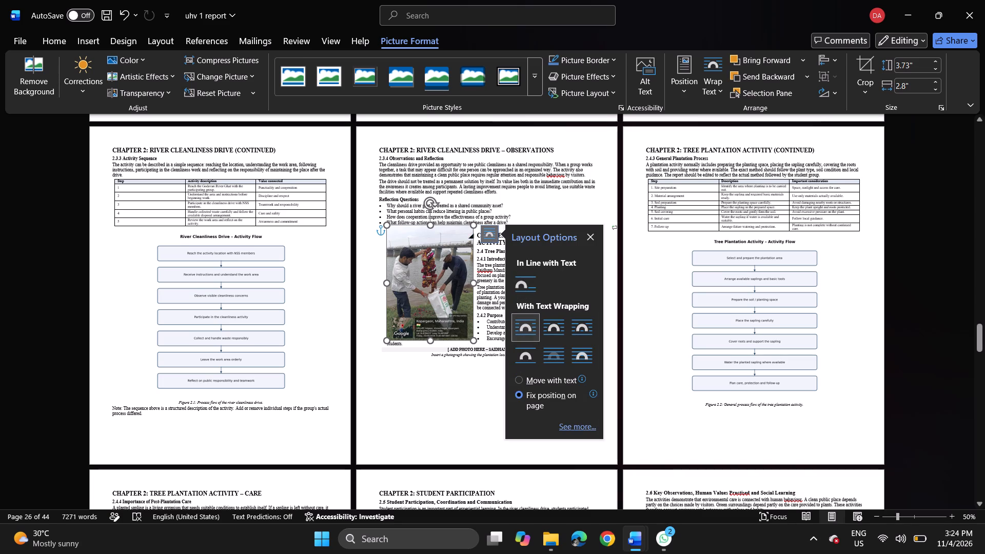
left_click(445, 400)
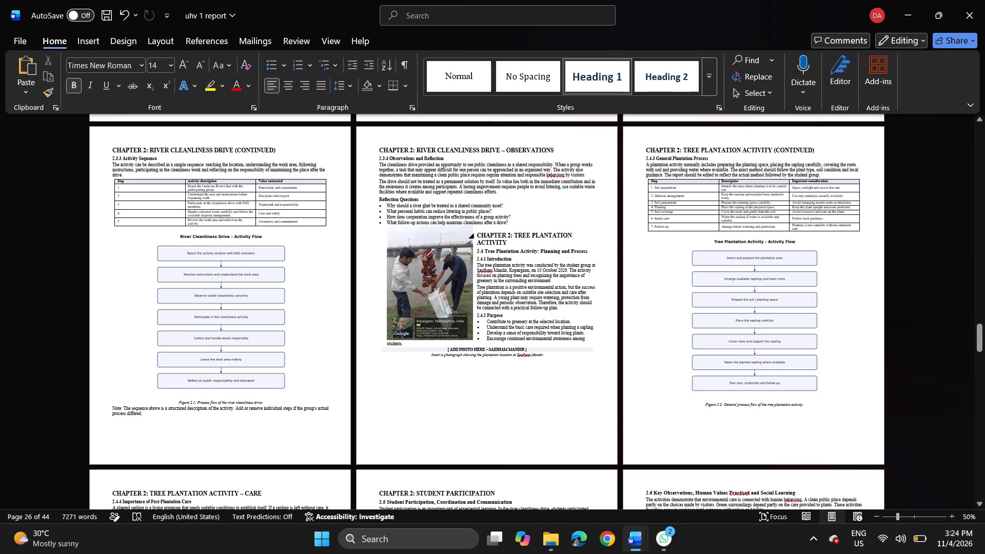
Add blank lines before the CHAPTER 2: TREE PLANTATION ACTIVITY heading to push it below the garland photo.
left_click(477, 234)
key("Return")
key("Return")
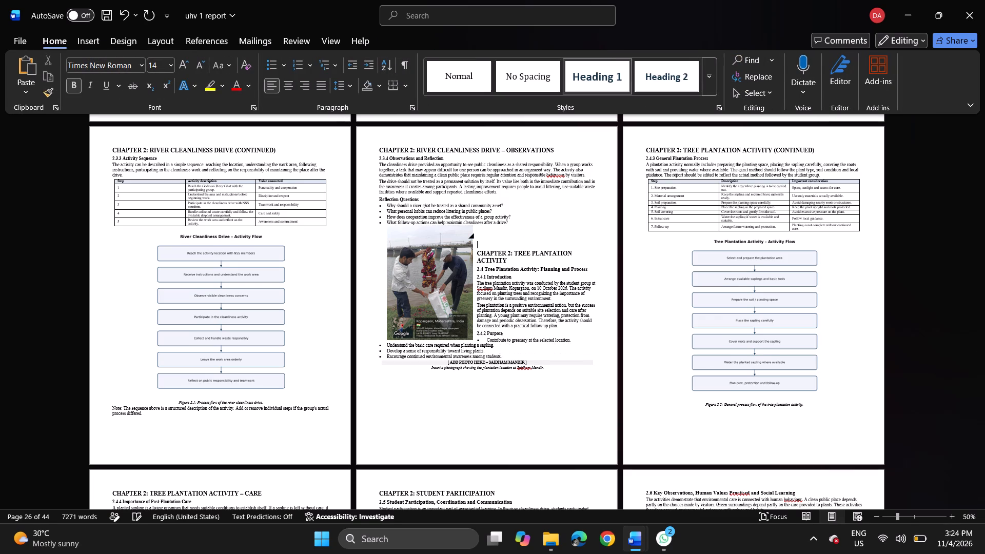
key("Return")
key("Return")
key("Return")
key("Return")
key("Return")
key("Return")
key("Return")
key("Return")
key("Return")
key("Return")
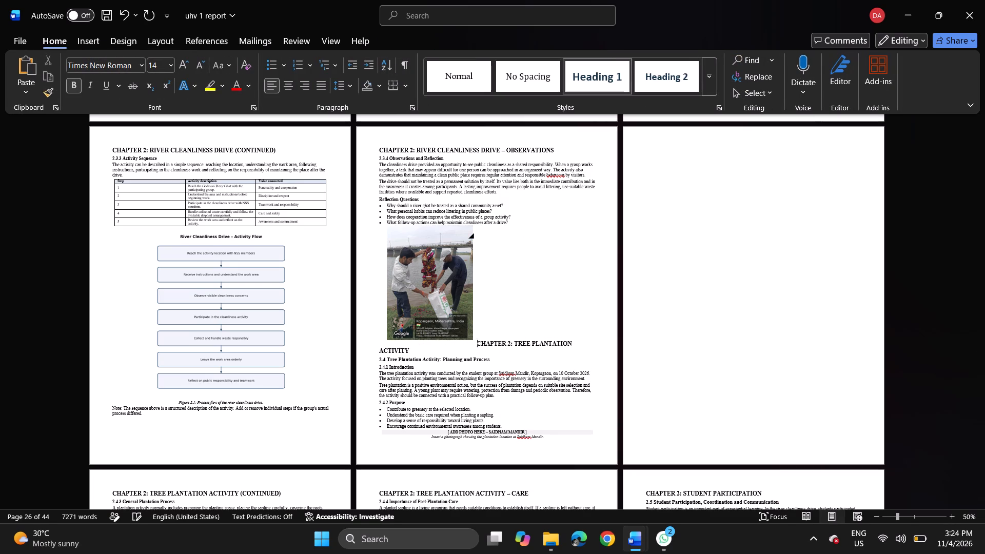
key("Return")
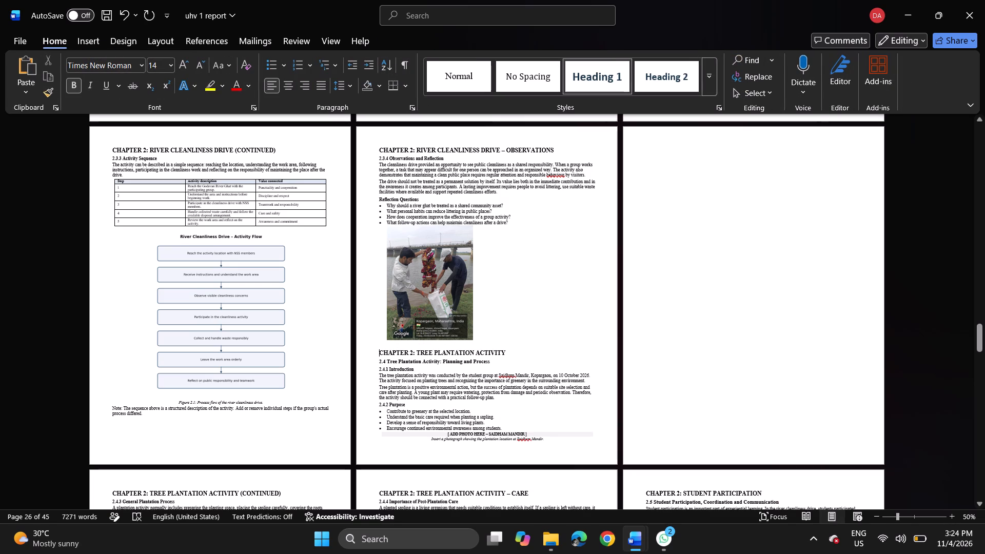
Insert the photo of two students collecting waste at the water's edge on the blank line beside the garland photo.
left_click(484, 232)
left_click(484, 232)
key("Up")
left_click(82, 43)
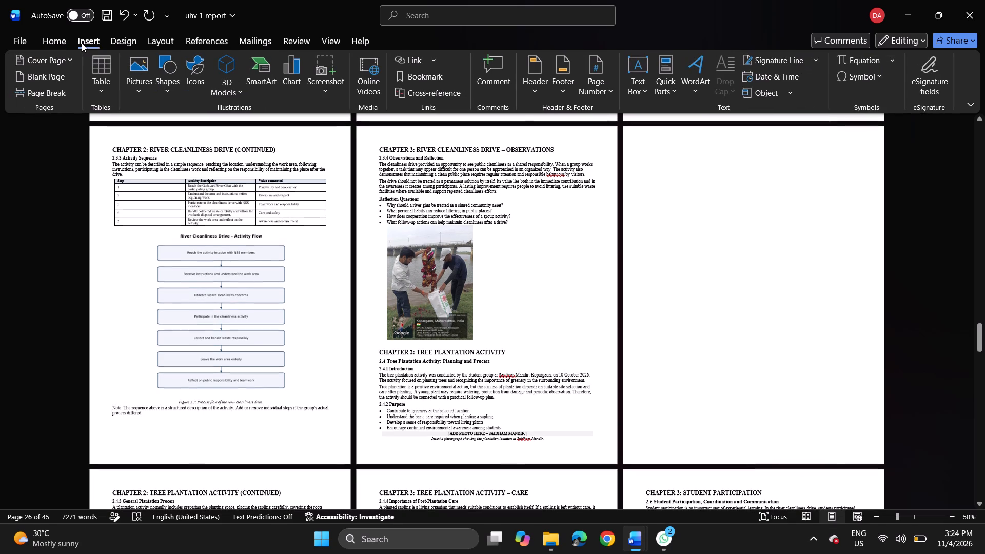
left_click(134, 77)
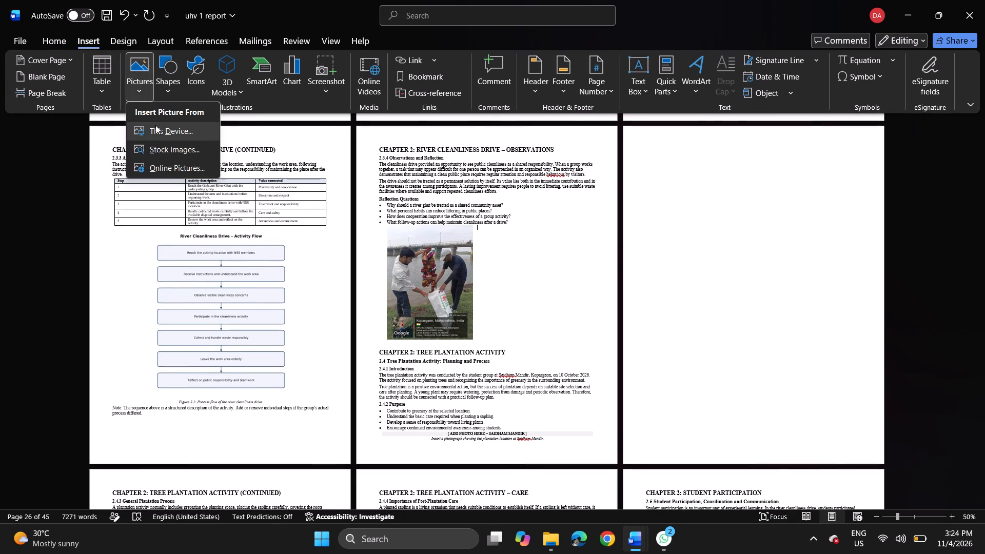
left_click(155, 125)
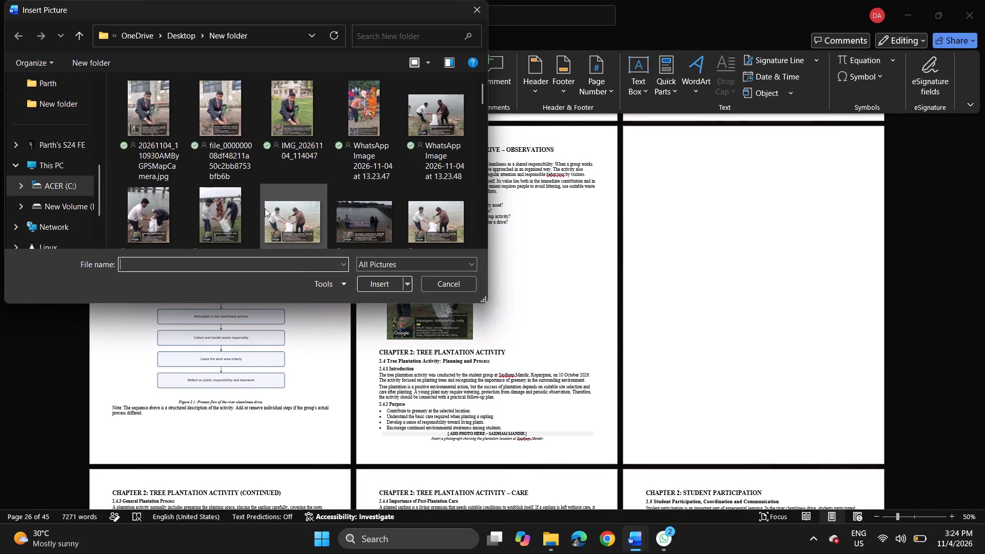
double_click(279, 217)
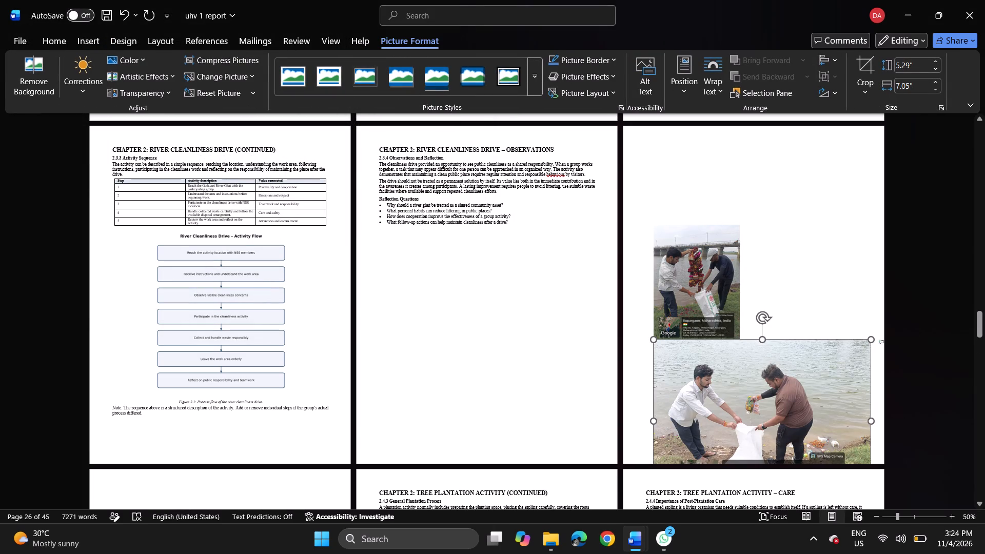
Resize the water's-edge photo to about 3.72" high by 3.12" wide so it fits beside the garland photo.
left_click_drag(871, 423, 736, 426)
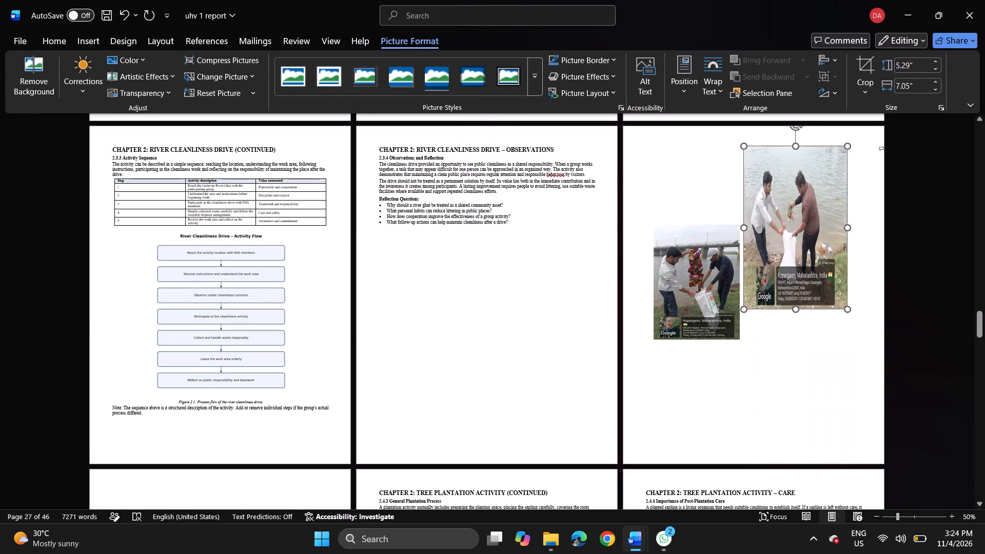
left_click_drag(736, 426, 753, 414)
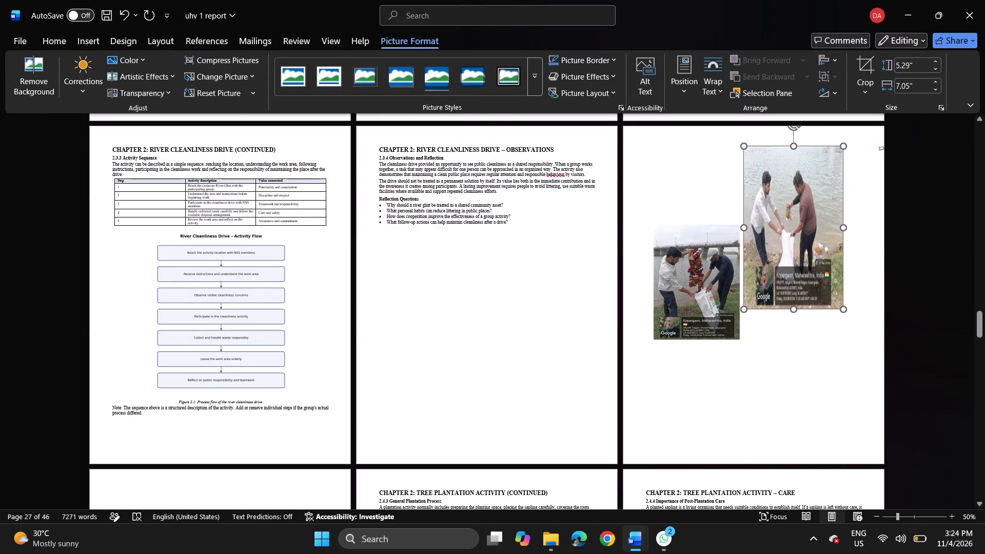
left_click_drag(528, 391, 522, 365)
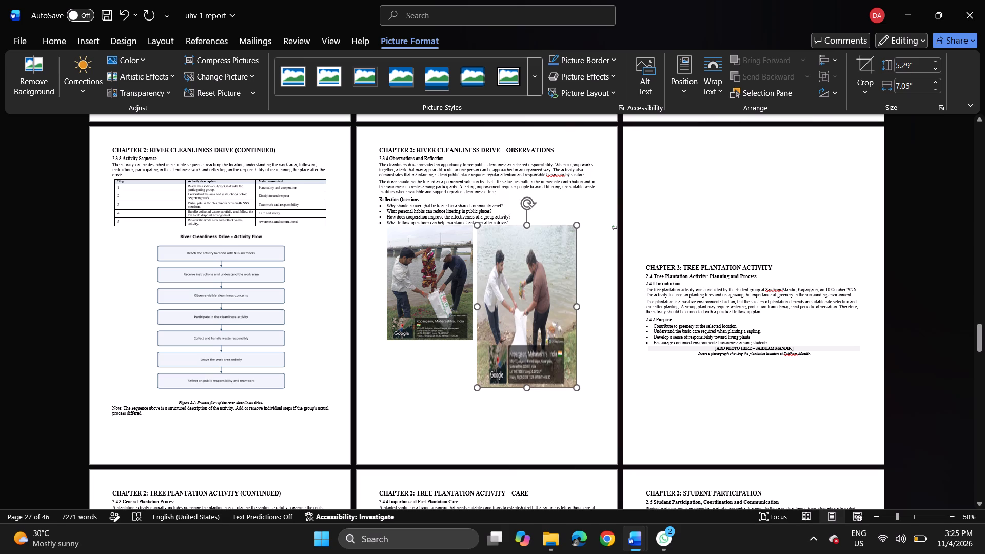
left_click_drag(522, 365, 520, 339)
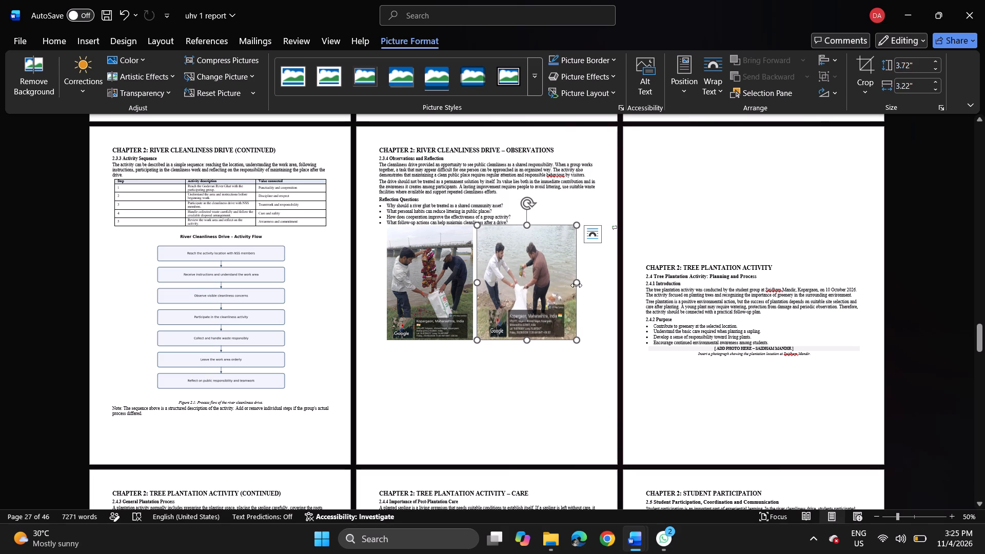
left_click(574, 284)
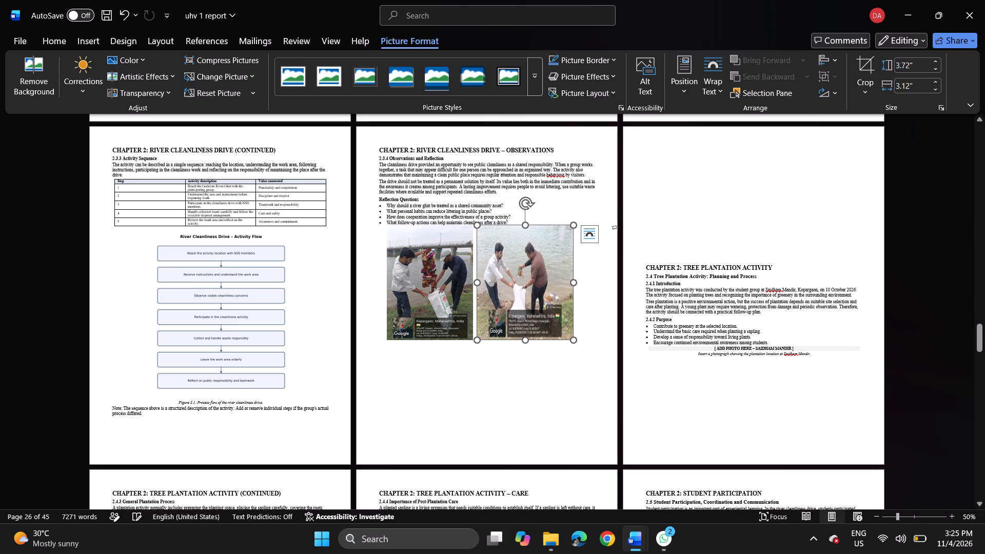
Set the second waste-collection photo's text wrapping to Square and fix its position on the page.
left_click(589, 240)
left_click(632, 332)
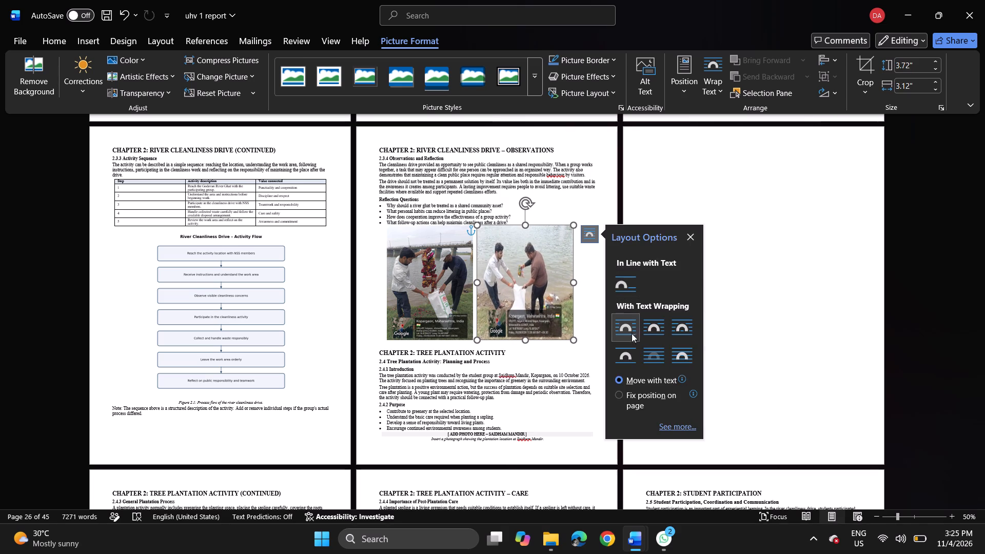
left_click(620, 392)
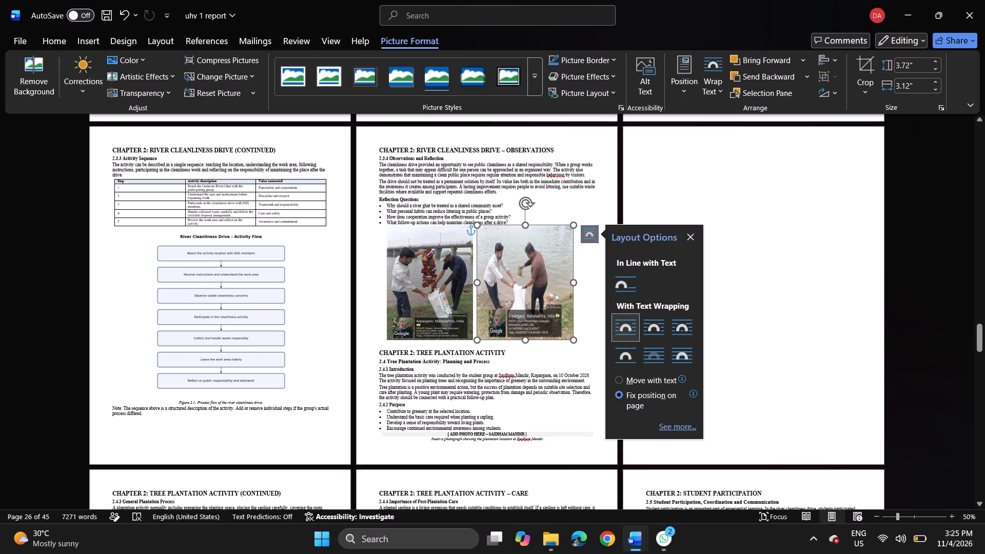
left_click(735, 285)
Add three blank lines below the two photos and insert the picture WhatsApp Image 2026-11-04 at 13.23.47 there.
left_click(586, 324)
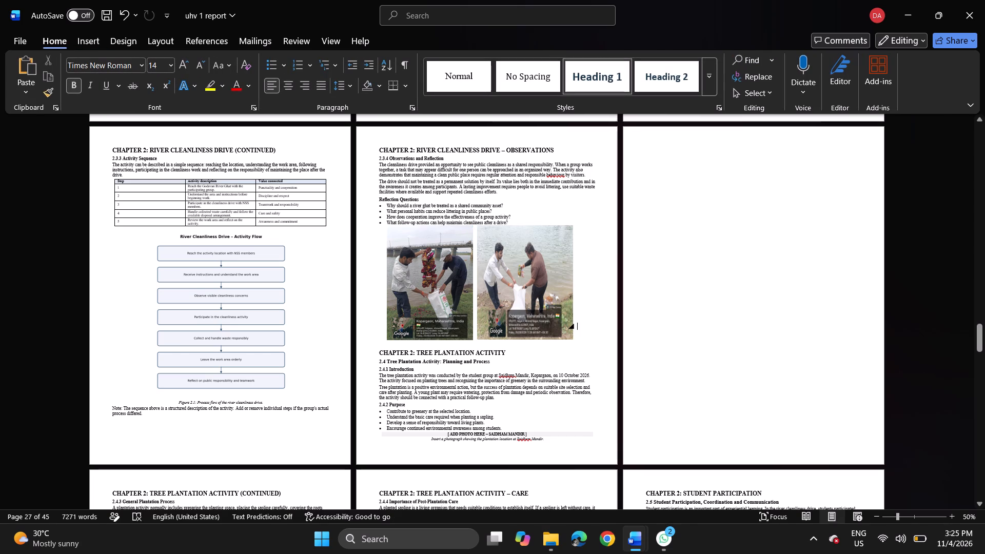
key("Return")
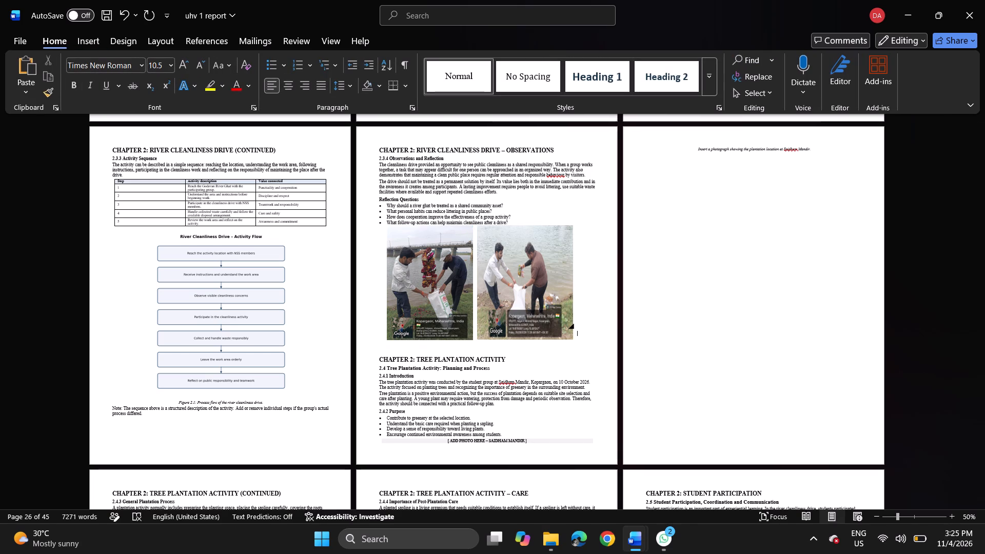
key("Return")
key("Return")
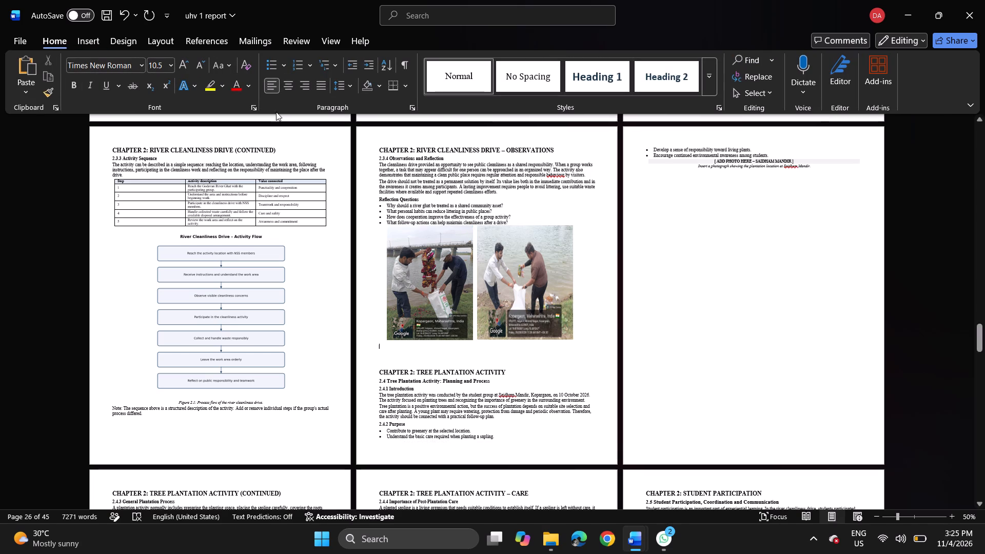
left_click(91, 40)
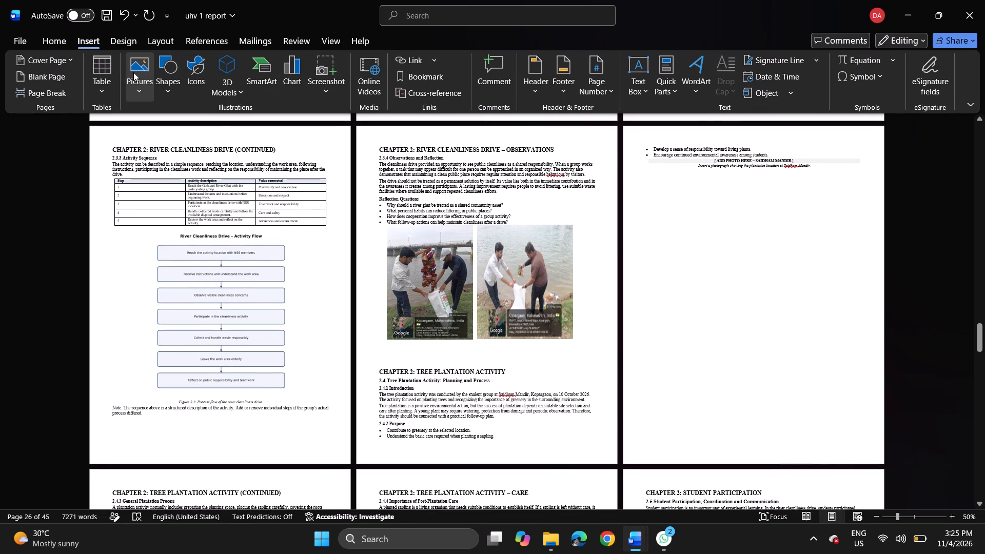
left_click(133, 72)
left_click(159, 131)
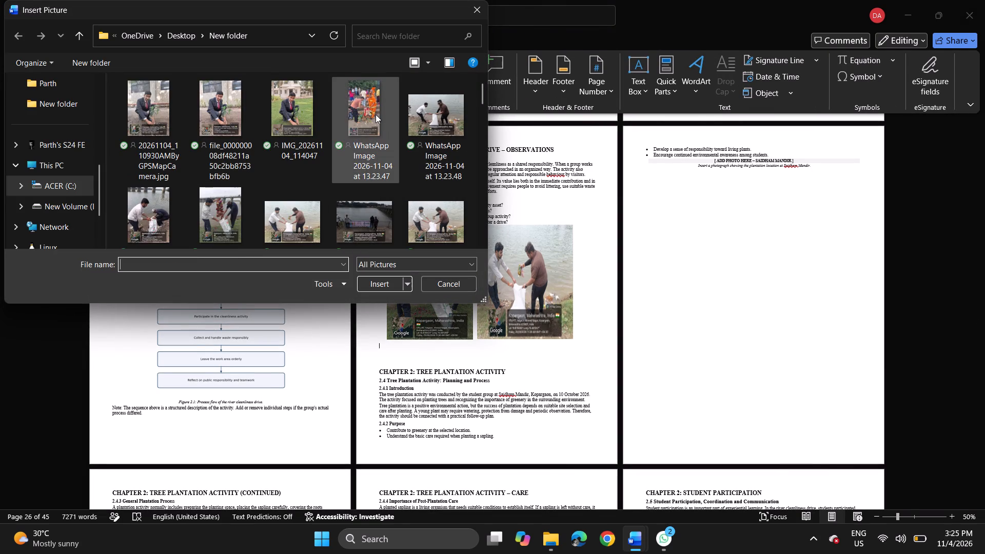
left_click(376, 114)
double_click(376, 114)
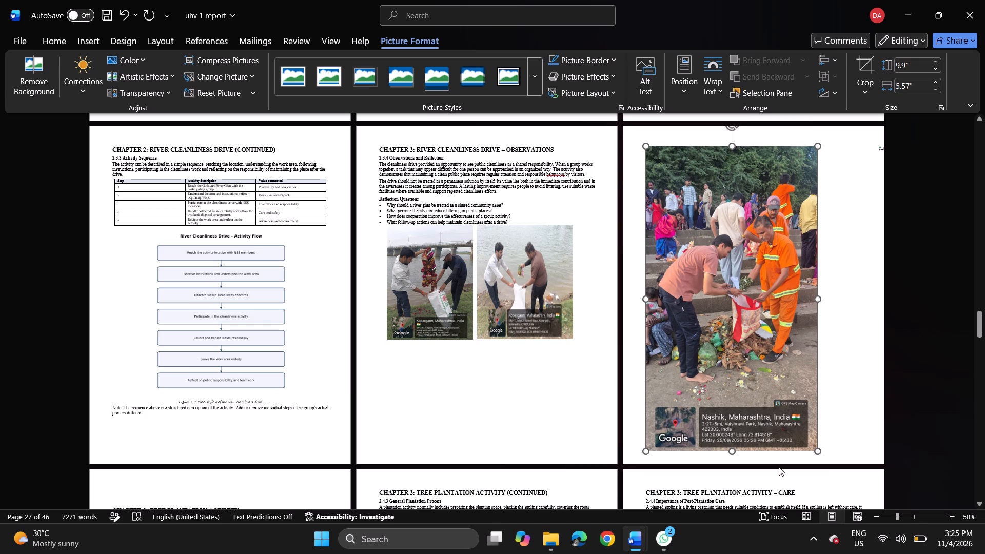
Shrink the inserted cleanup photo to about 2.4 by 3.43 inches so it fits below the two photos on the Observations page.
left_click_drag(730, 453, 735, 365)
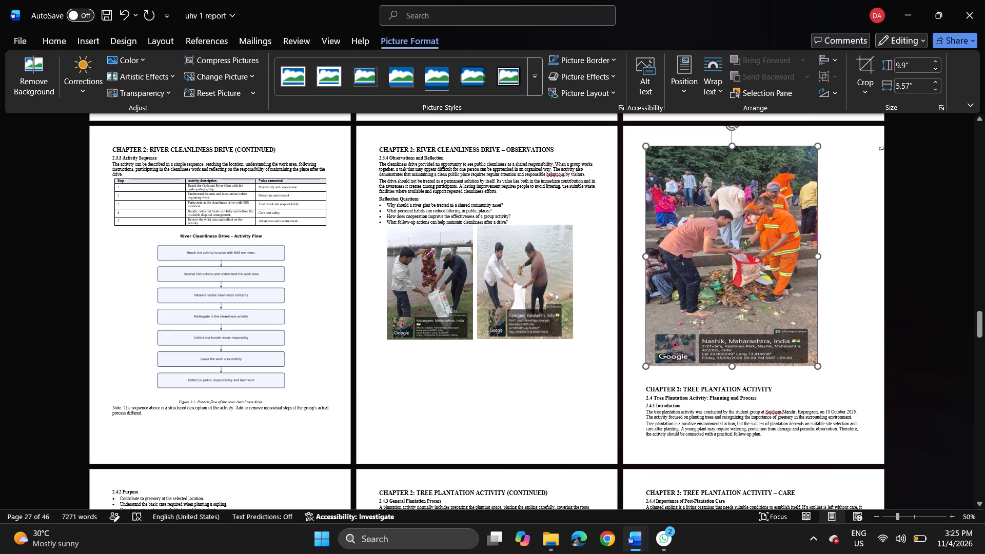
left_click_drag(735, 365, 730, 264)
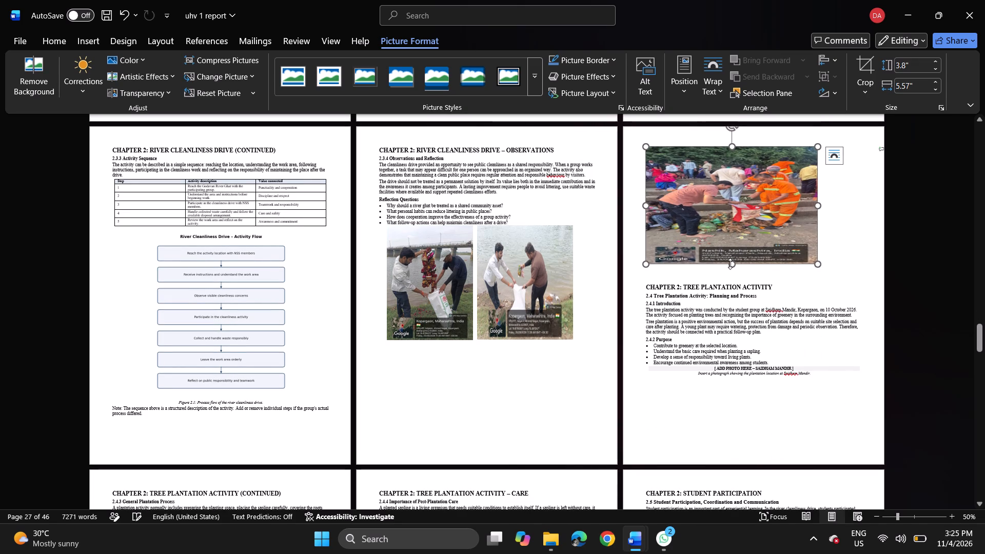
left_click(730, 264)
left_click_drag(730, 264, 724, 190)
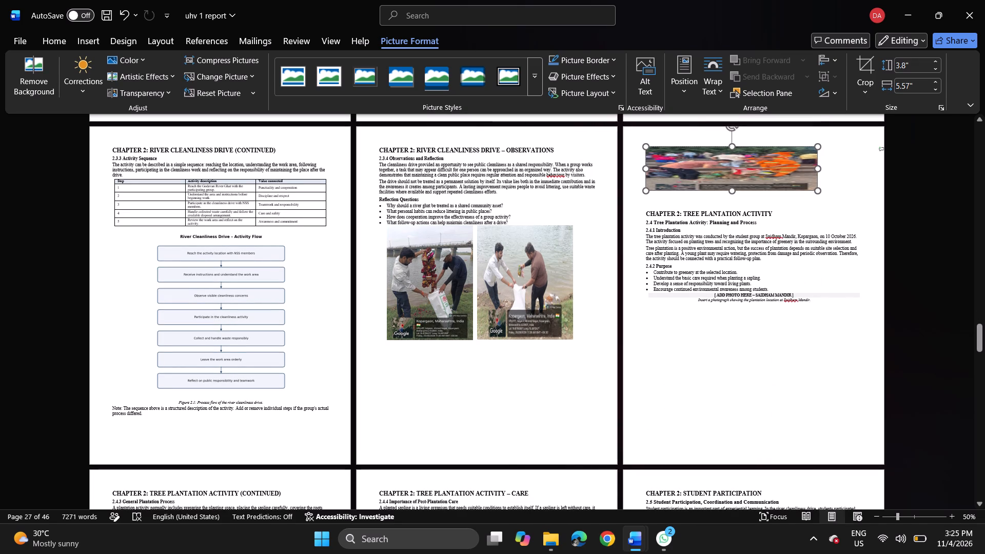
left_click_drag(724, 190, 754, 267)
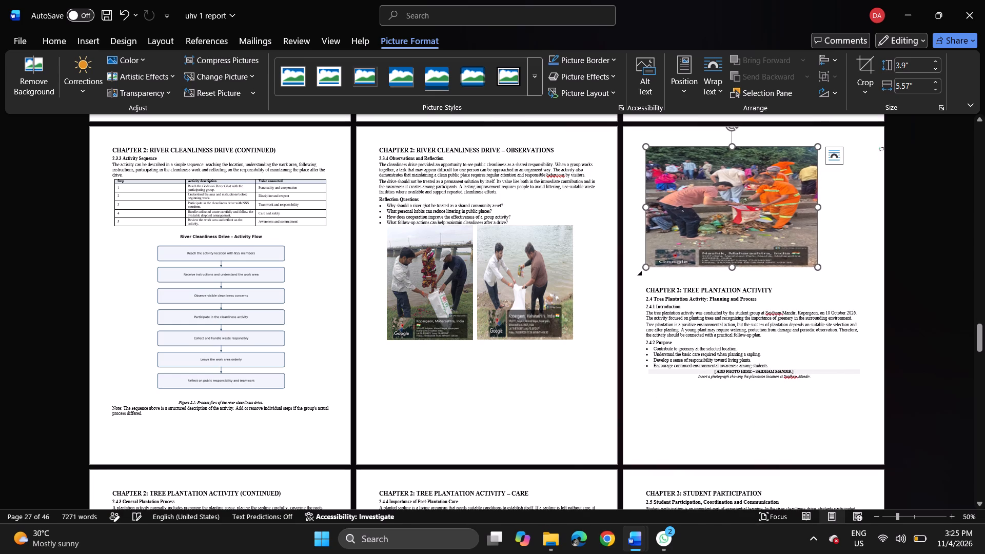
left_click_drag(820, 266, 692, 224)
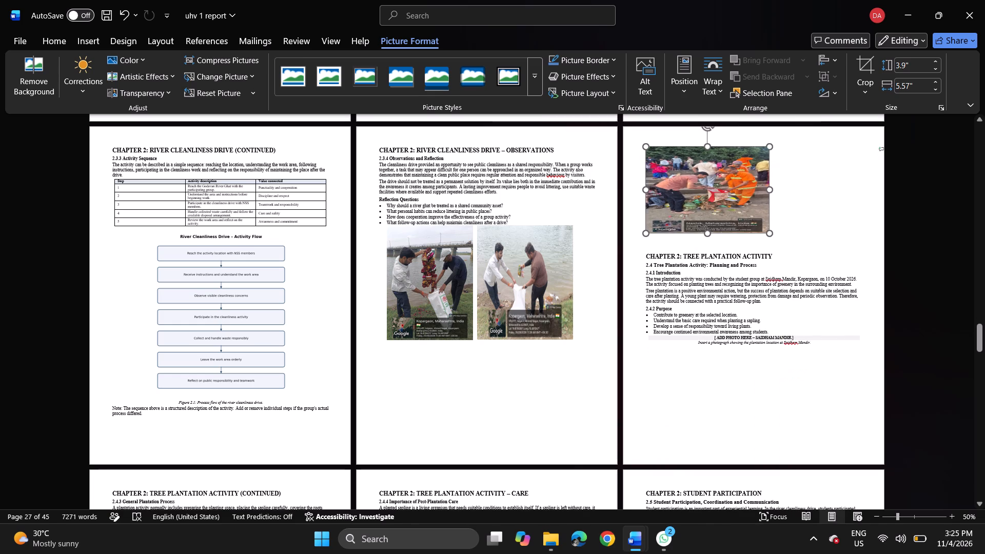
left_click_drag(692, 224, 686, 221)
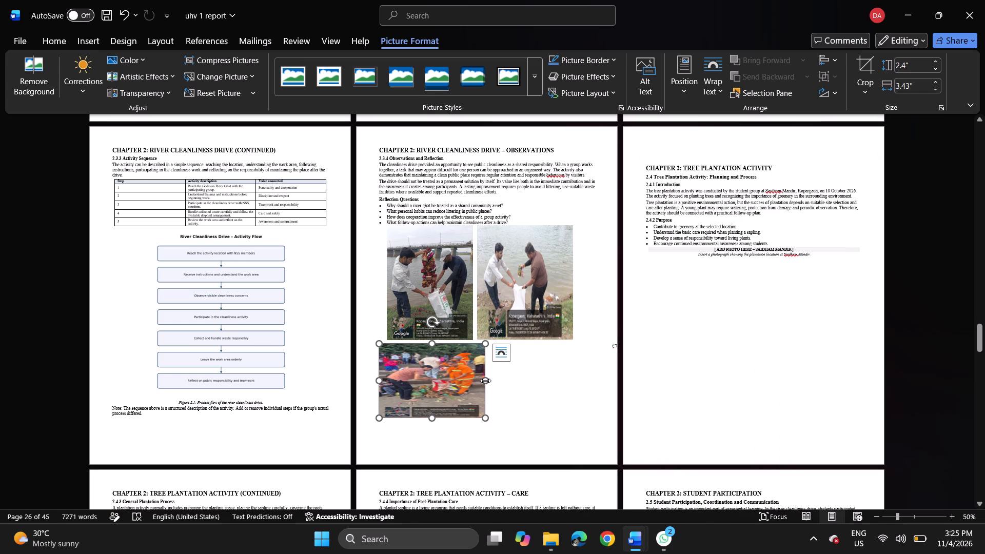
Adjust the third cleanup photo to about 2.68 inches high and 2.83 inches wide, roughly matching the width of the photo above it.
left_click_drag(486, 380, 574, 372)
left_click_drag(476, 419, 476, 427)
left_click_drag(575, 385, 486, 385)
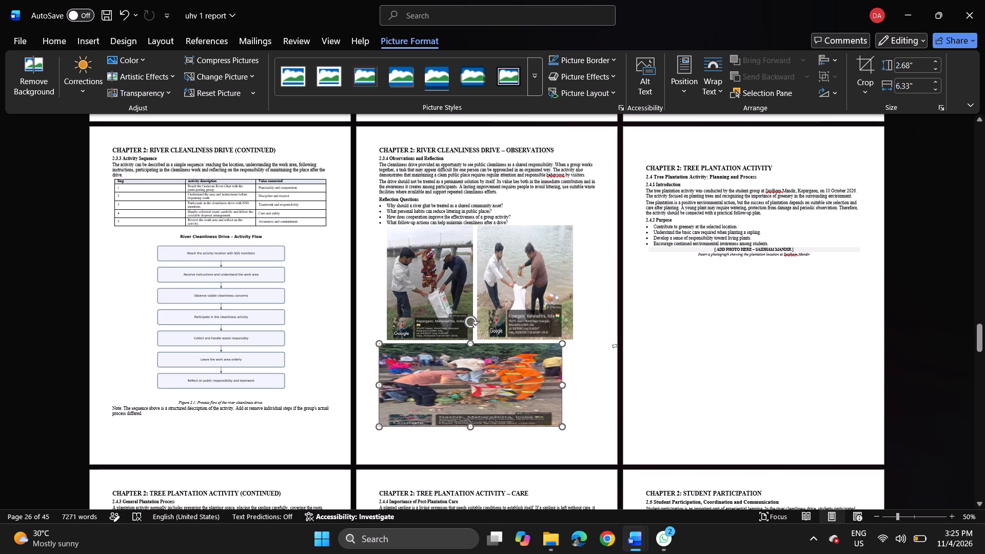
left_click_drag(486, 385, 471, 382)
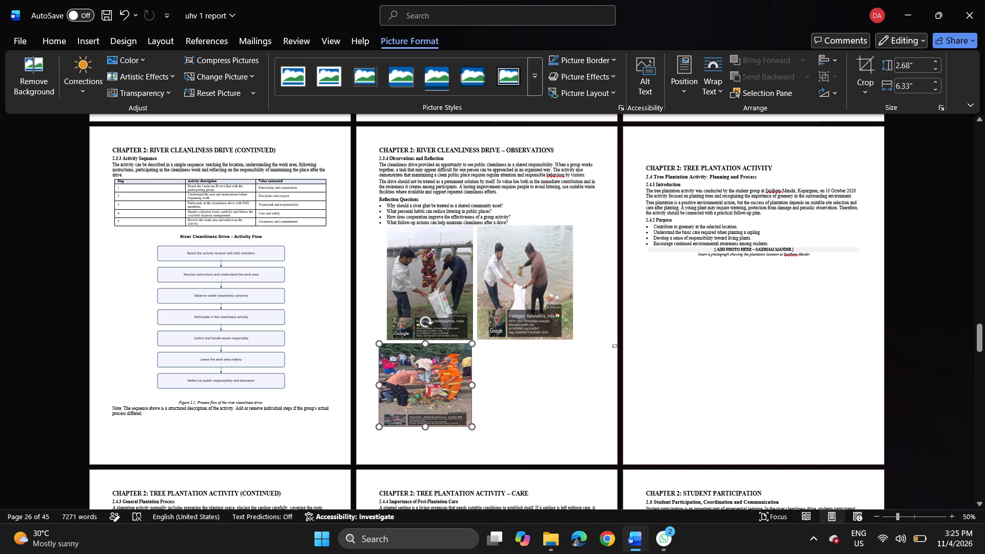
left_click_drag(471, 382, 472, 380)
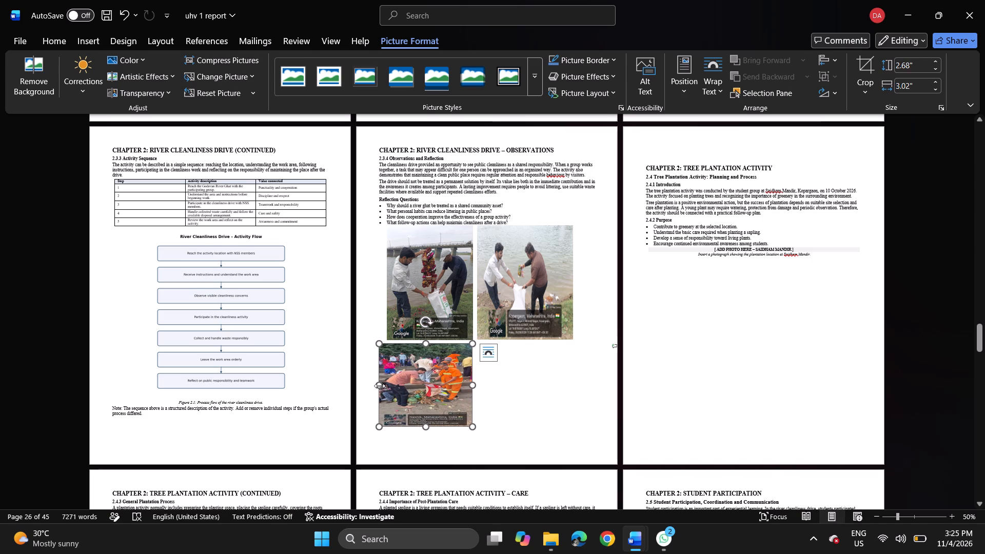
left_click_drag(380, 386, 385, 383)
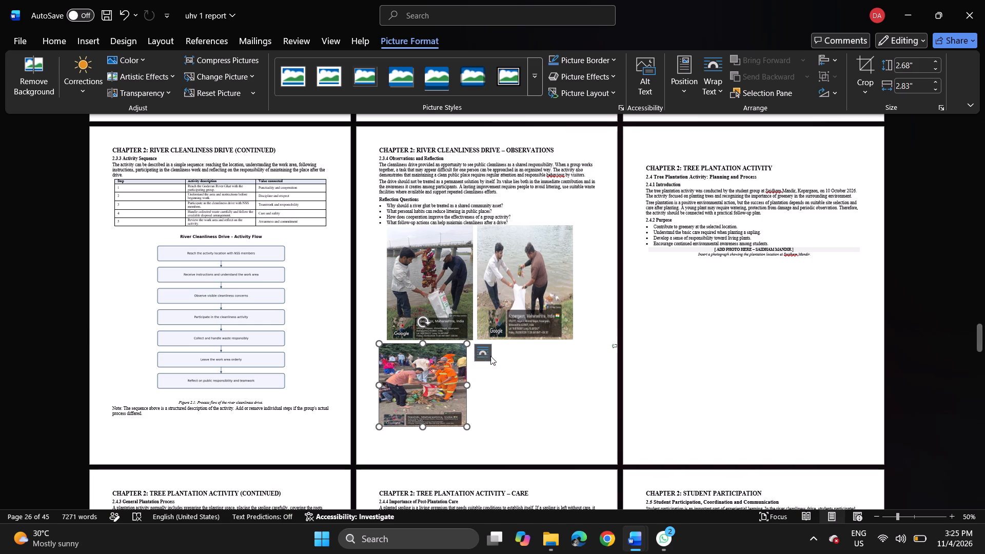
Set the third cleanup photo's text wrapping to Square and fix its position on the page.
left_click(483, 357)
left_click(518, 401)
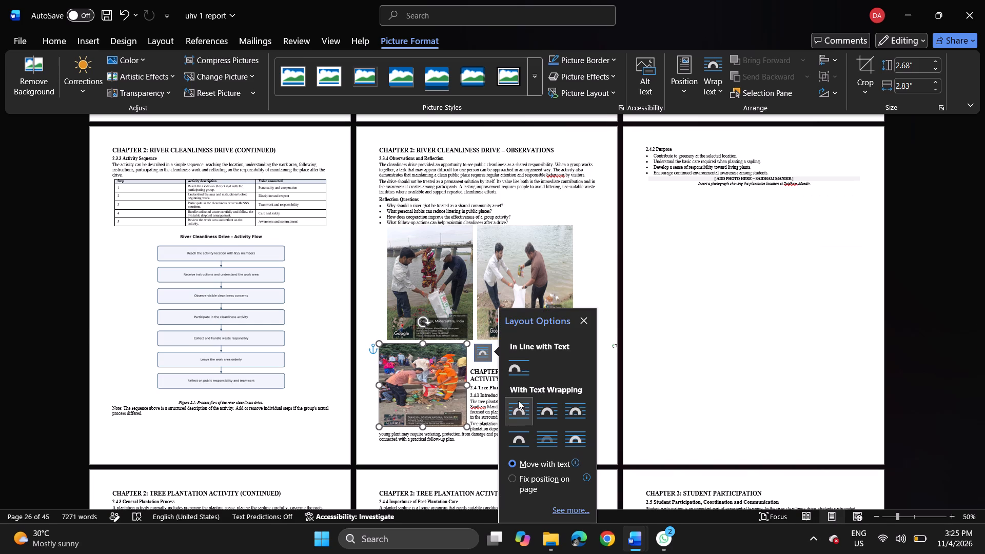
left_click(510, 477)
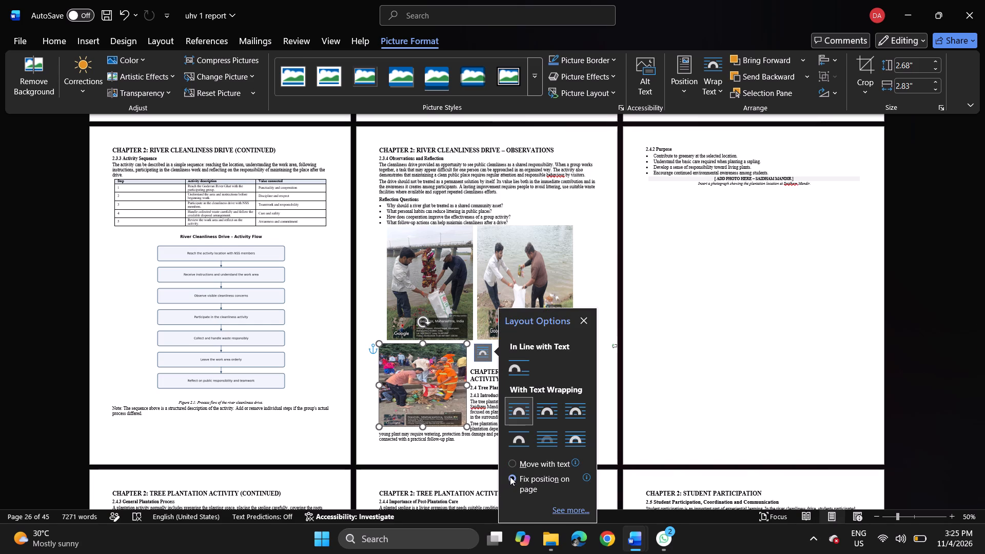
Move the third cleanup photo so its edges line up directly below the first photo on the Observations page.
left_click_drag(438, 399, 446, 398)
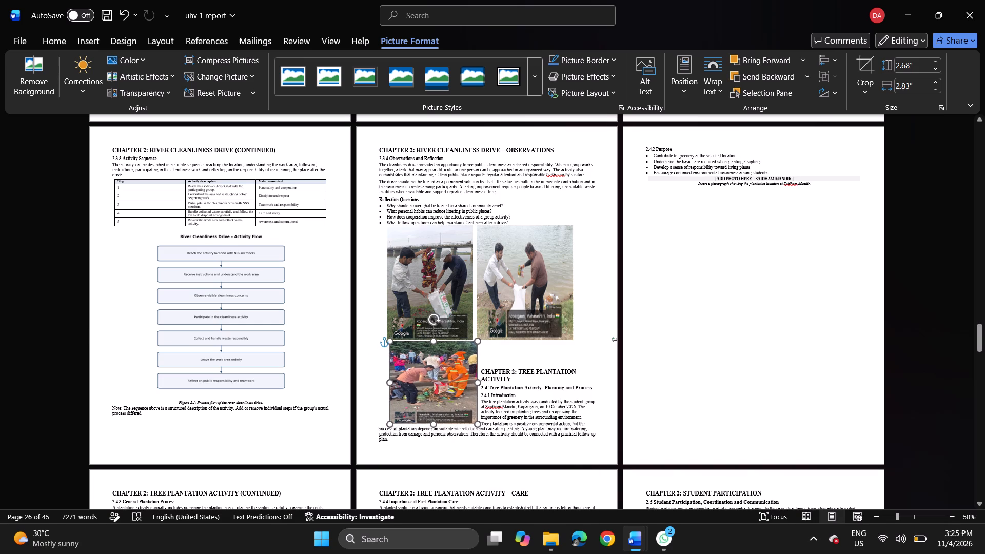
left_click_drag(446, 398, 446, 400)
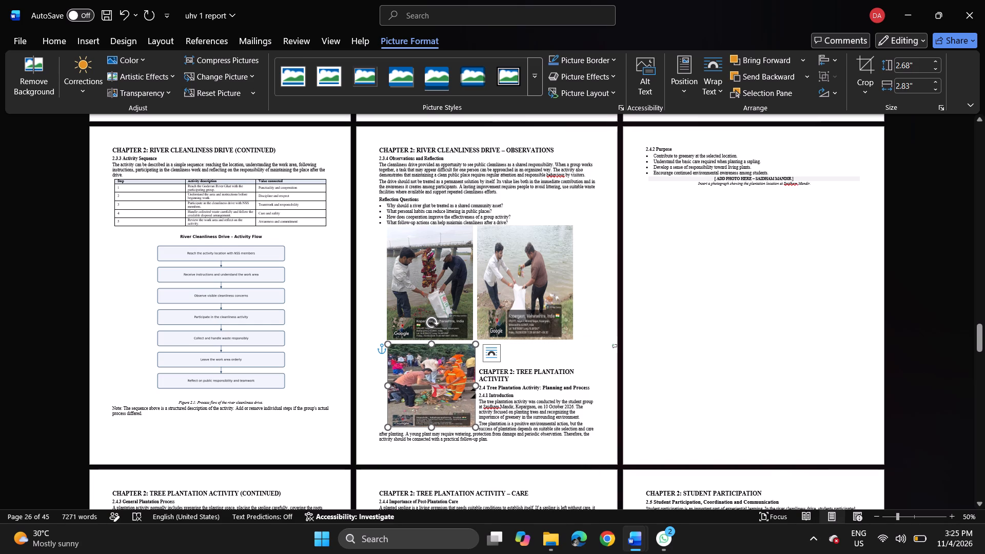
Add five blank lines before the heading CHAPTER 2: TREE PLANTATION ACTIVITY to push it onto the next page.
left_click(479, 372)
key("Return")
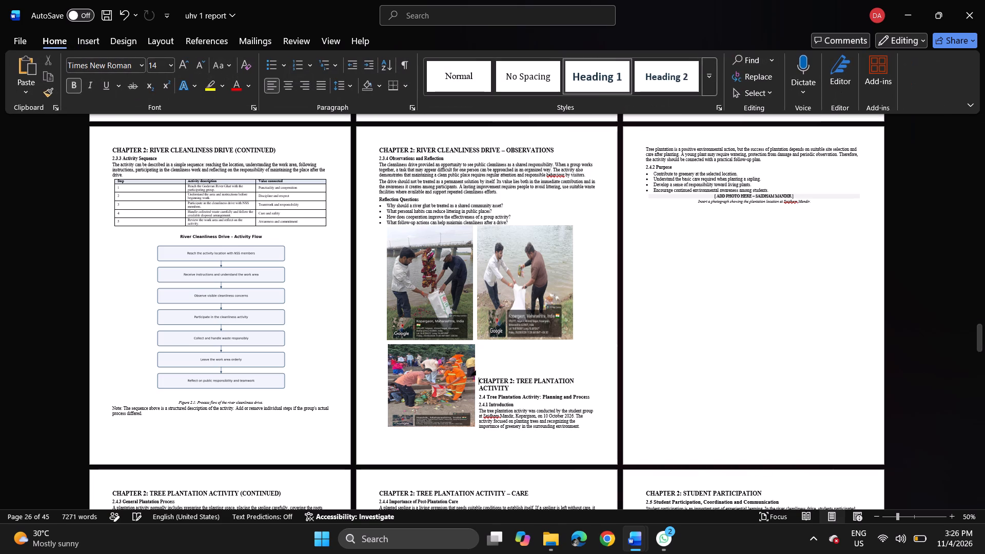
key("Return")
key("Return")
key("Return")
key("Return")
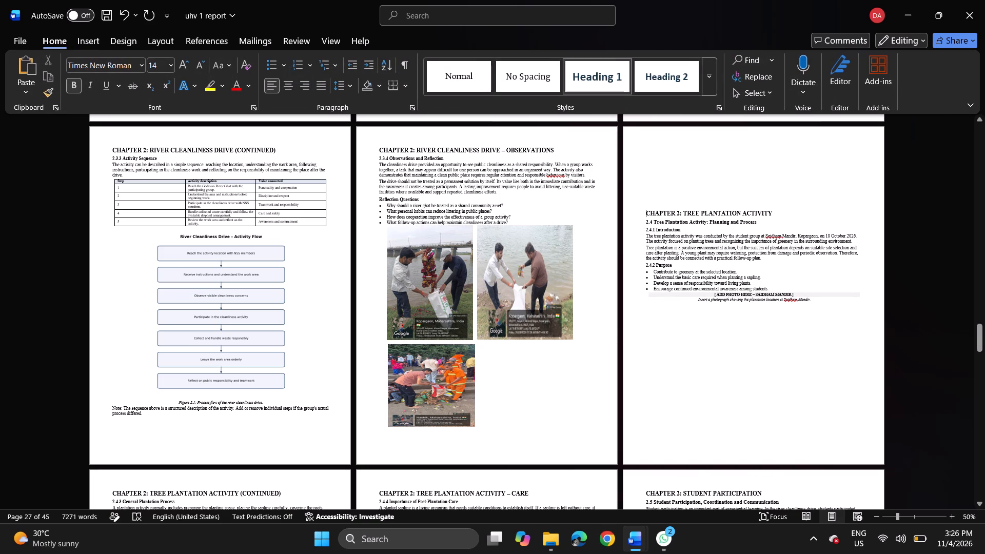
Insert the riverside banner picture WhatsApp Image 2026-11-04 at 13.23.55 before the Tree Plantation Activity heading.
left_click(91, 44)
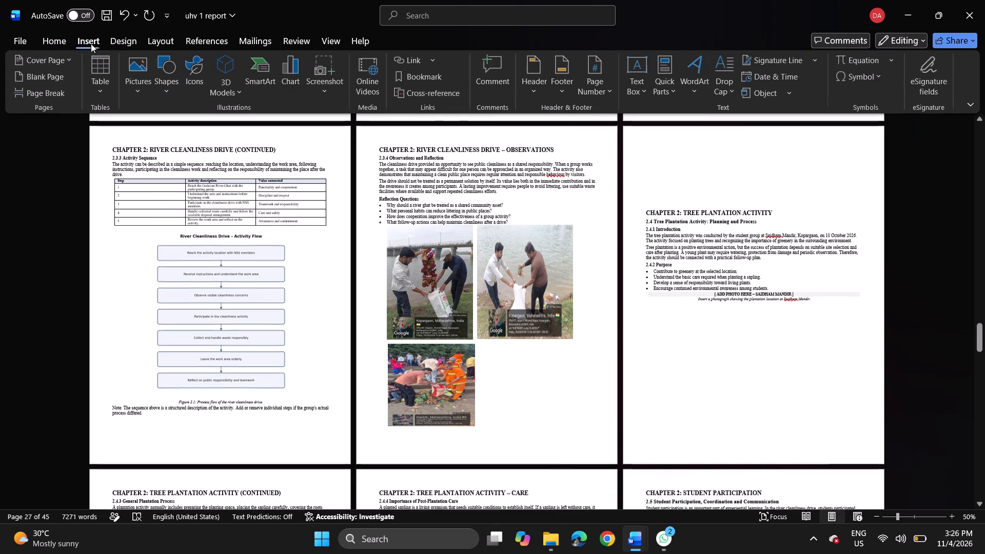
left_click(146, 70)
left_click(162, 132)
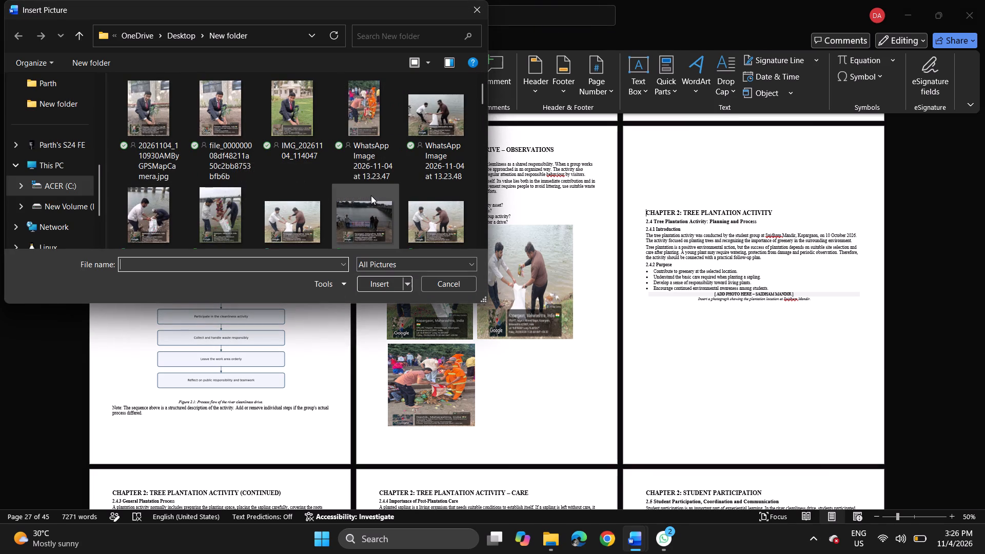
scroll(270, 191, "down", 1)
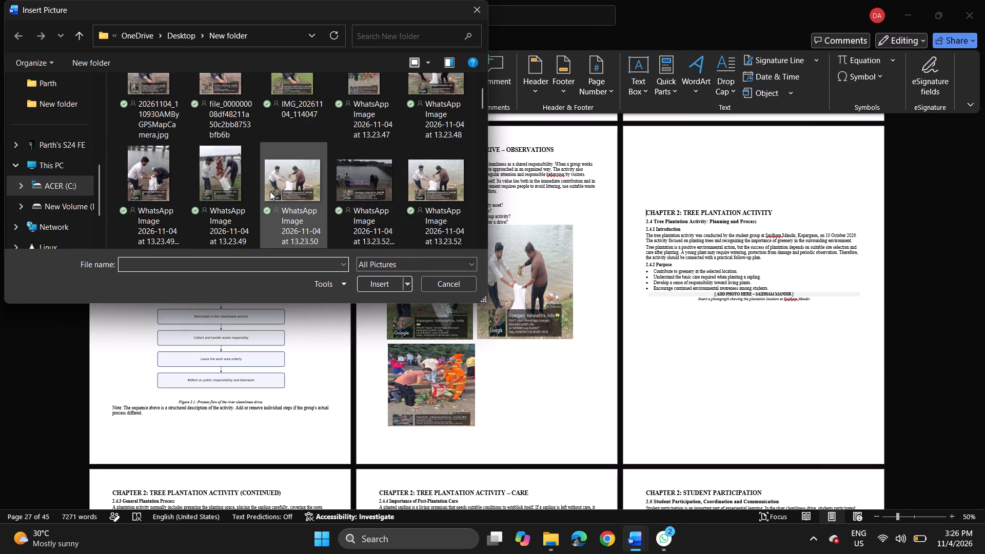
scroll(270, 191, "down", 1)
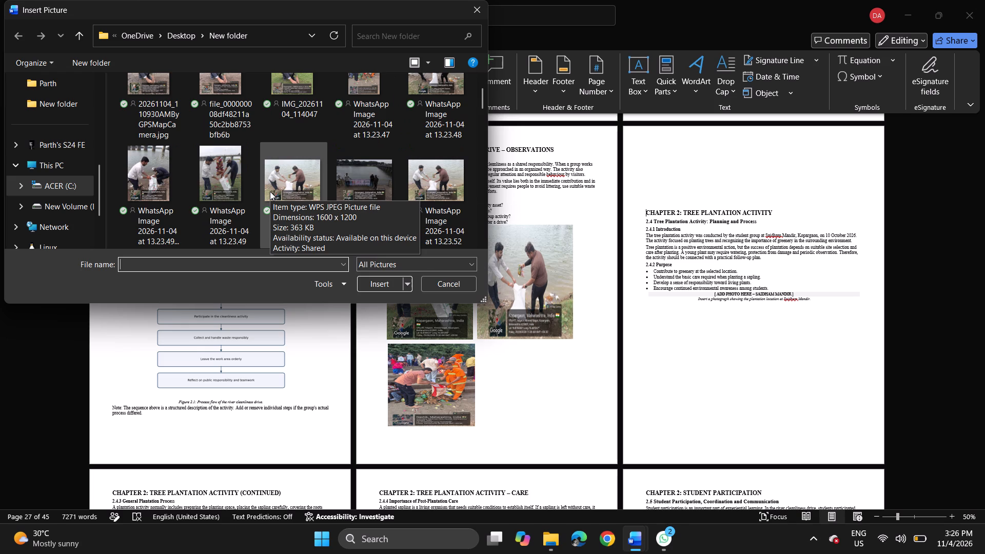
scroll(283, 189, "down", 1)
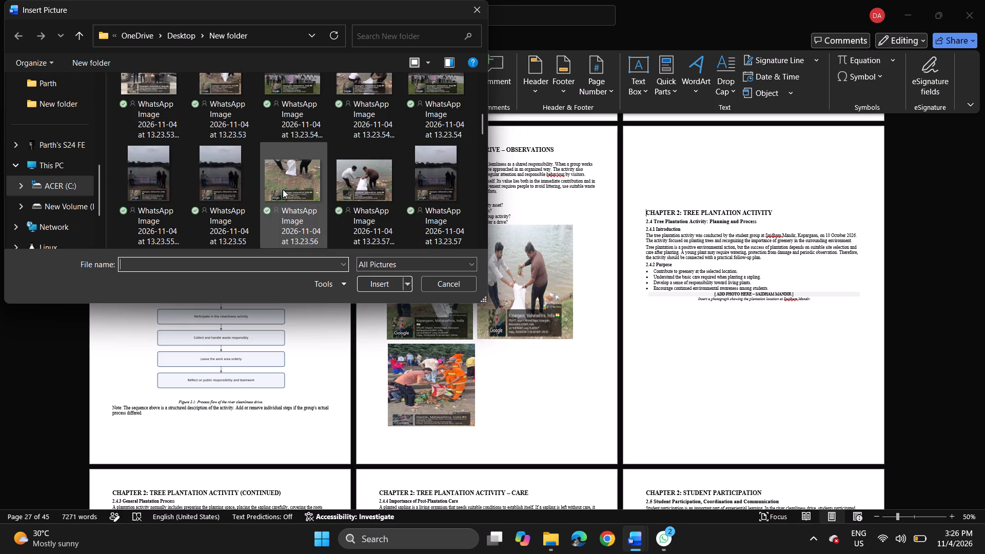
left_click(159, 168)
double_click(159, 168)
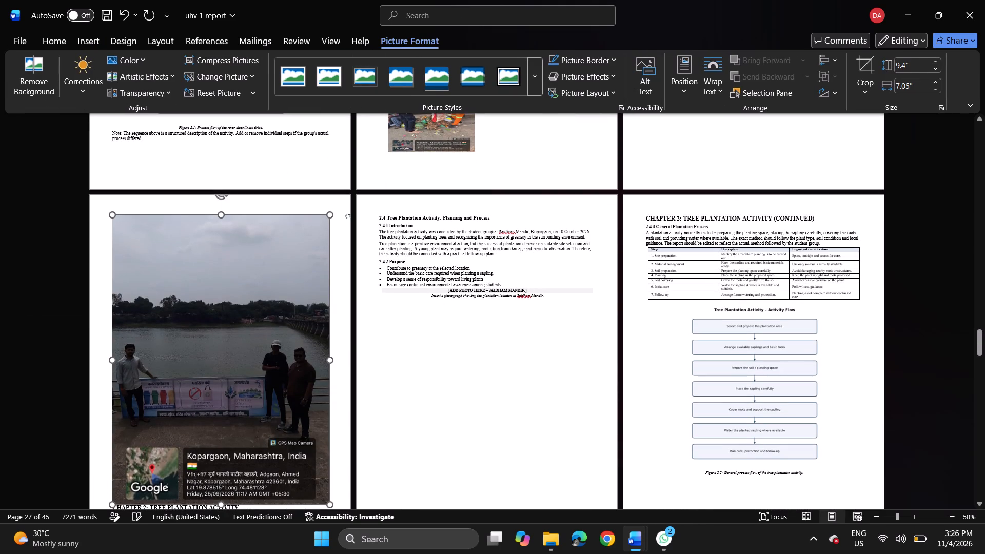
Shrink the inserted riverside photo to about 0.63 inches high and 0.48 inches wide.
left_click_drag(331, 507, 230, 399)
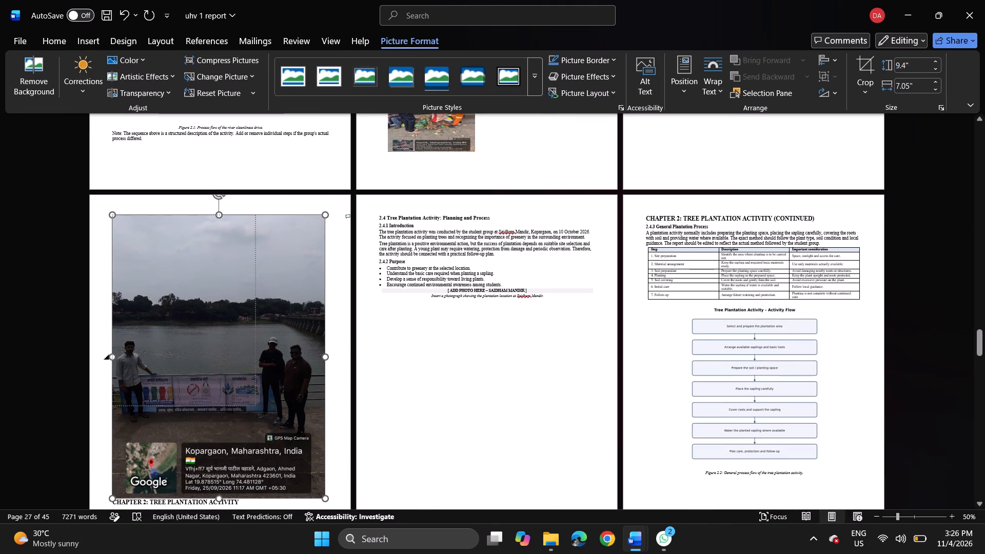
left_click_drag(230, 399, 172, 268)
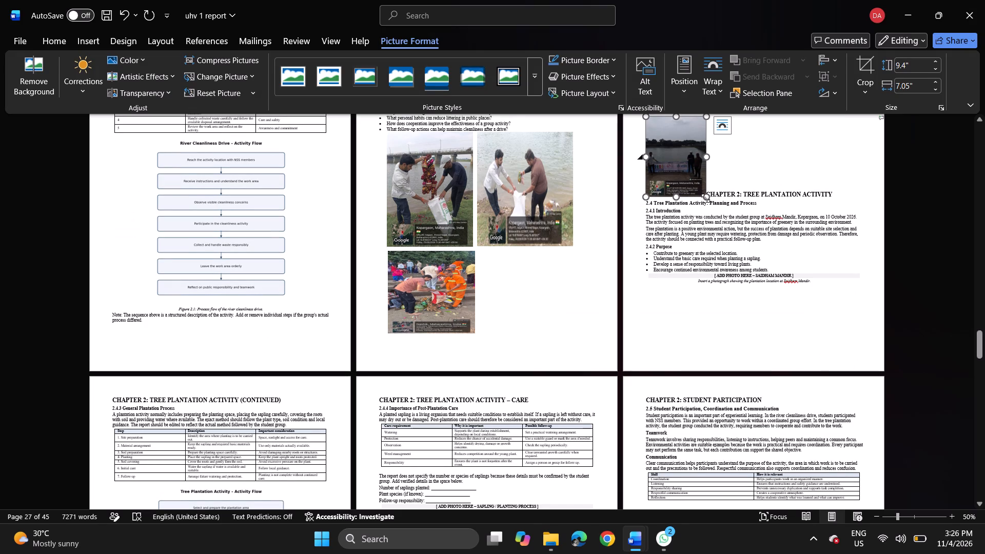
left_click_drag(705, 198, 672, 150)
left_click_drag(672, 150, 644, 136)
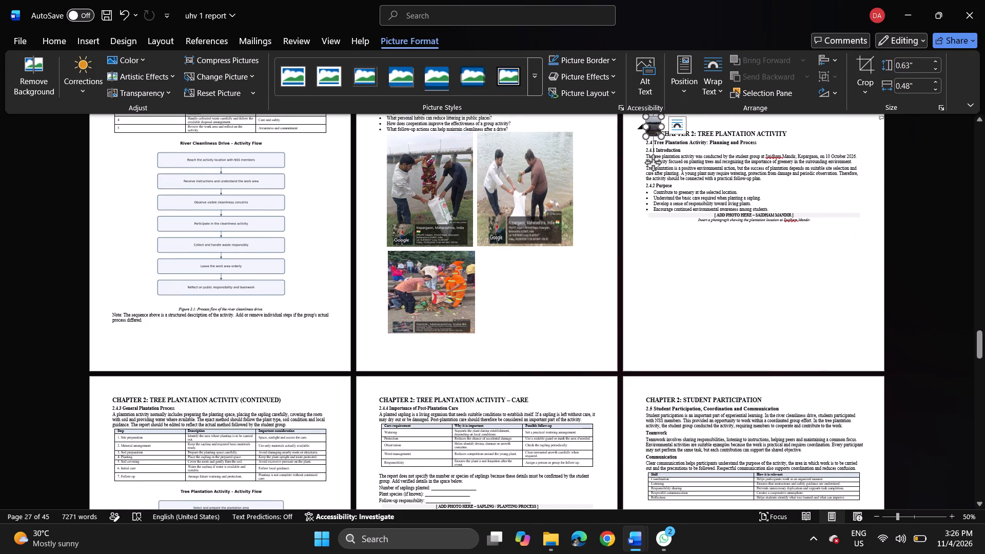
Give the riverside photo Square text wrapping with a fixed page position and move it beside the third cleanup photo.
left_click(681, 132)
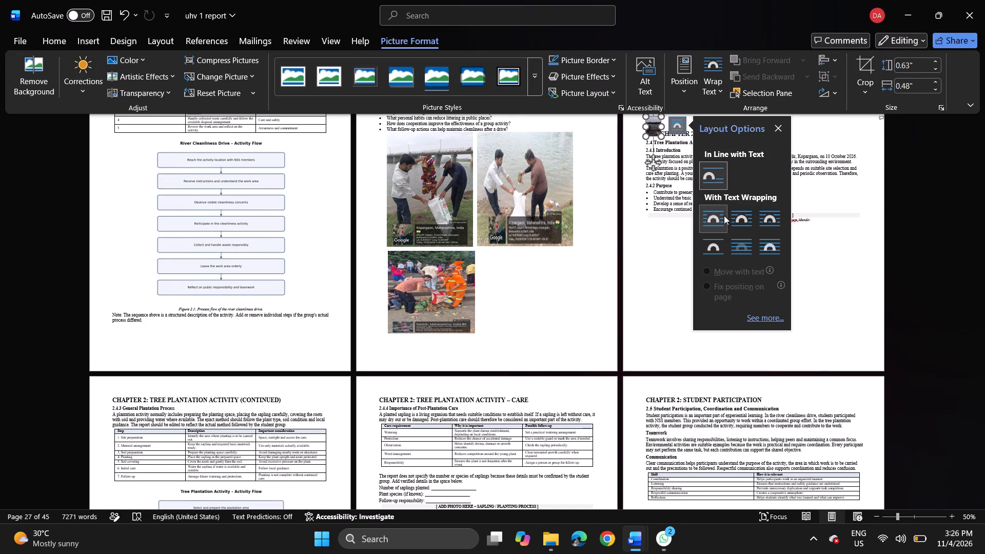
left_click(719, 222)
left_click(711, 288)
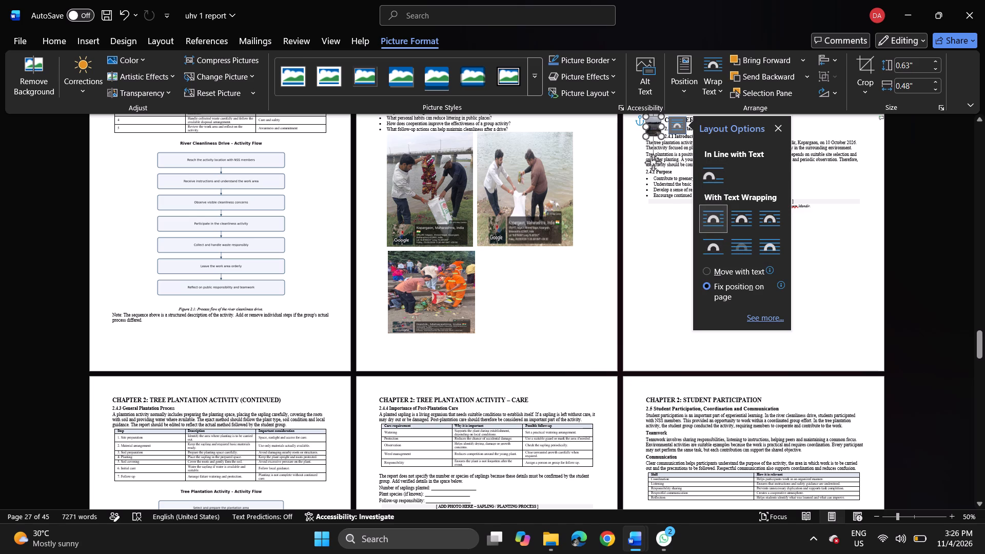
left_click_drag(651, 123, 533, 257)
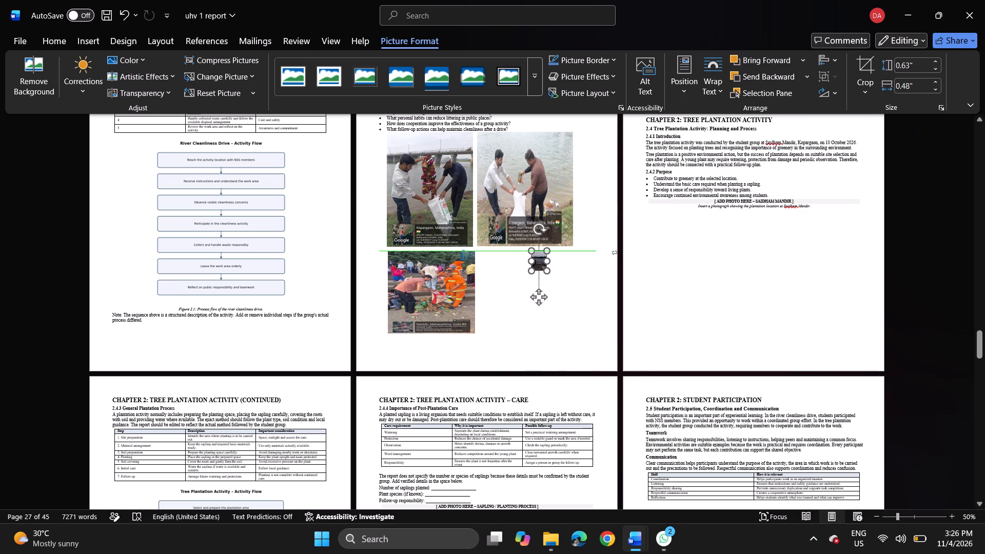
left_click_drag(533, 257, 491, 257)
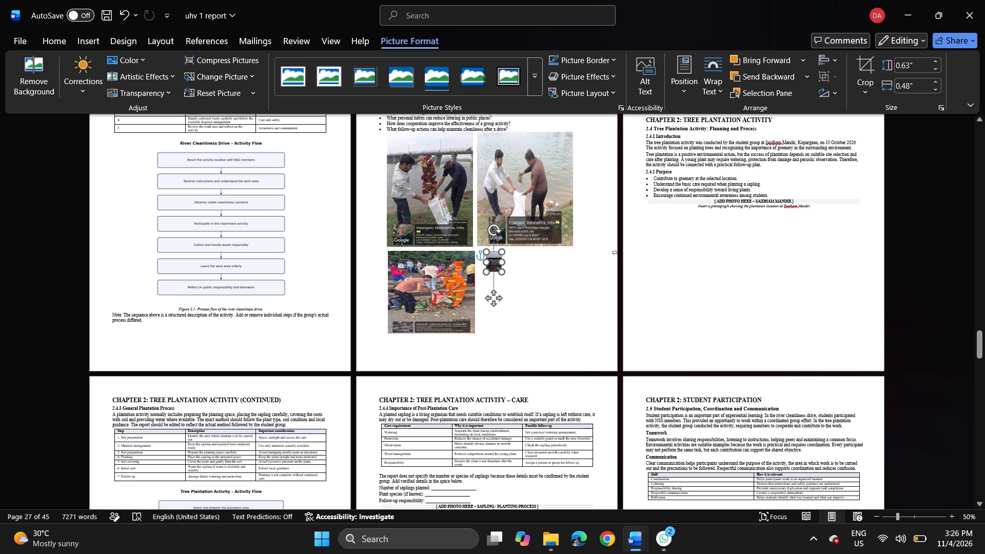
left_click_drag(491, 257, 489, 260)
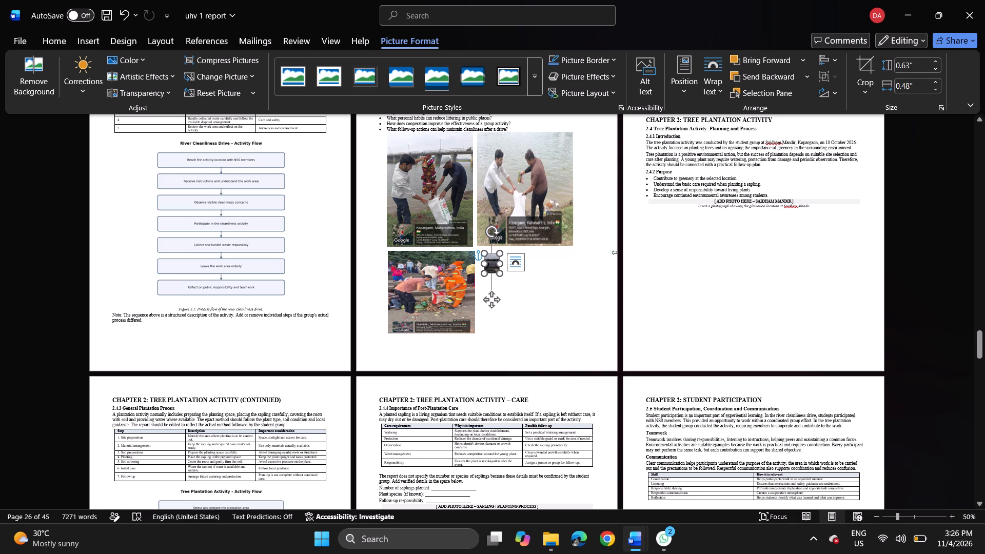
Enlarge the riverside photo to about 2.62 inches high and 3 inches wide to fill the space beside the third photo.
left_click_drag(497, 276, 557, 283)
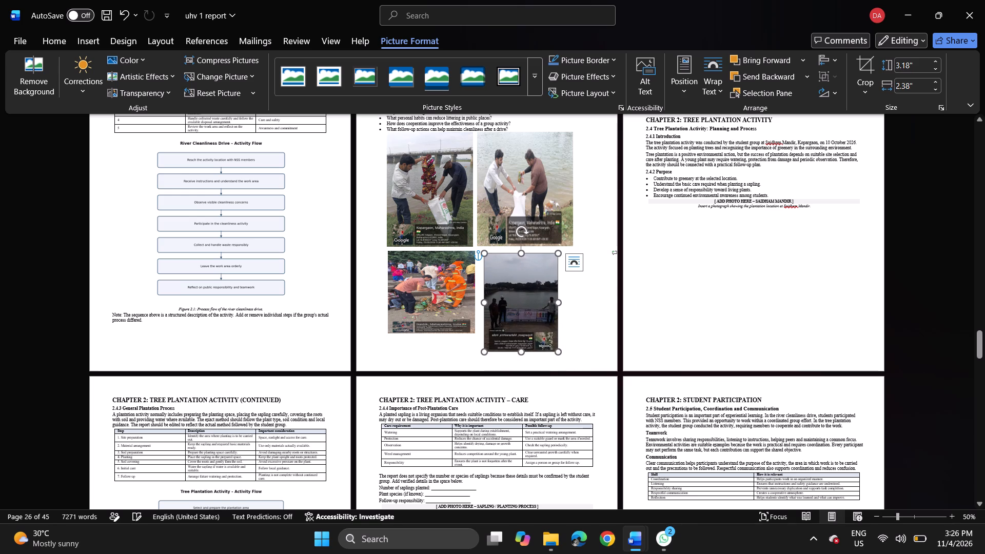
left_click_drag(561, 304, 575, 299)
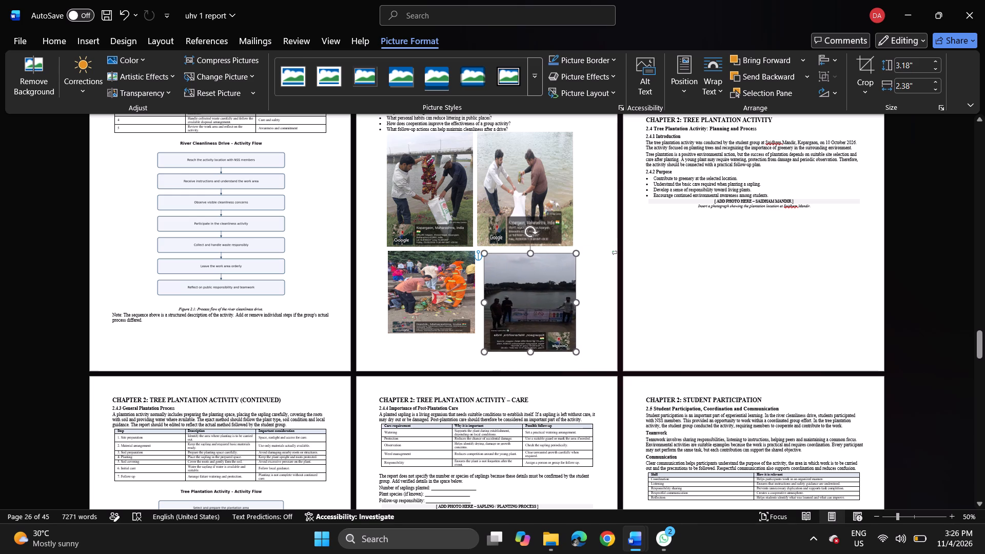
left_click_drag(575, 299, 577, 298)
left_click_drag(531, 351, 528, 337)
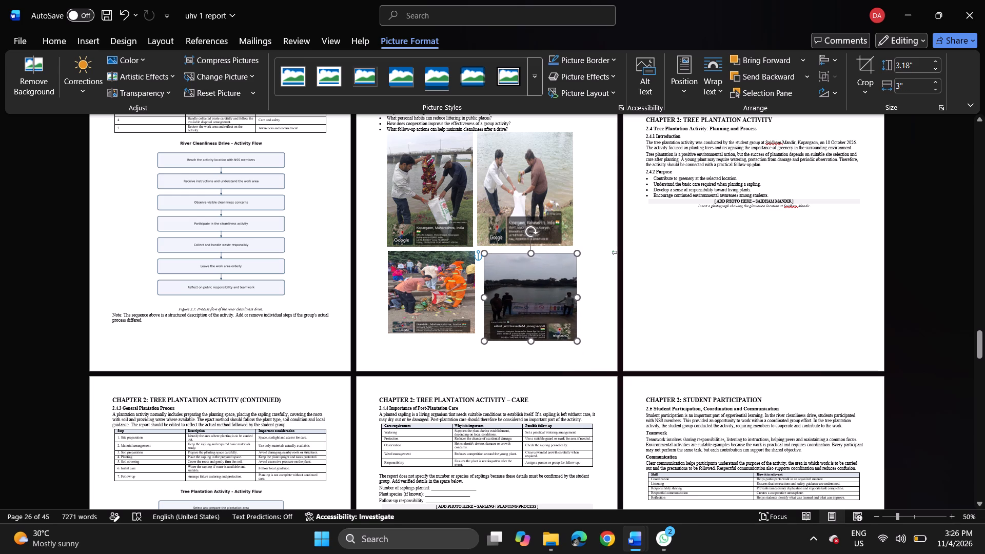
left_click_drag(528, 337, 525, 334)
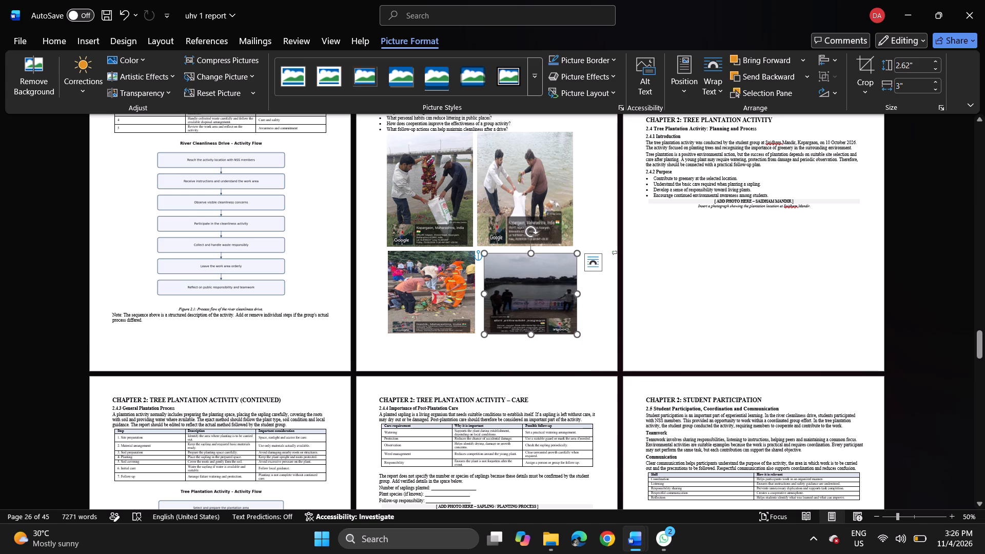
Extend the riverside photo's top and inner side edges to align with the third photo and narrow the gap between them.
left_click(497, 349)
left_click(487, 283)
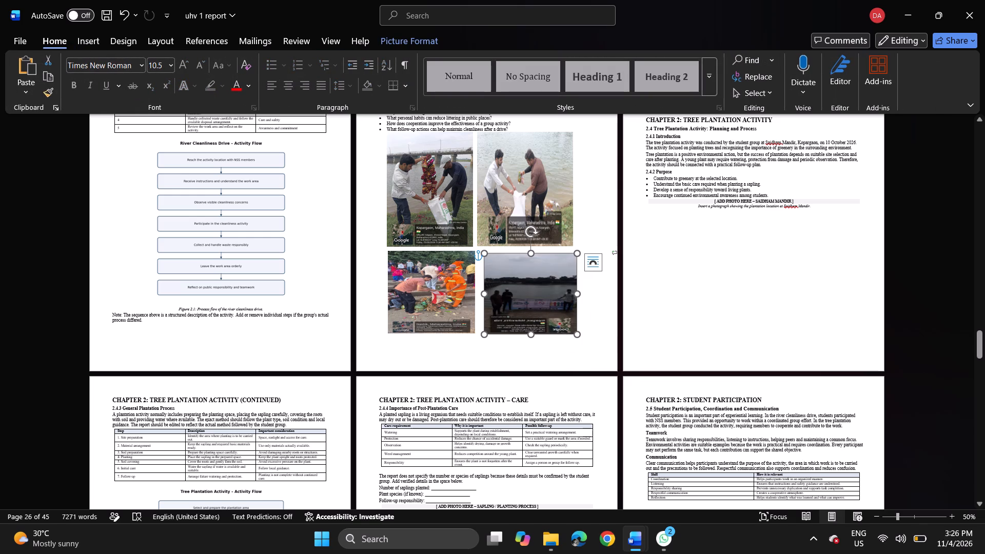
left_click(530, 251)
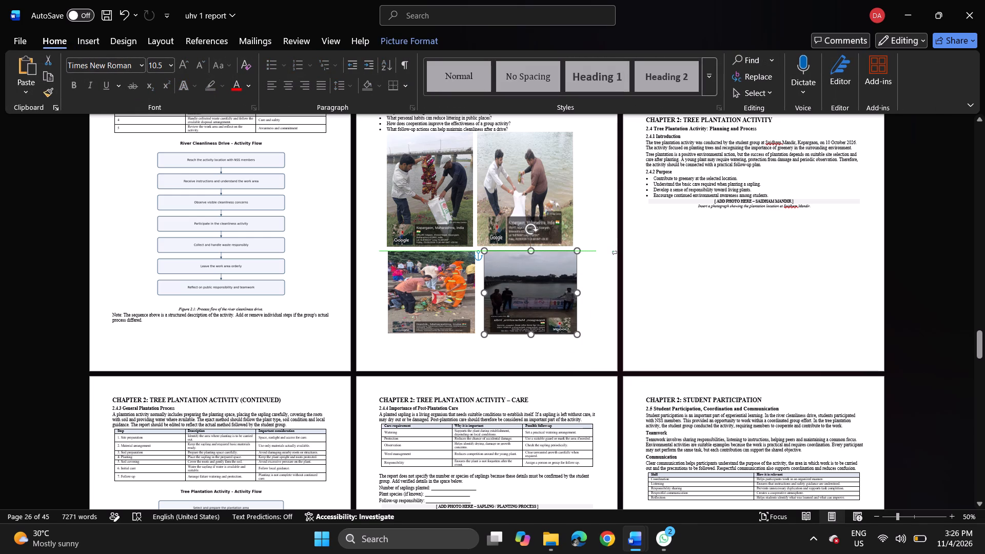
left_click(484, 291)
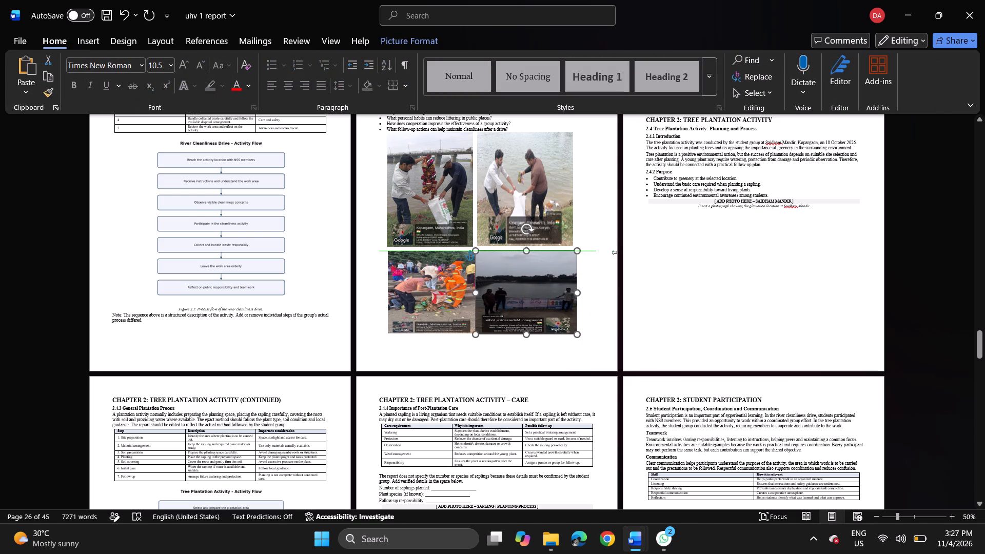
left_click(481, 351)
Widen the second cleanup photo slightly so its outer edge lines up with the riverside photo below it.
left_click(592, 222)
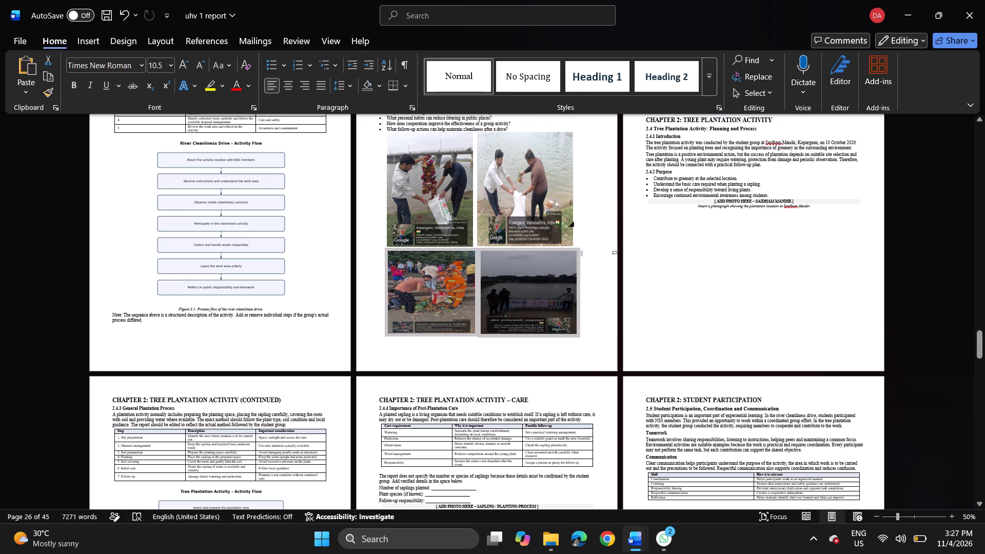
left_click(556, 216)
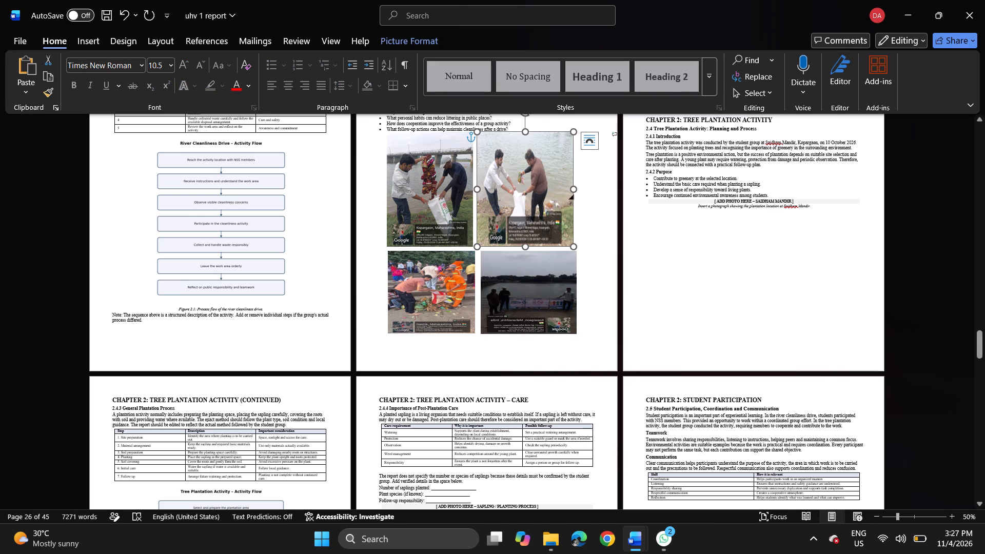
left_click(576, 190)
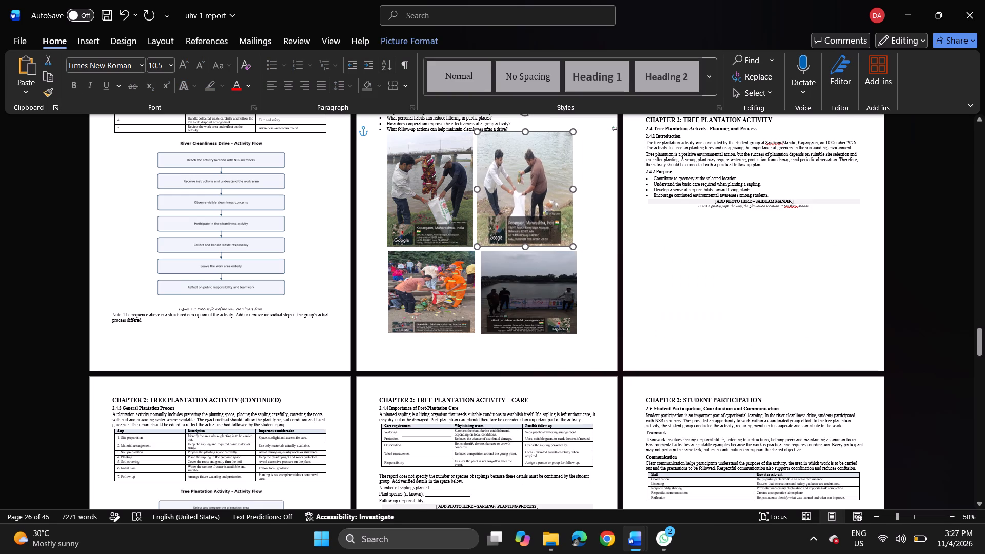
left_click(686, 305)
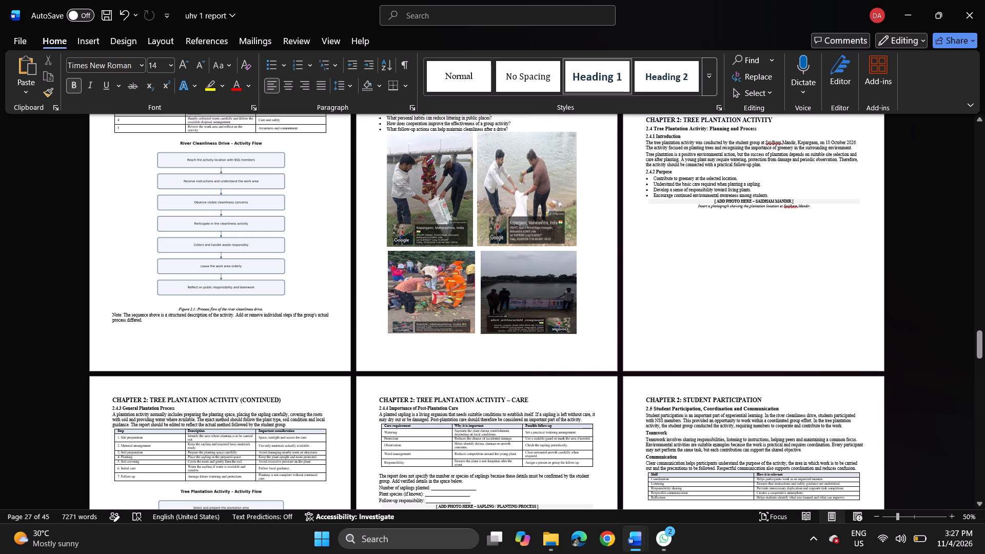
Narrow the third cleanup photo to match the first photo's width and shift the riverside photo slightly toward it.
left_click(466, 260)
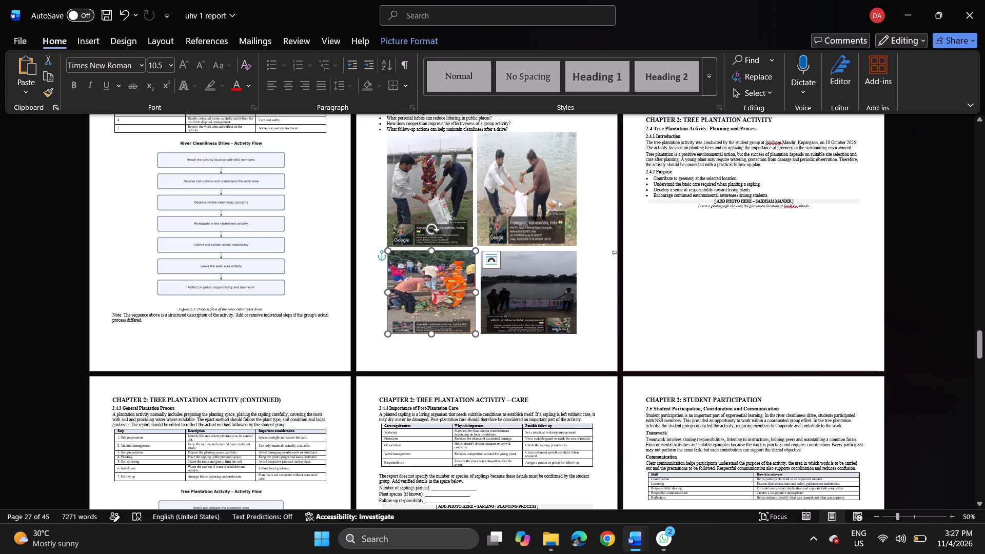
left_click_drag(478, 289, 473, 289)
left_click(488, 283)
left_click(488, 283)
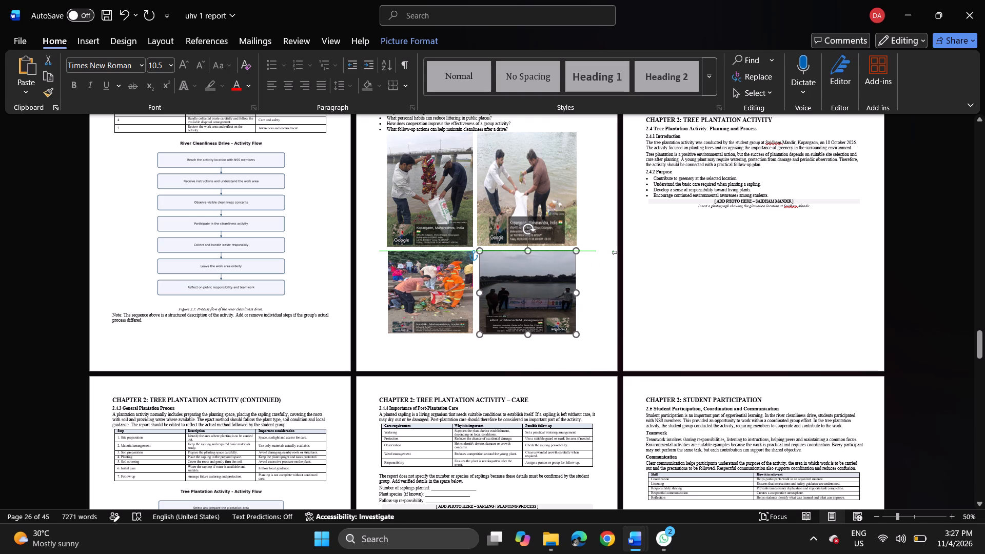
left_click(672, 282)
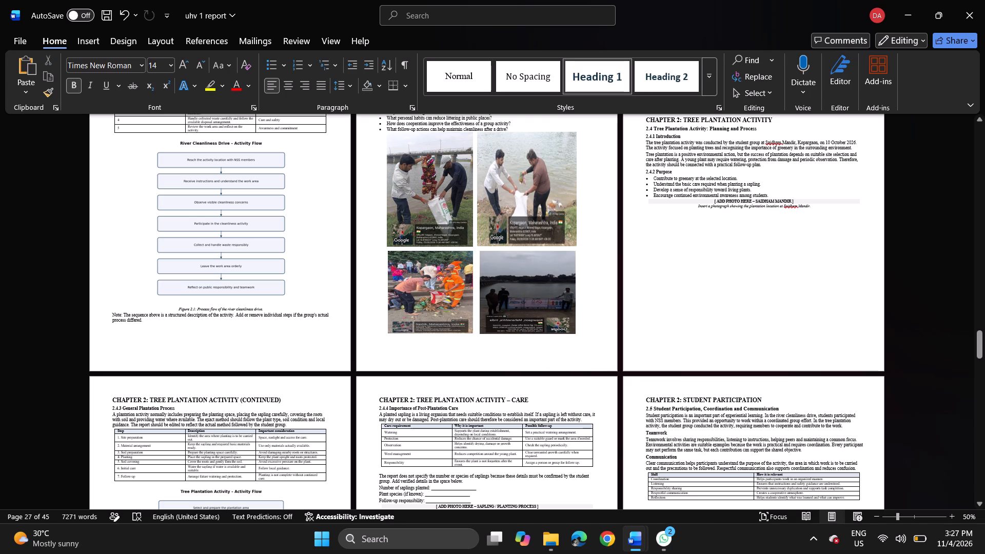
Delete the Saidham Mandir photo placeholder and its caption below the 2.4.2 Purpose bullets.
left_click(815, 211)
left_click(809, 206)
left_click_drag(809, 207, 764, 204)
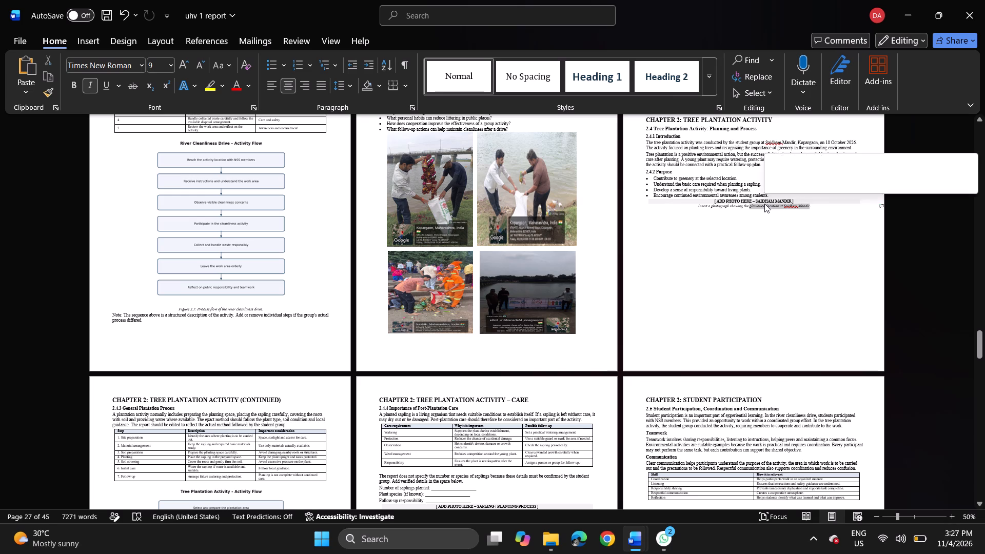
key("BackSpace")
left_click_drag(785, 213, 771, 203)
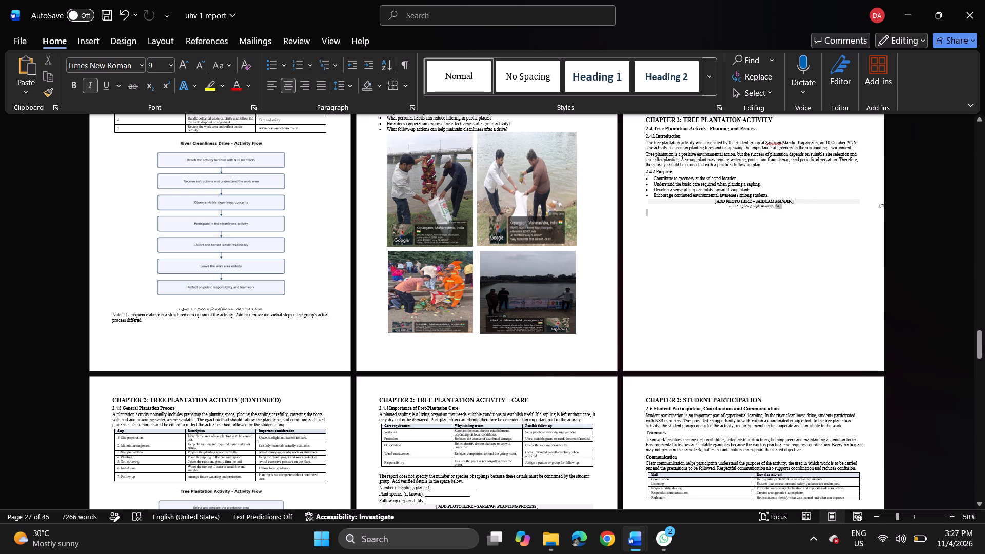
left_click_drag(771, 203, 757, 204)
key("BackSpace")
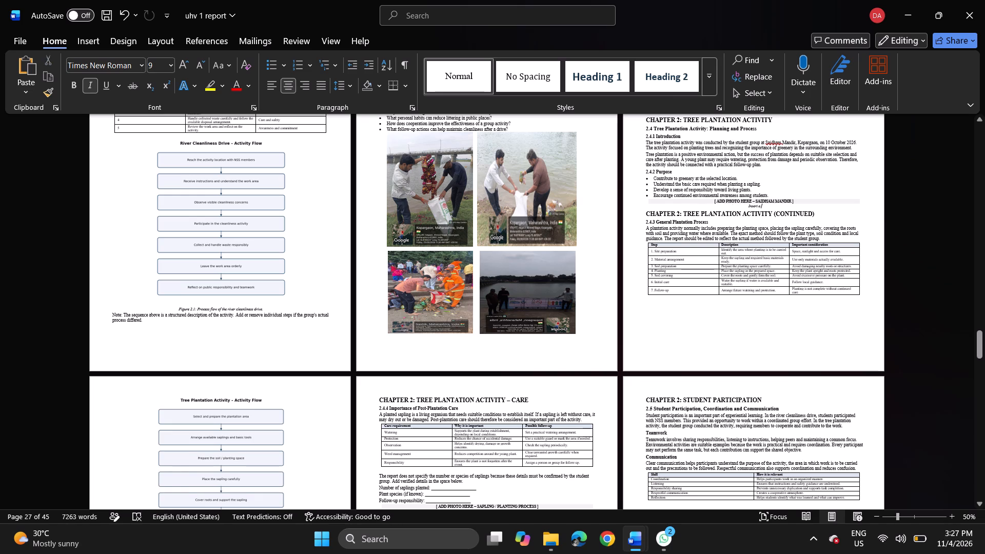
left_click_drag(765, 209, 741, 203)
key("Delete")
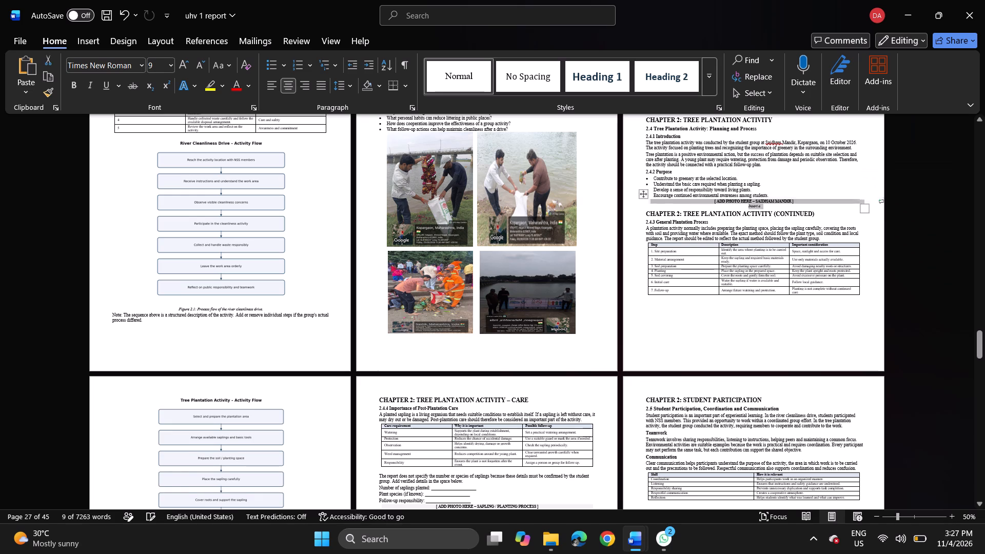
Insert the white temple photo from New folder on a new unbulleted line below the last Purpose bullet.
left_click(773, 197)
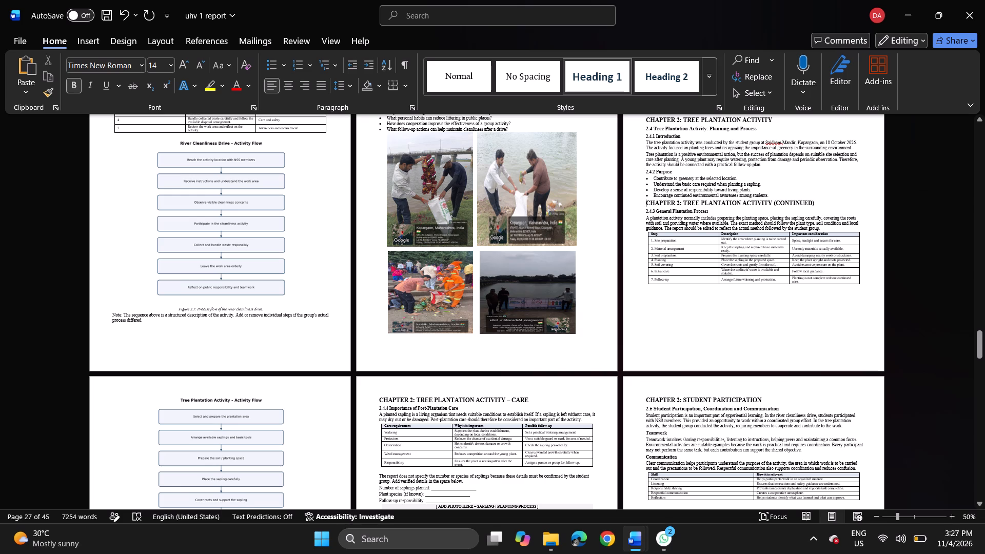
key("Return")
key("BackSpace")
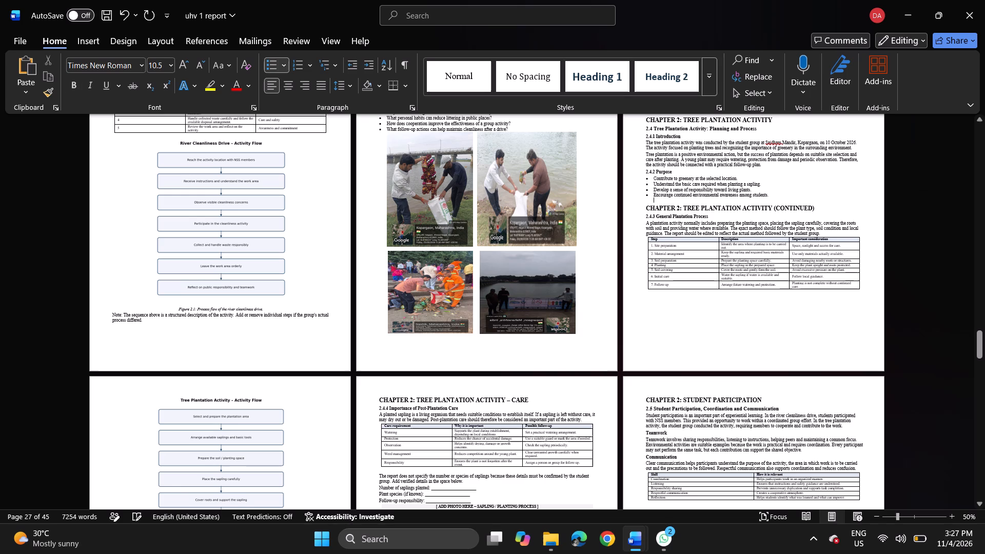
key("BackSpace")
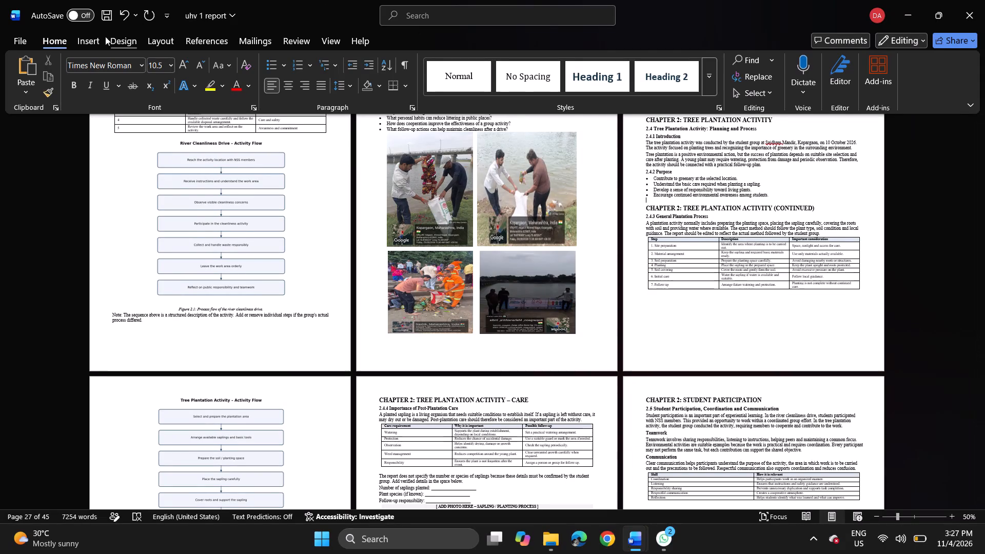
left_click(95, 39)
left_click(155, 67)
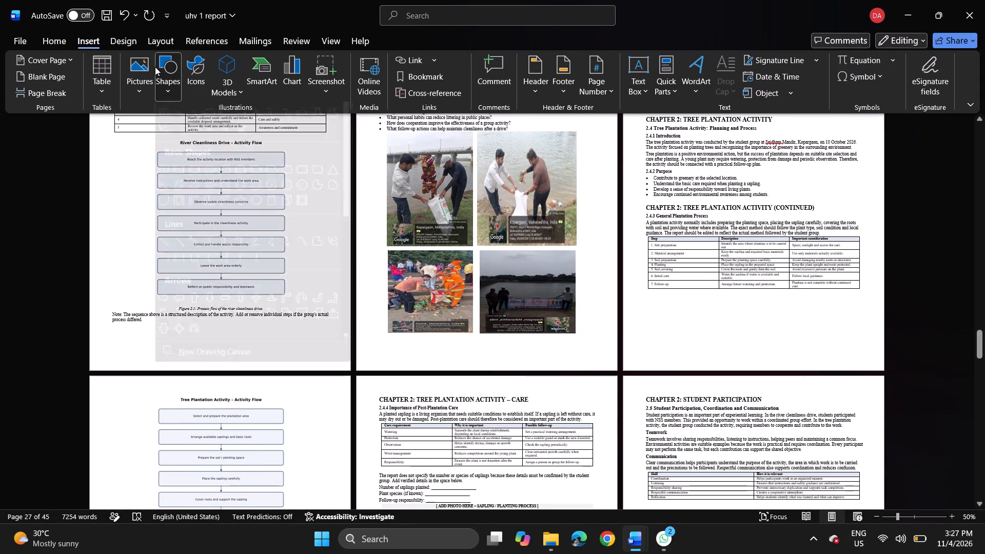
left_click(145, 68)
left_click(174, 134)
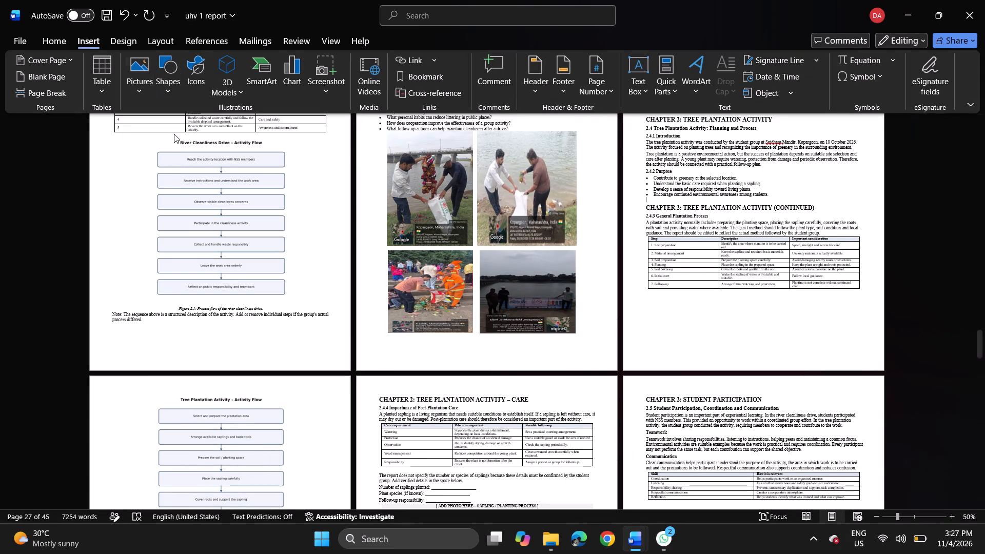
scroll(325, 178, "down", 1)
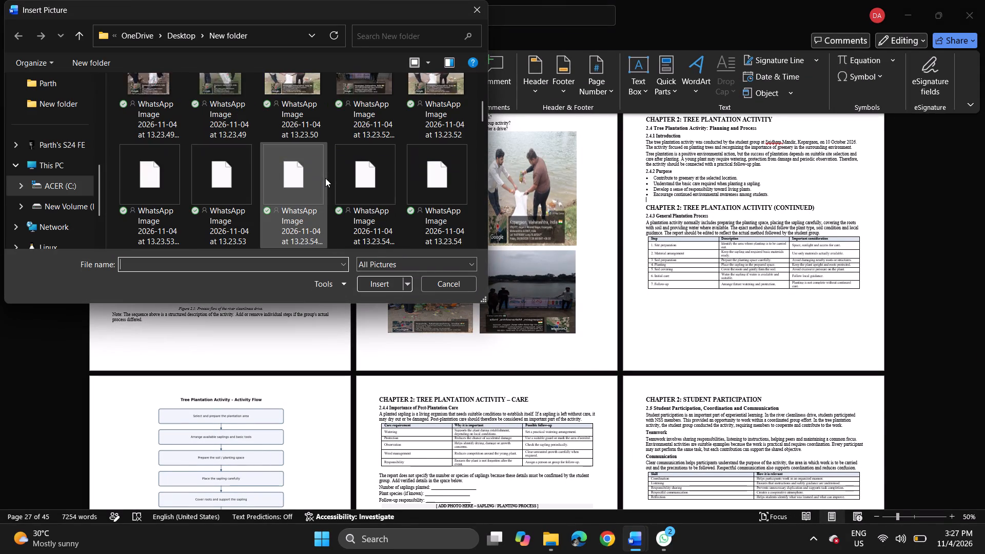
scroll(325, 178, "down", 1)
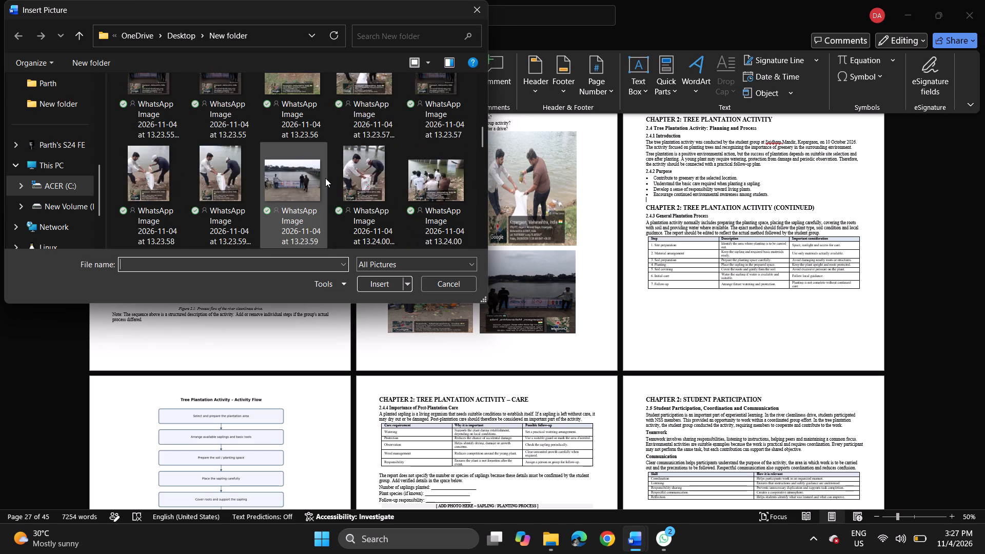
scroll(325, 178, "down", 1)
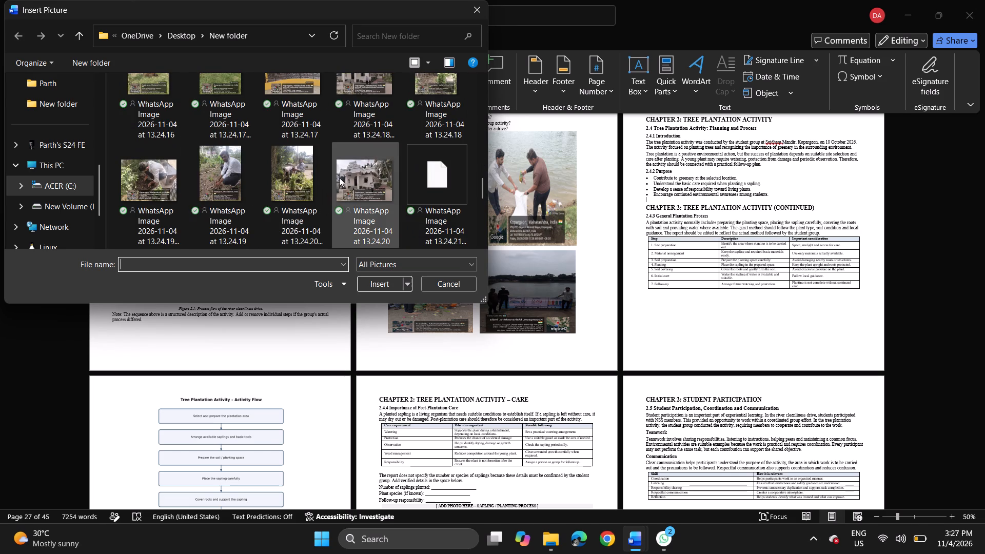
double_click(347, 177)
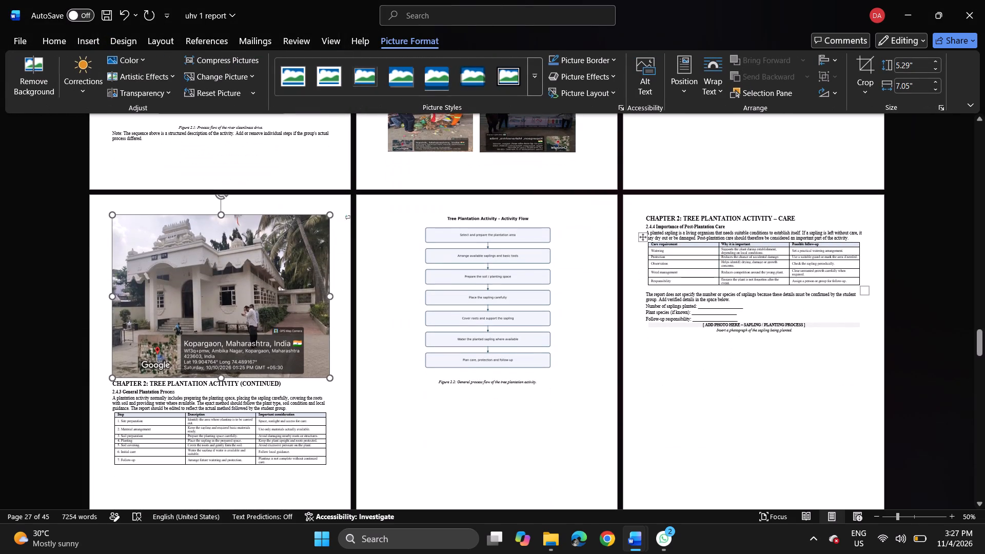
Shrink the temple photo proportionally to about 2.21 inches high and 2.95 inches wide so it fits under the Purpose bullets.
left_click_drag(329, 378, 188, 305)
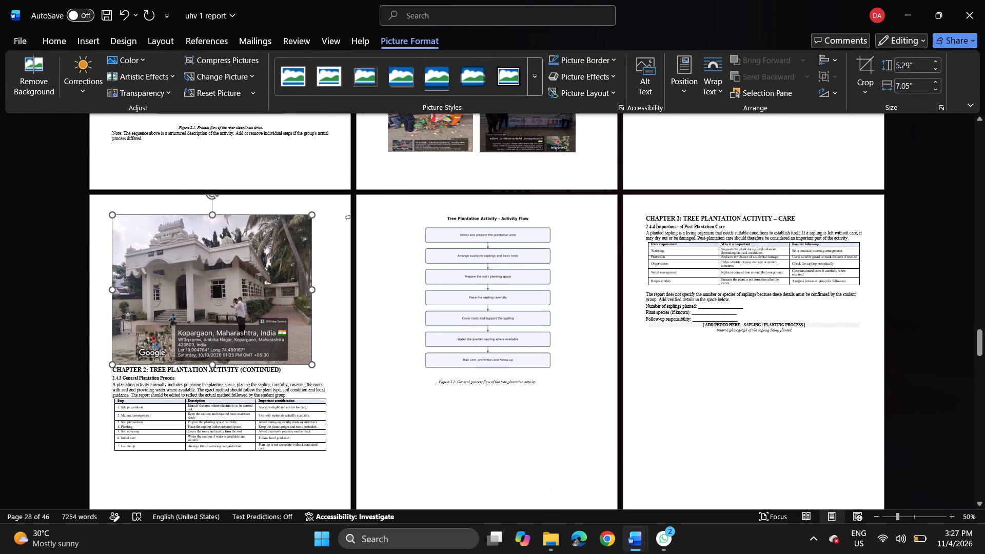
left_click_drag(188, 305, 141, 260)
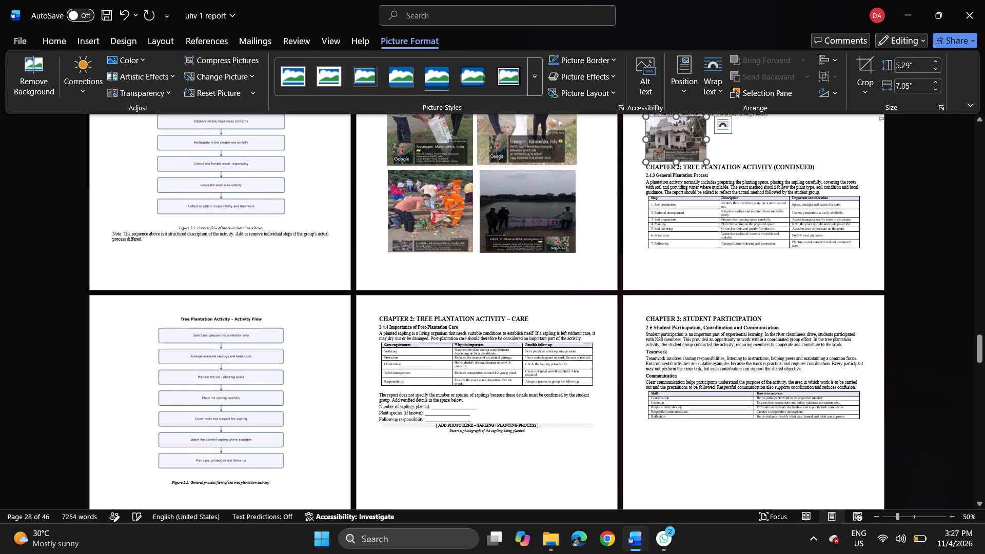
scroll(686, 195, "up", 2)
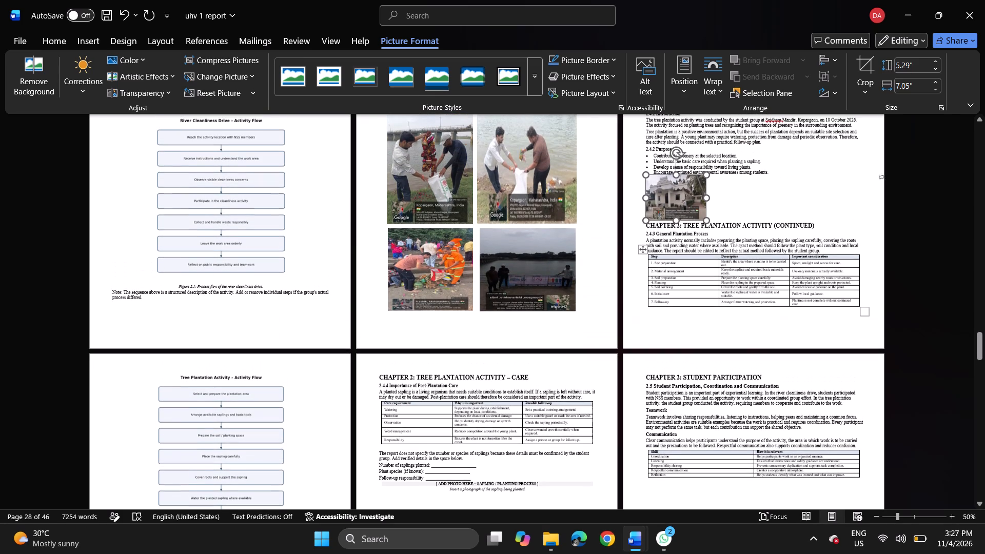
left_click_drag(706, 221, 737, 234)
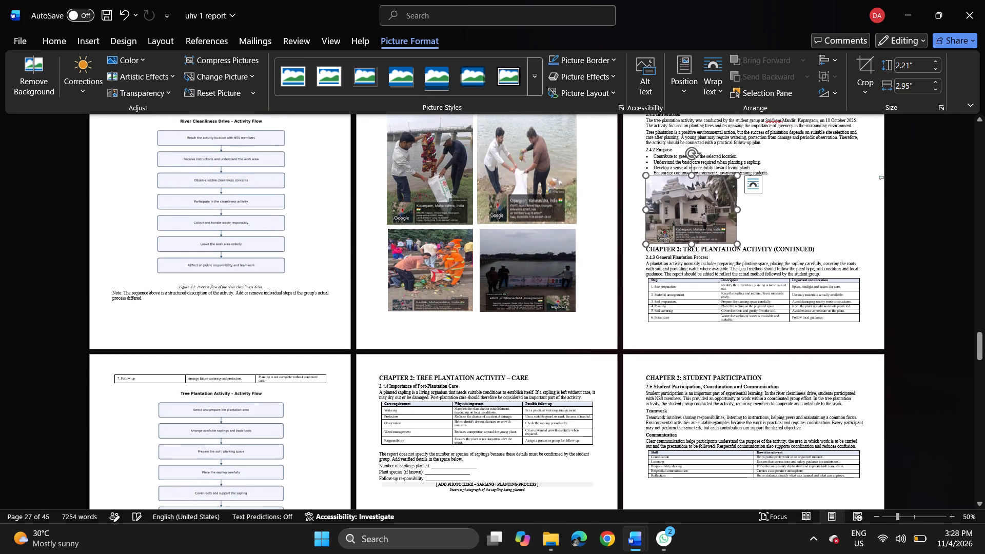
Apply Square text wrapping to the temple photo and move it slightly down, clear of the last Purpose bullet.
left_click(754, 191)
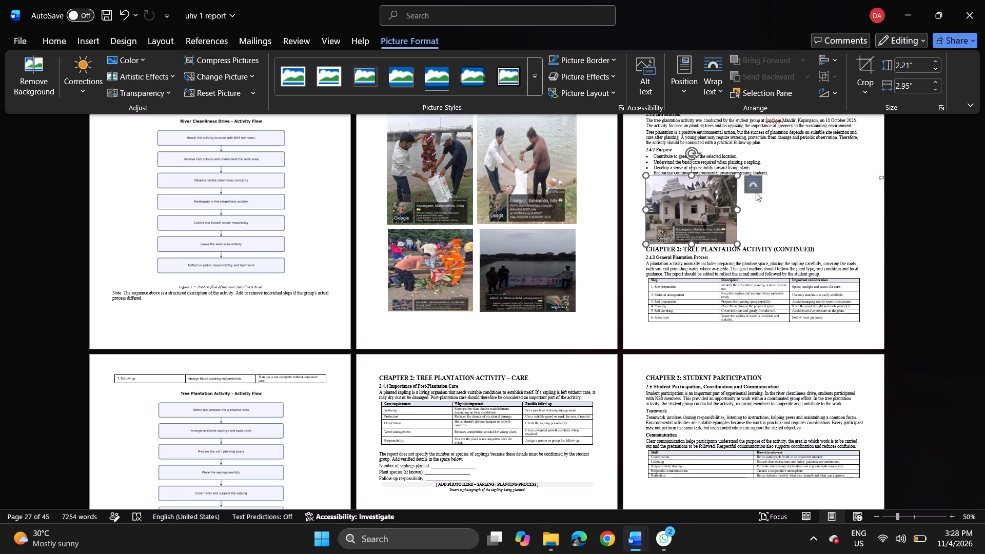
left_click(753, 189)
left_click(752, 188)
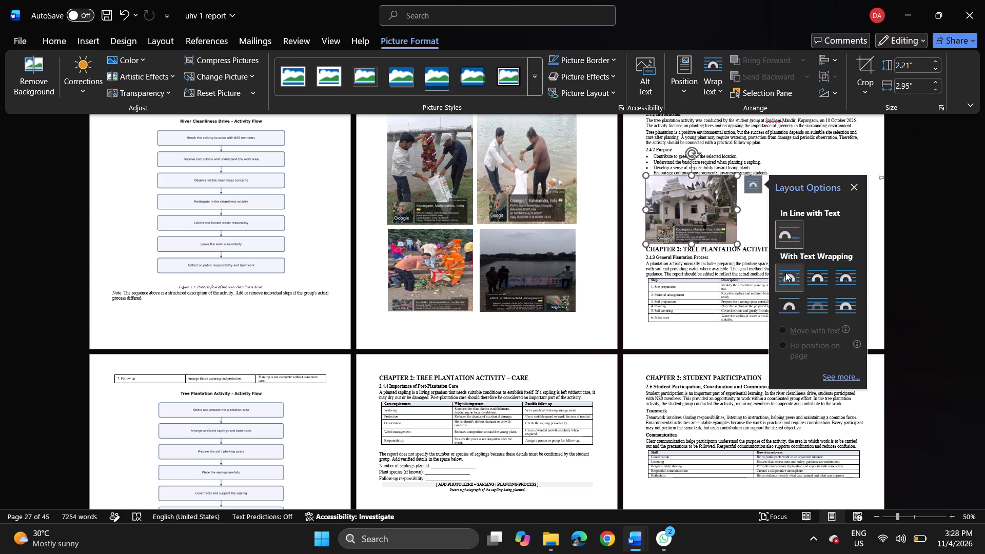
left_click_drag(785, 272, 790, 281)
left_click(790, 281)
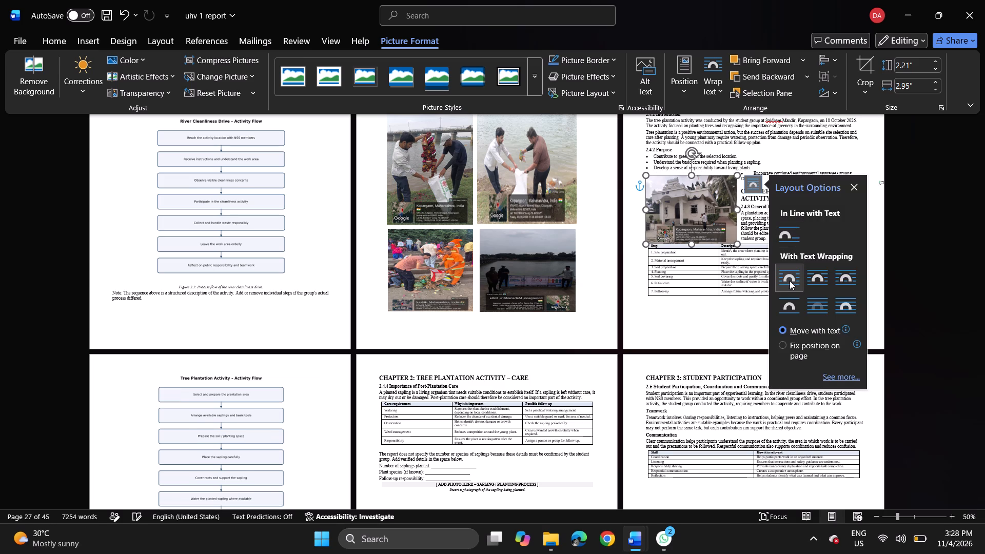
left_click(680, 299)
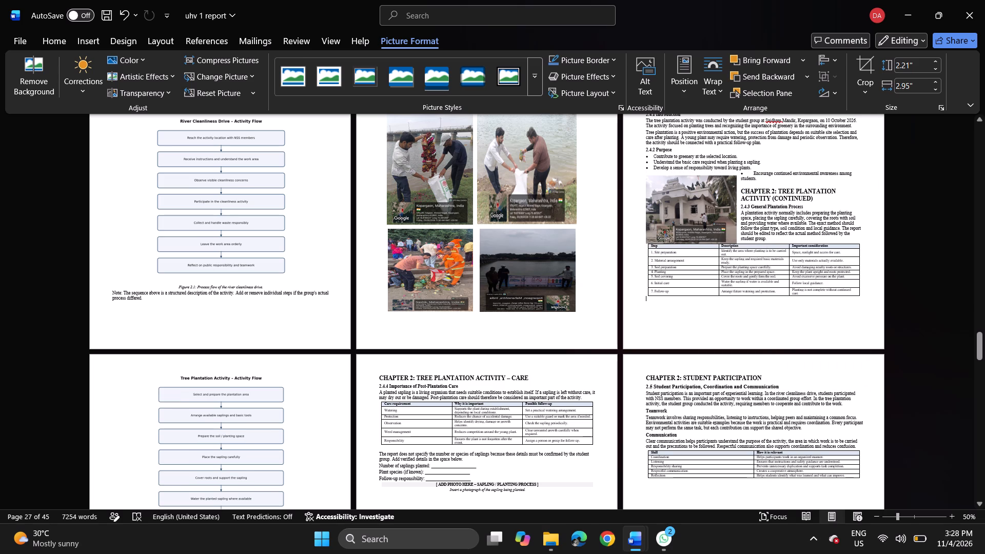
left_click_drag(719, 190, 720, 205)
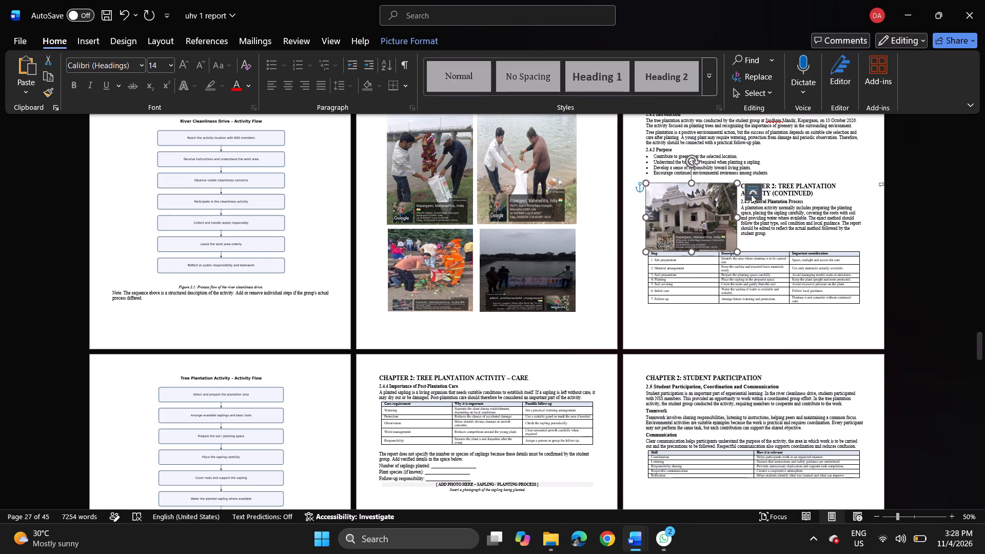
left_click(740, 232)
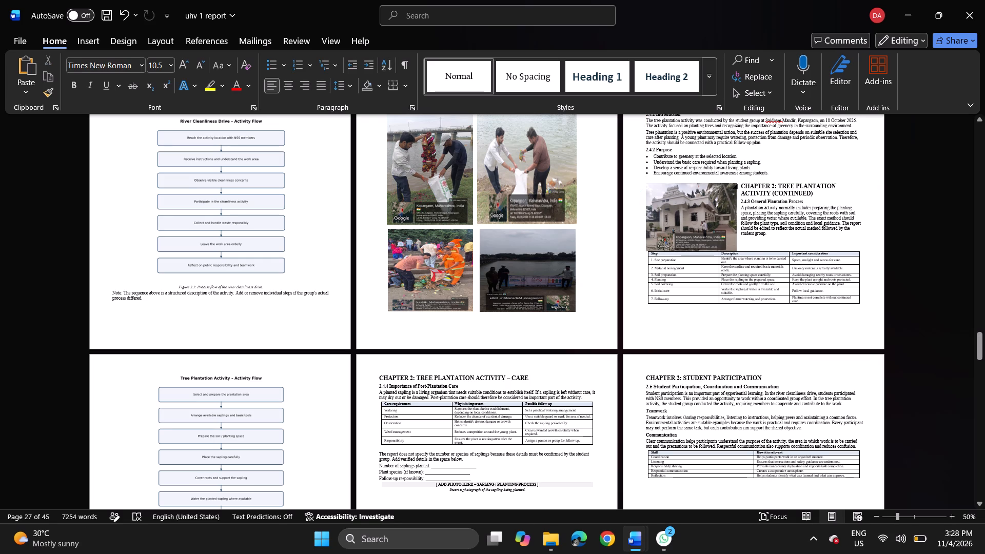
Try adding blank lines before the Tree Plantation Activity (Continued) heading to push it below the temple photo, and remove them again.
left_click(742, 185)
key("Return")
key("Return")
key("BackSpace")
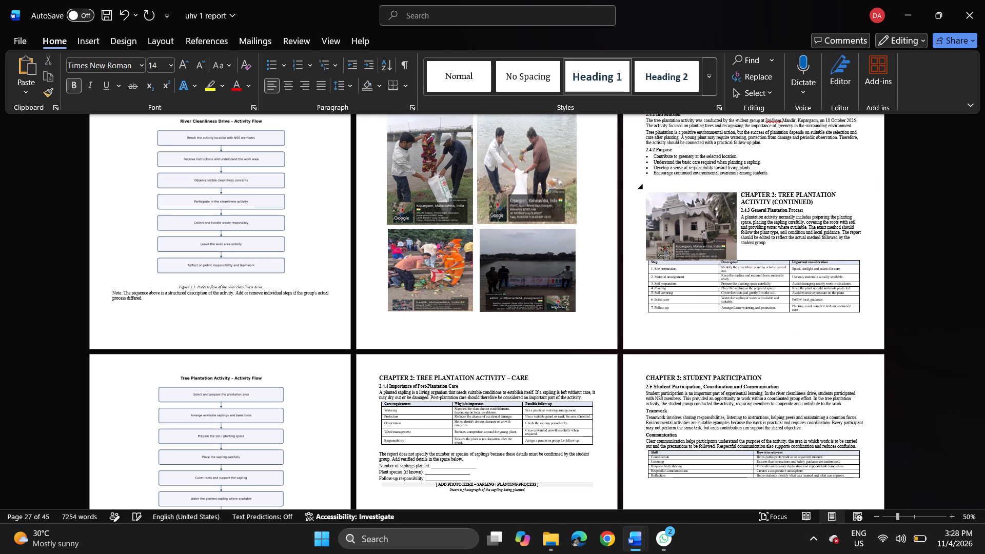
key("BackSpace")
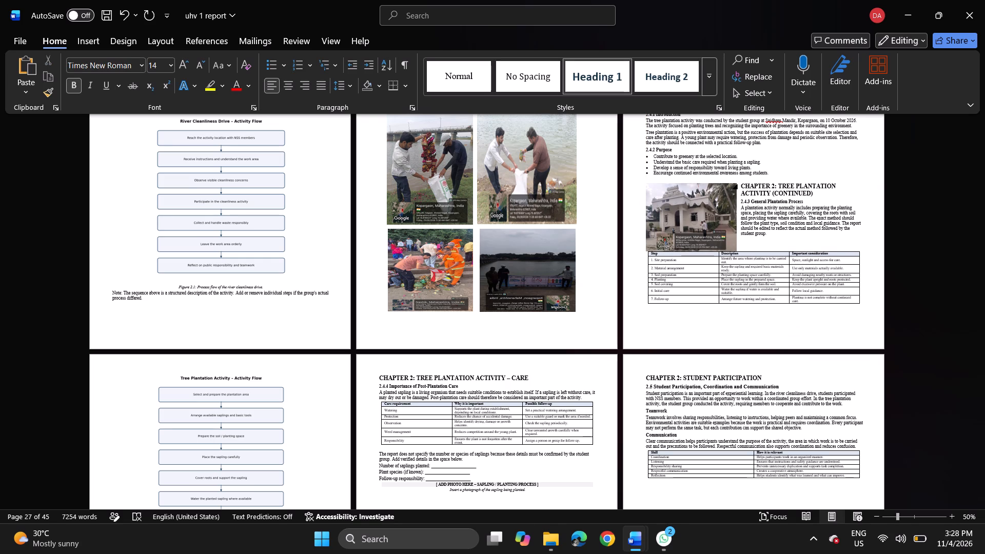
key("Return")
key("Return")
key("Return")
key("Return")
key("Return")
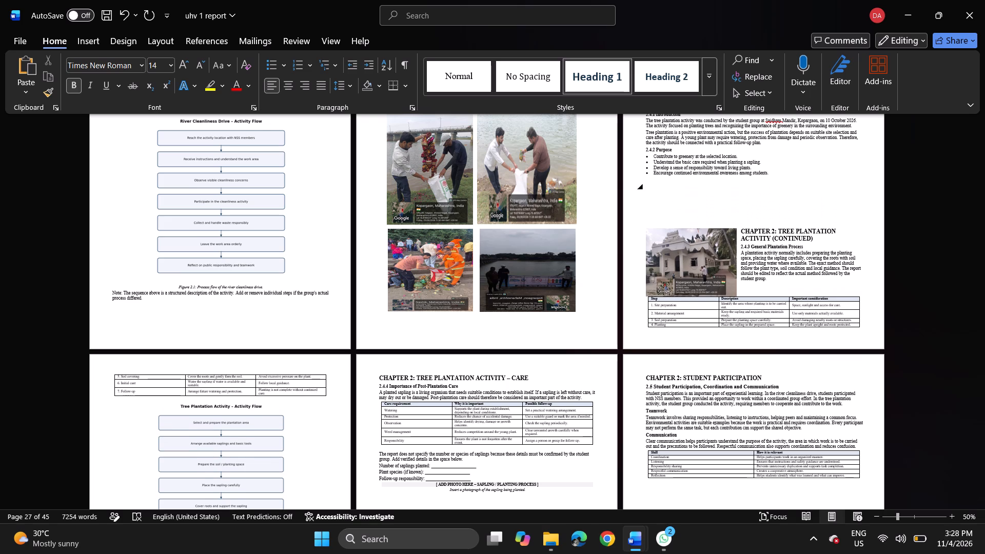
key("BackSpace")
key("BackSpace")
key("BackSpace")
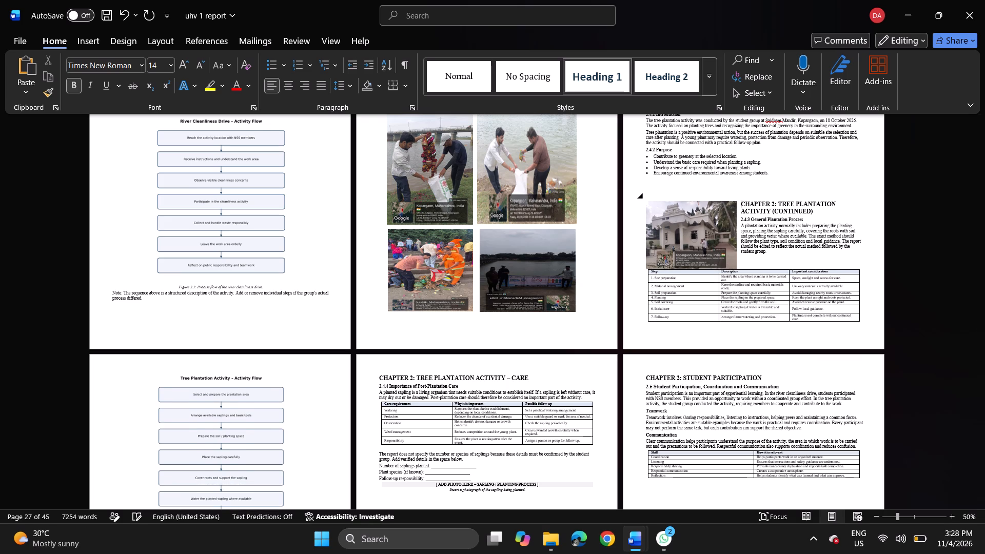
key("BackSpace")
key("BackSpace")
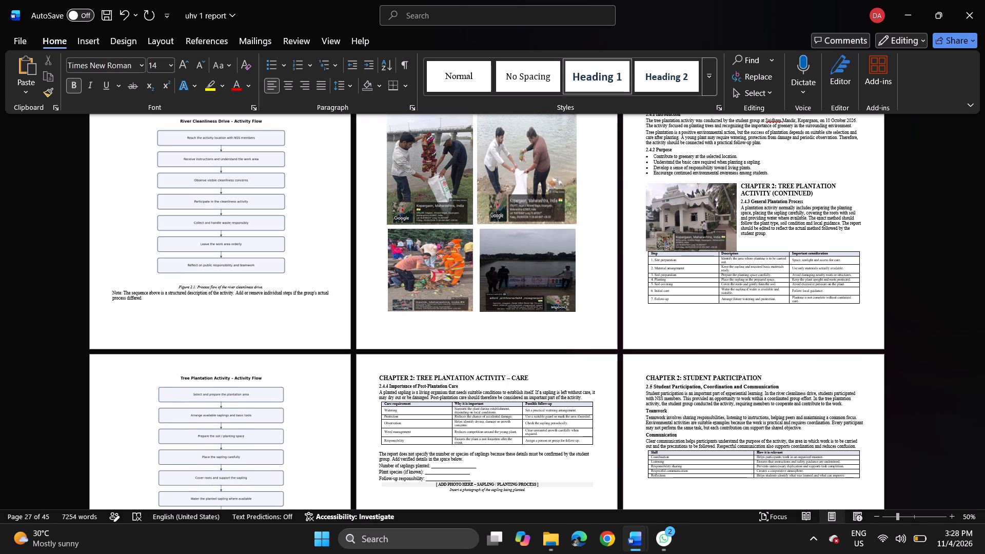
Set the temple photo's layout to Fix position on page.
left_click(722, 198)
left_click(751, 192)
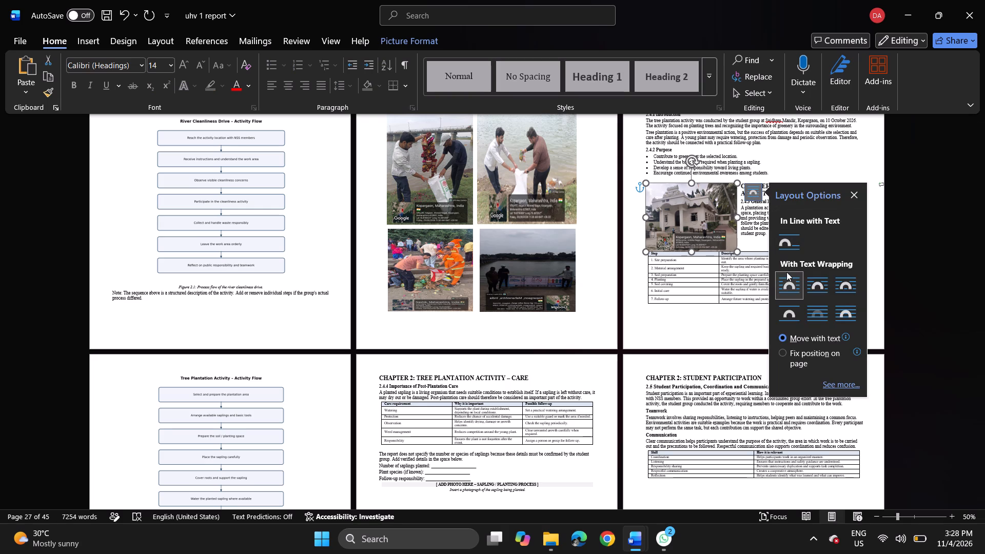
left_click(785, 352)
left_click(750, 223)
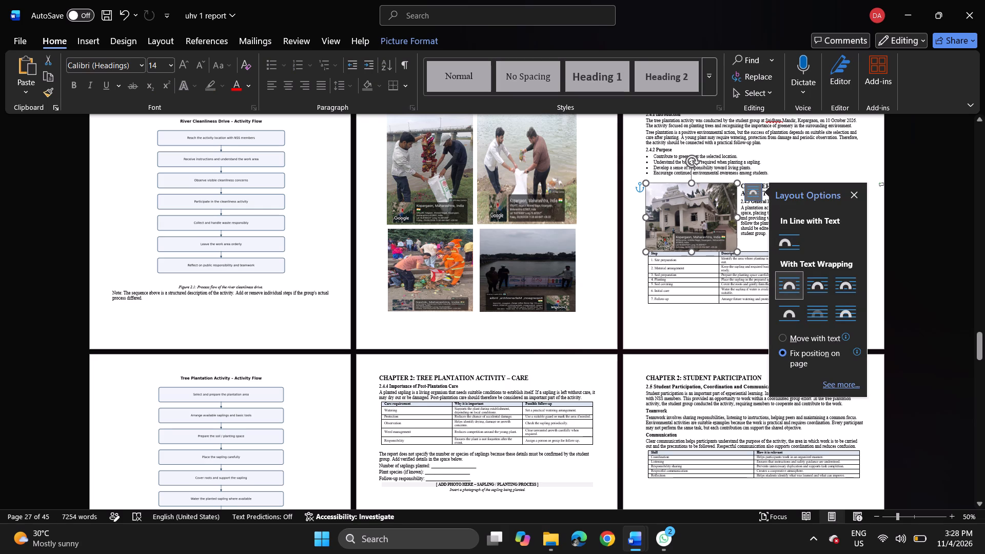
Add eight blank lines before the Tree Plantation Activity (Continued) heading to move it beneath the temple photo.
left_click(741, 186)
key("Return")
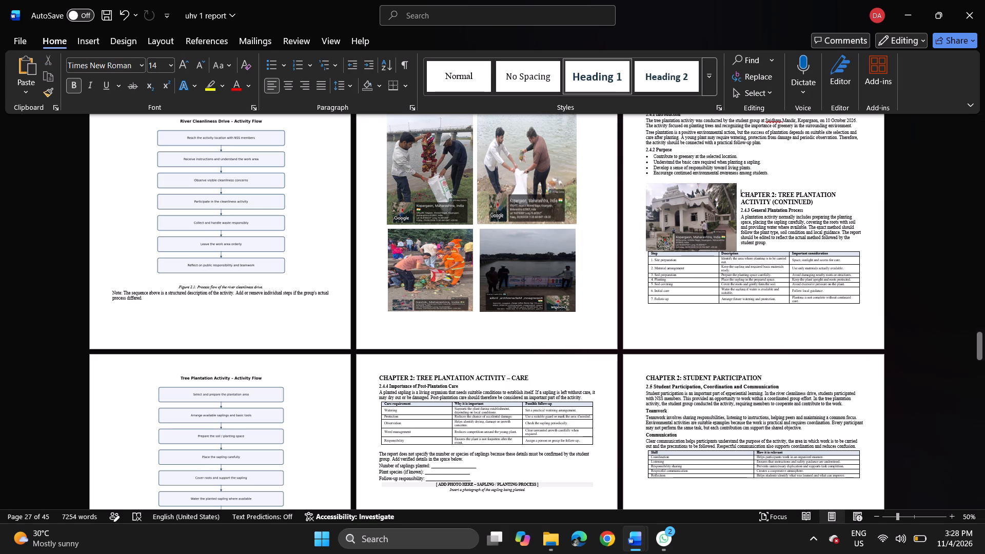
key("Return")
key("Return")
key("Return")
key("Return")
key("Return")
key("Return")
key("Return")
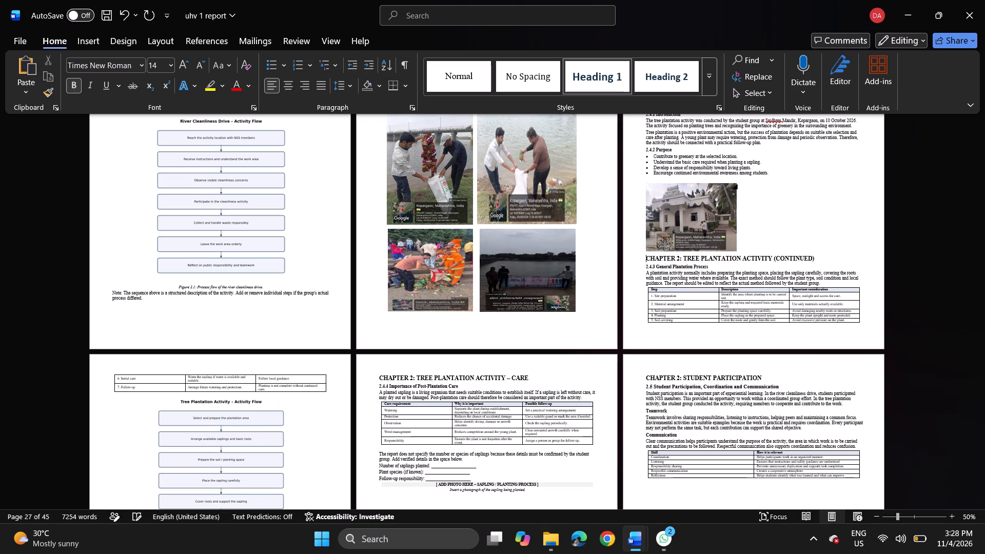
Insert the temple picture WhatsApp Image 2026-11-04 at 13.24.21 from this device, placing it beside the existing temple photo.
left_click(773, 196)
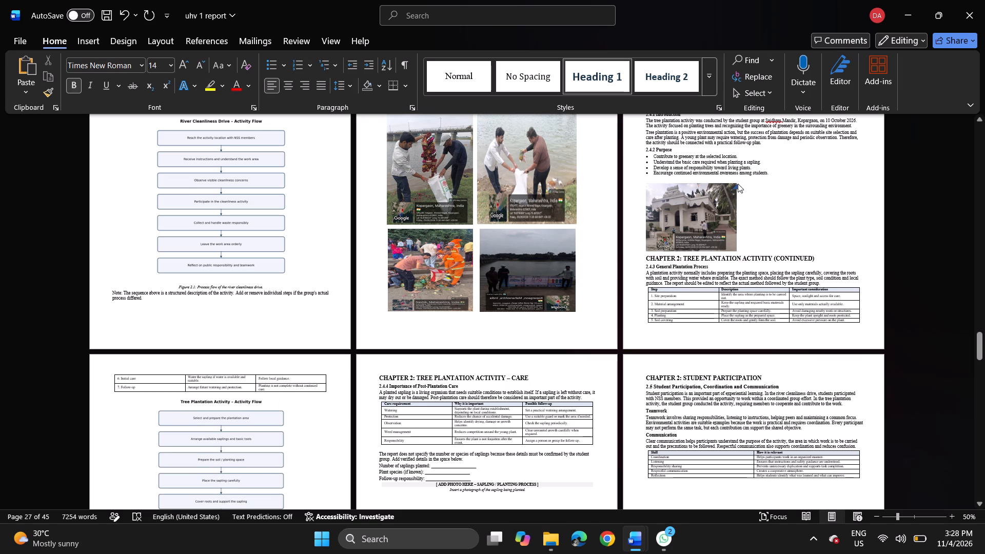
left_click(745, 184)
left_click(93, 38)
left_click(147, 74)
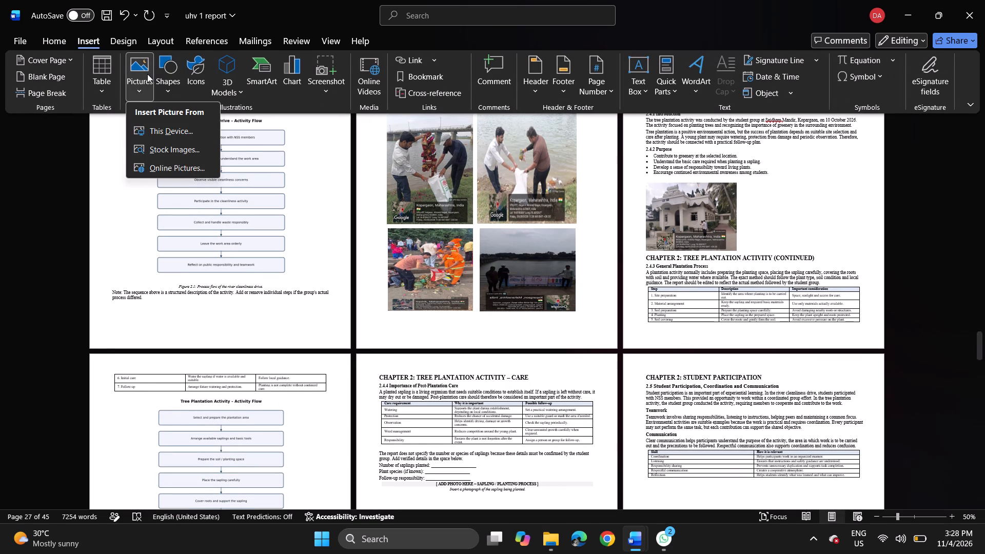
left_click(156, 124)
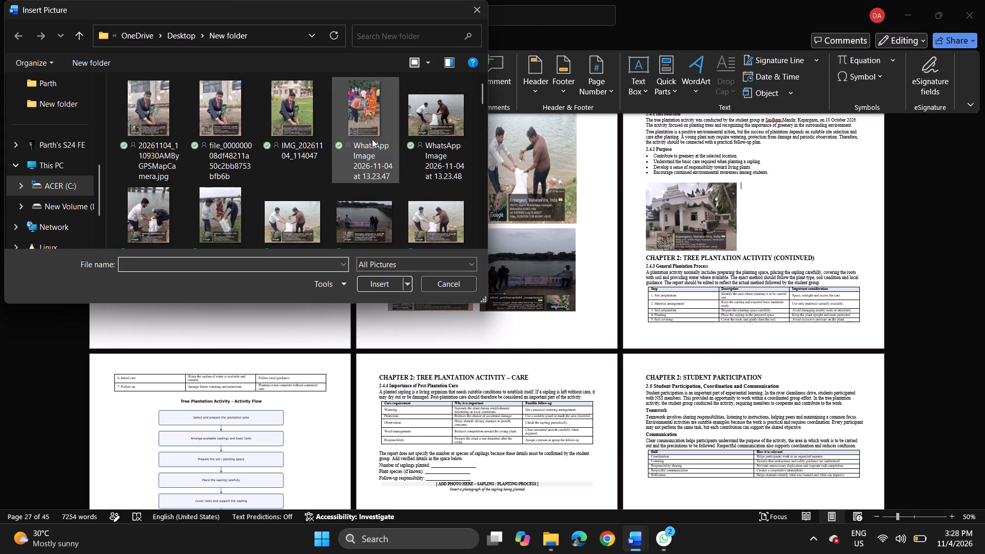
scroll(375, 149, "down", 1)
scroll(375, 149, "up", 1)
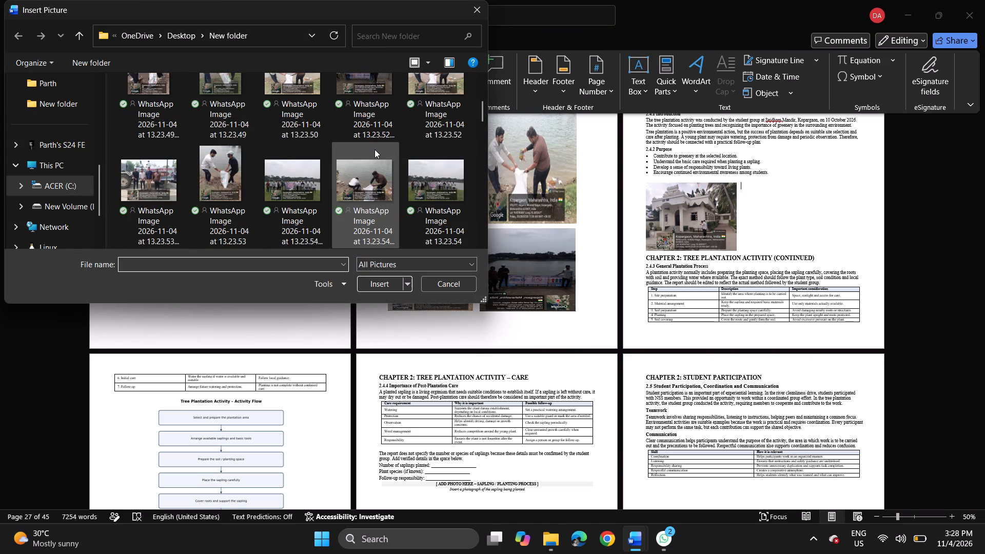
scroll(375, 149, "down", 1)
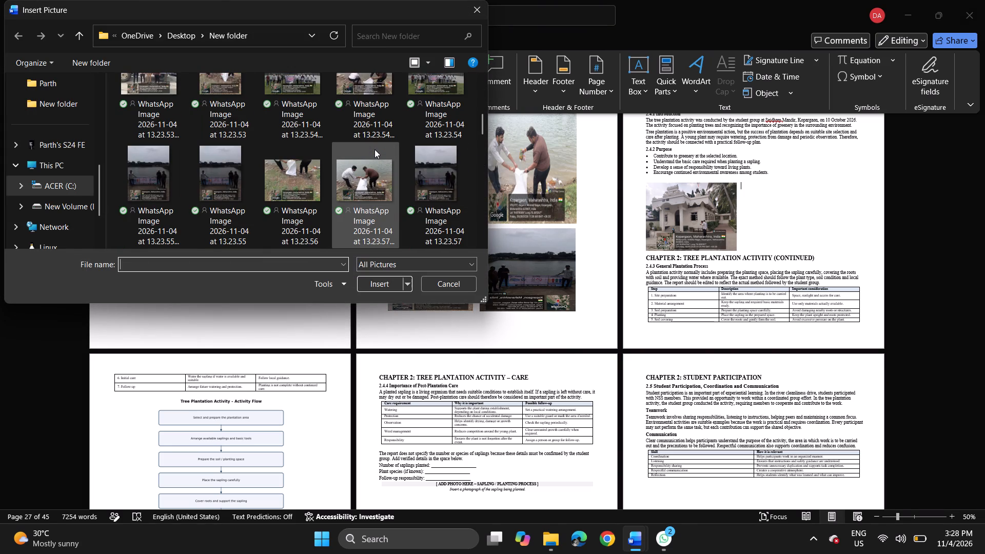
scroll(375, 149, "down", 1)
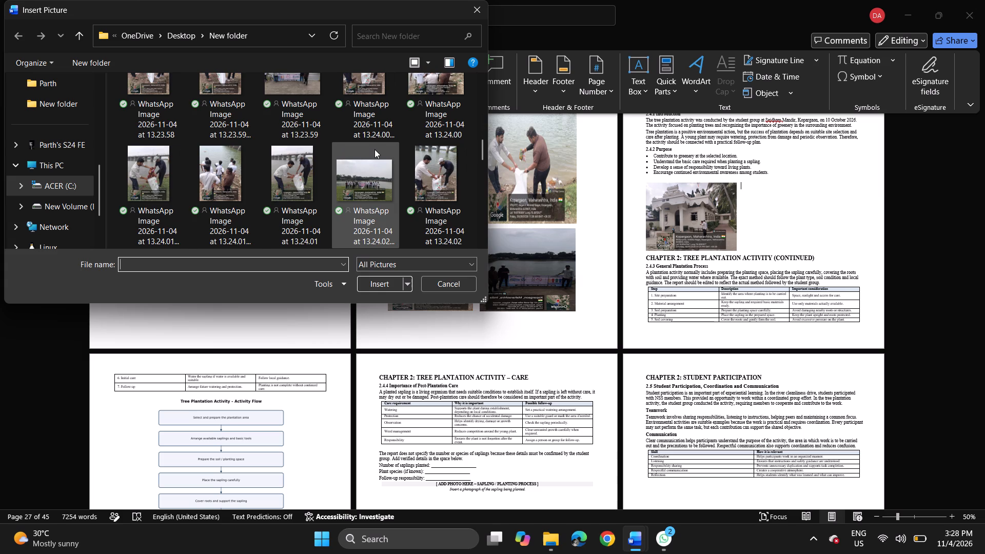
scroll(375, 149, "down", 1)
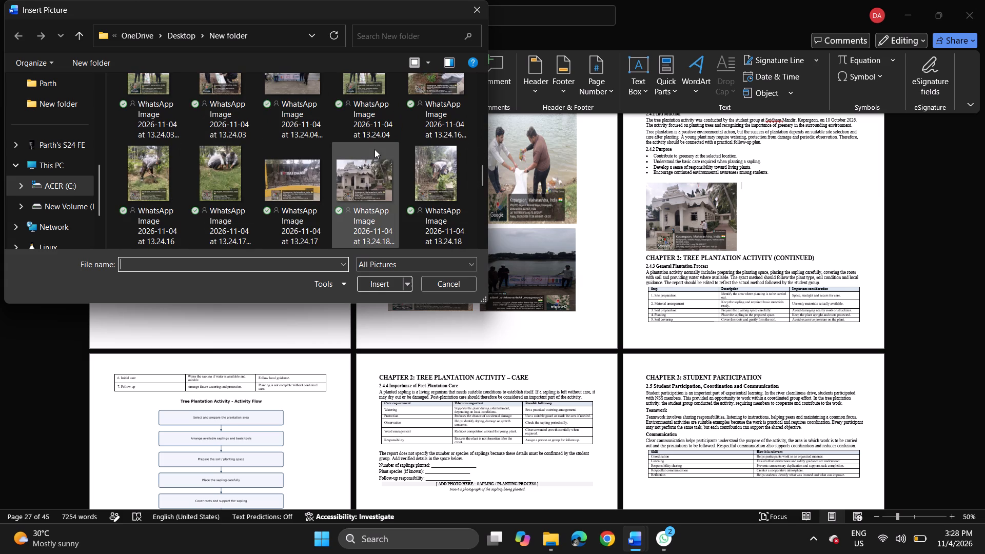
scroll(376, 190, "down", 1)
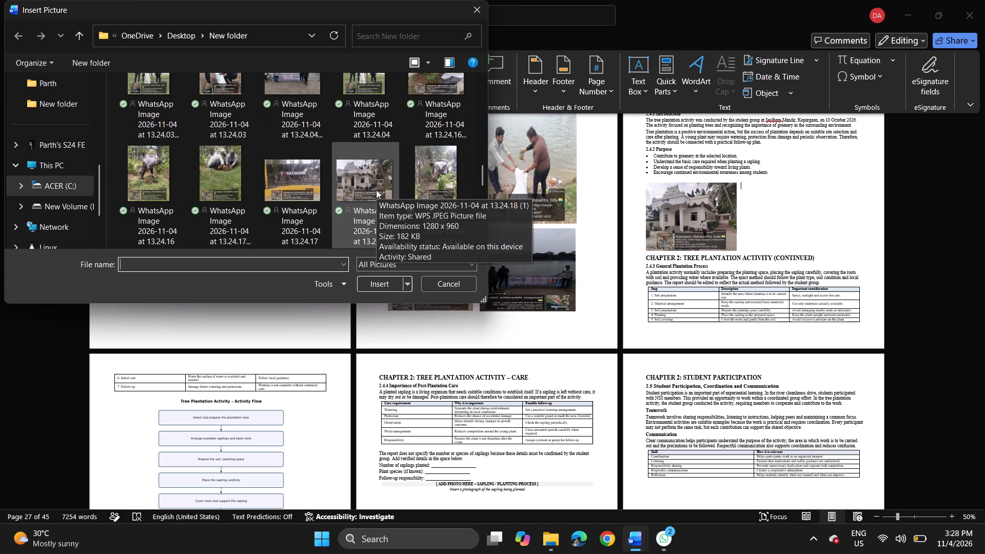
scroll(376, 190, "down", 2)
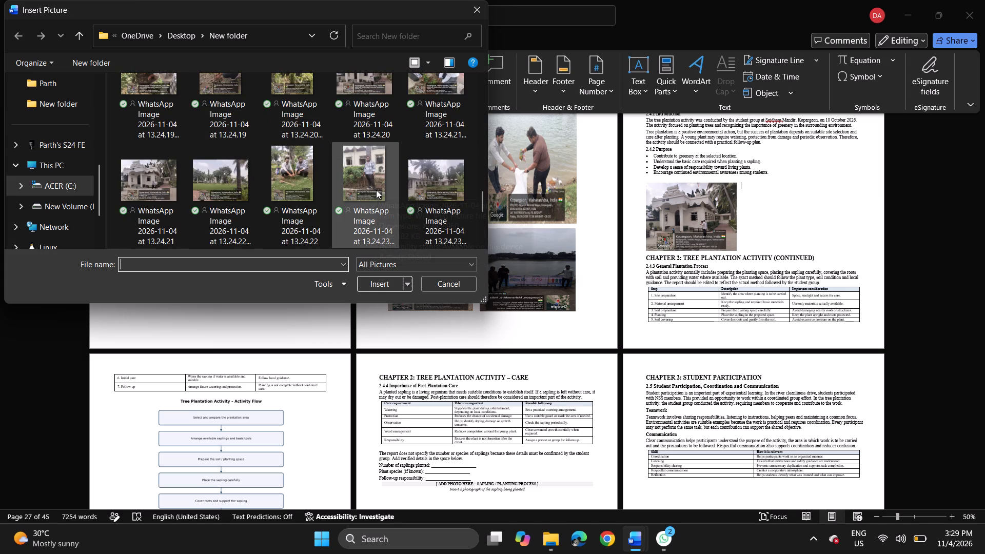
double_click(129, 180)
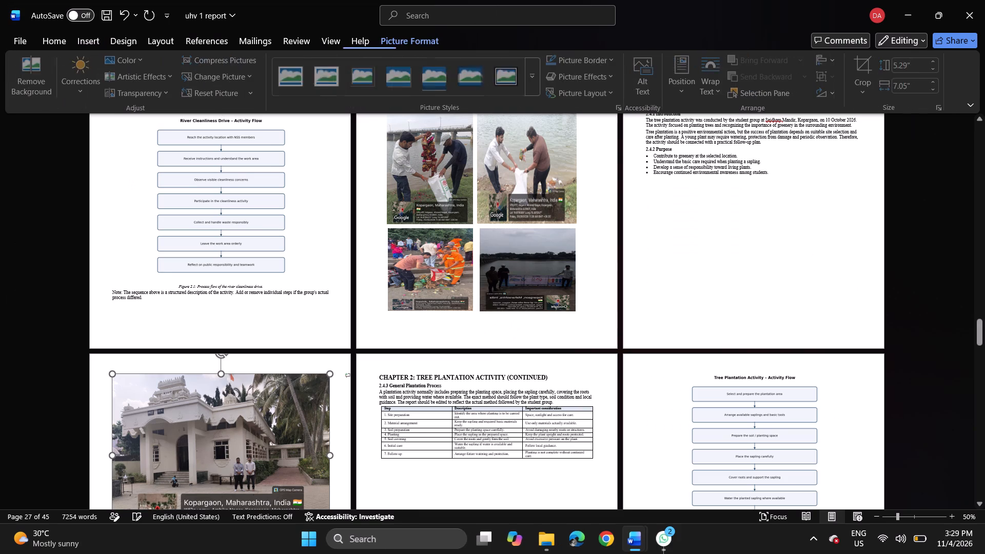
Shrink the newly inserted temple photo proportionally to about 2.22" high by 2.96" wide.
scroll(98, 409, "down", 1)
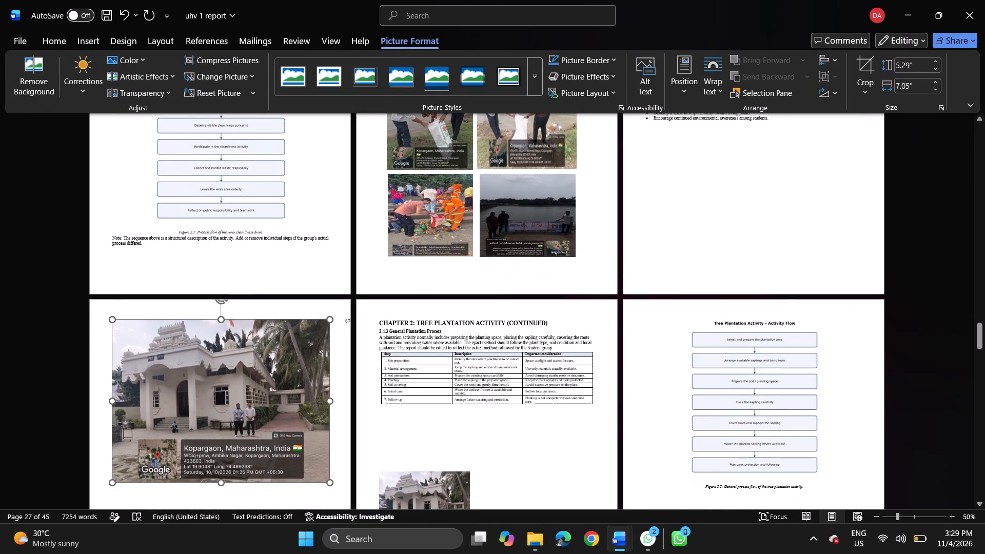
scroll(98, 409, "down", 4)
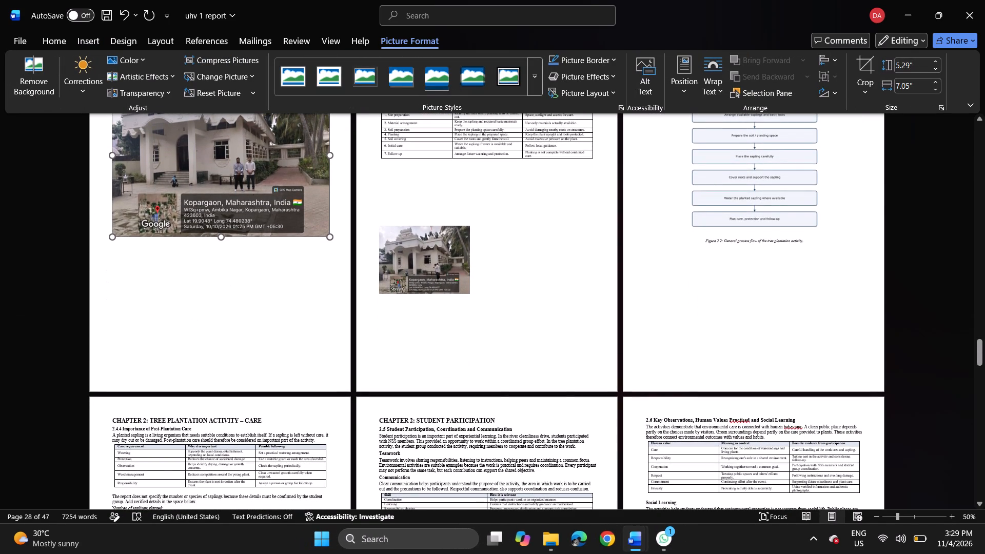
left_click(329, 238)
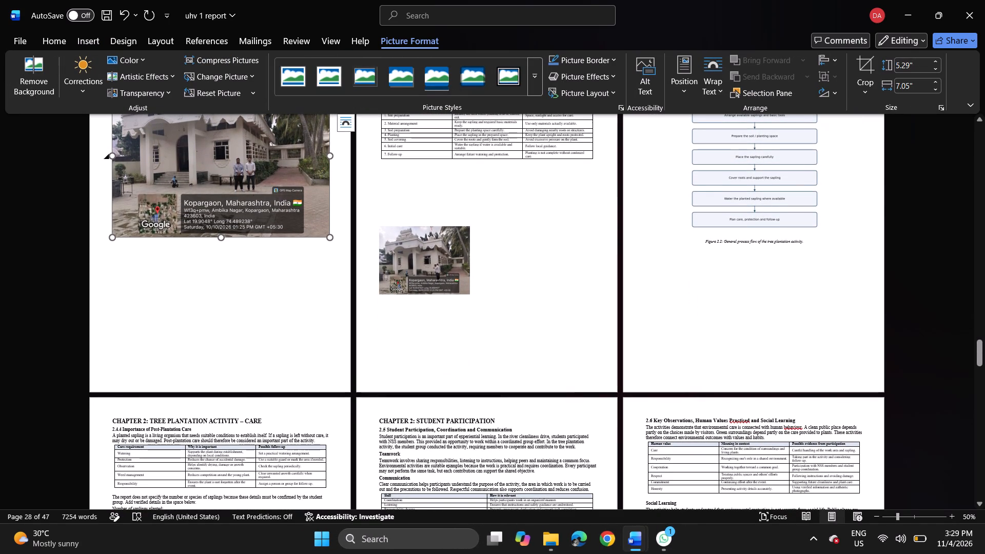
left_click_drag(328, 235, 256, 175)
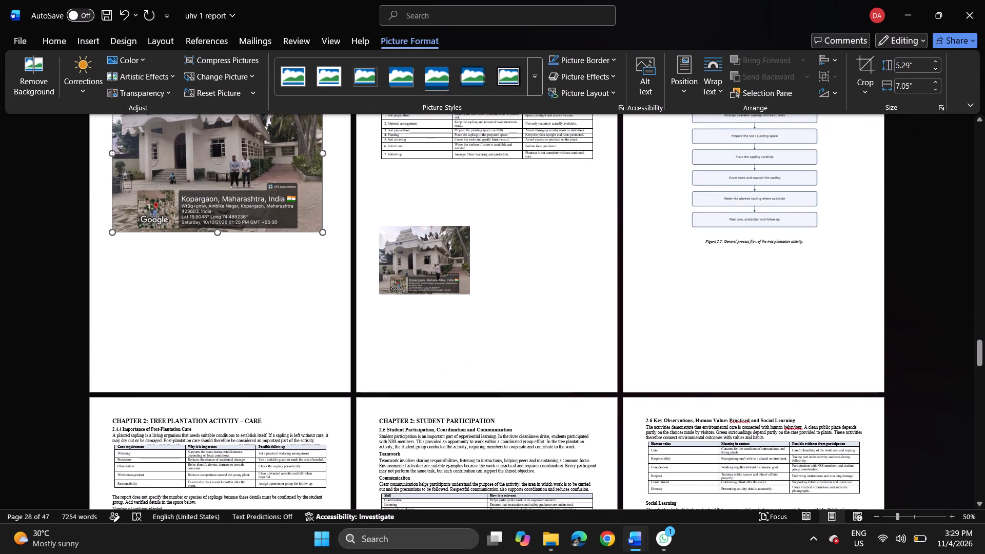
left_click_drag(256, 175, 183, 143)
scroll(183, 143, "up", 1)
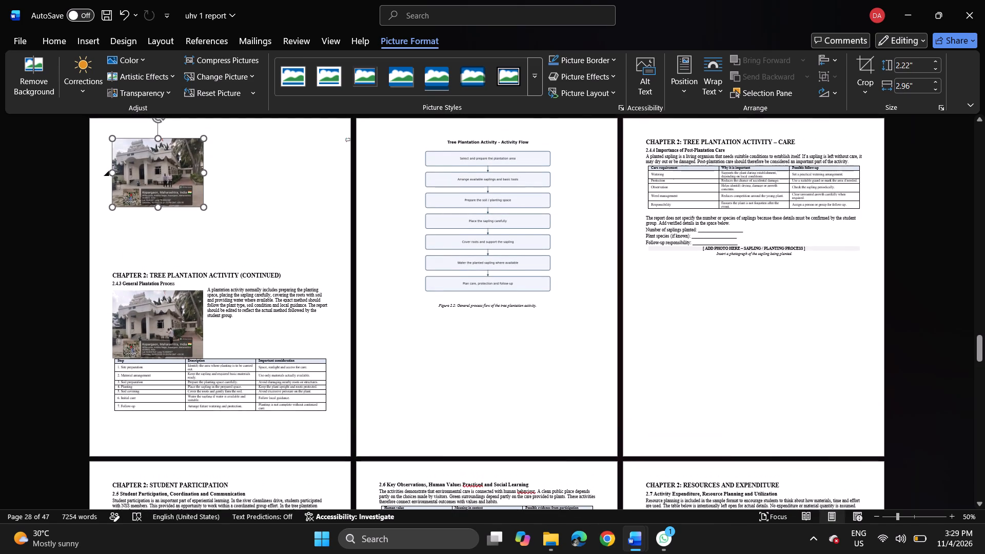
Add twelve blank lines before the General Plantation Process paragraph to push it below the first temple photo.
left_click(207, 290)
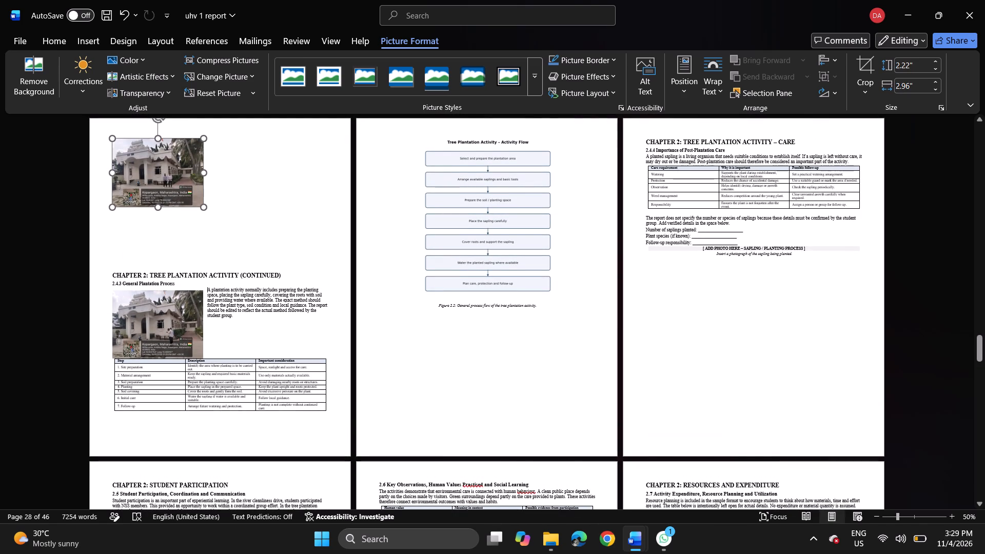
key("Return")
key("Return")
key("Return")
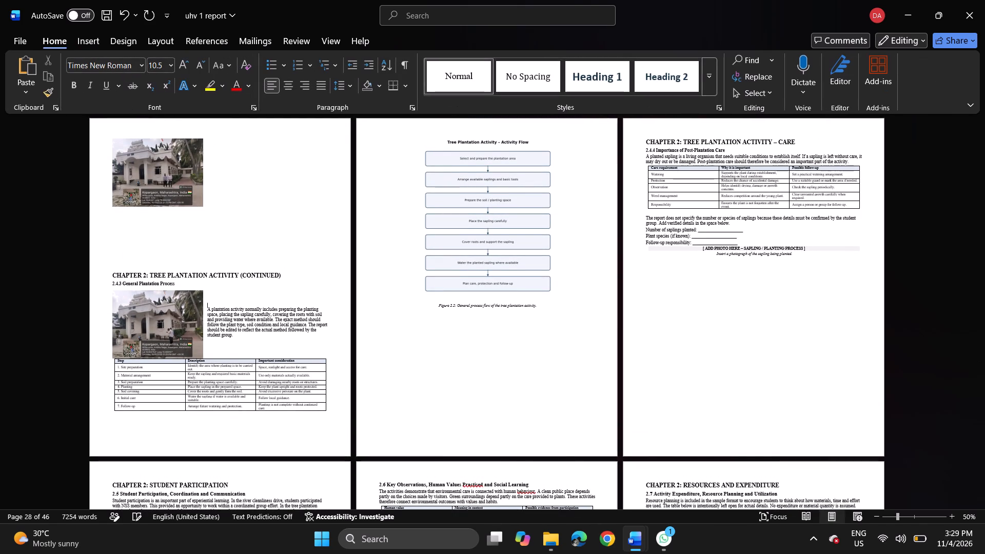
key("Return")
key("Return")
key("Return")
key("Return")
key("Return")
key("Return")
key("Return")
key("Return")
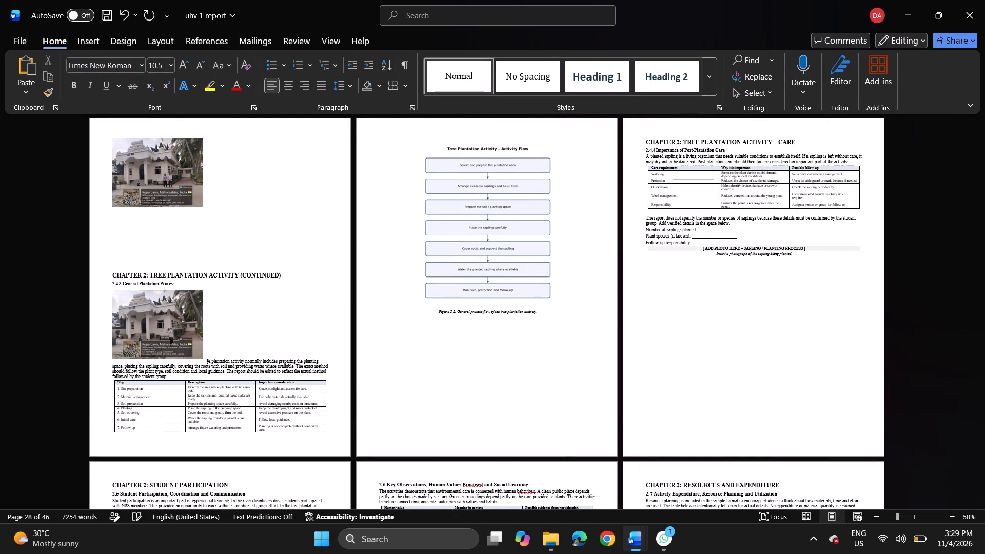
key("Return")
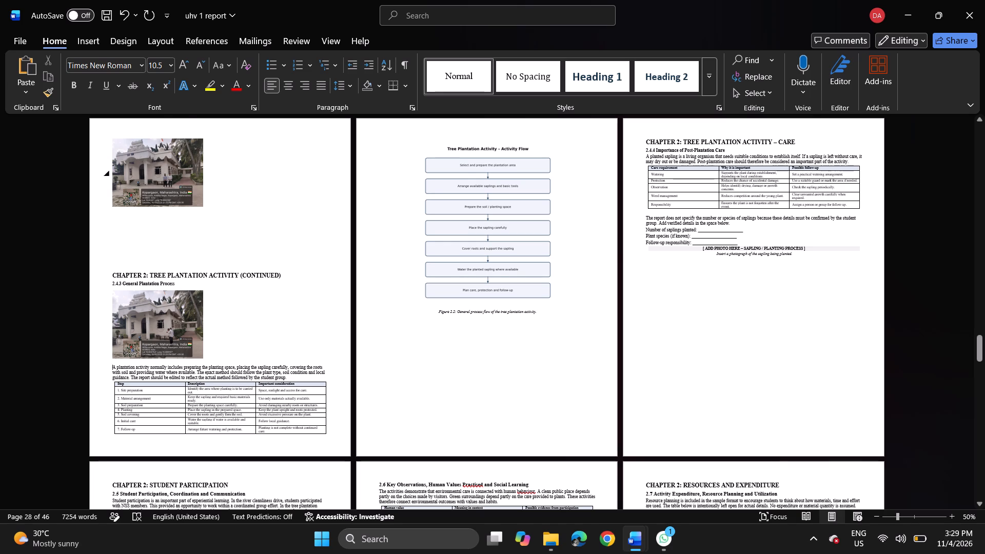
Apply Square text wrapping to the new temple photo and set its layout to Fix position on page.
left_click(173, 154)
left_click(218, 150)
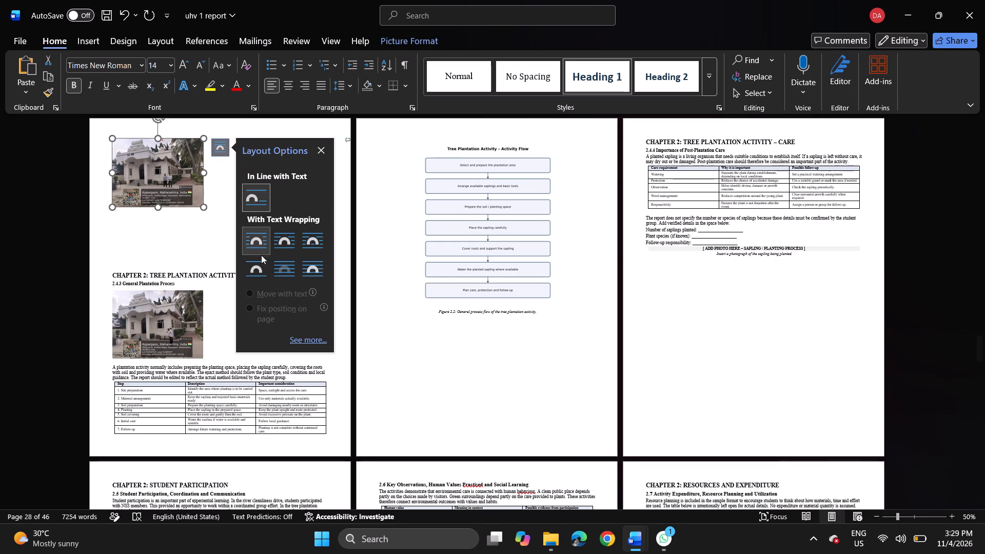
left_click(257, 236)
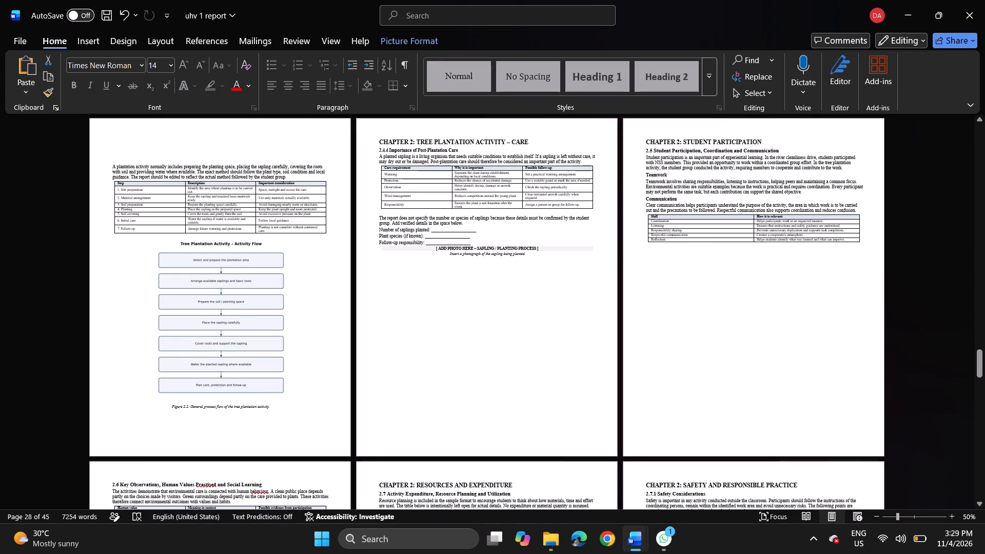
scroll(267, 247, "up", 8)
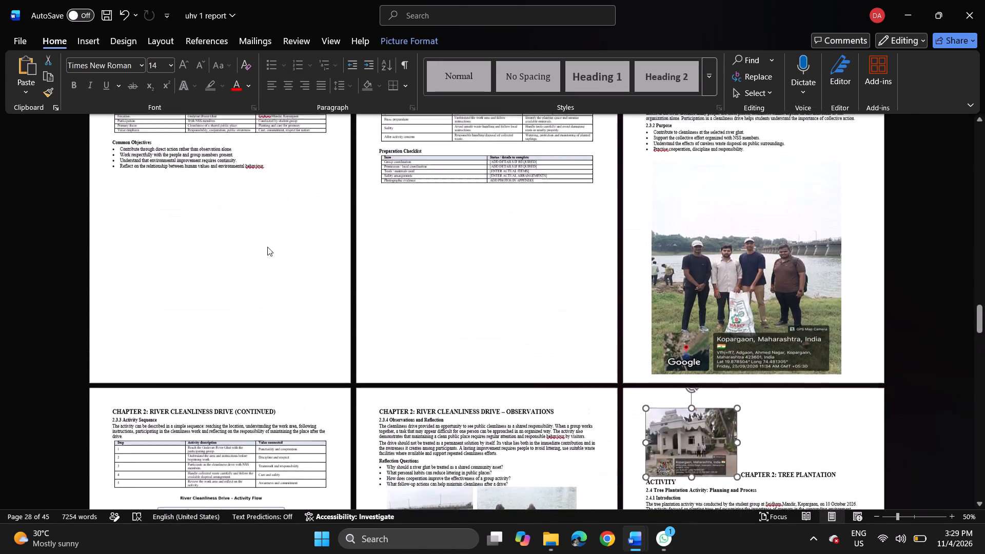
scroll(267, 247, "up", 2)
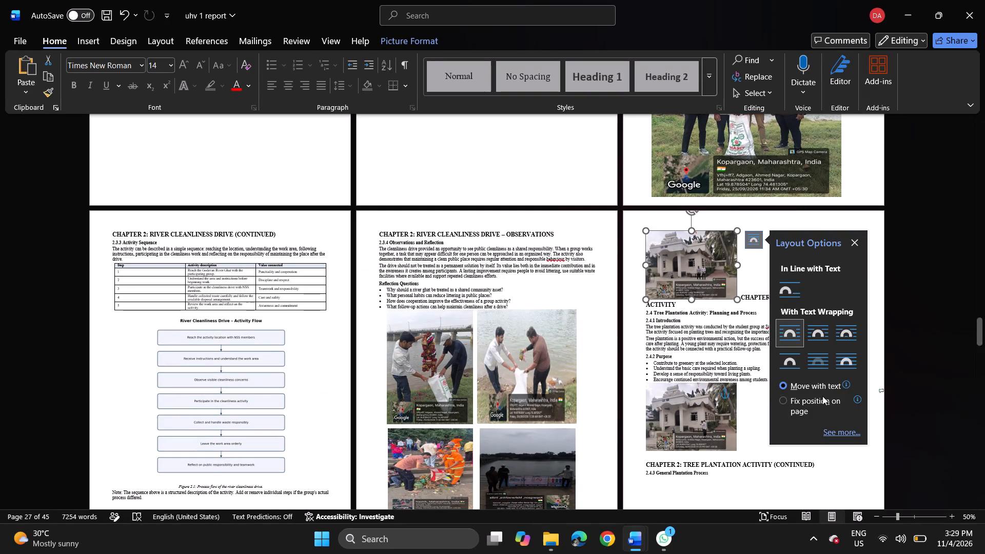
left_click(781, 398)
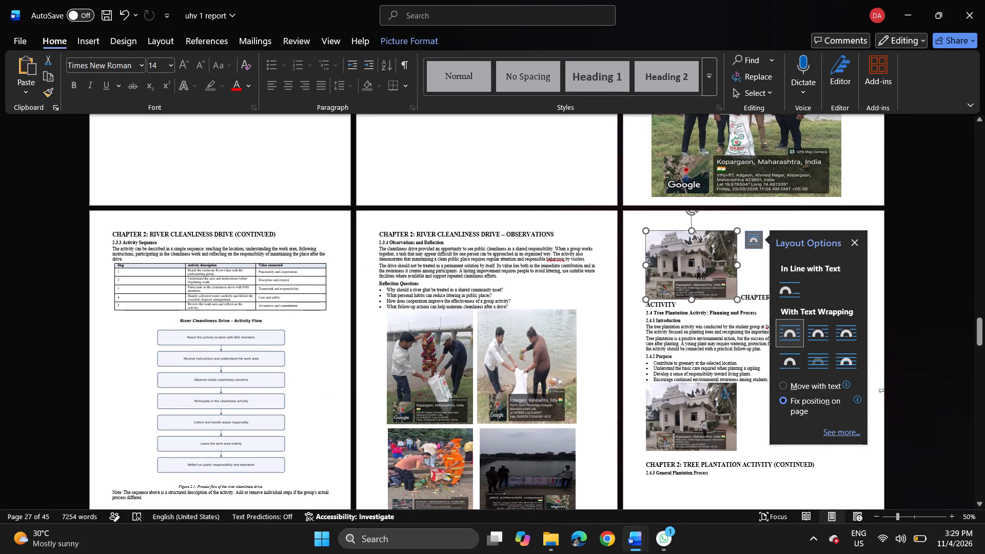
Move the new temple photo beneath the Purpose bullets, beside the first temple photo and level with it.
left_click_drag(690, 253, 786, 411)
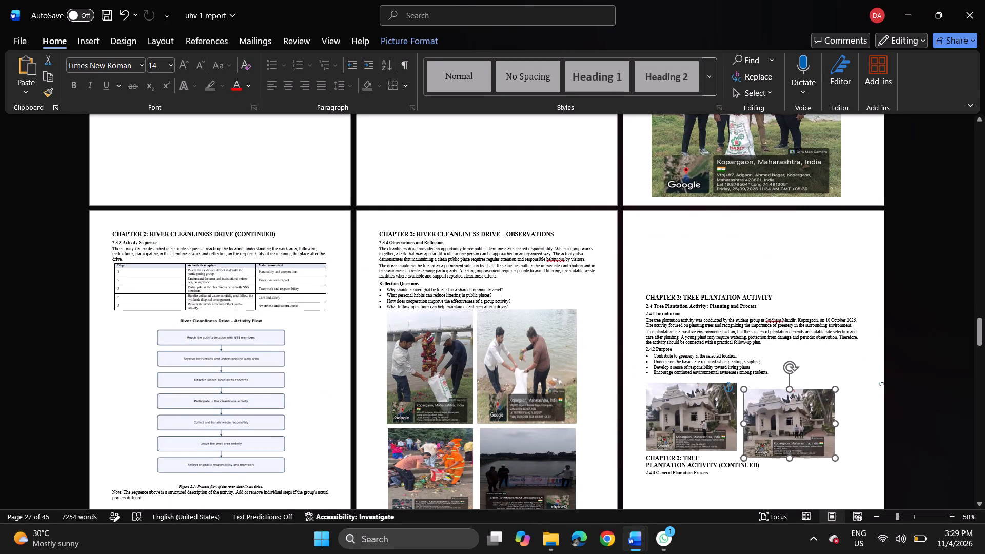
left_click_drag(786, 411, 785, 404)
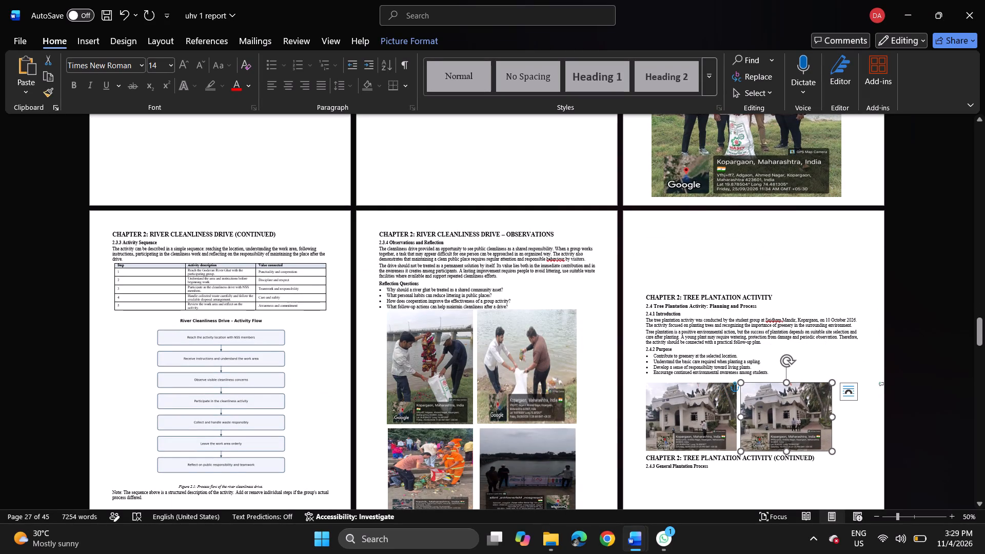
Delete the blank lines above the CHAPTER 2: TREE PLANTATION ACTIVITY heading to move it up.
scroll(840, 340, "down", 3)
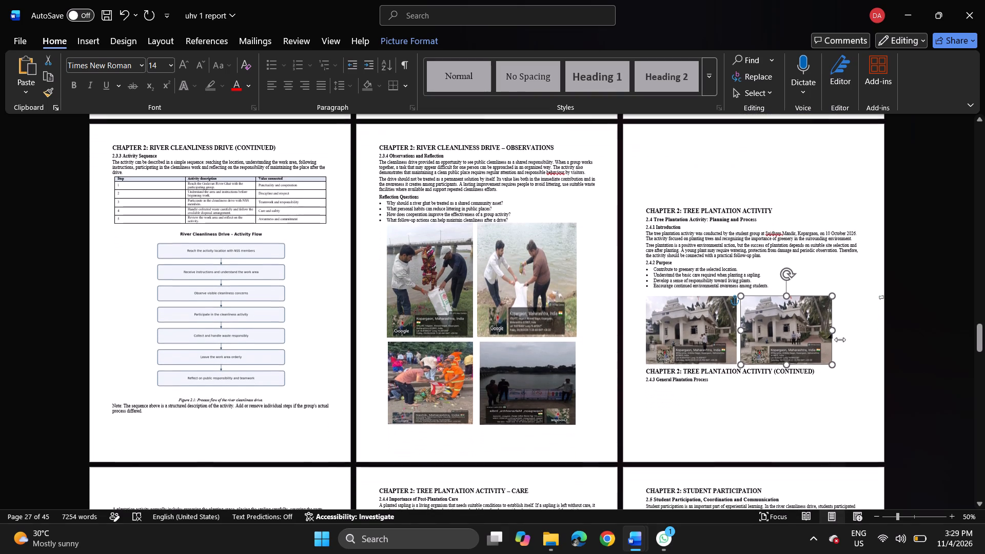
left_click(646, 211)
key("BackSpace")
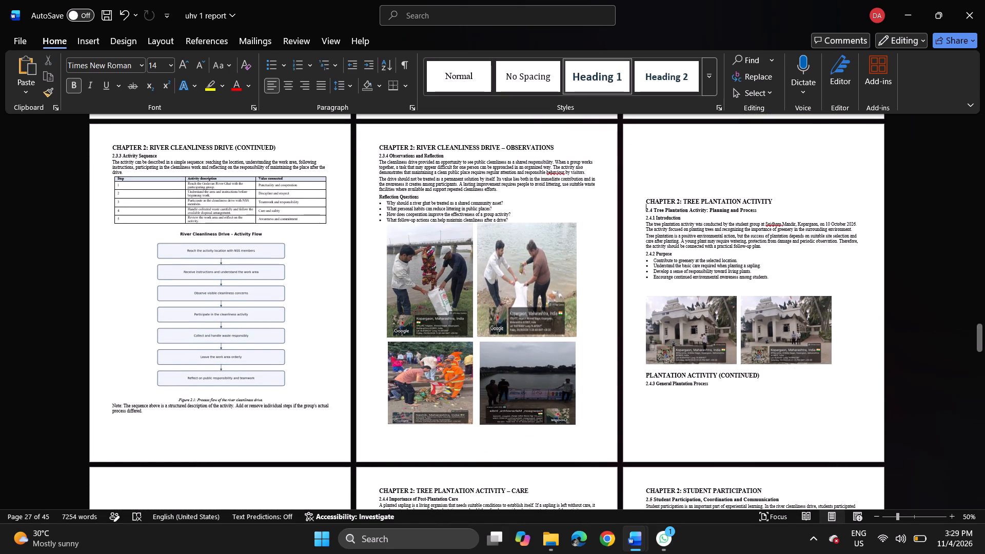
key("BackSpace")
key("BackSpace")
key("BackSpace")
key("BackSpace")
key("BackSpace")
key("BackSpace")
key("BackSpace")
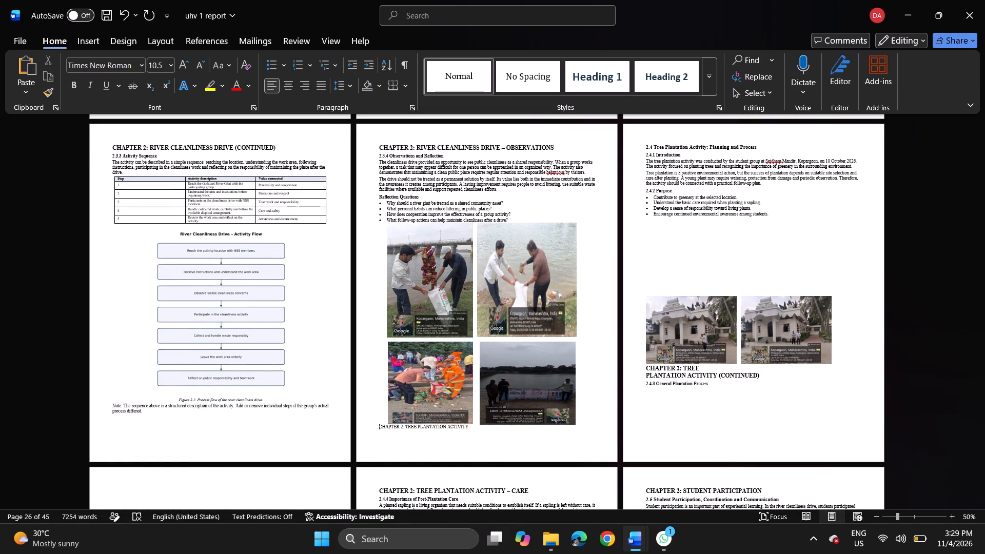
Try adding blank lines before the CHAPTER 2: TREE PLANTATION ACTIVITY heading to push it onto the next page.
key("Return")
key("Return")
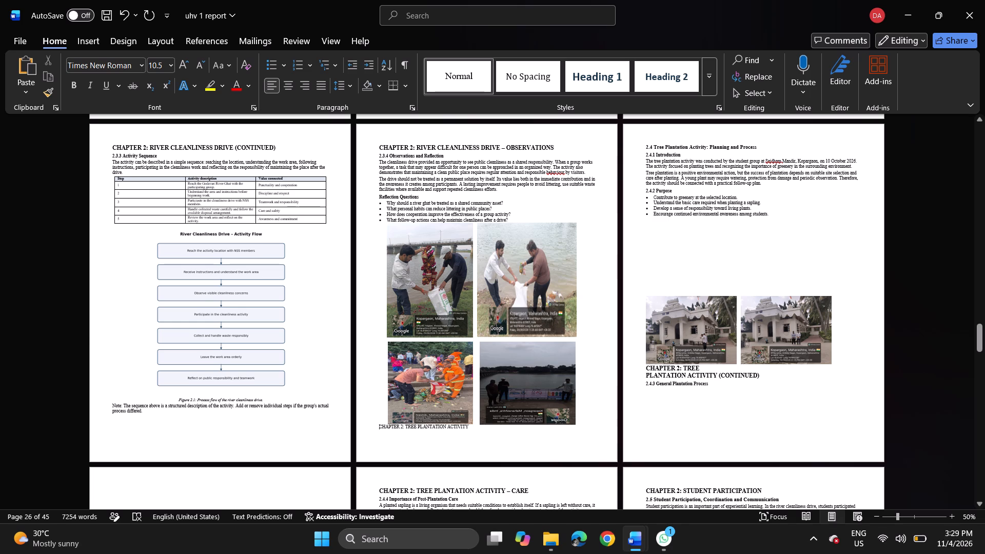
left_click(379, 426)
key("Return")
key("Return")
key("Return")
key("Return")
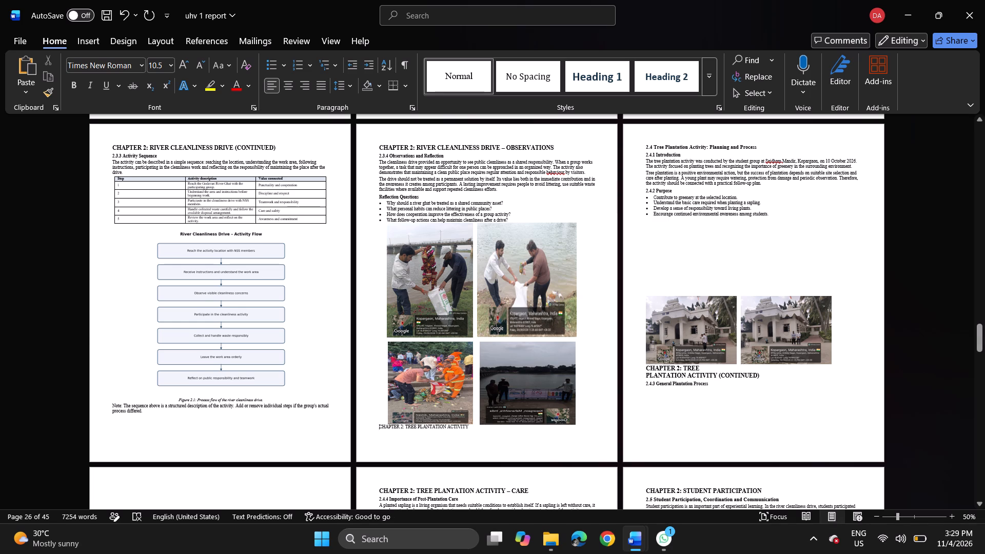
Undo the latest edits until the CHAPTER 2: TREE PLANTATION ACTIVITY heading is back atop its own page.
key("ctrl+z")
key("ctrl+z")
key("ctrl+z")
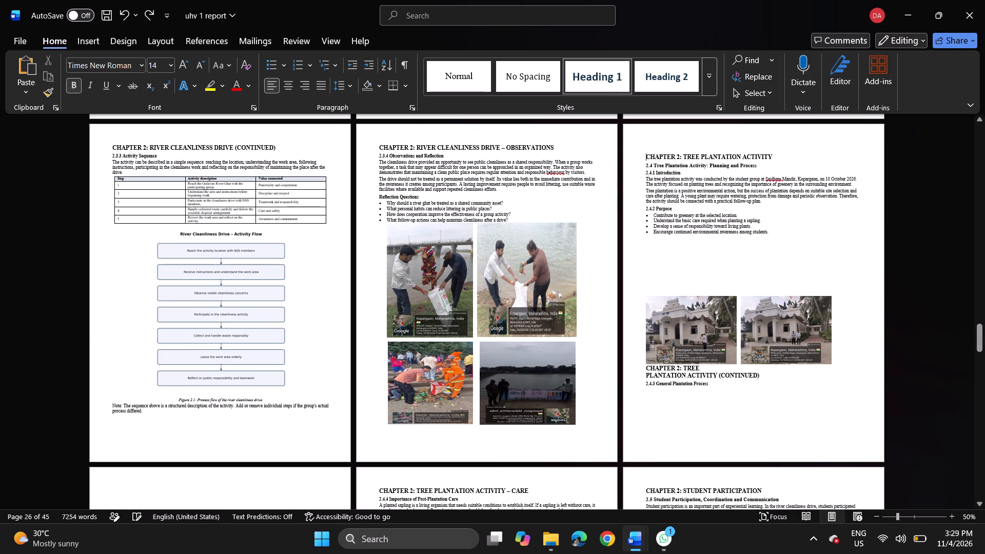
Move the first temple photo up along the text margin, closer to the last Purpose bullet.
left_click_drag(703, 332, 700, 312)
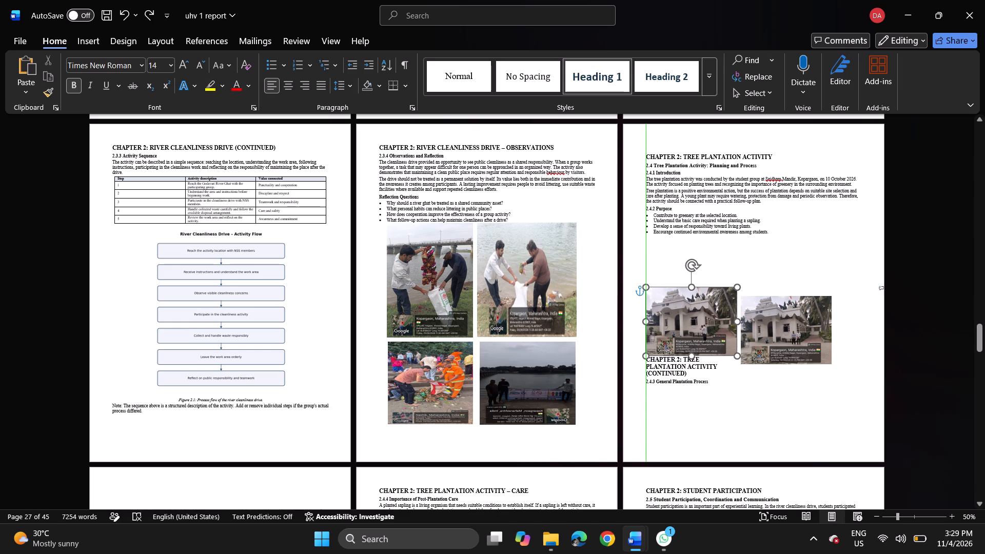
left_click_drag(700, 312, 705, 285)
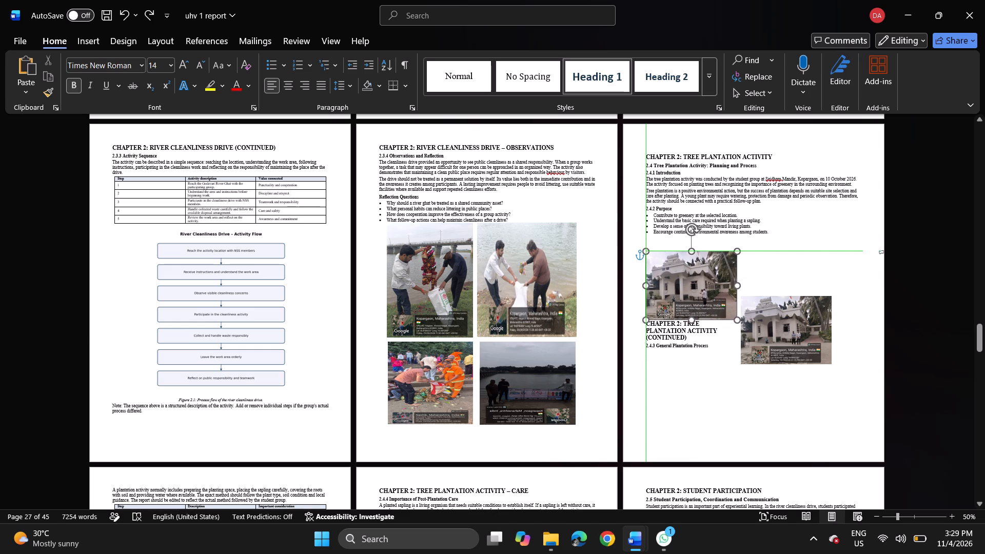
Move both temple photos up so they sit side by side directly beneath the last Purpose bullet.
left_click_drag(705, 285, 701, 277)
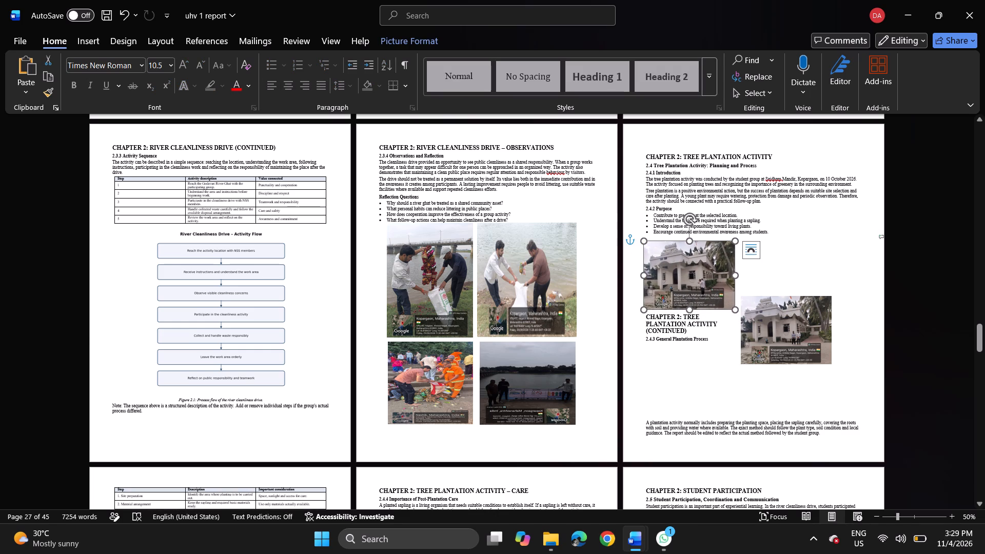
left_click_drag(793, 326, 794, 263)
left_click(716, 285)
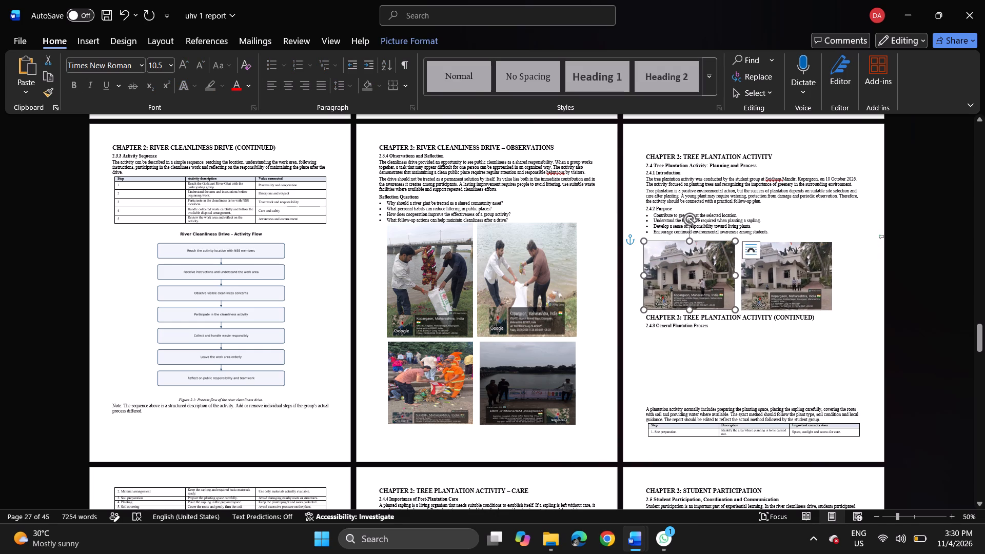
left_click(689, 309)
Delete the blank lines between the 2.4.3 General Plantation Process heading and its paragraph.
left_click(669, 399)
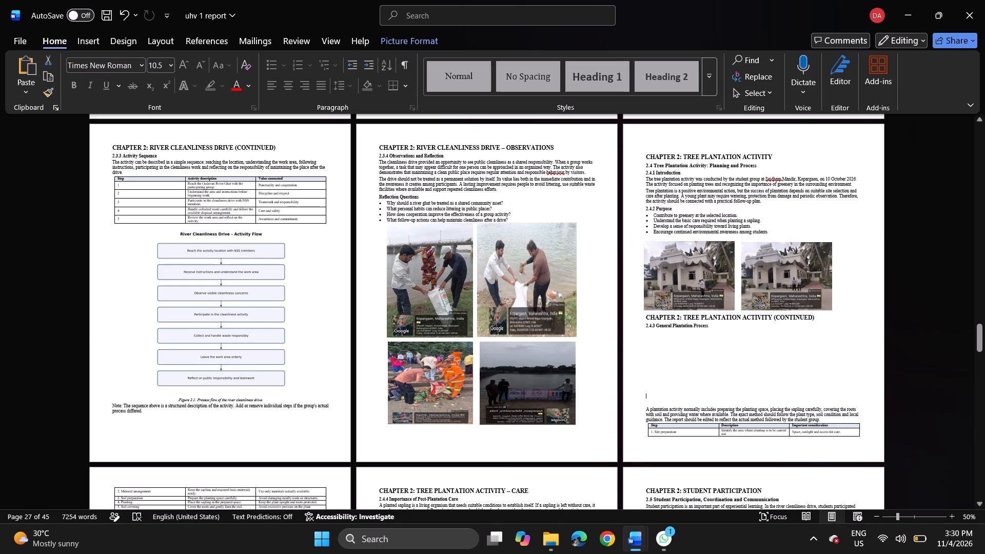
key("BackSpace")
key("BackSpace")
key("BackSpace")
key("BackSpace")
key("BackSpace")
key("BackSpace")
key("BackSpace")
key("BackSpace")
key("BackSpace")
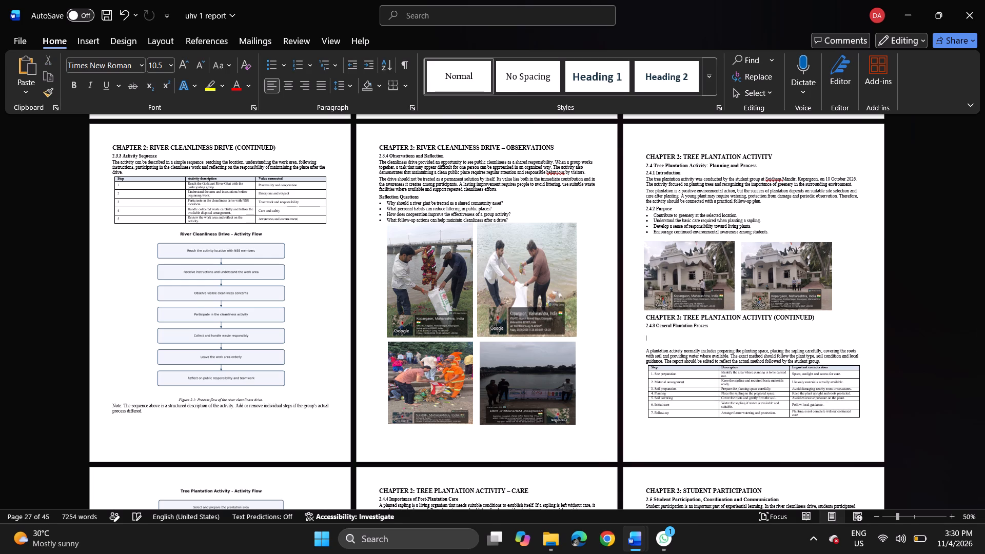
key("BackSpace")
key("BackSpace")
key("Down")
key("Down")
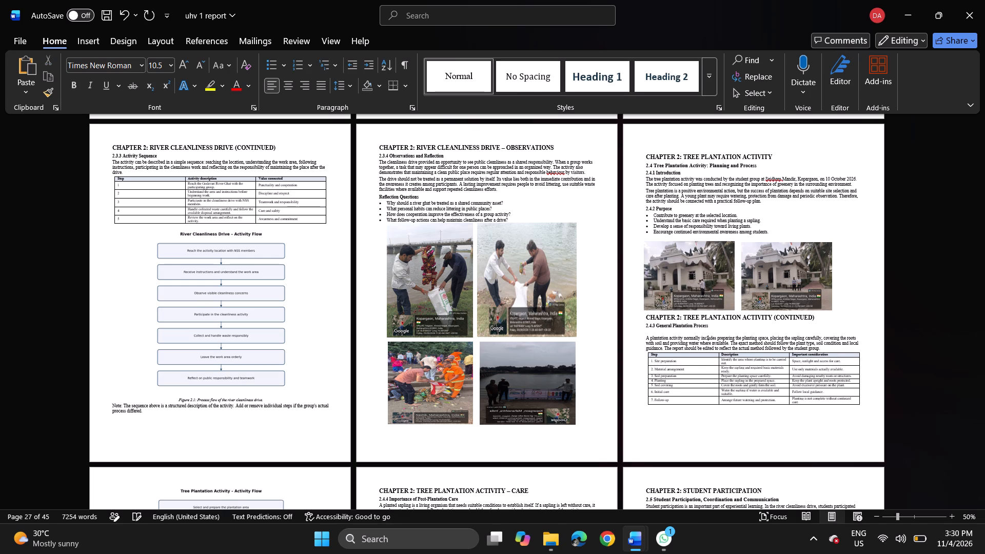
key("BackSpace")
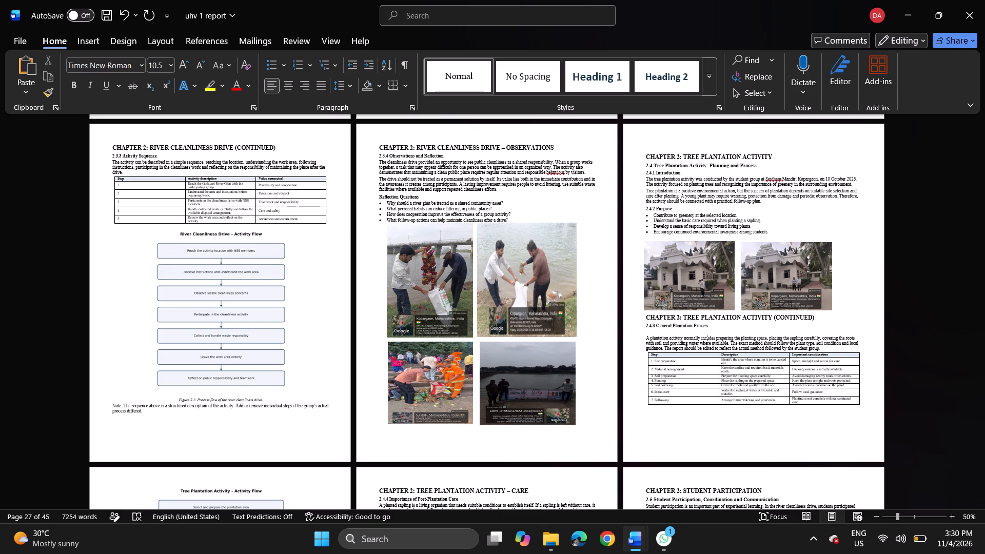
key("ctrl+z")
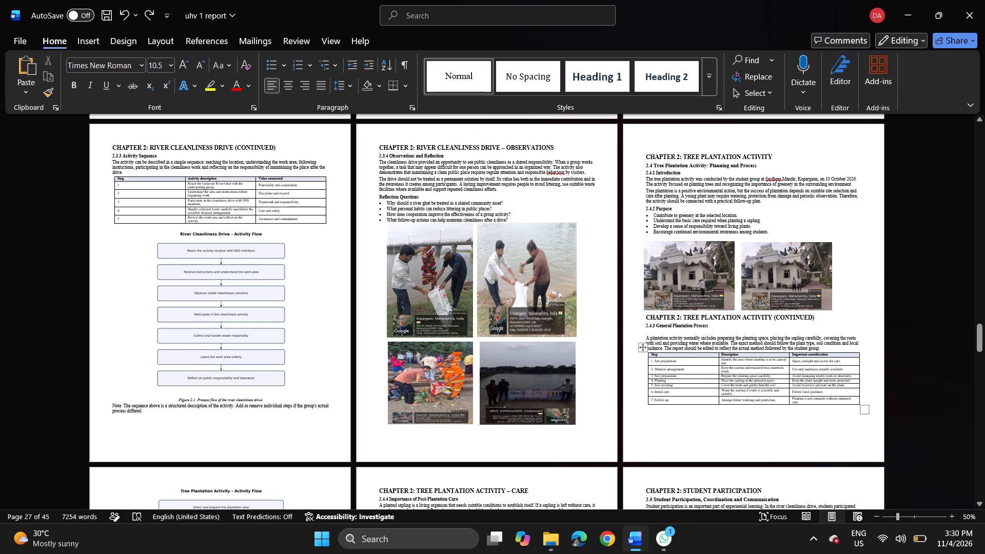
left_click(685, 331)
key("BackSpace")
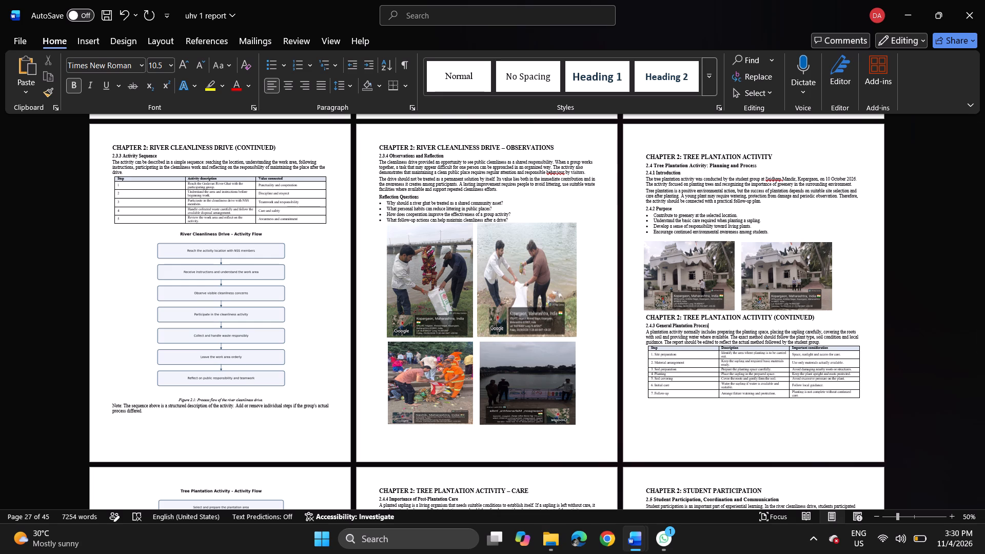
Save the report.
scroll(669, 349, "down", 3)
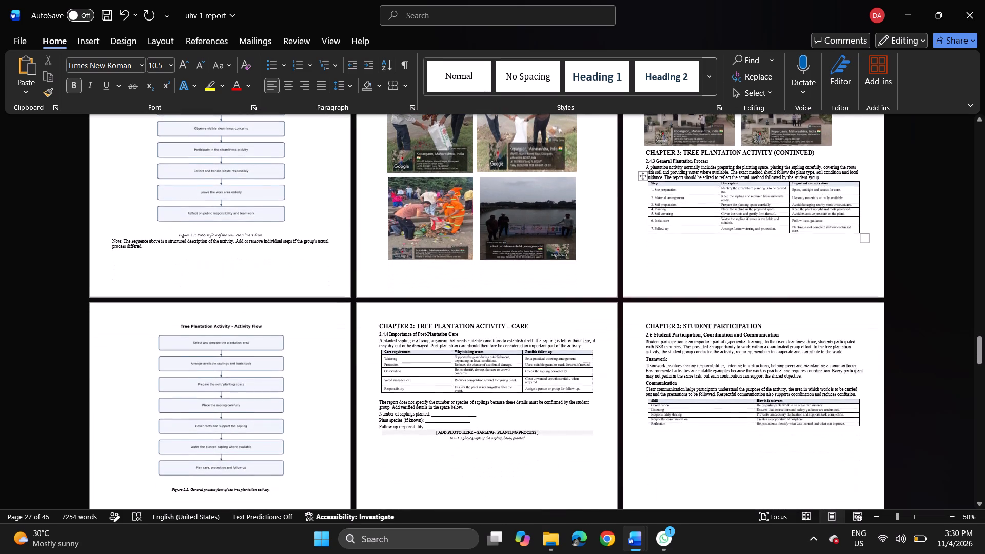
scroll(669, 349, "down", 2)
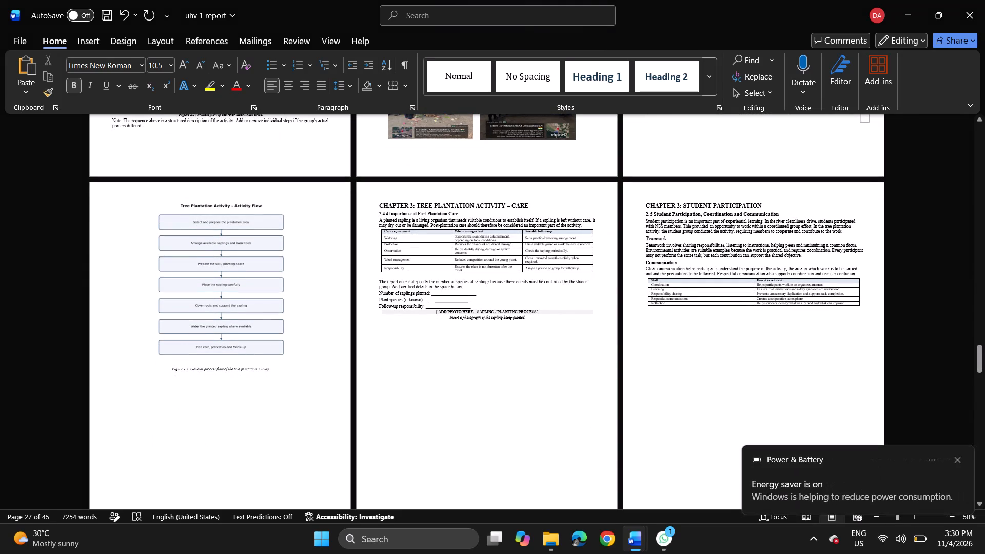
key("ctrl+s")
Replace the sapling/planting process photo placeholder and its caption below the Follow-up responsibility line with two blank lines.
left_click_drag(531, 324, 479, 308)
key("Delete")
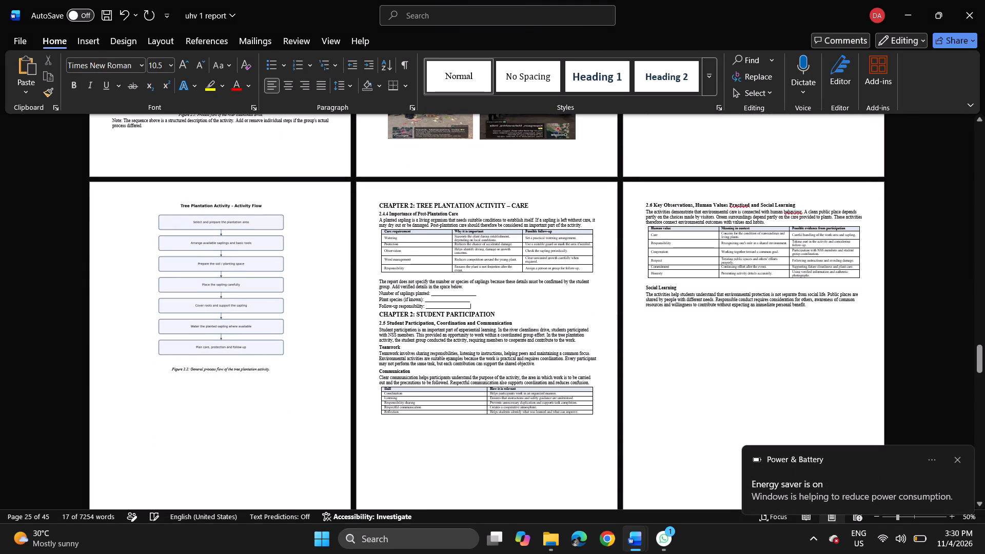
key("Return")
key("Return")
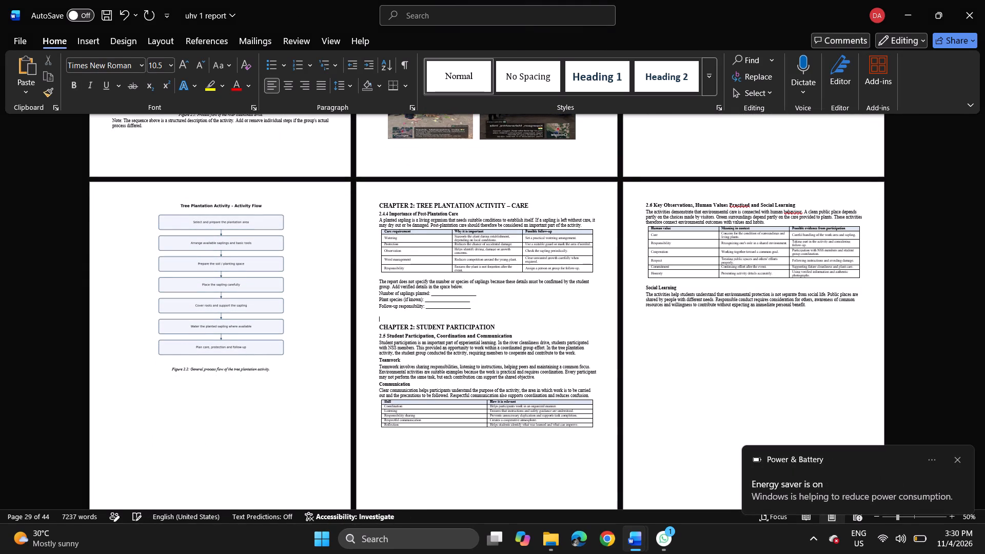
key("Up")
Insert the picture IMG_20261104_114047 from New folder below the Follow-up responsibility line.
left_click(94, 36)
left_click(130, 68)
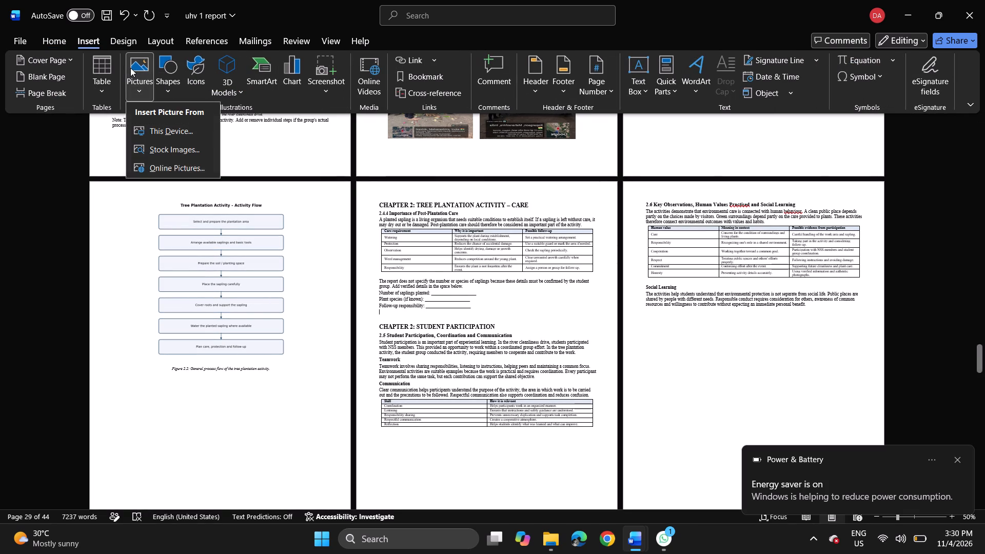
left_click(156, 133)
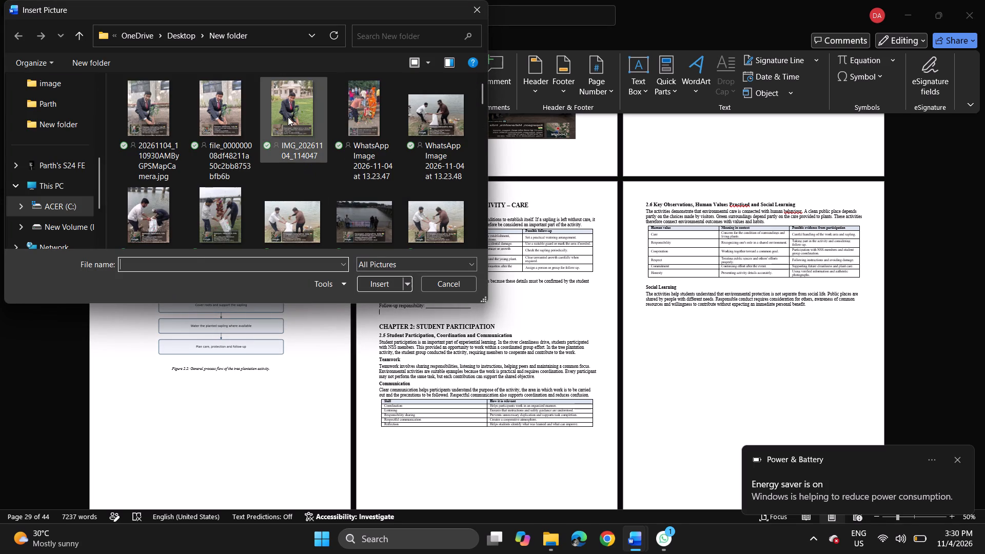
left_click(286, 118)
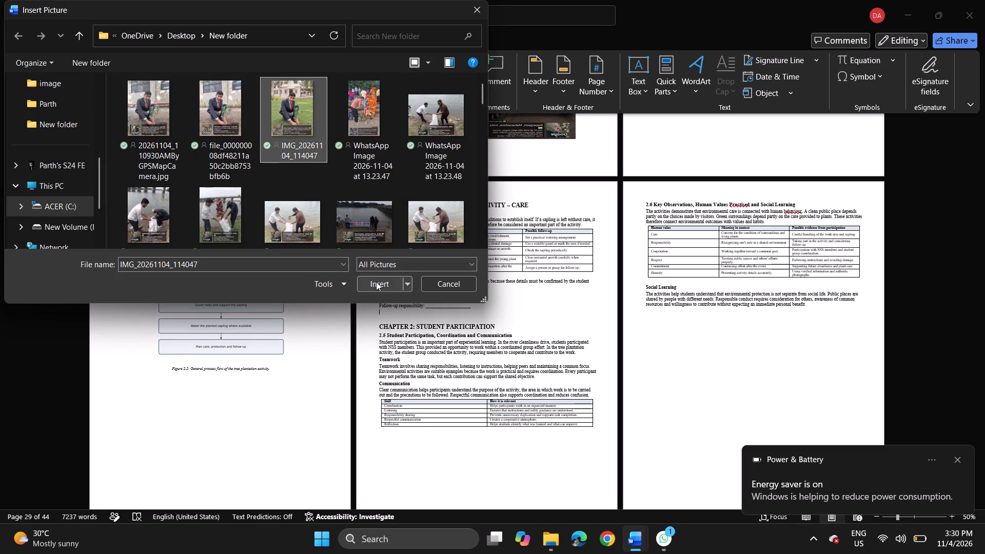
left_click(376, 282)
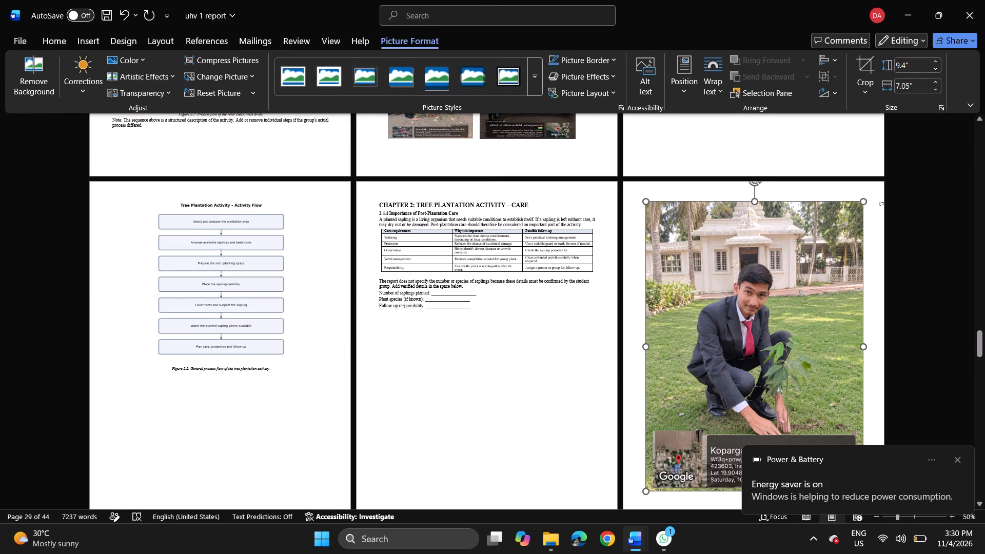
Resize the inserted sapling-planting photo to 2.68" high by 3.02" wide so it fits below the Follow-up responsibility line.
scroll(748, 322, "down", 5)
scroll(810, 308, "up", 1)
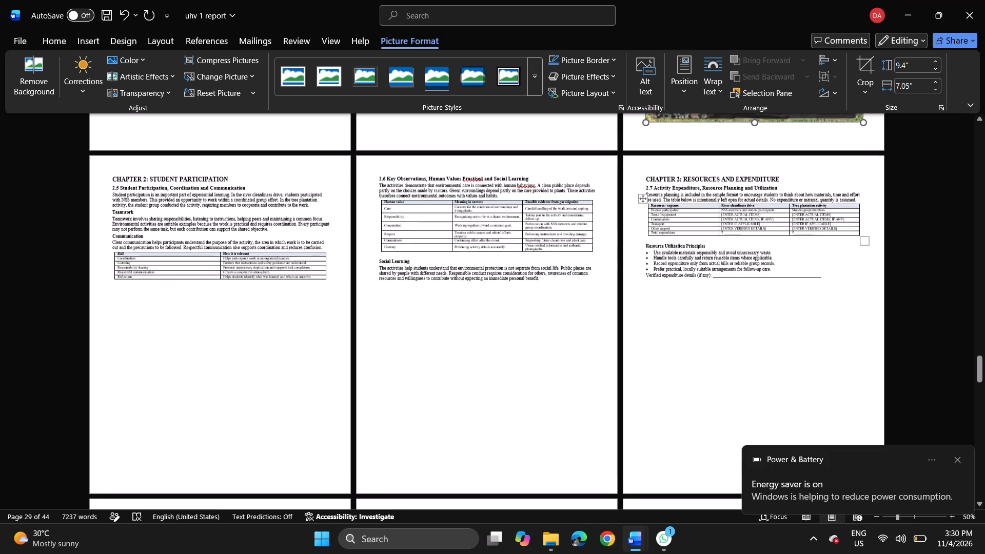
scroll(810, 308, "up", 2)
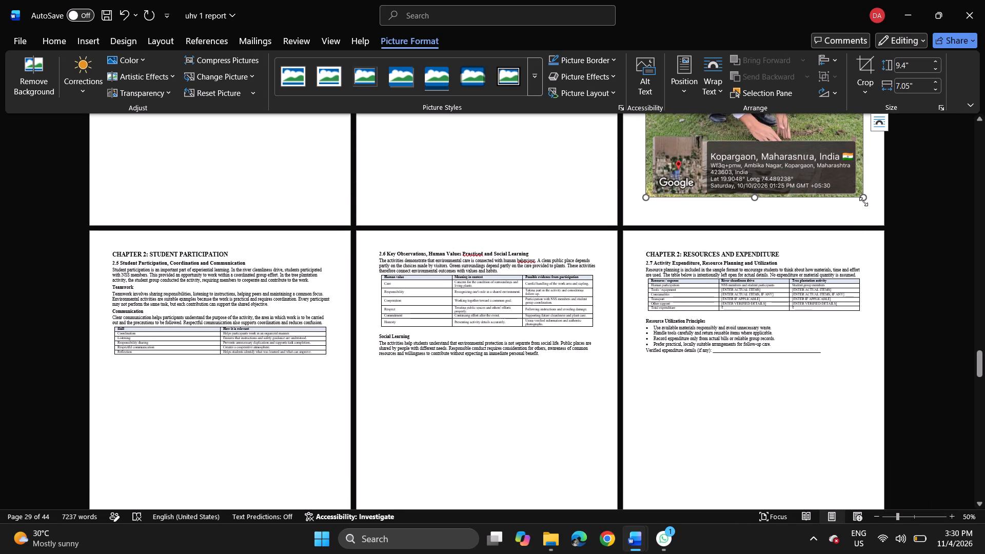
left_click_drag(863, 202, 667, 135)
scroll(667, 135, "up", 1)
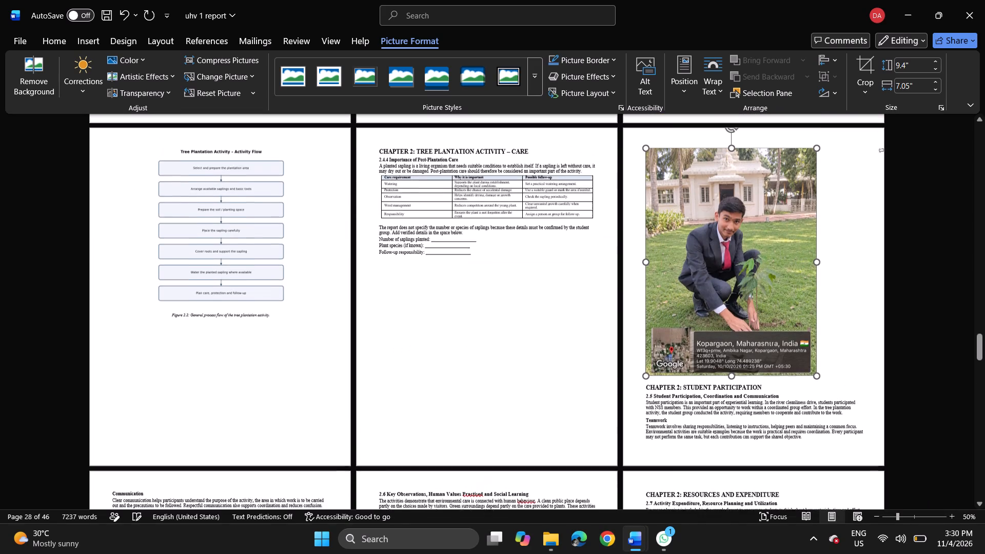
scroll(667, 135, "up", 1)
left_click_drag(815, 391, 815, 391)
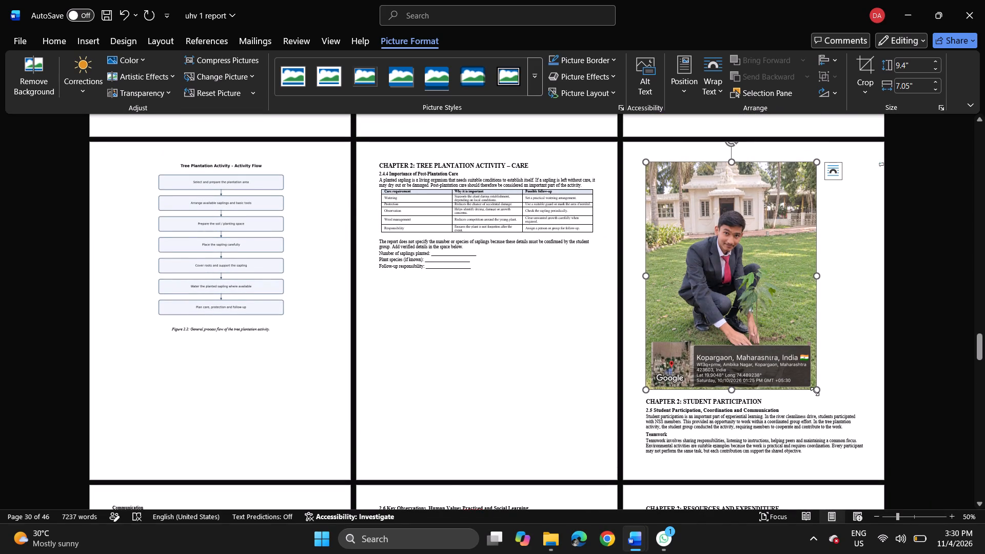
left_click_drag(815, 391, 698, 223)
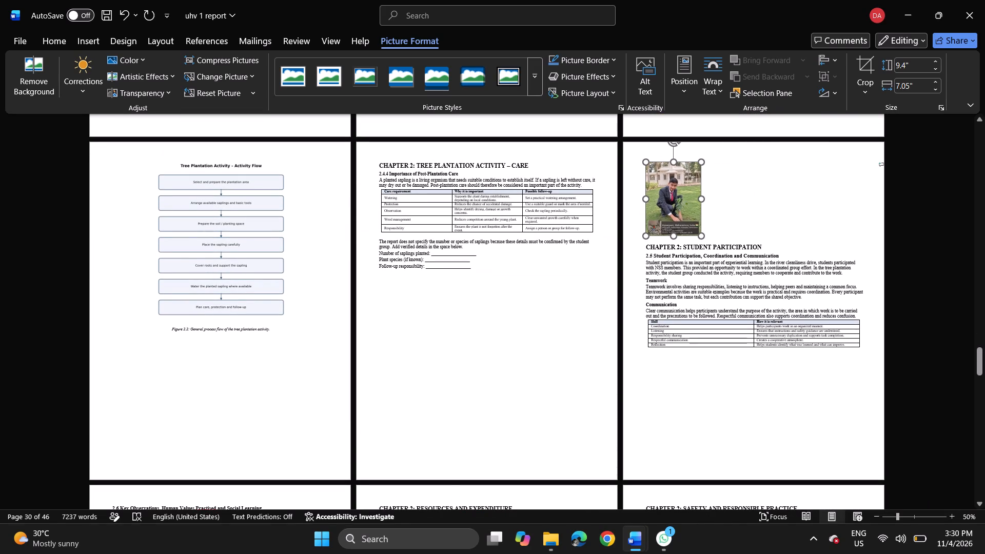
left_click_drag(407, 340, 407, 352)
left_click_drag(430, 311, 472, 307)
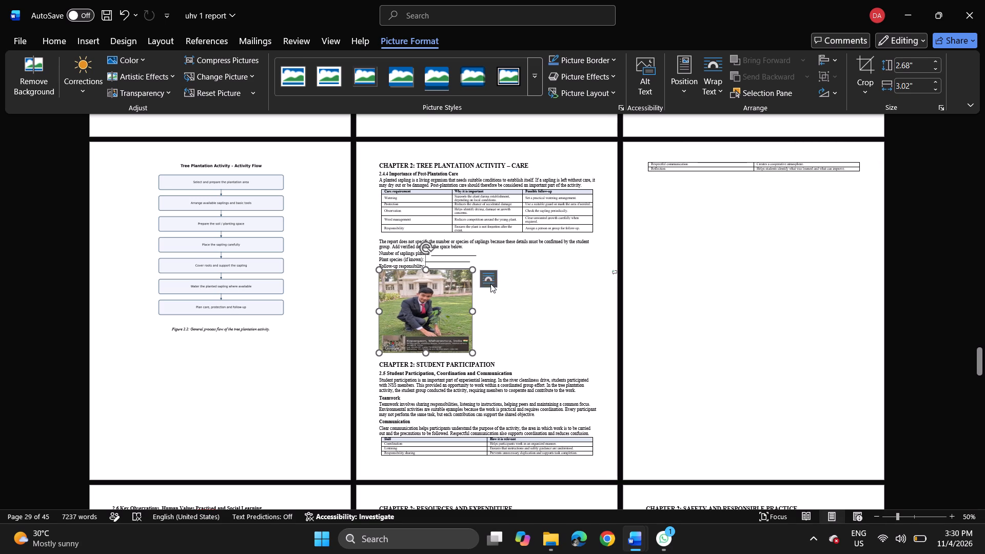
Set the sapling-planting photo to square text wrapping with its position fixed on the page.
left_click(490, 280)
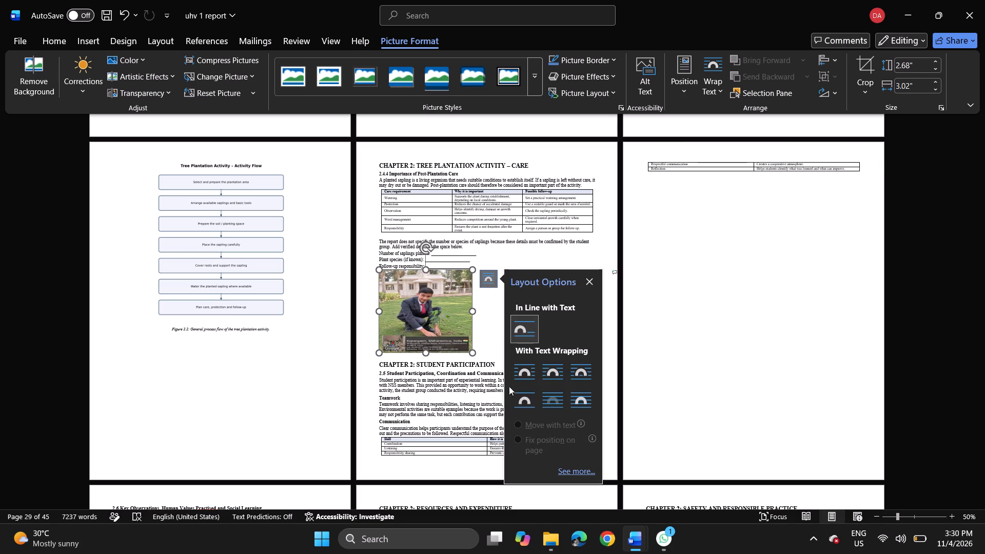
left_click(517, 373)
left_click(519, 436)
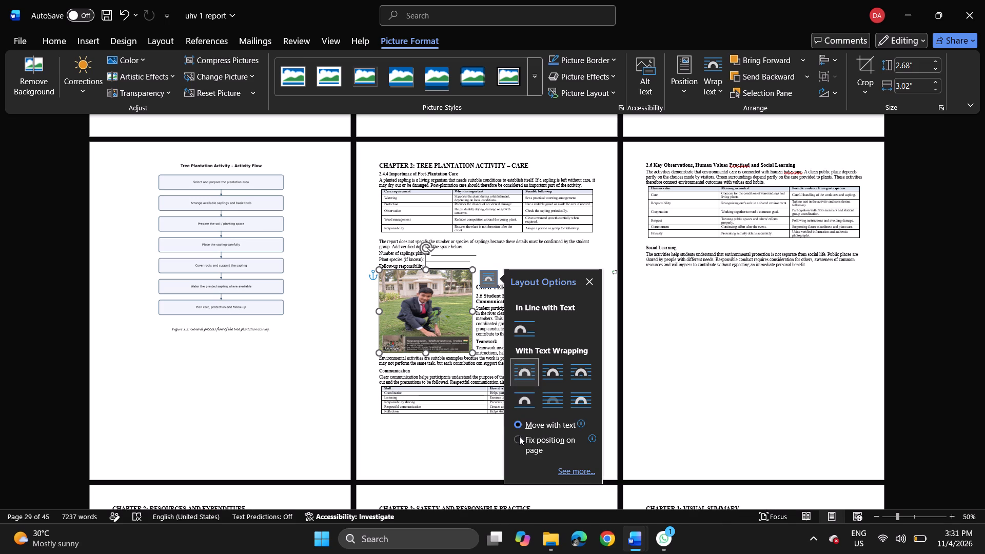
left_click(475, 287)
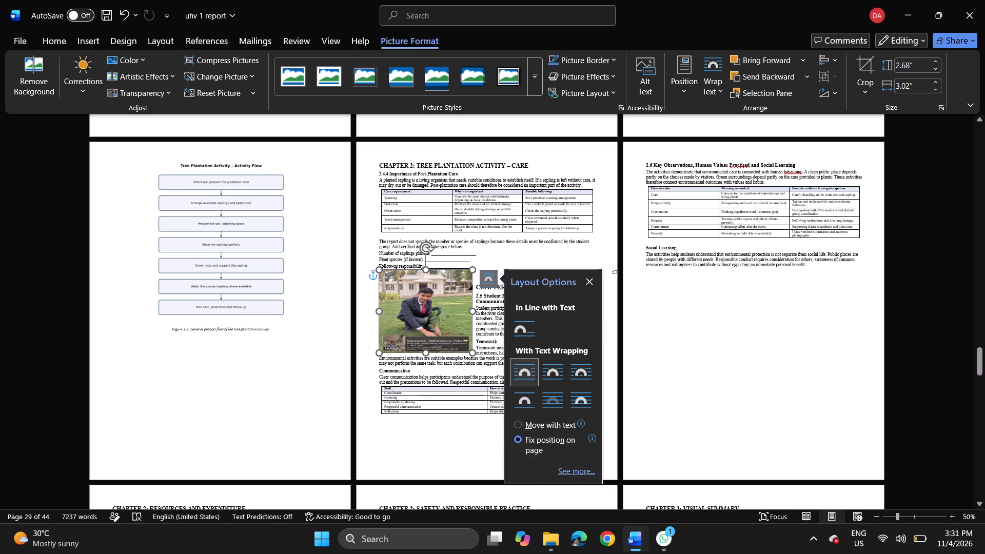
Add blank lines before the CHAPTER 2: STUDENT PARTICIPATION heading to push it below the sapling-planting photo.
left_click(479, 289)
key("Left")
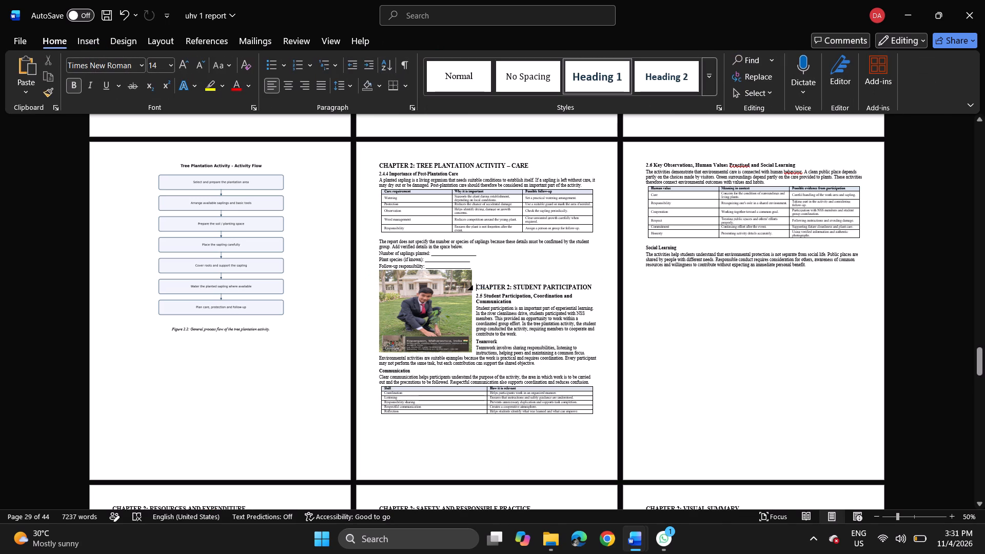
key("Return")
key("Return")
key("Return")
key("Return")
key("Return")
key("Return")
key("Return")
key("Return")
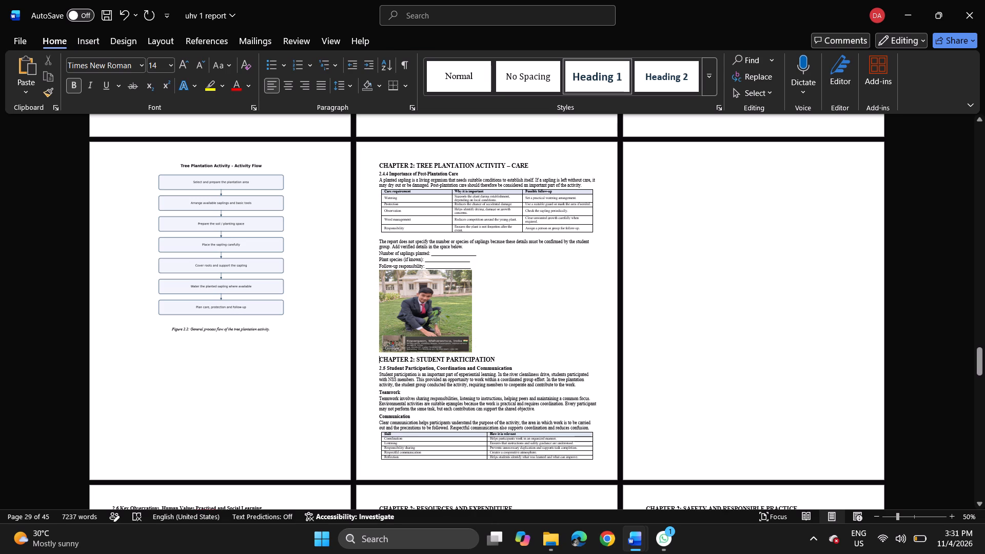
Insert the picture WhatsApp Image 2026-11-04 at 13.24.19 from New folder beside the sapling-planting photo.
left_click(481, 273)
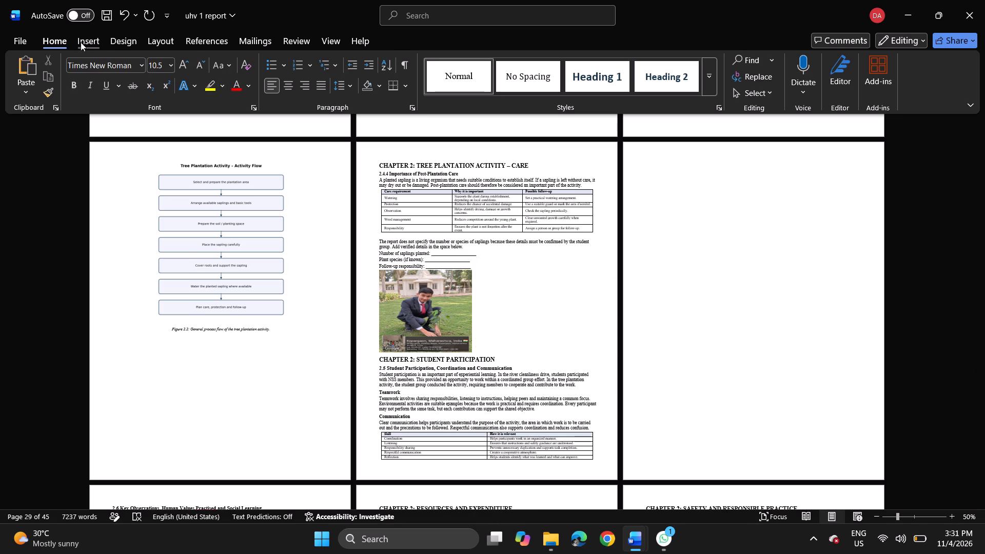
left_click(82, 38)
left_click(127, 70)
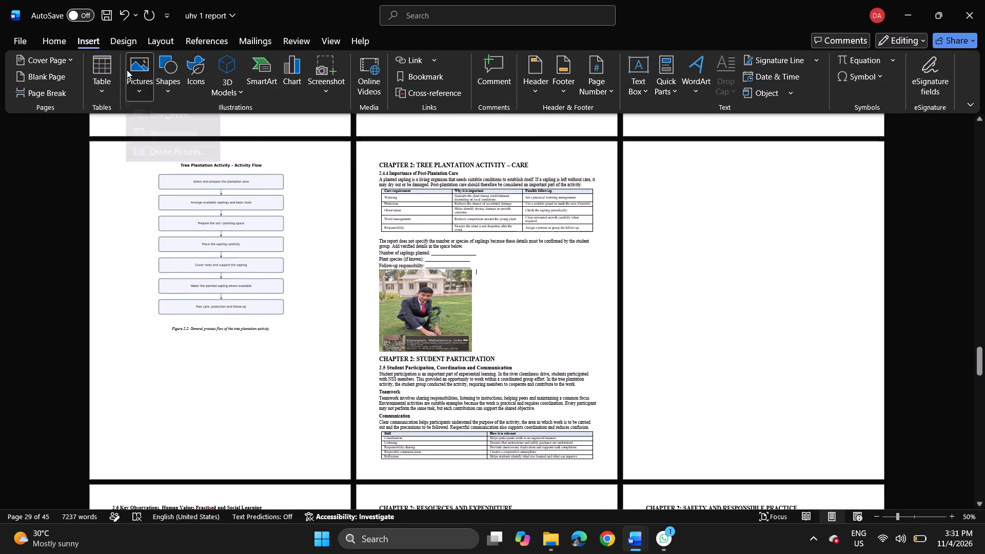
left_click(157, 127)
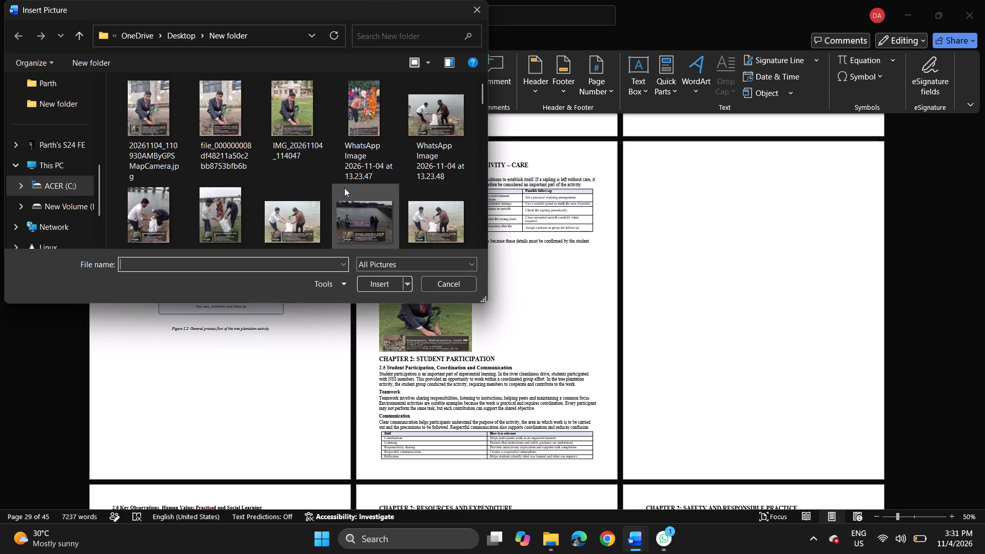
scroll(339, 185, "down", 1)
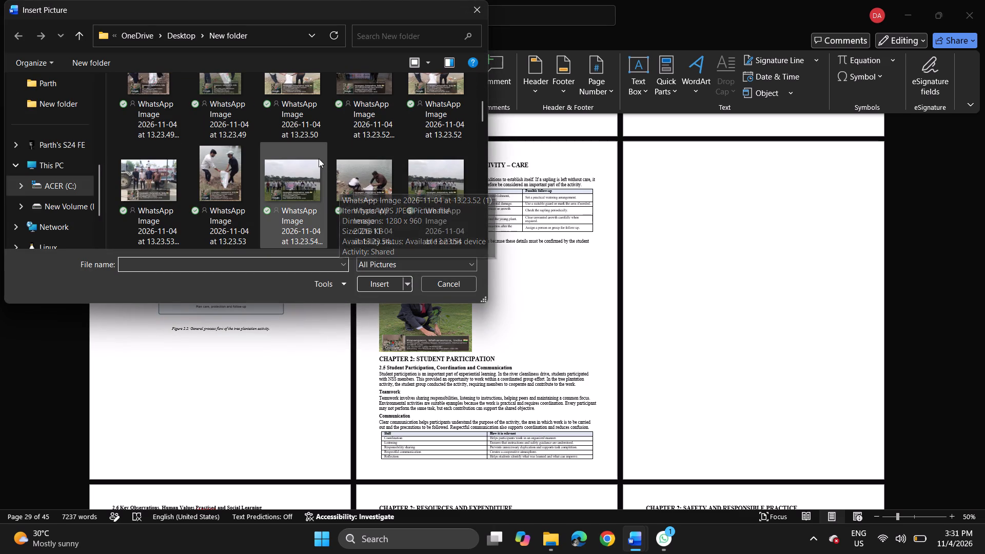
scroll(319, 157, "down", 1)
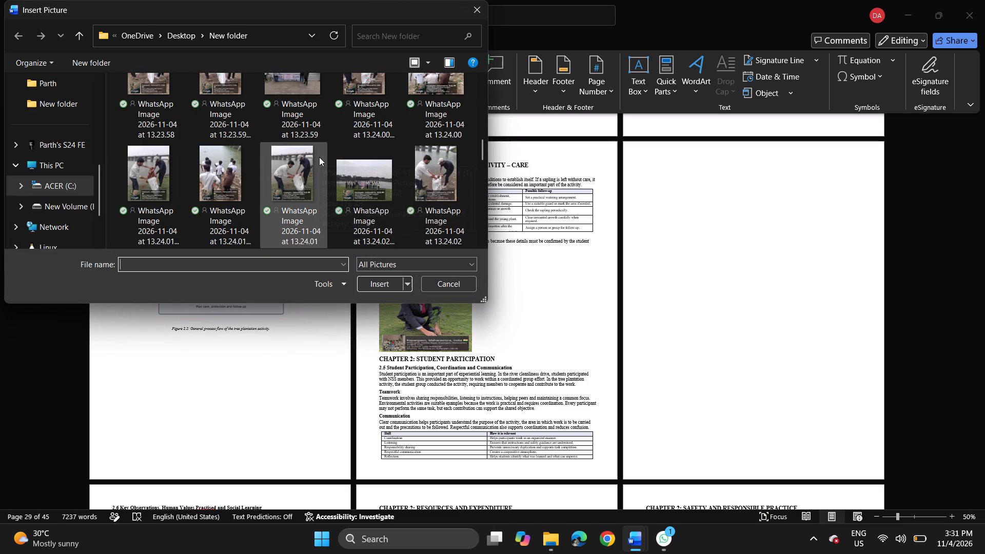
scroll(319, 157, "down", 1)
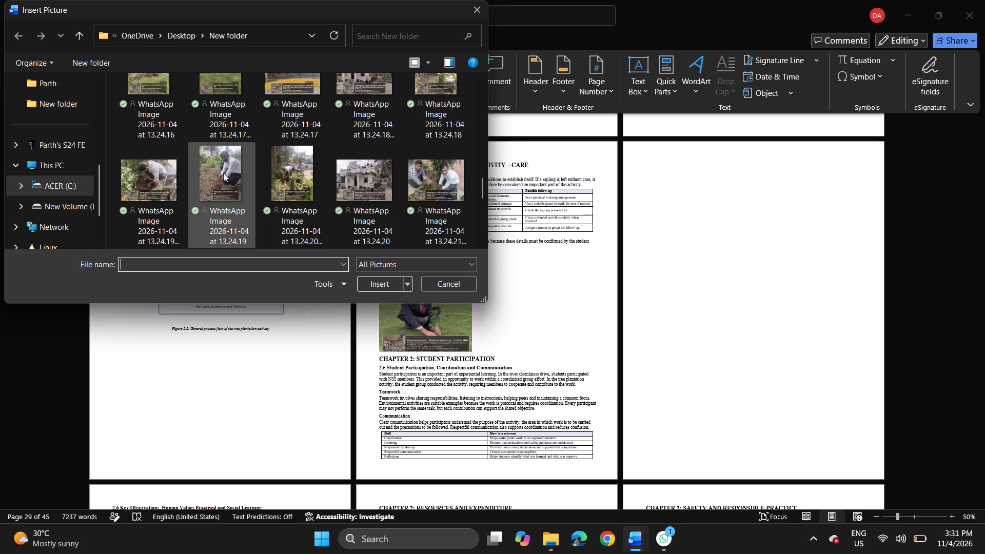
double_click(227, 171)
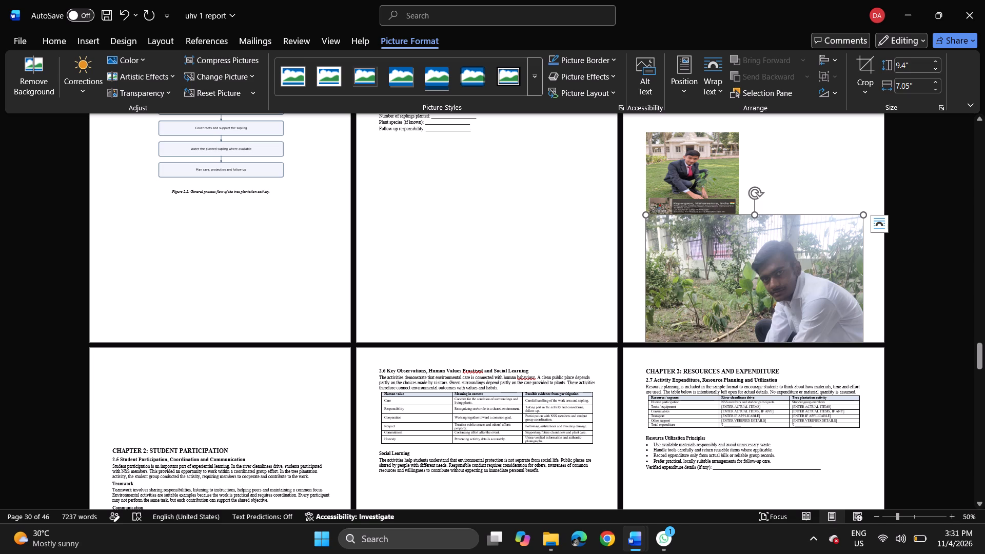
Resize the newly inserted planting photo to 2.7" high by 3.58" wide so it fits beside the first sapling photo.
left_click_drag(819, 292, 824, 239)
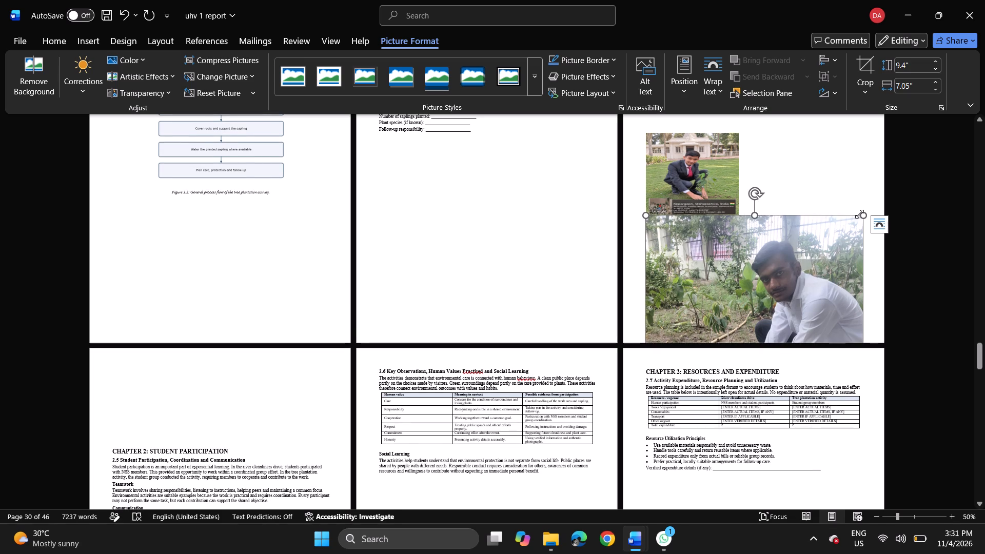
left_click_drag(861, 213, 740, 282)
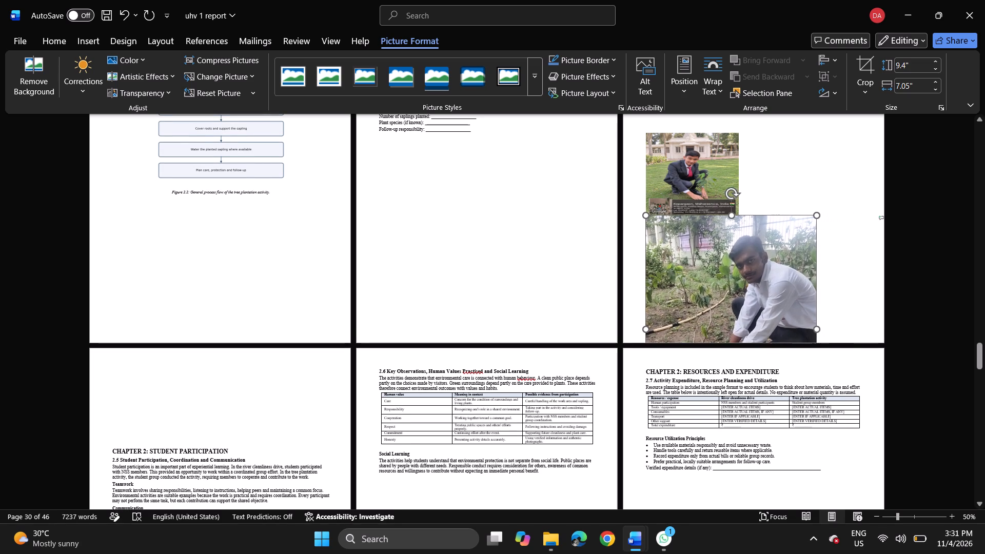
left_click_drag(740, 282, 741, 274)
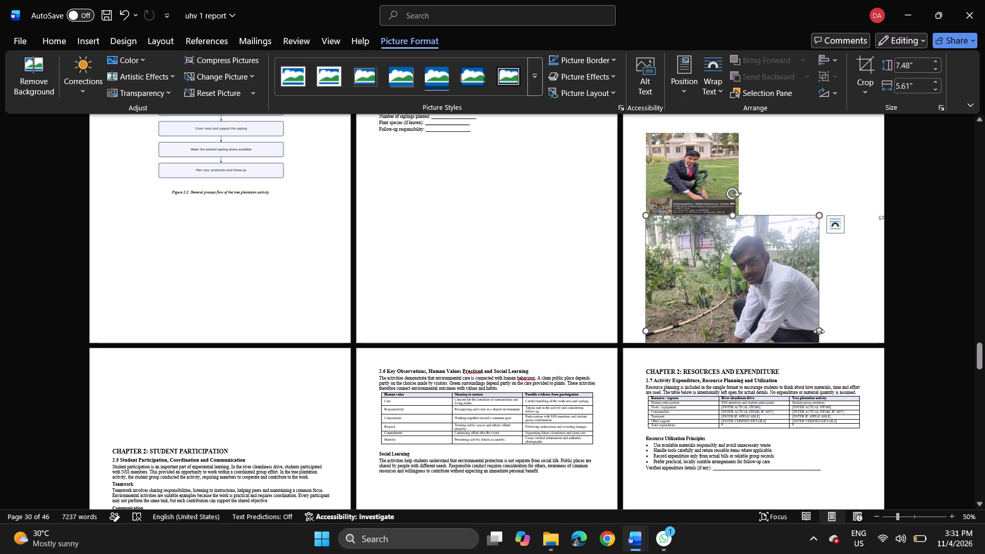
left_click_drag(819, 331, 720, 314)
scroll(720, 314, "up", 1)
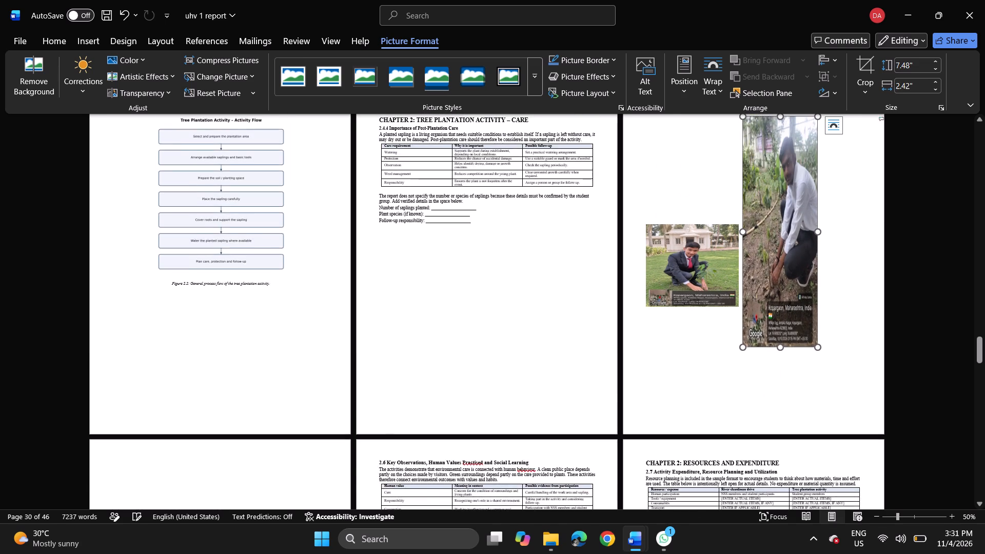
scroll(720, 314, "up", 1)
left_click_drag(819, 392, 770, 256)
scroll(770, 256, "up", 1)
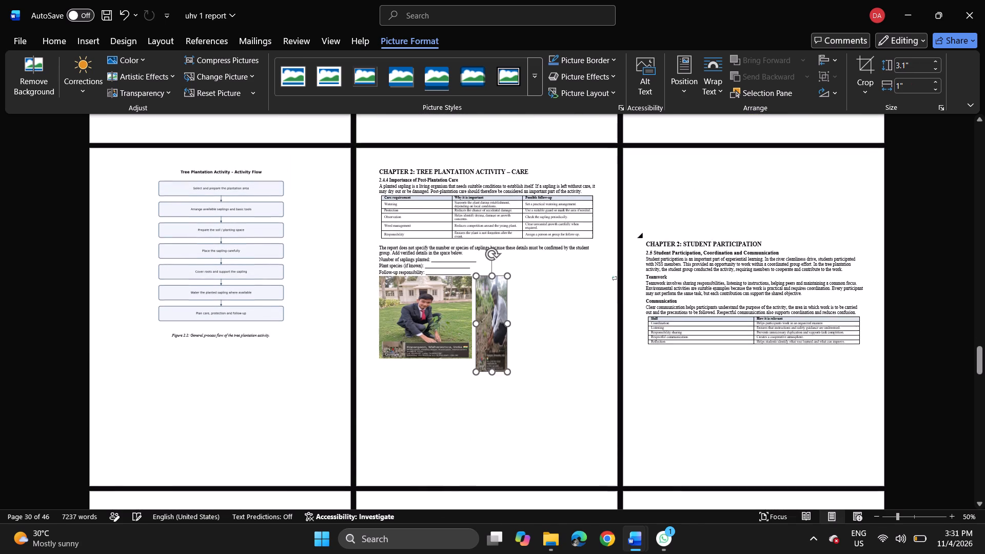
scroll(770, 256, "up", 1)
left_click_drag(507, 358, 586, 344)
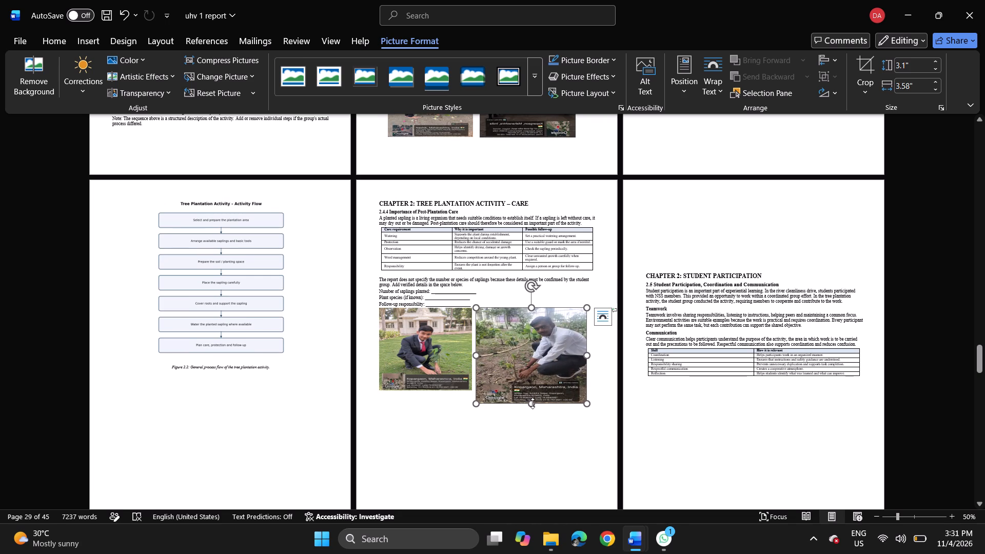
left_click_drag(533, 403, 535, 391)
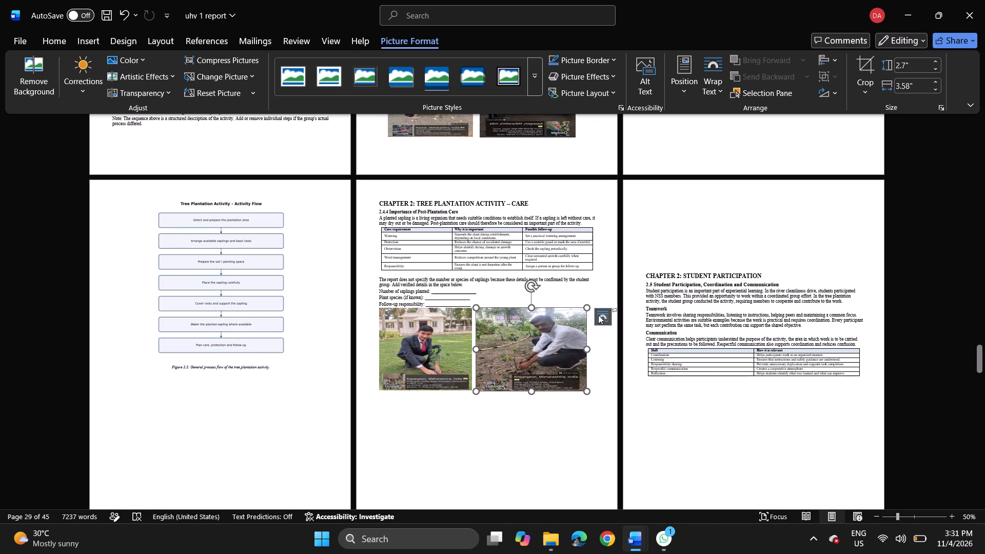
Set the second planting photo to square text wrapping with its position fixed on the page.
left_click(602, 315)
left_click(636, 405)
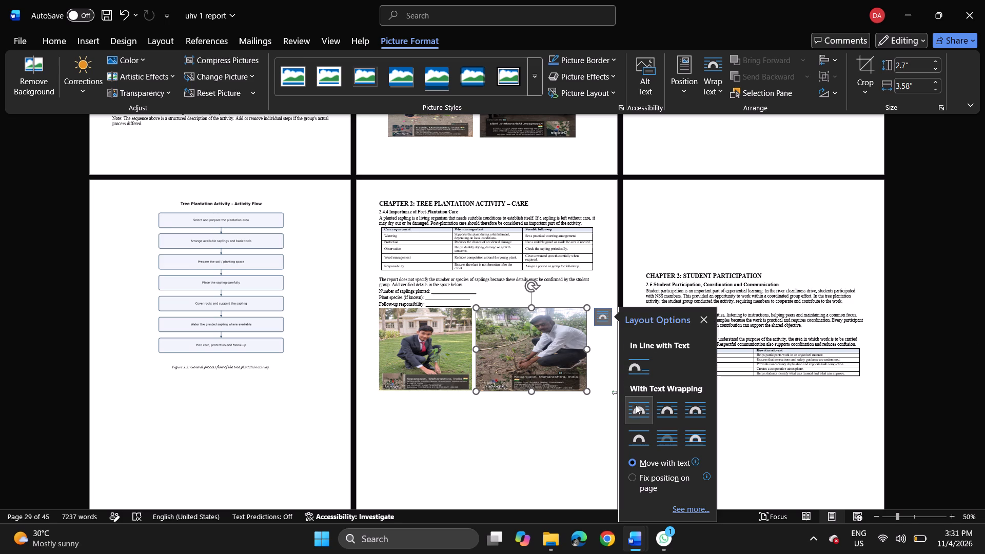
left_click(637, 480)
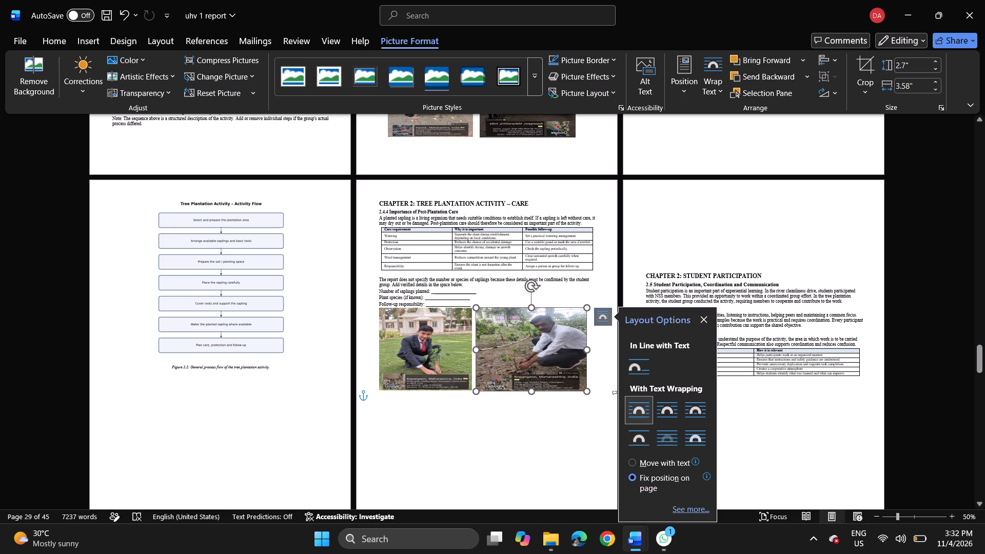
Remove the blank lines before the CHAPTER 2: STUDENT PARTICIPATION heading to bring it up directly below the two photos.
left_click(645, 273)
key("BackSpace")
key("BackSpace")
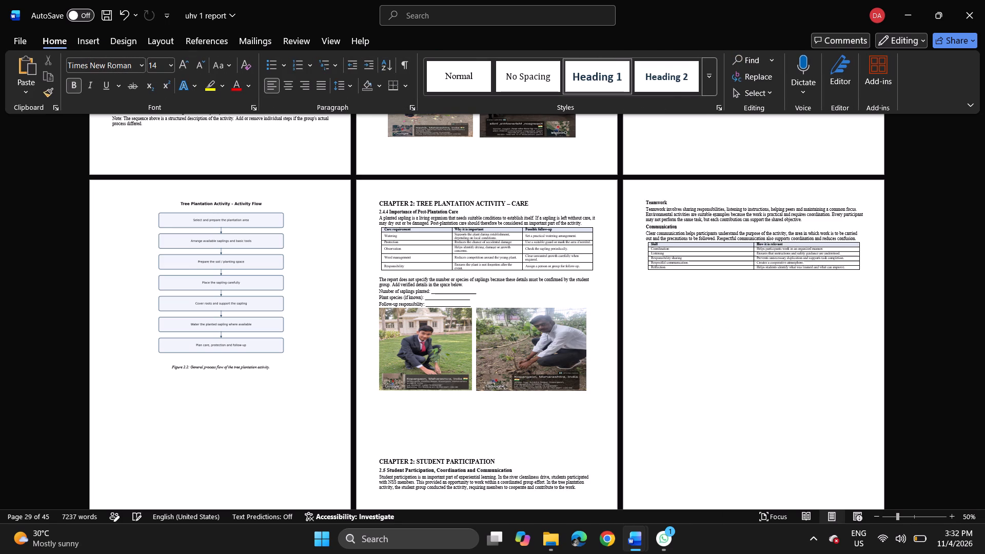
key("BackSpace")
key("BackSpace")
key("BackSpace")
key("BackSpace")
key("BackSpace")
key("BackSpace")
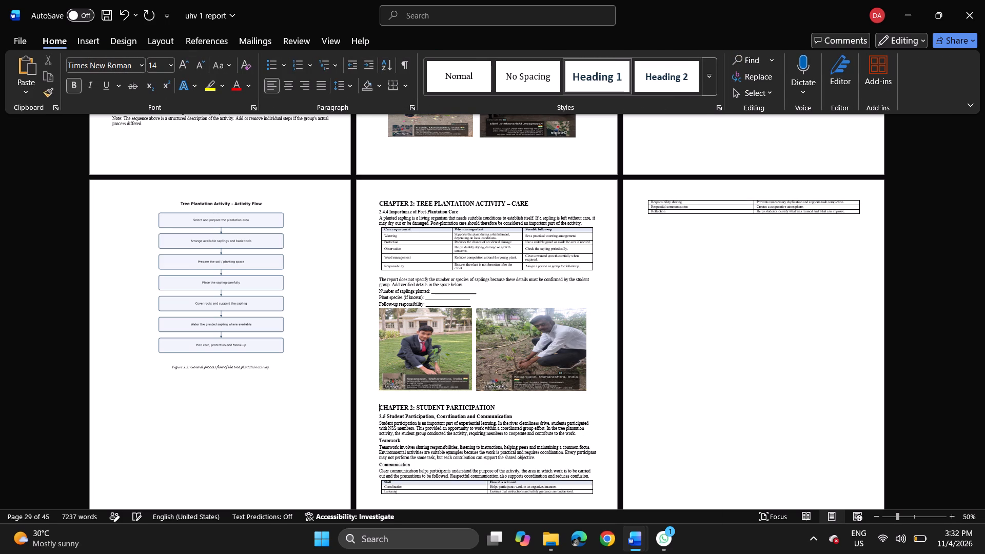
key("BackSpace")
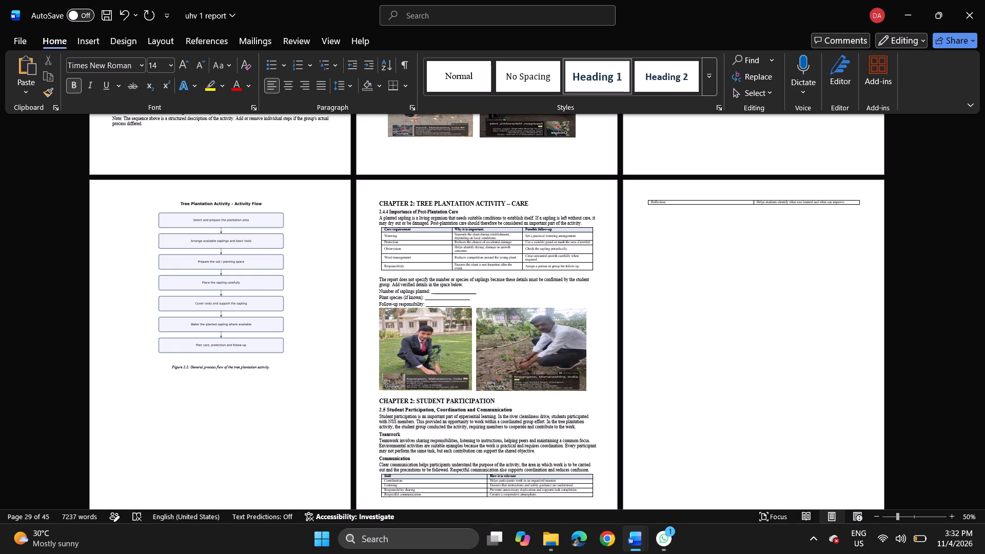
key("BackSpace")
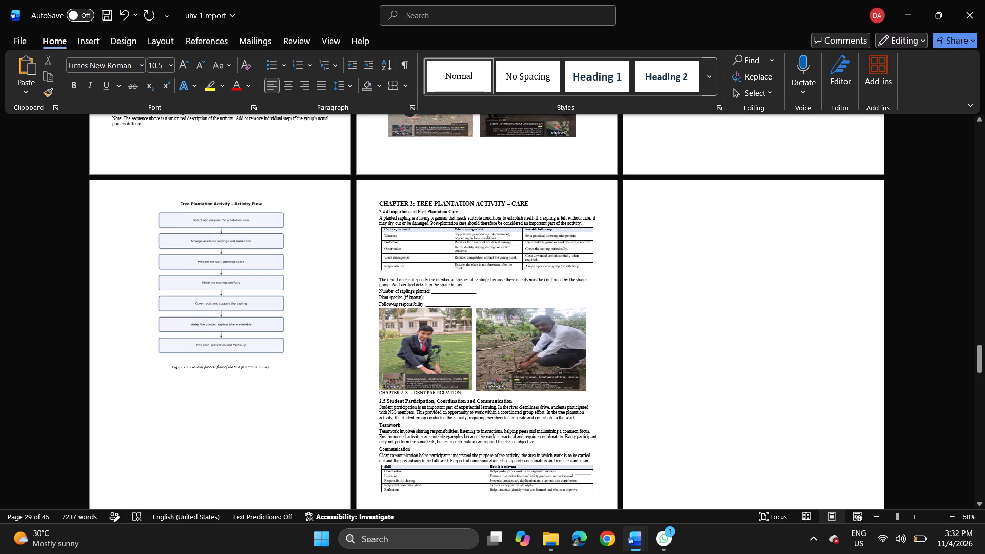
Slightly reduce the heights of both planting photos from their bottom edges above the CHAPTER 2: STUDENT PARTICIPATION heading.
left_click(436, 380)
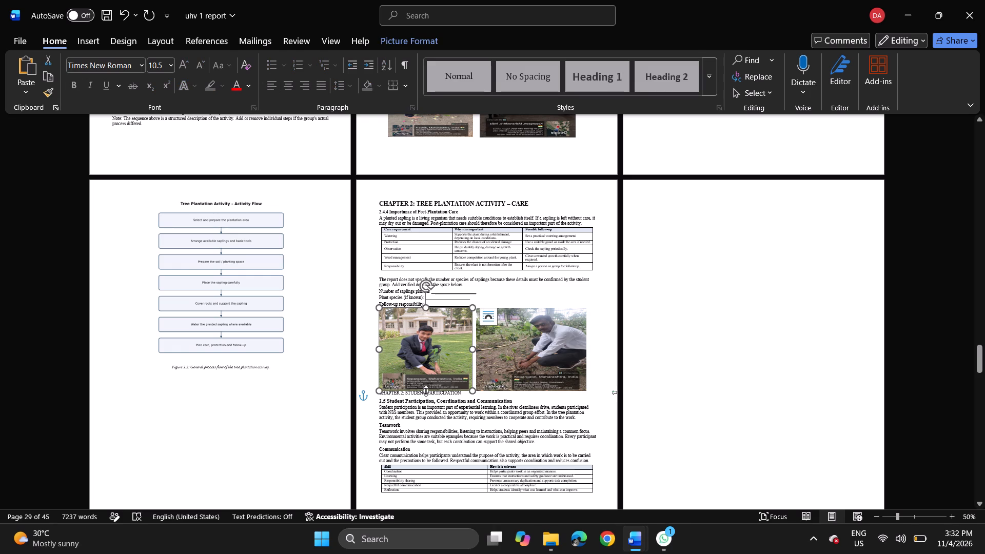
left_click(427, 391)
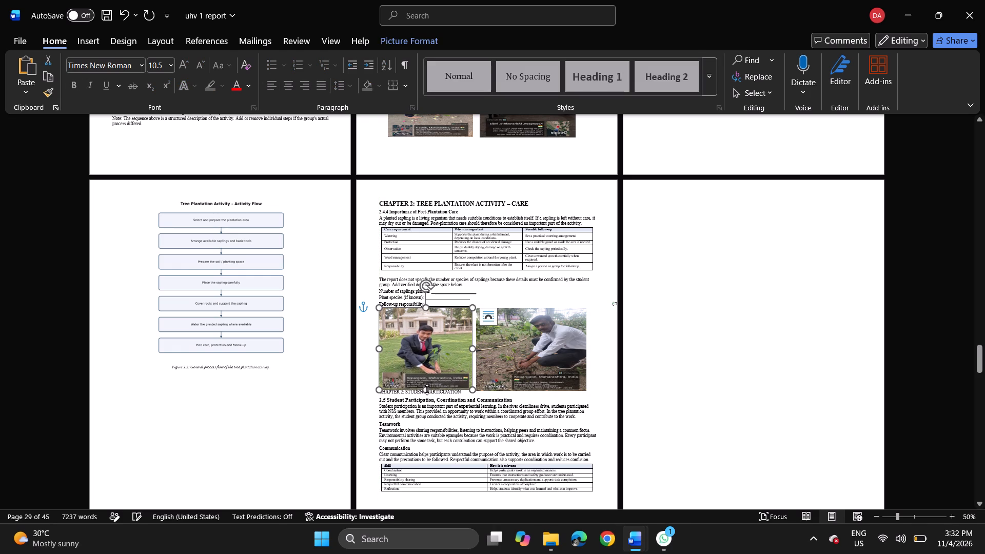
left_click(527, 385)
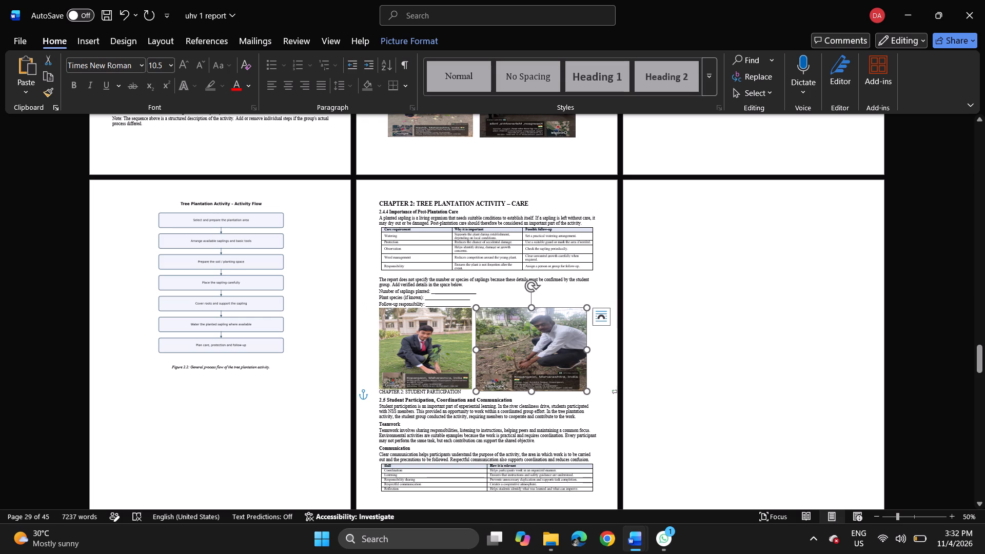
left_click(532, 391)
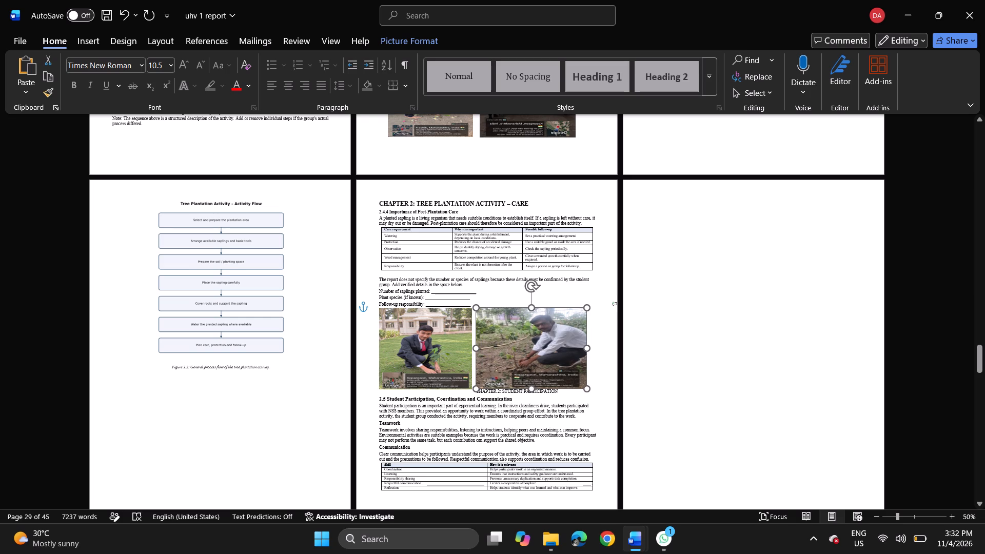
Add a line break before the CHAPTER 2: STUDENT PARTICIPATION heading to move it onto its own line below the photos.
left_click(488, 394)
key("Left")
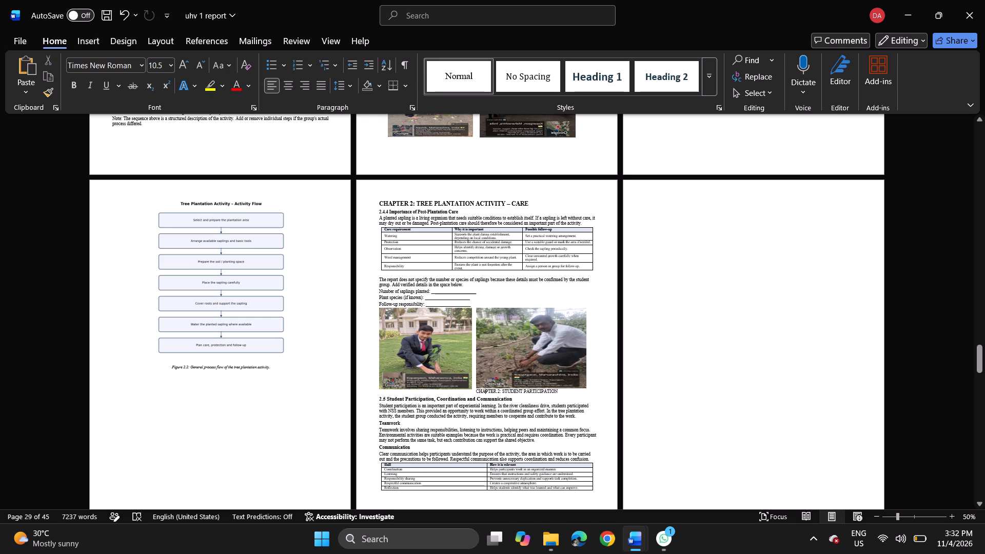
key("Left")
key("Left")
key("Left")
key("Return")
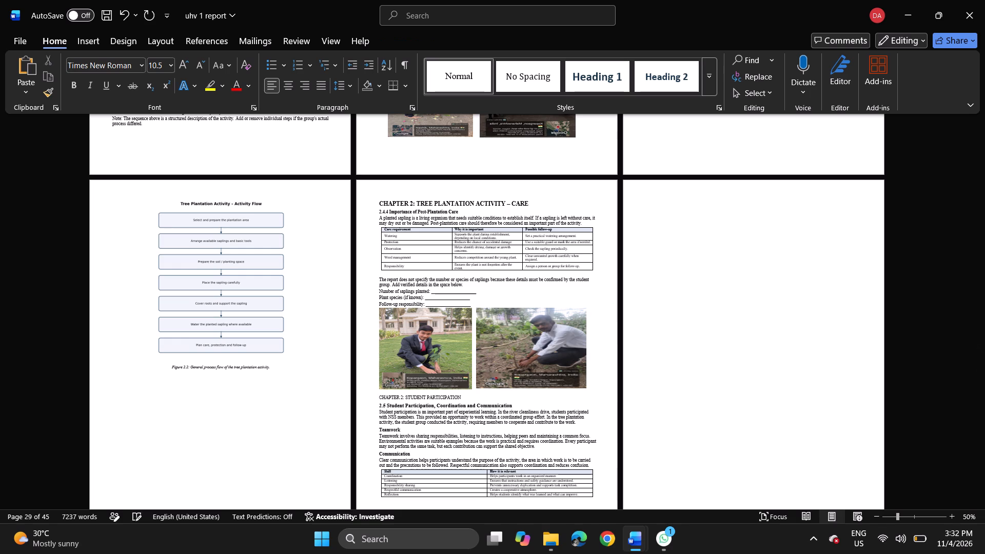
Center the CHAPTER 2: STUDENT PARTICIPATION heading.
left_click_drag(380, 395, 471, 394)
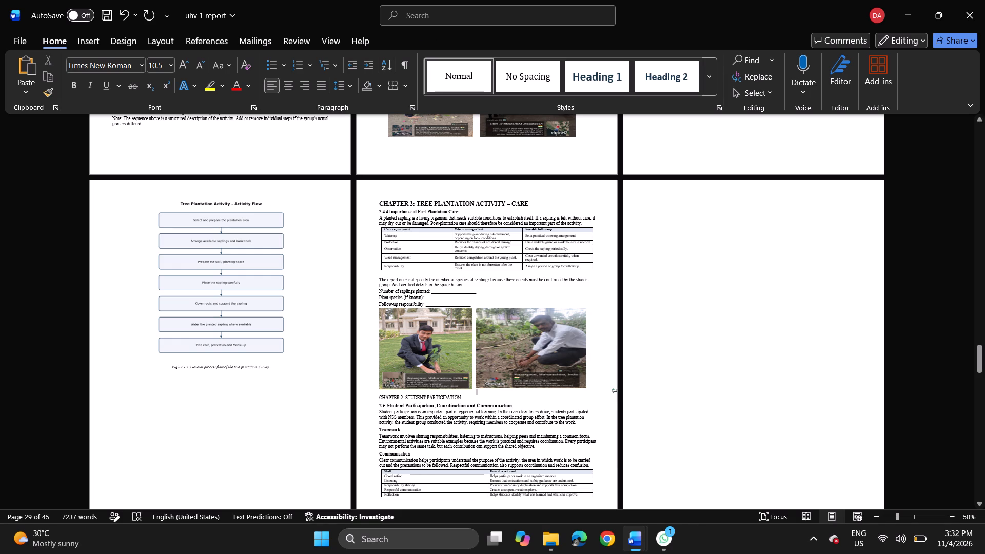
left_click_drag(471, 394, 465, 402)
left_click(463, 397)
left_click_drag(463, 397, 379, 398)
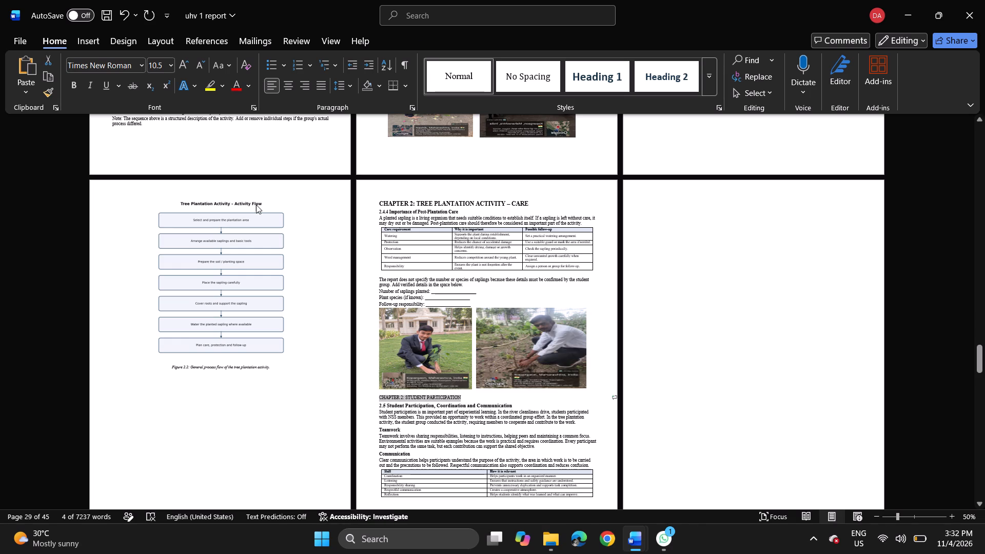
left_click(284, 88)
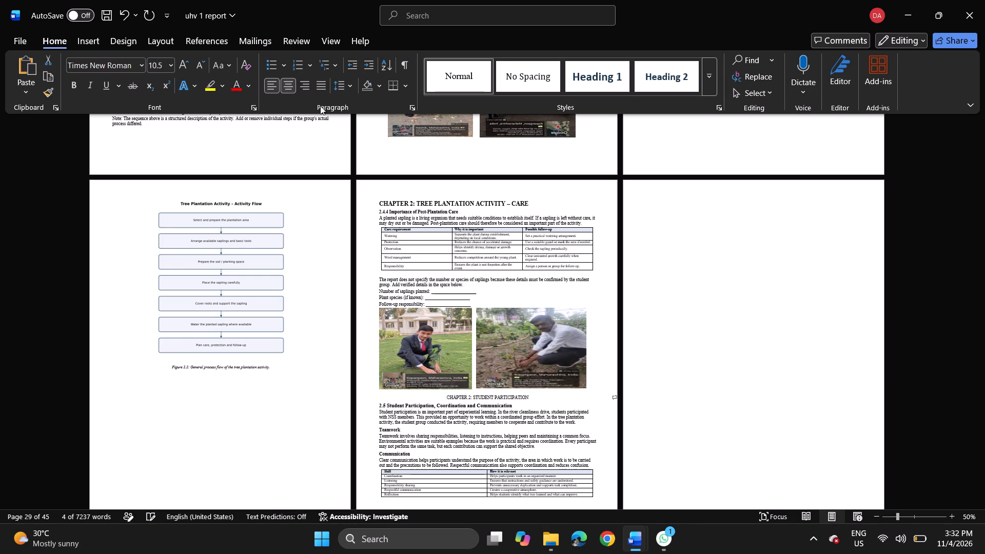
Remove the blank page before 2.6 Key Observations, Human Values Practised and Social Learning, pulling that section up after the Student Participation page.
scroll(489, 336, "down", 2)
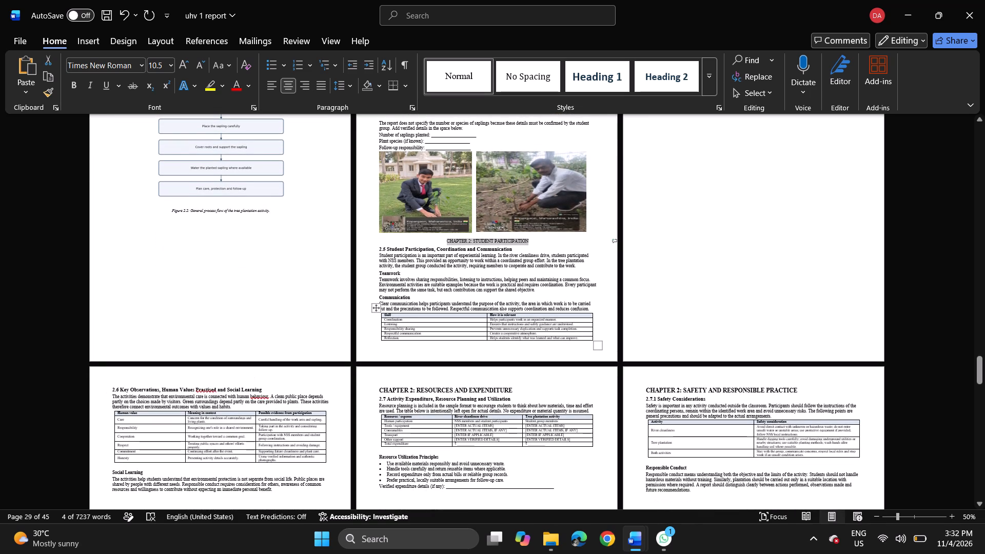
left_click(111, 392)
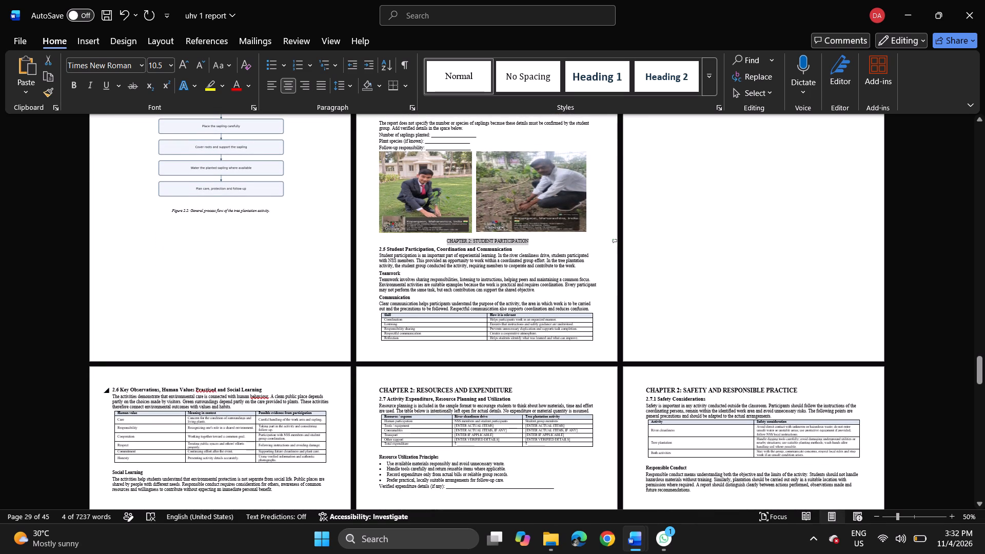
key("Return")
key("BackSpace")
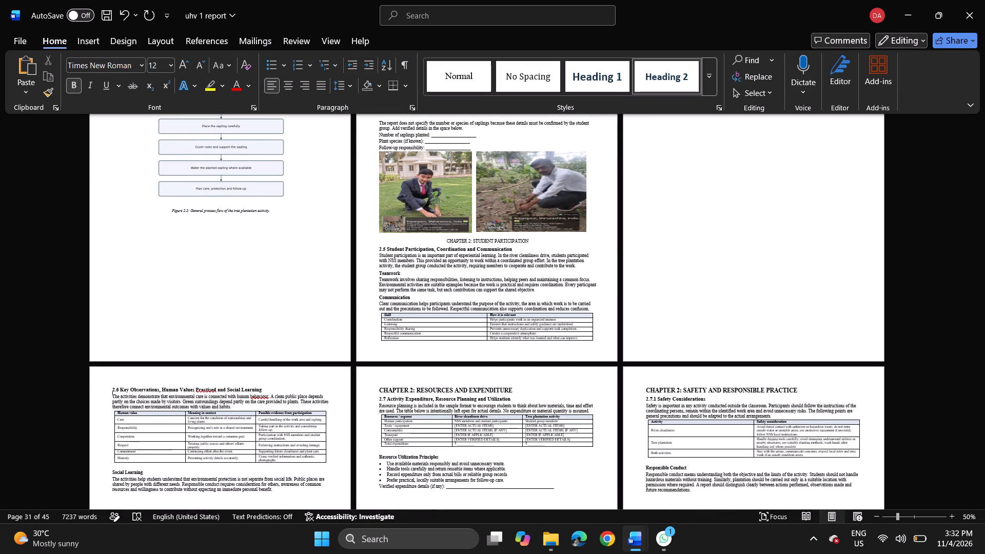
key("BackSpace")
key("BackSpace")
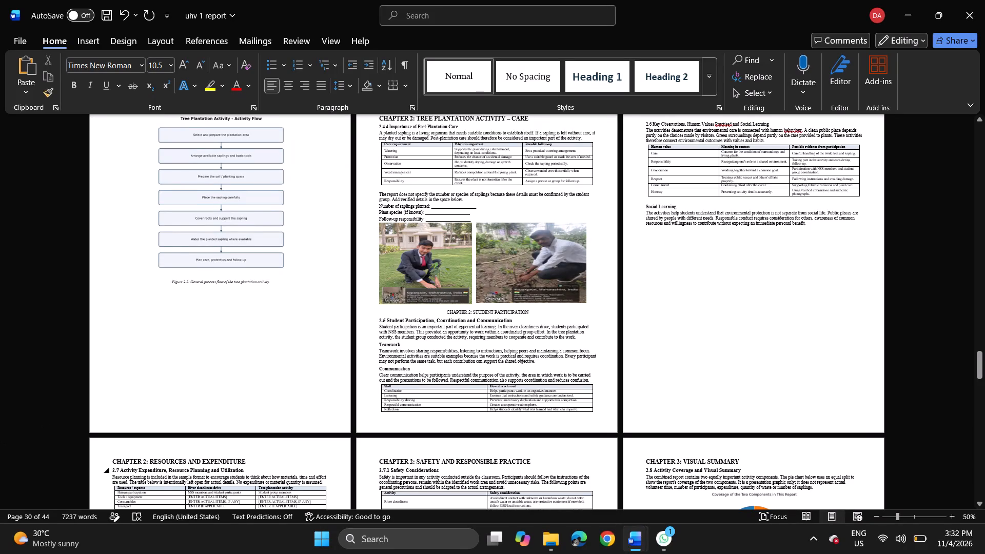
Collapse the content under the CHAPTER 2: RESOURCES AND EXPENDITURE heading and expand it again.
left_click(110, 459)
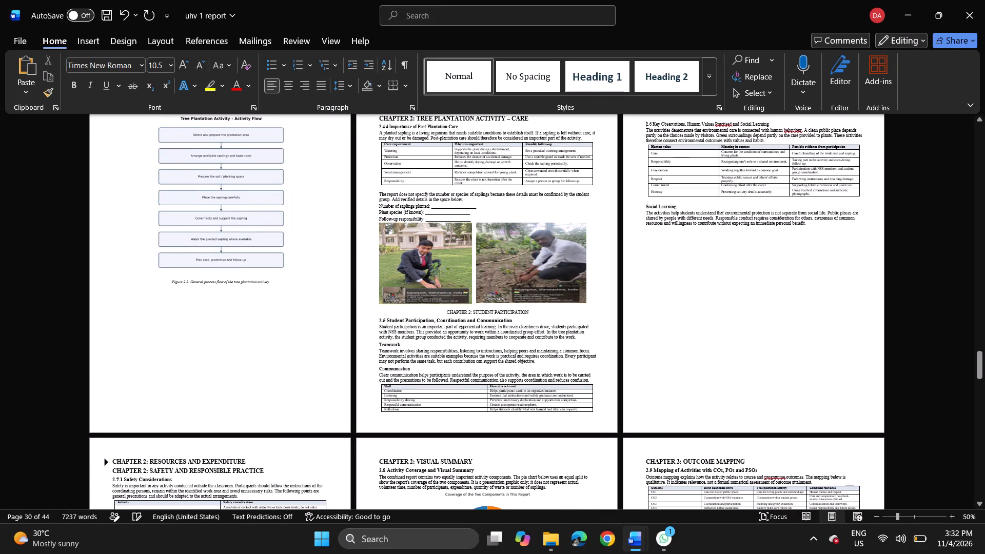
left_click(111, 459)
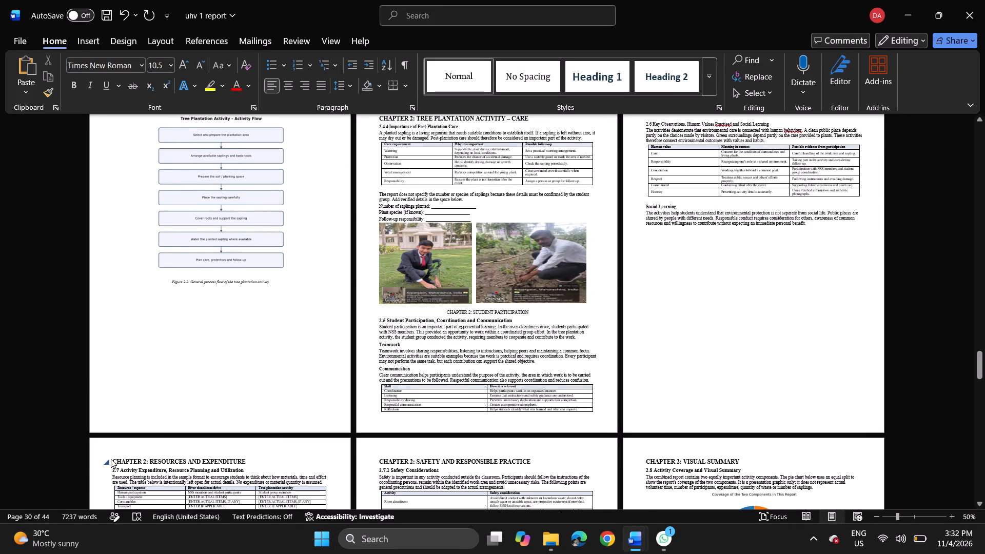
Remove the page break before CHAPTER 2: RESOURCES AND EXPENDITURE, pulling that section up directly below the Social Learning paragraph.
left_click(111, 459)
left_click(112, 461)
key("BackSpace")
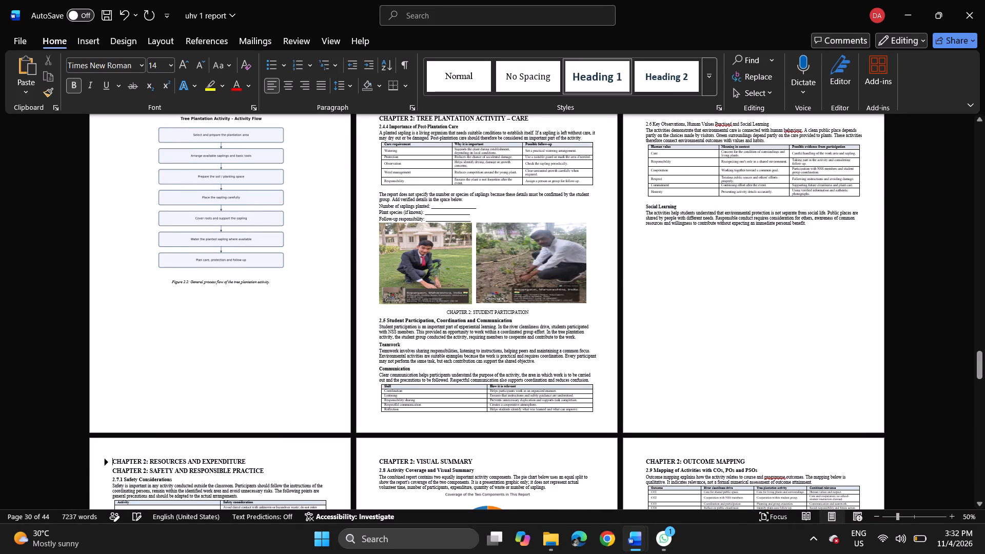
key("BackSpace")
key("BackSpace")
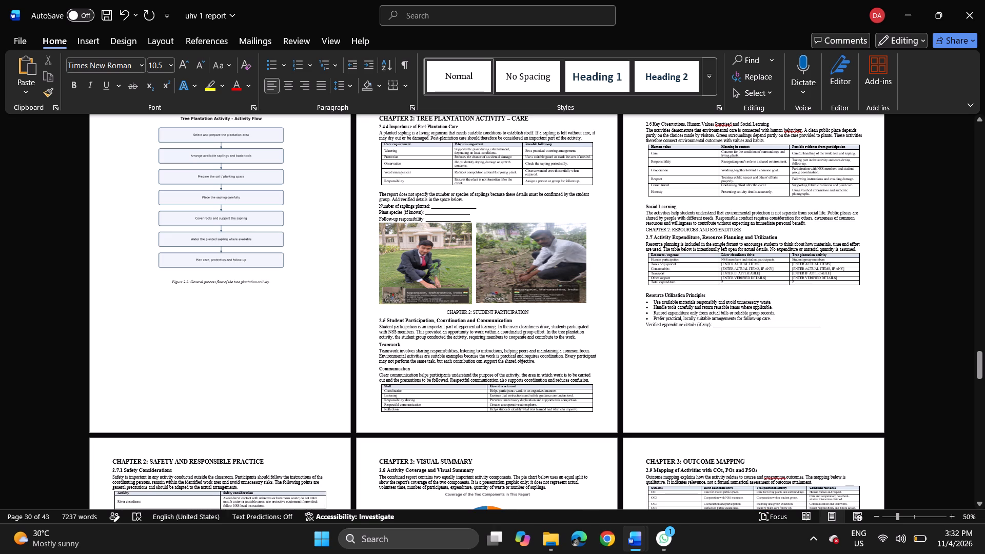
Pull CHAPTER 2: SAFETY AND RESPONSIBLE PRACTICE up below the verified expenditure details line, leaving one blank line above its heading.
left_click(114, 459)
key("Return")
key("Return")
key("Return")
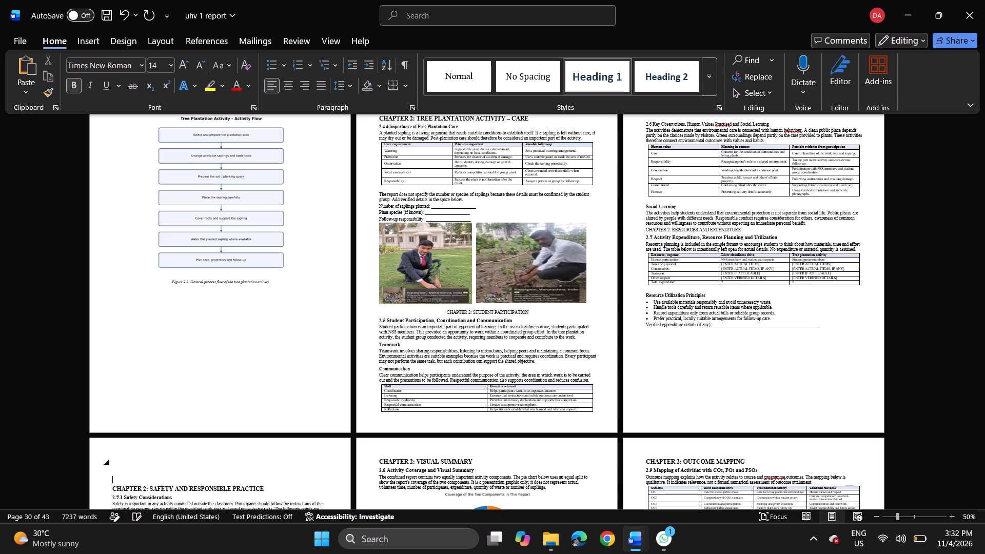
key("Return")
key("BackSpace")
key("BackSpace")
key("BackSpace")
key("BackSpace")
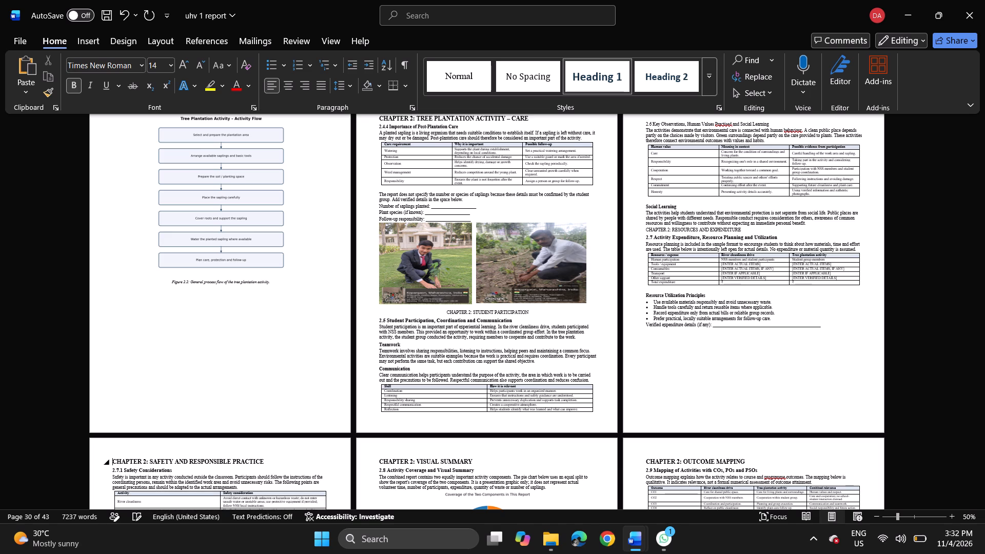
key("BackSpace")
key("BackSpace")
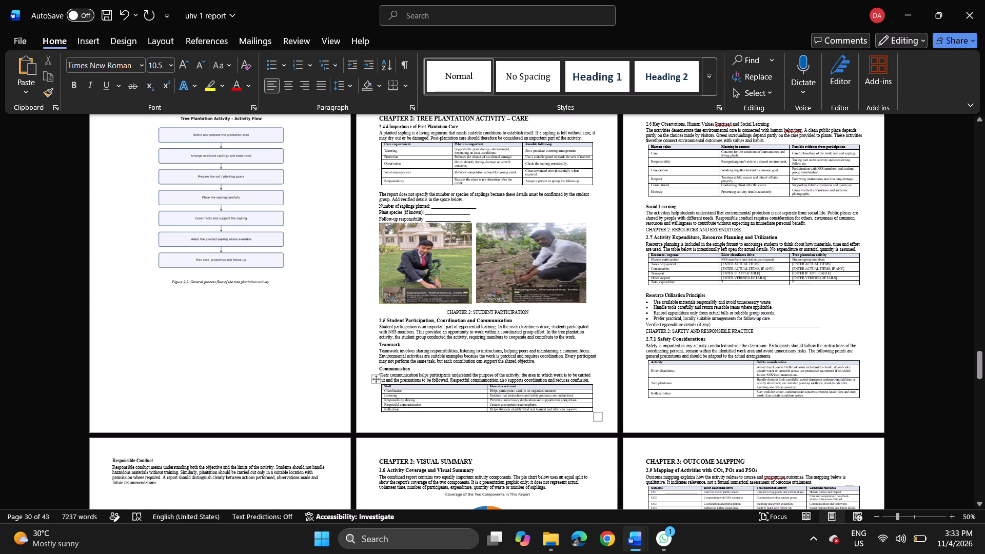
key("Return")
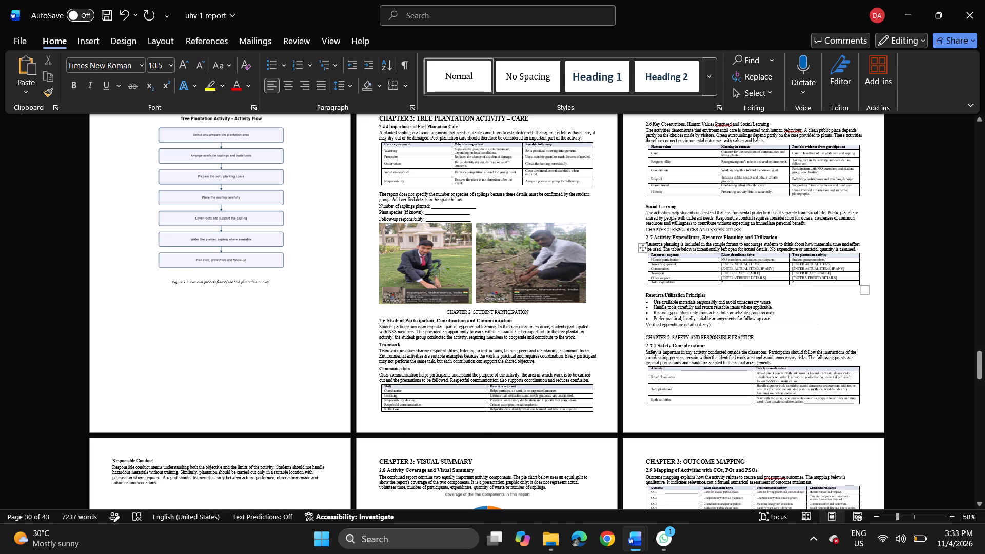
Pull CHAPTER 2: VISUAL SUMMARY up below the Responsible Conduct paragraph, with one blank line above its heading.
scroll(692, 314, "down", 2)
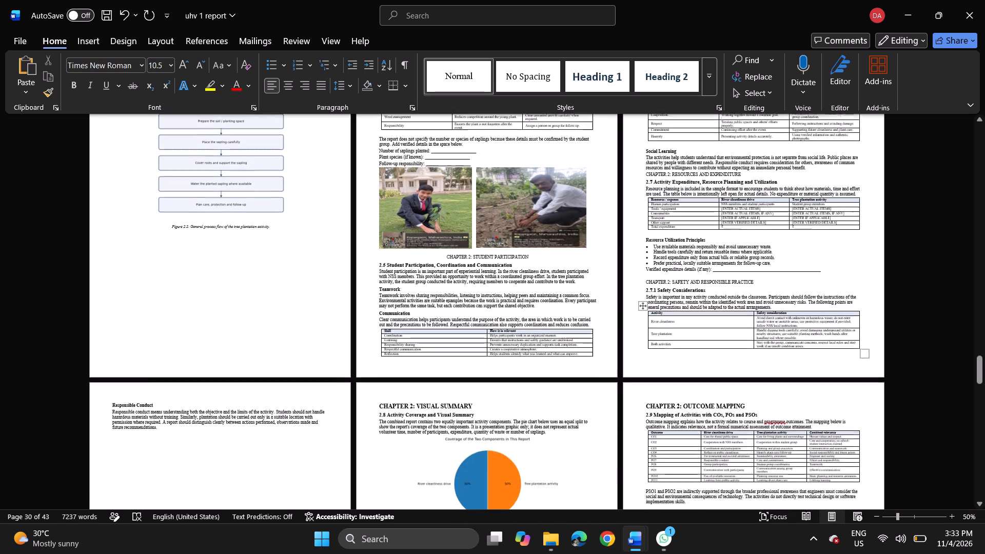
scroll(692, 314, "down", 2)
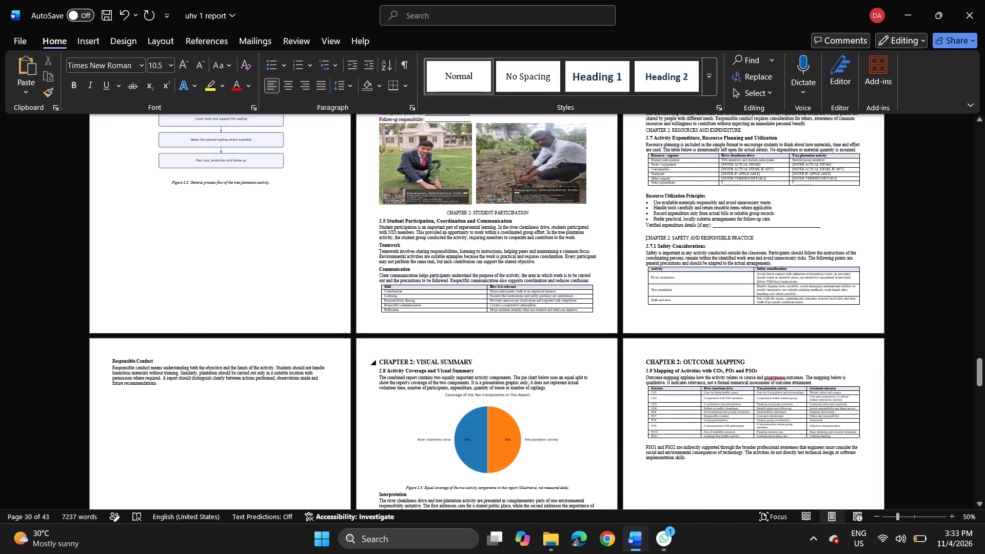
left_click(379, 360)
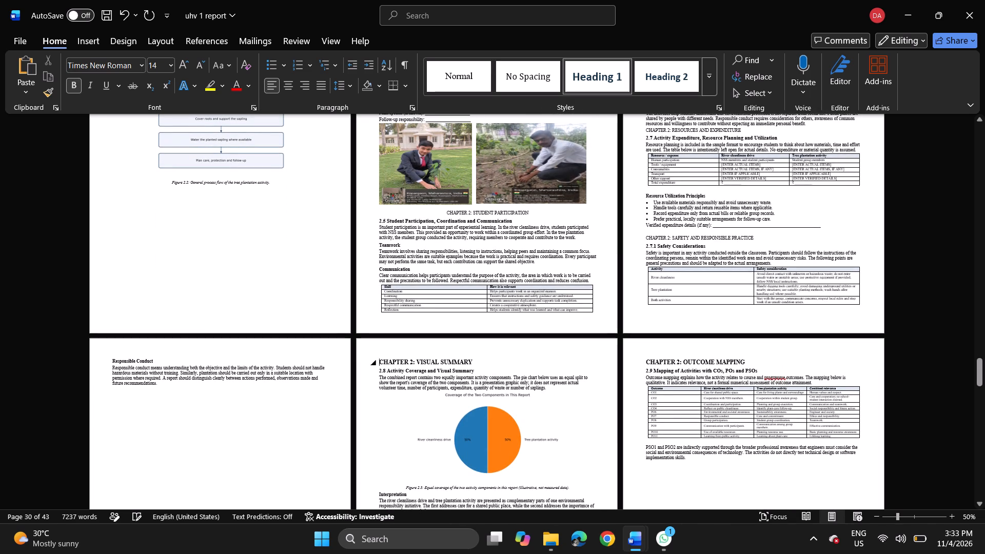
key("BackSpace")
key("BackSpace")
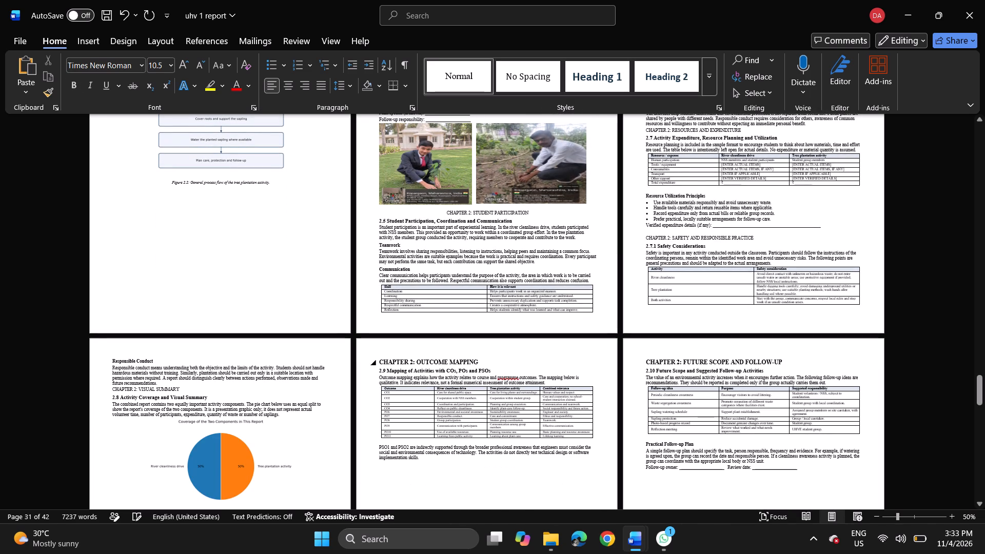
key("Return")
Pull CHAPTER 2: OUTCOME MAPPING up below the Suggested Visual Evidence bullets, with one blank line above its heading.
scroll(564, 490, "down", 1)
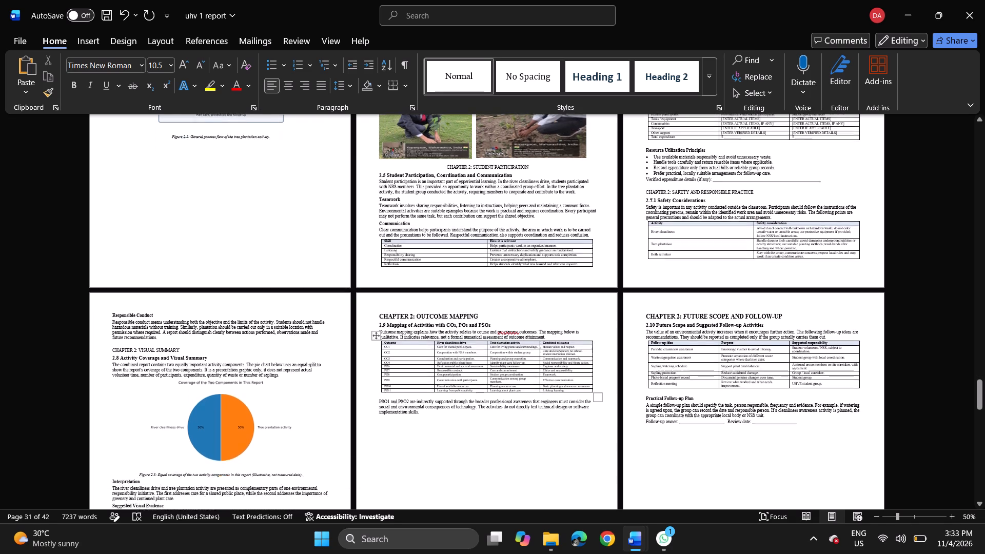
scroll(564, 490, "down", 4)
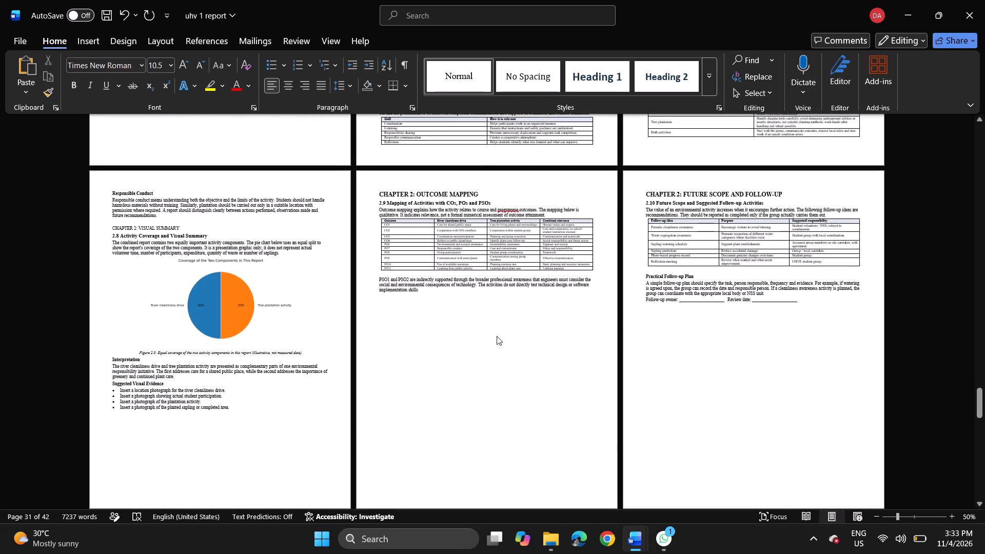
left_click(378, 194)
key("BackSpace")
key("BackSpace")
key("Return")
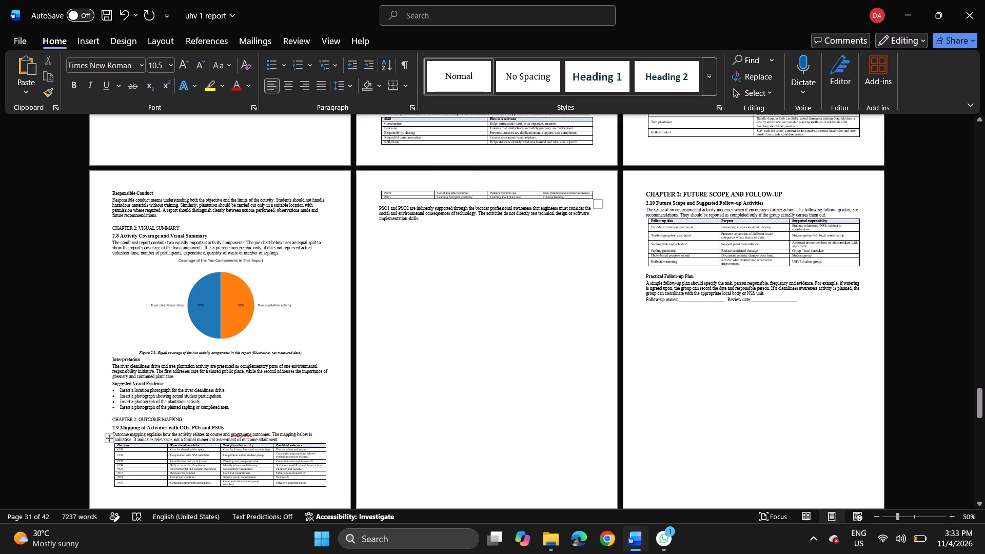
Reduce the height of the activity coverage pie chart slightly so the whole outcome mapping table fits on the same page.
left_click(227, 301)
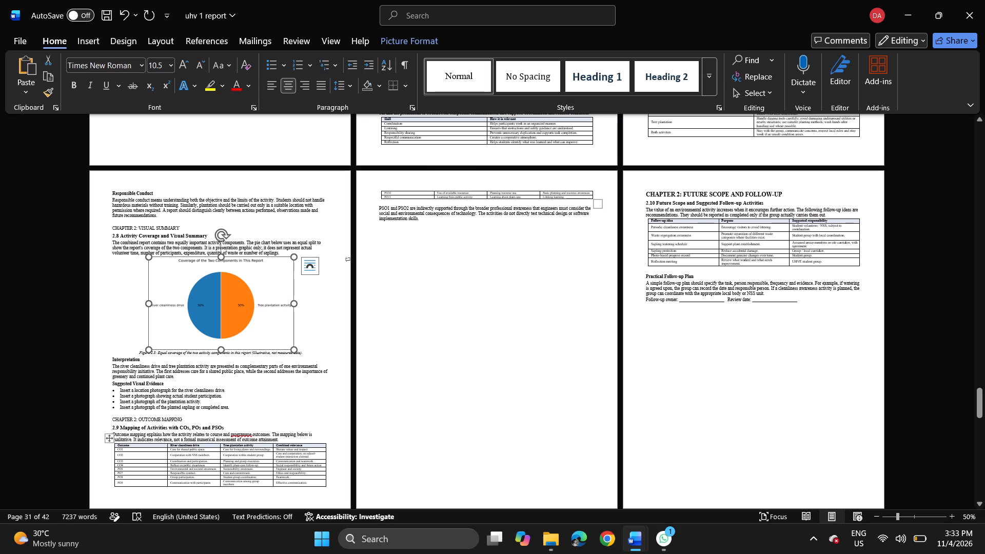
left_click_drag(225, 350, 225, 342)
left_click_drag(221, 349, 221, 338)
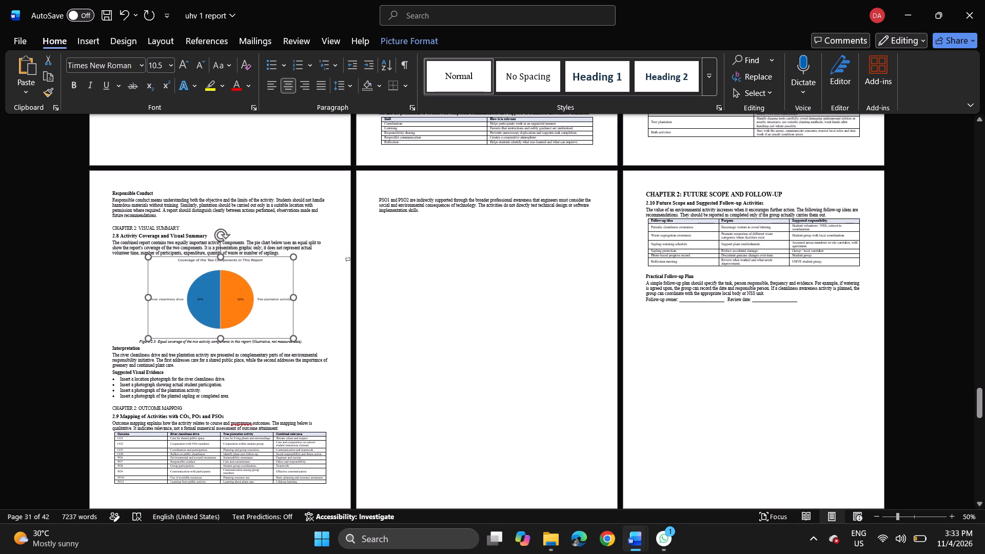
left_click_drag(221, 338, 221, 339)
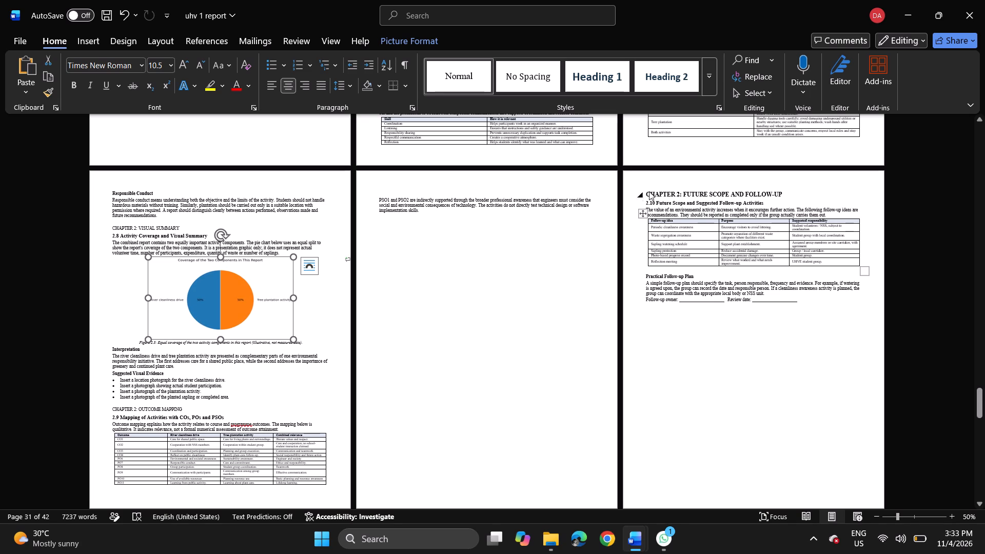
Pull CHAPTER 2: FUTURE SCOPE AND FOLLOW-UP up below the PSO1 and PSO2 paragraph, with one blank line above its heading.
left_click(647, 192)
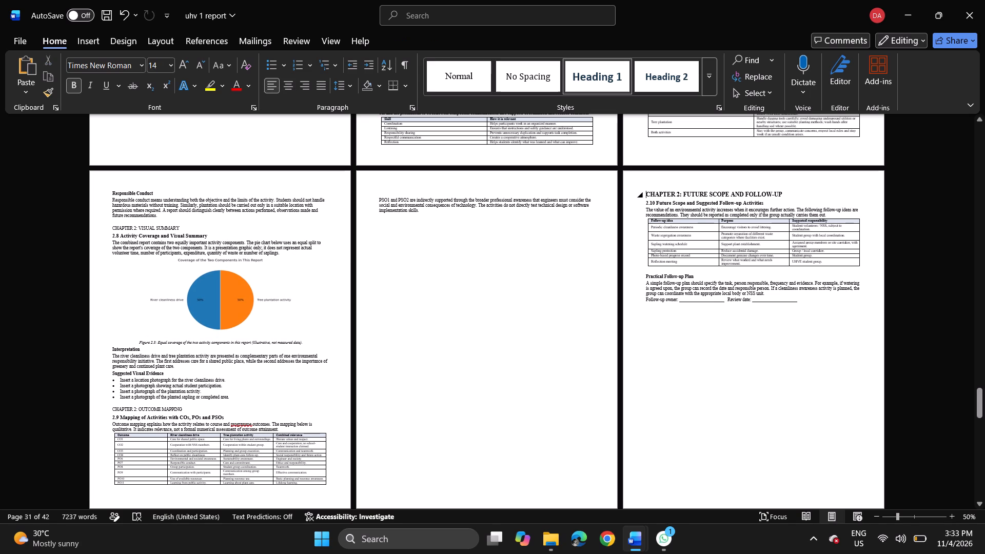
key("BackSpace")
key("BackSpace")
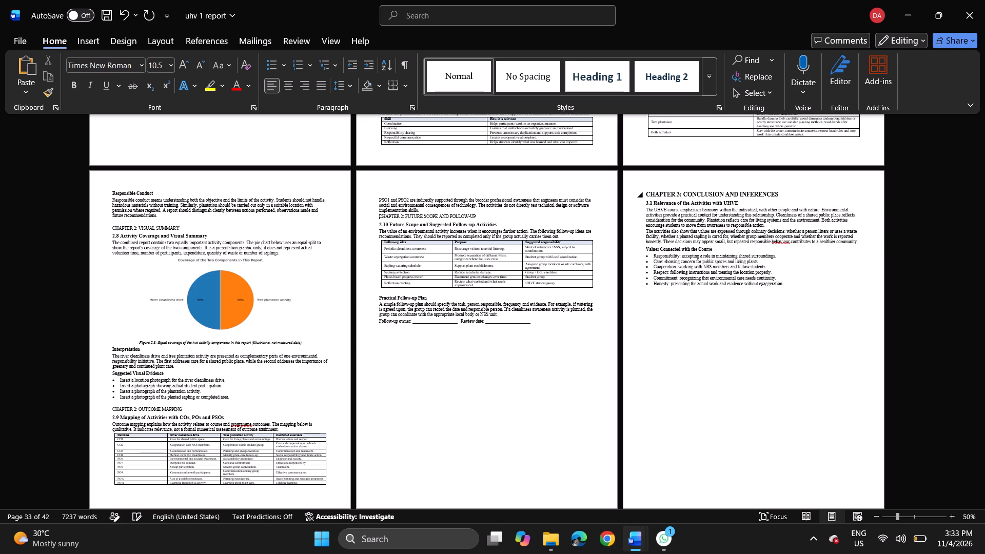
key("Return")
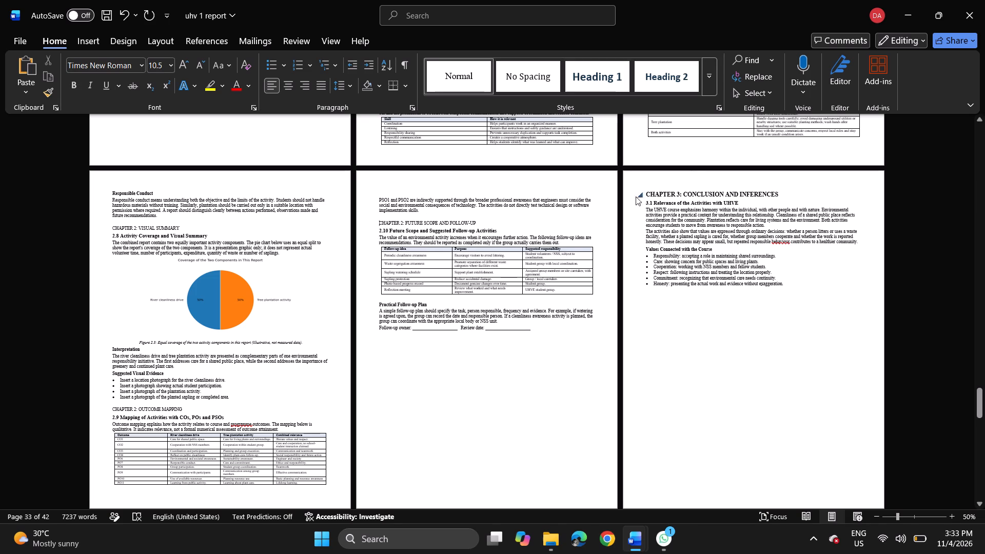
Delete the follow-up owner and review date blanks line under Practical Follow-up Plan.
scroll(527, 338, "down", 2)
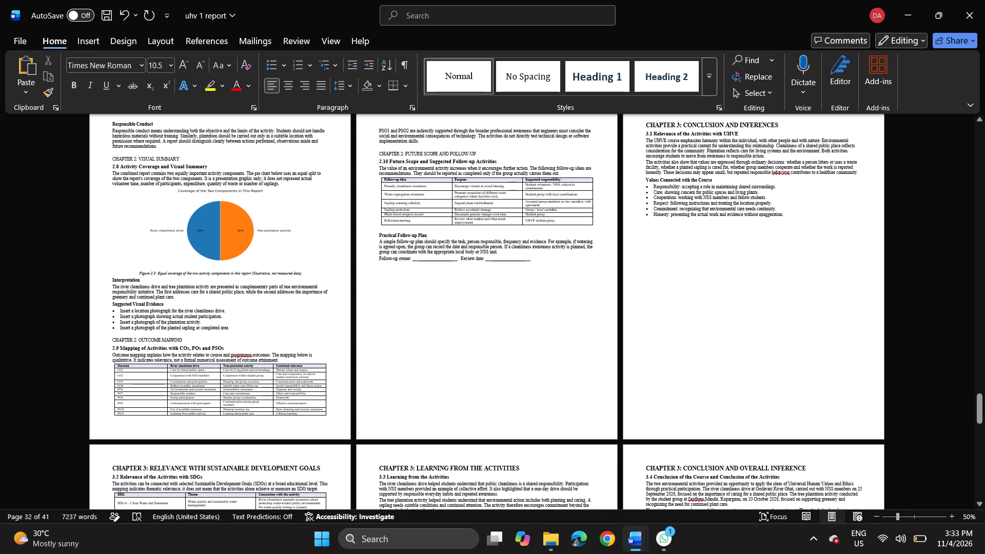
left_click(539, 262)
key("BackSpace")
key("BackSpace")
key("BackSpace")
key("BackSpace")
key("BackSpace")
key("BackSpace")
key("BackSpace")
key("BackSpace")
key("BackSpace")
key("BackSpace")
key("BackSpace")
key("BackSpace")
key("BackSpace")
key("BackSpace")
key("BackSpace")
key("BackSpace")
key("BackSpace")
key("BackSpace")
key("BackSpace")
key("BackSpace")
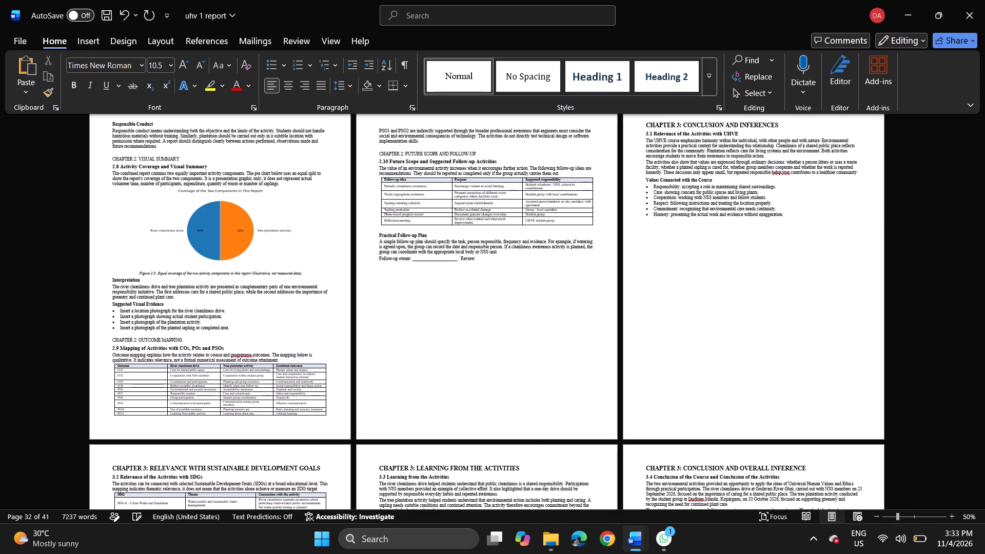
key("BackSpace")
key("BackSpace")
key("BackSpace")
key("BackSpace")
key("BackSpace")
key("BackSpace")
Pull CHAPTER 3: RELEVANCE WITH SUSTAINABLE DEVELOPMENT GOALS up below the Values Connected with the Course bullets, with one blank line above its heading.
scroll(545, 383, "down", 1)
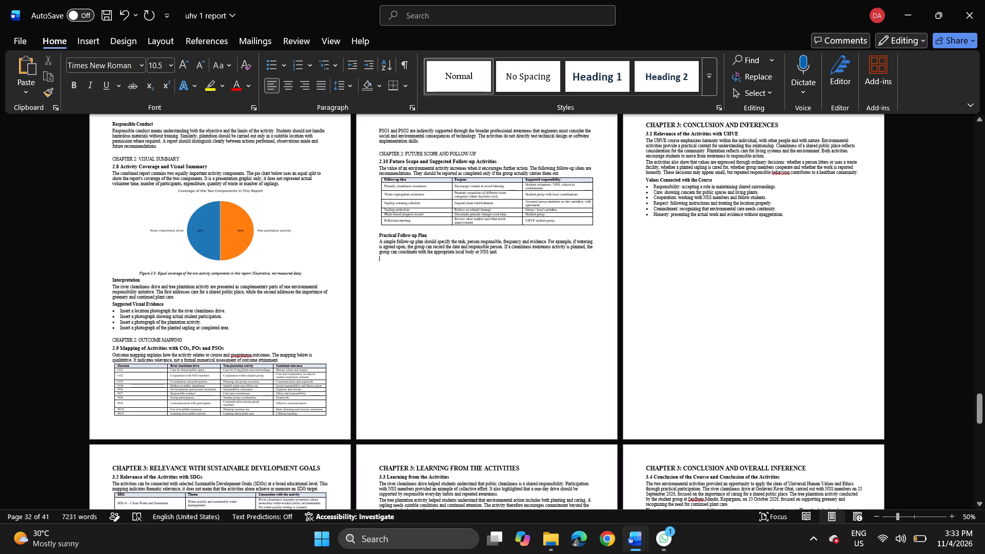
scroll(545, 383, "down", 1)
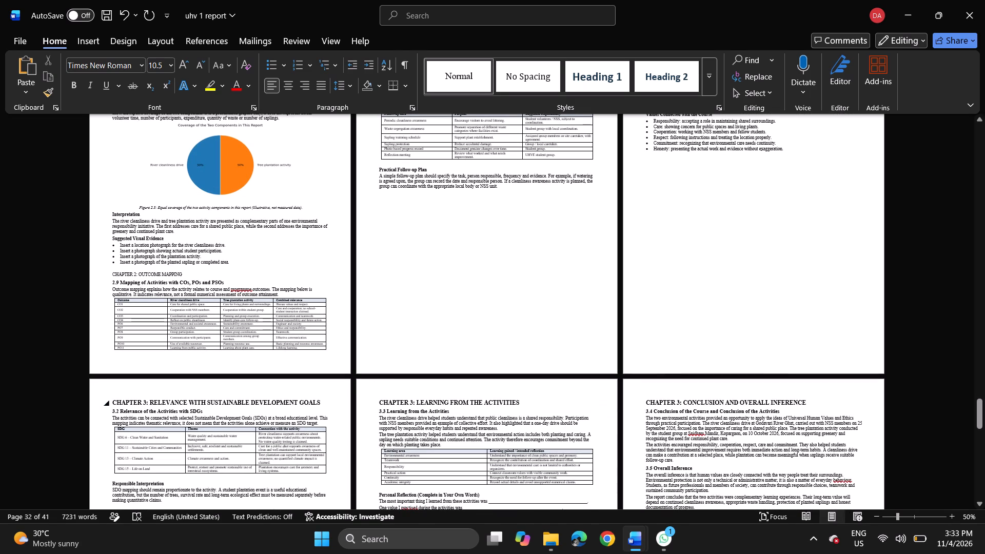
left_click(113, 401)
key("BackSpace")
key("BackSpace")
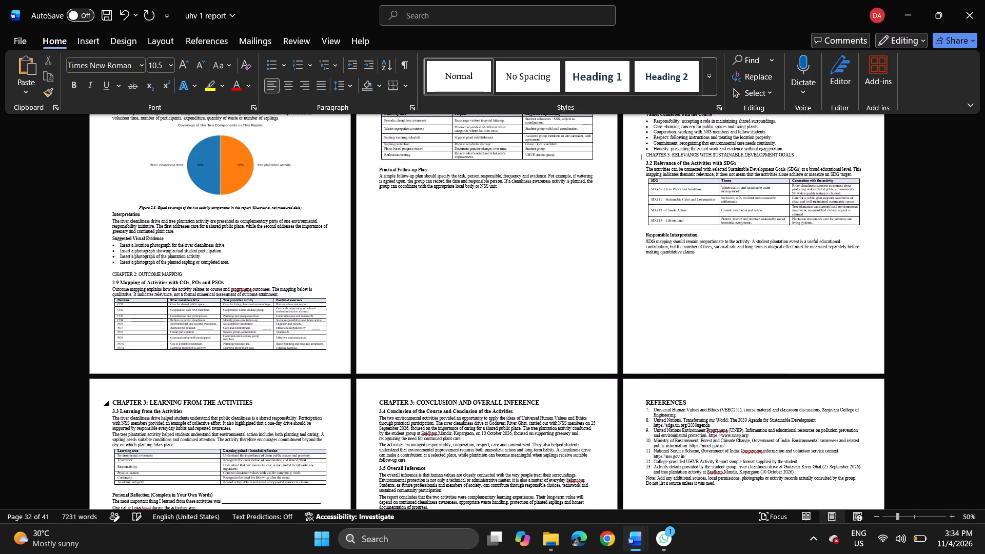
key("Return")
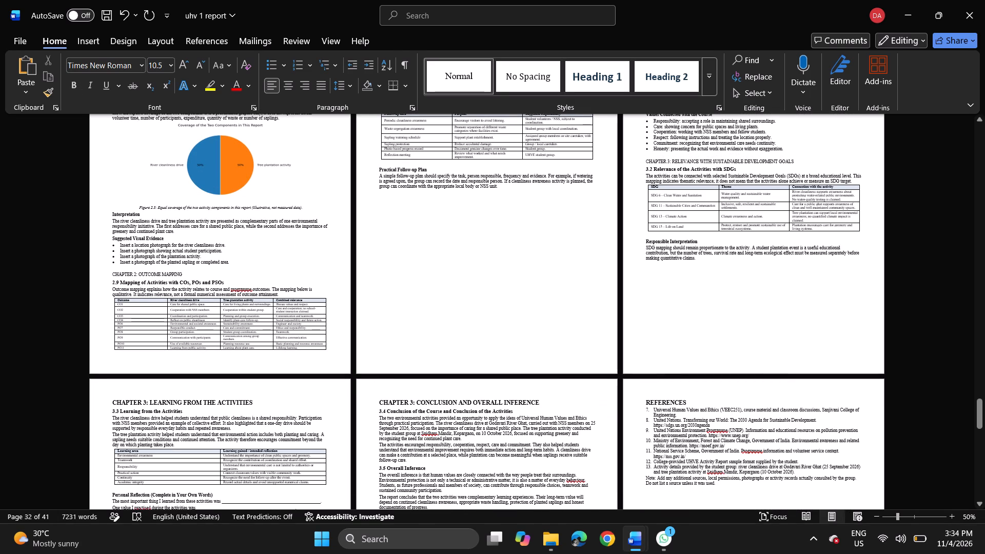
Pull CHAPTER 3: LEARNING FROM THE ACTIVITIES up below the Responsible Interpretation paragraph, with one blank line above its heading.
left_click(112, 403)
key("BackSpace")
key("BackSpace")
key("Return")
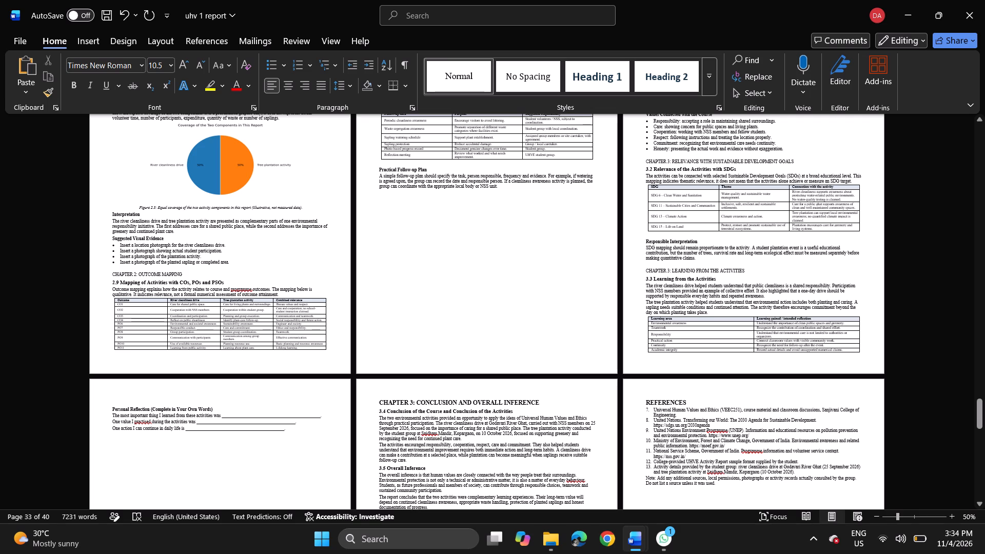
Delete the Personal Reflection heading and its fill-in lines, together with the page they occupy.
left_click_drag(290, 434, 137, 394)
key("BackSpace")
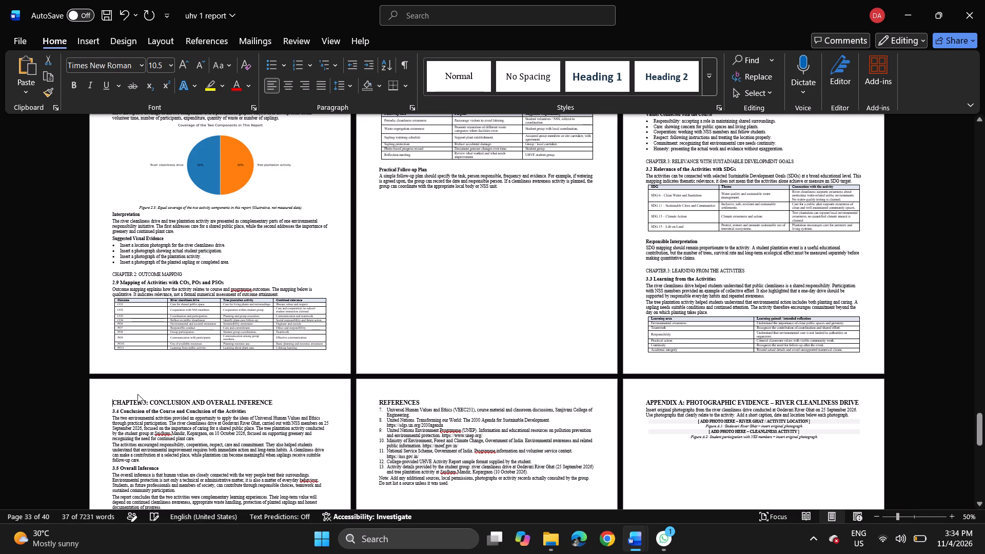
Pull the REFERENCES section up below the Final group reflection lines, with one blank line above its heading.
scroll(458, 460, "down", 2)
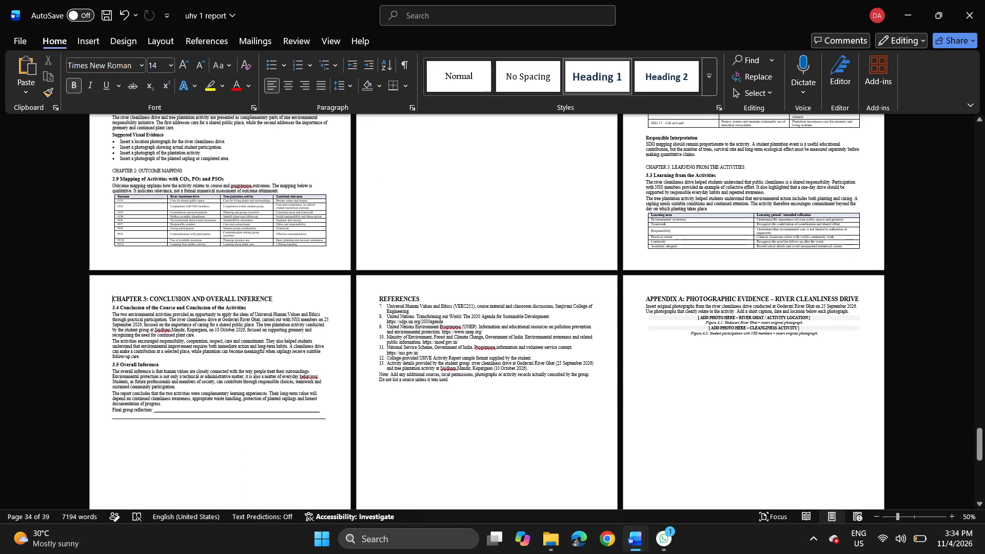
scroll(426, 403, "up", 2)
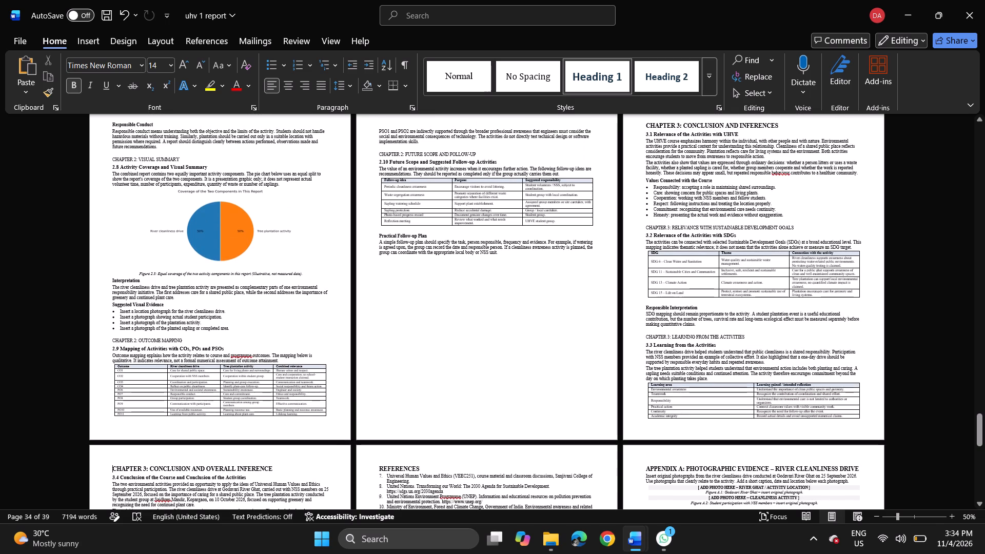
scroll(550, 270, "down", 3)
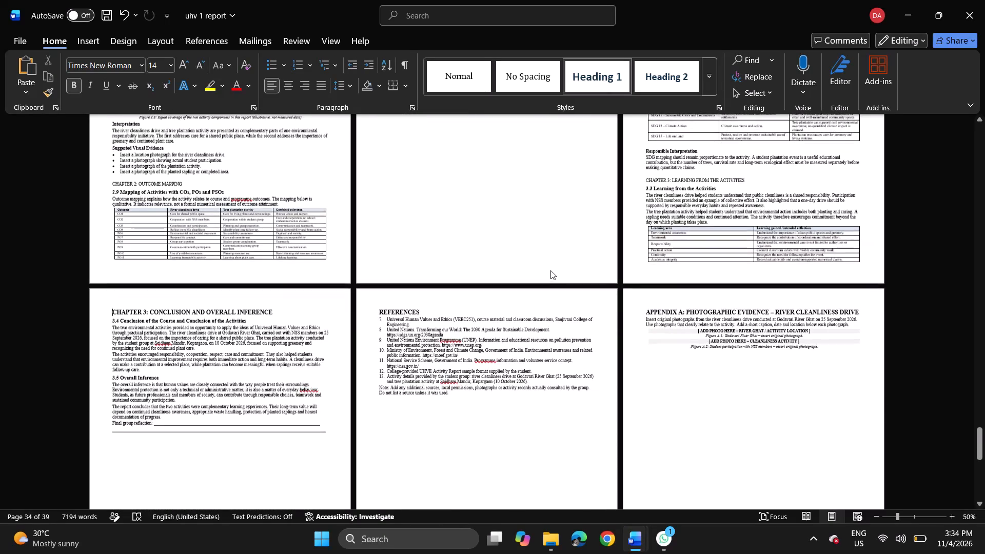
left_click(379, 306)
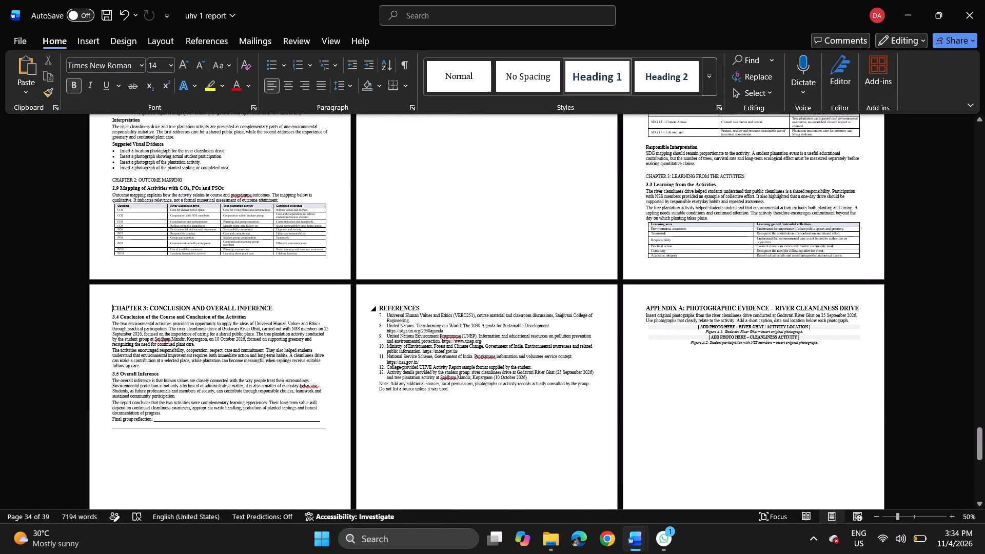
key("Return")
key("BackSpace")
key("BackSpace")
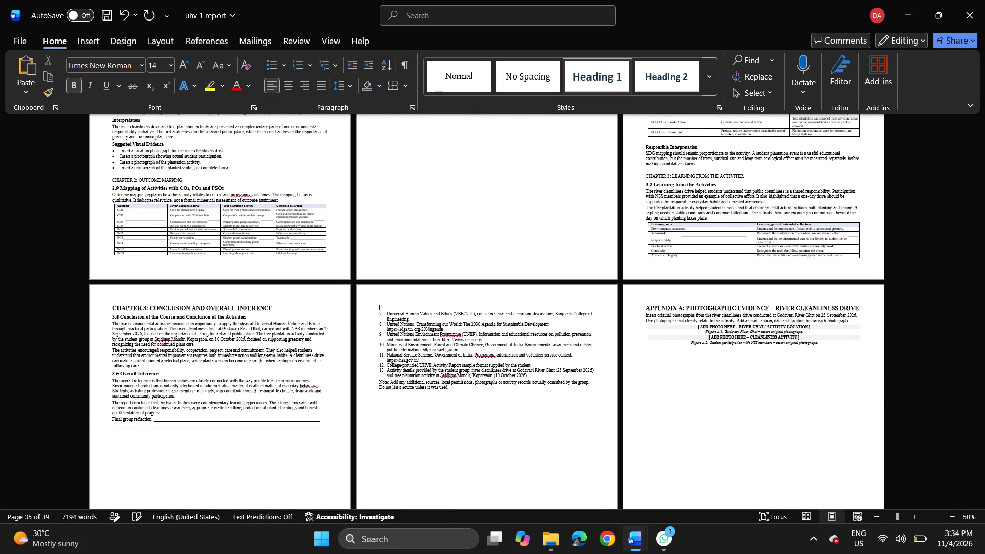
key("BackSpace")
key("Return")
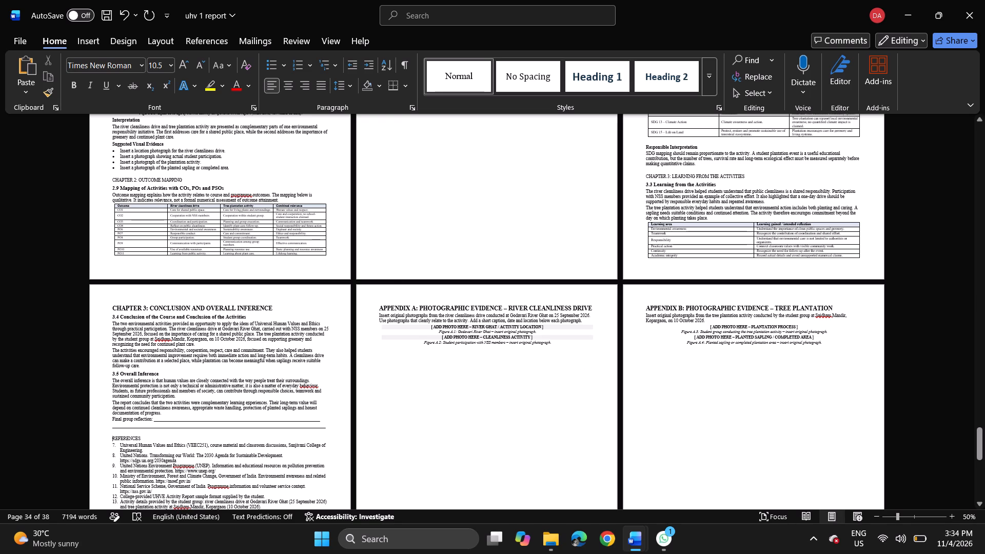
Delete the two photo placeholders and their figure captions under Appendix A.
left_click_drag(553, 342, 527, 335)
left_click_drag(527, 335, 373, 329)
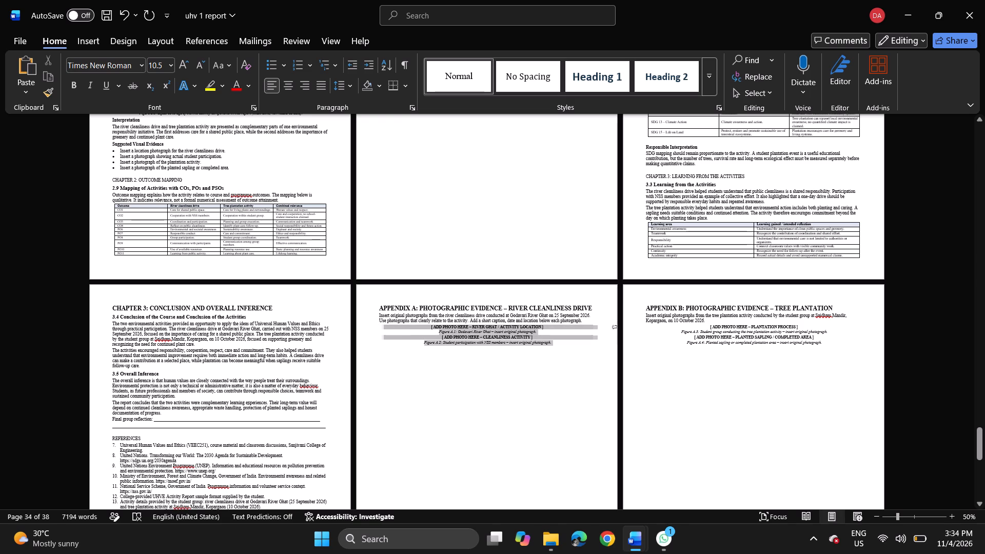
left_click_drag(373, 329, 370, 327)
key("Delete")
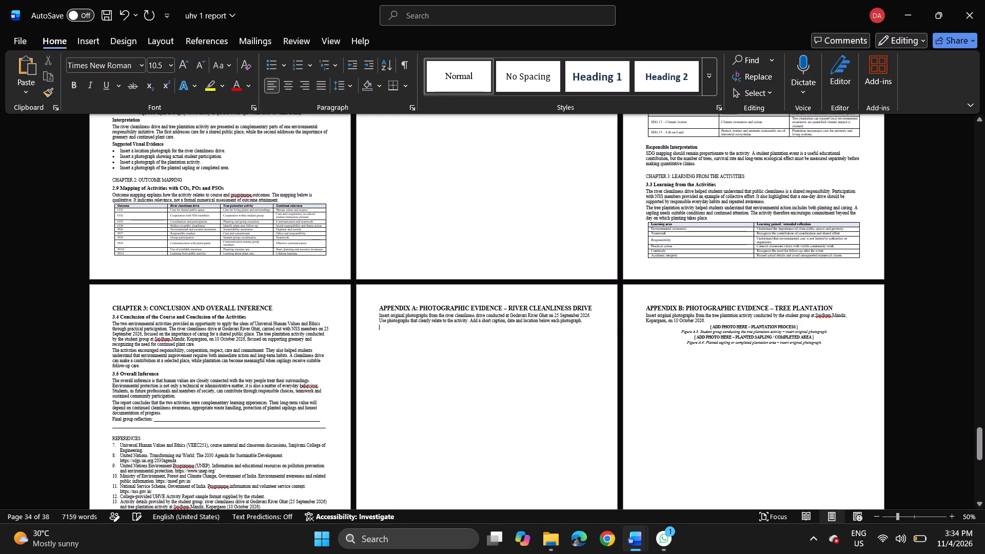
Insert the group photograph in front of the tractor and banner under the Appendix A text and reduce its height to about 4.05".
scroll(571, 361, "up", 1)
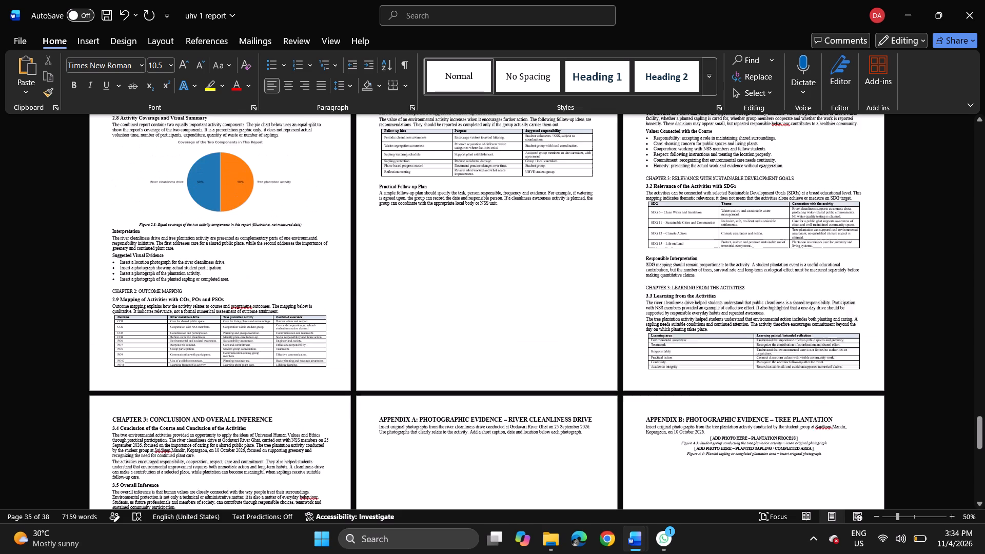
scroll(571, 361, "down", 4)
scroll(571, 361, "up", 1)
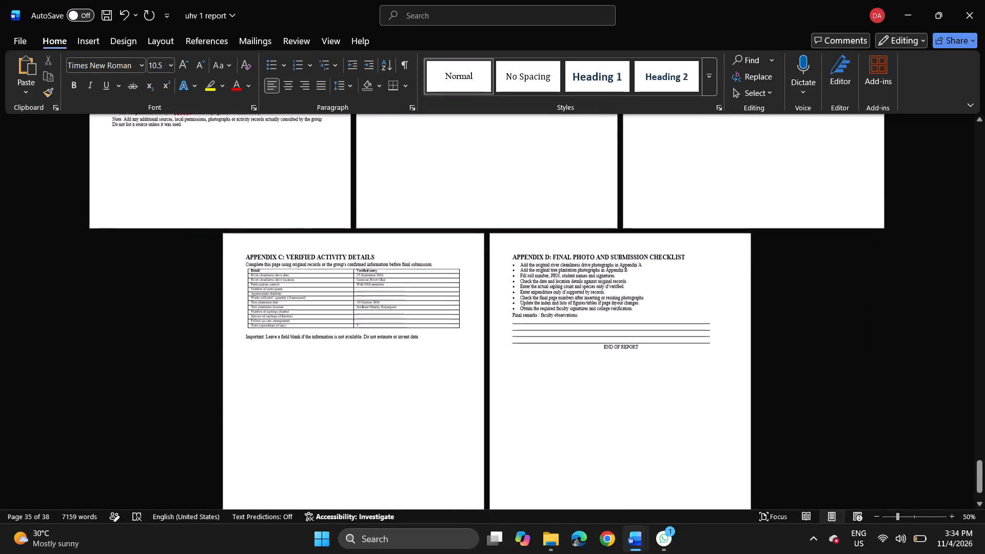
scroll(571, 361, "up", 2)
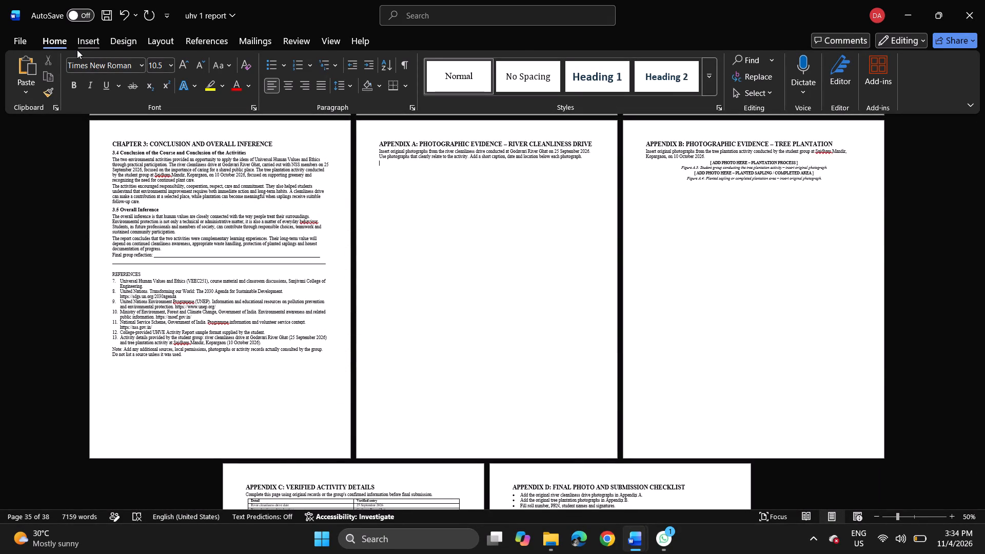
left_click(77, 50)
left_click(139, 82)
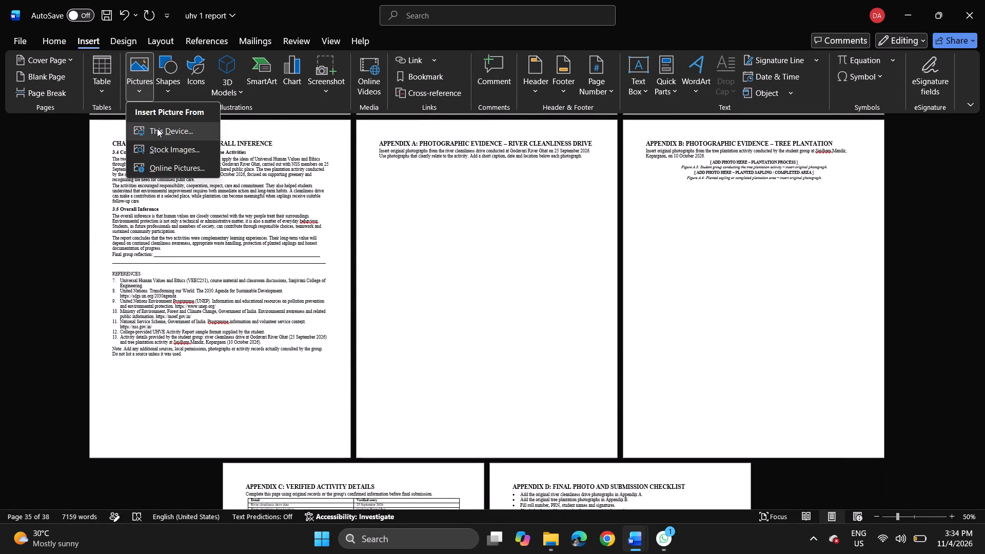
left_click(157, 128)
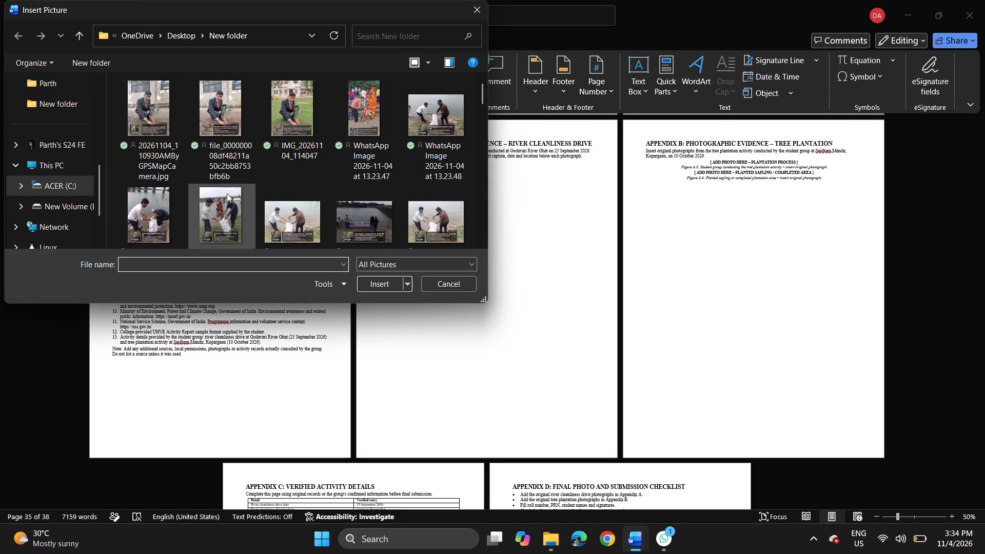
scroll(273, 202, "down", 1)
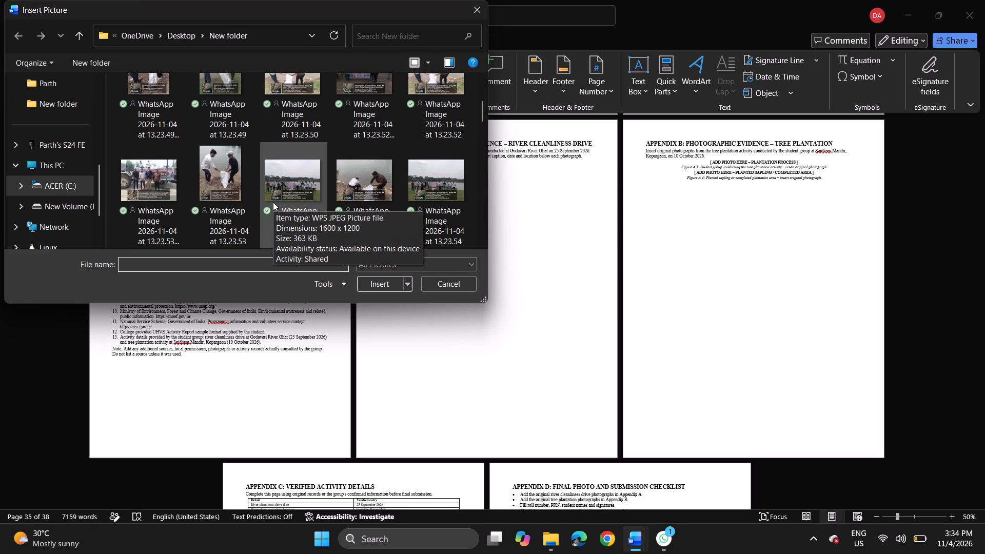
scroll(273, 202, "down", 1)
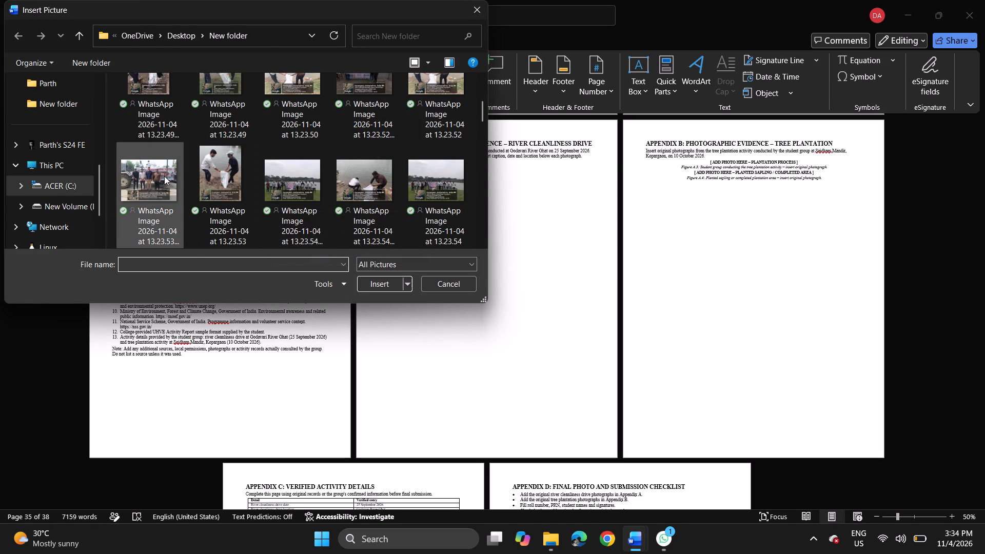
double_click(164, 176)
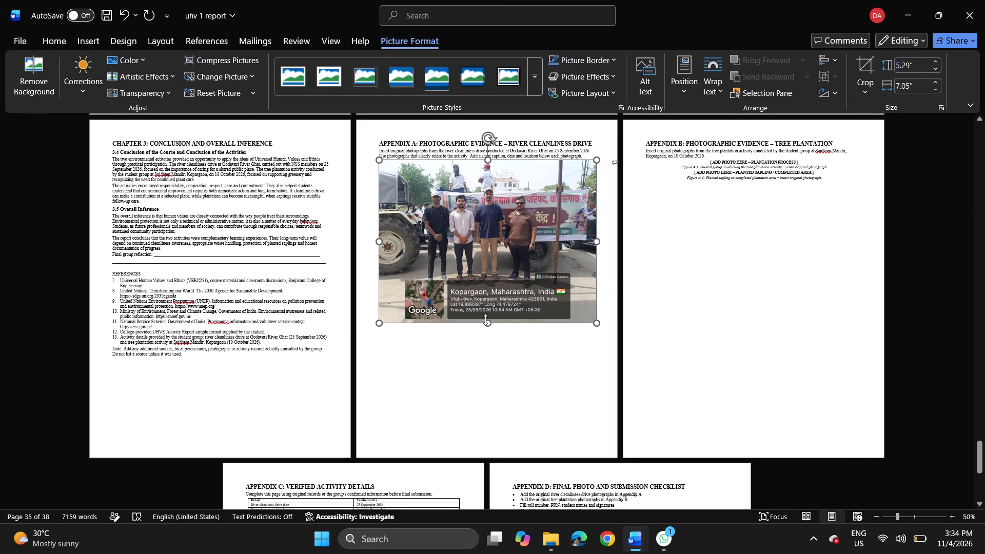
left_click_drag(489, 327, 493, 293)
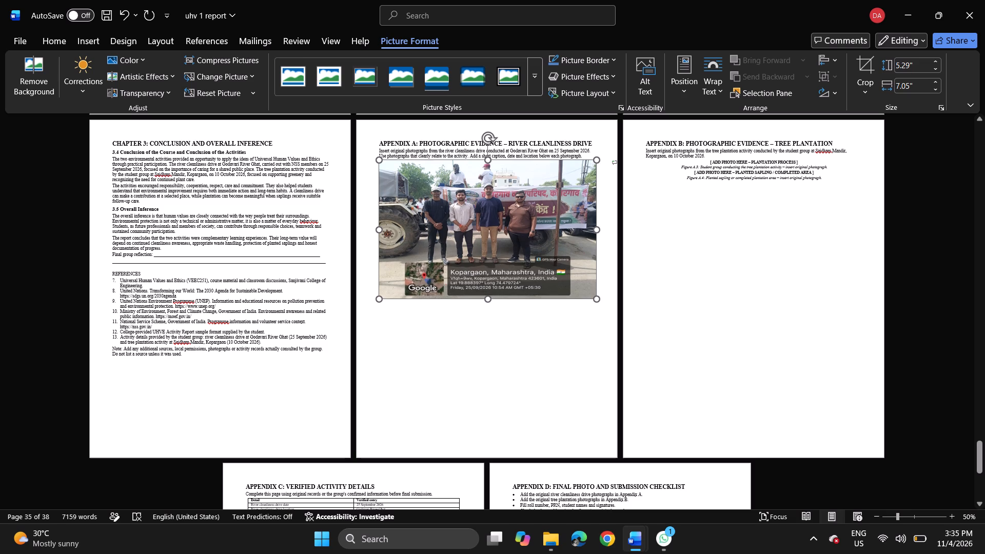
left_click_drag(493, 293, 493, 285)
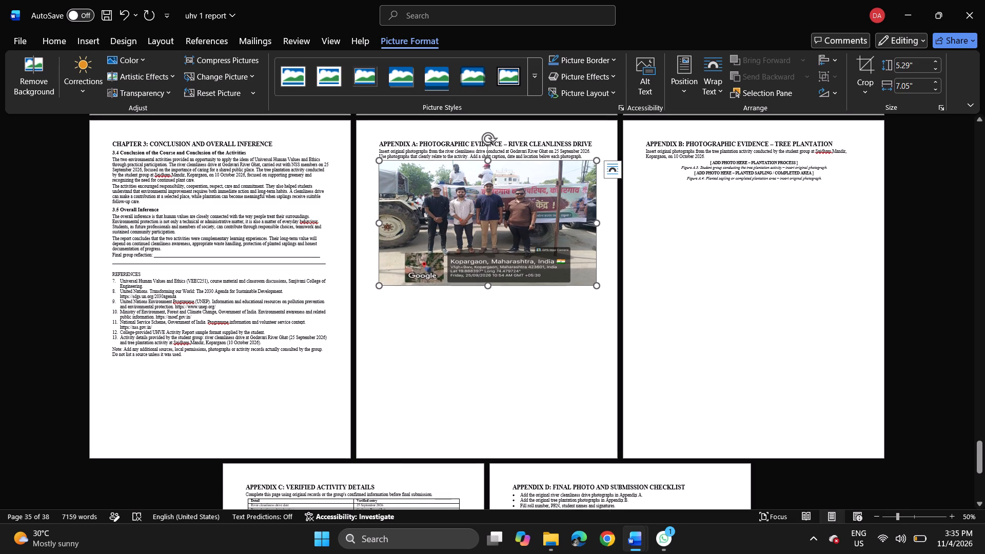
Set the Appendix A group photograph to square text wrapping with its position fixed on the page.
left_click(611, 170)
left_click(648, 265)
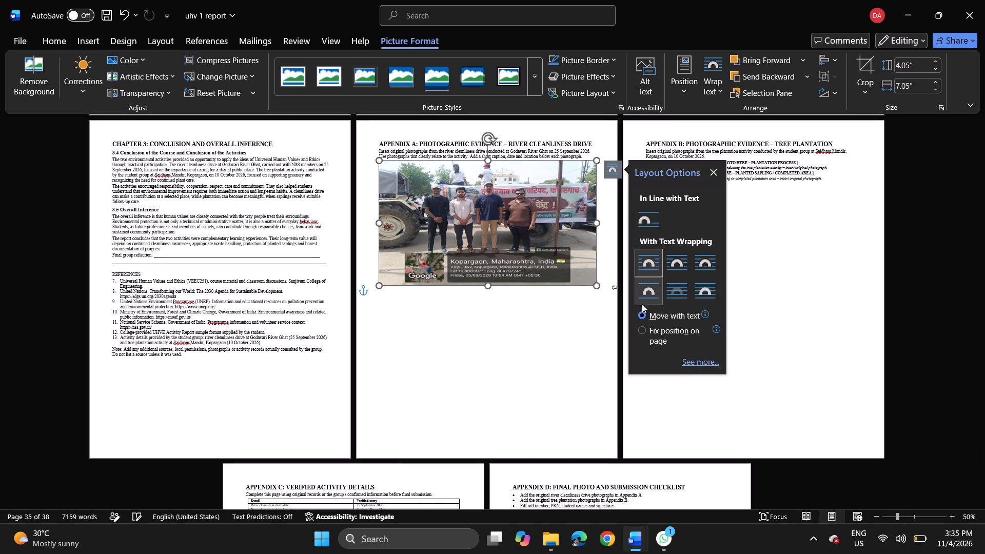
left_click(641, 328)
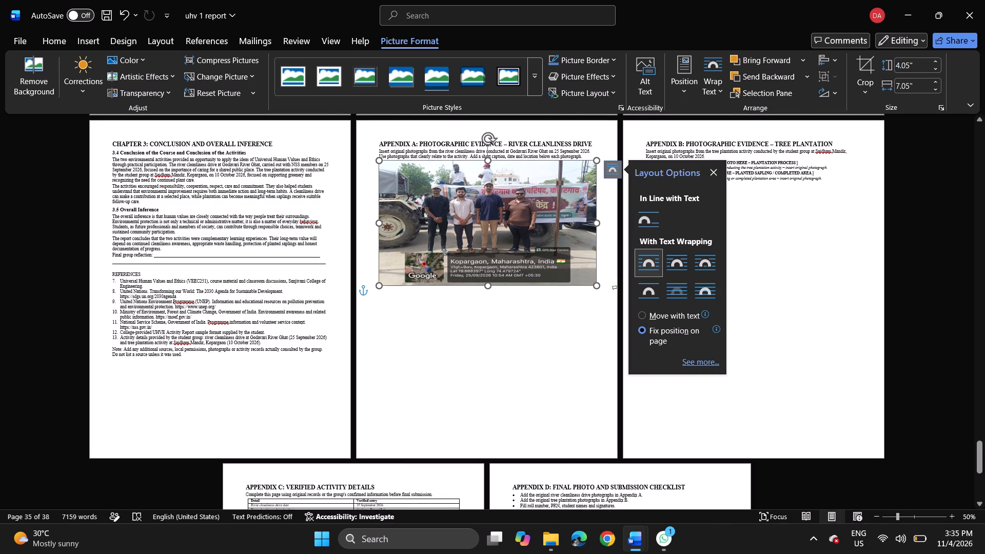
left_click(602, 285)
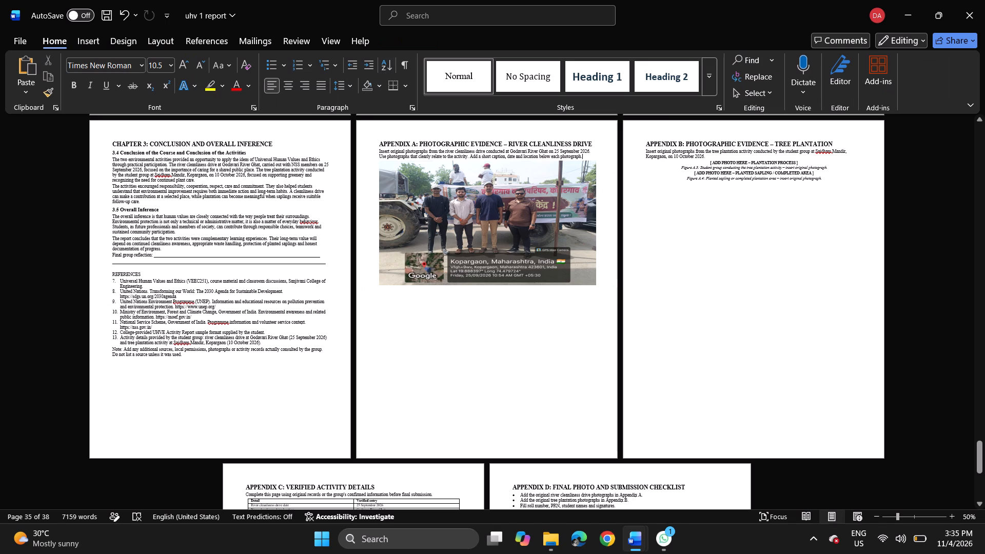
Insert the portrait photograph WhatsApp Image 2026-11-04 at 13.24.18 in Appendix A and scale it to about 4.8" by 3.6".
key("Return")
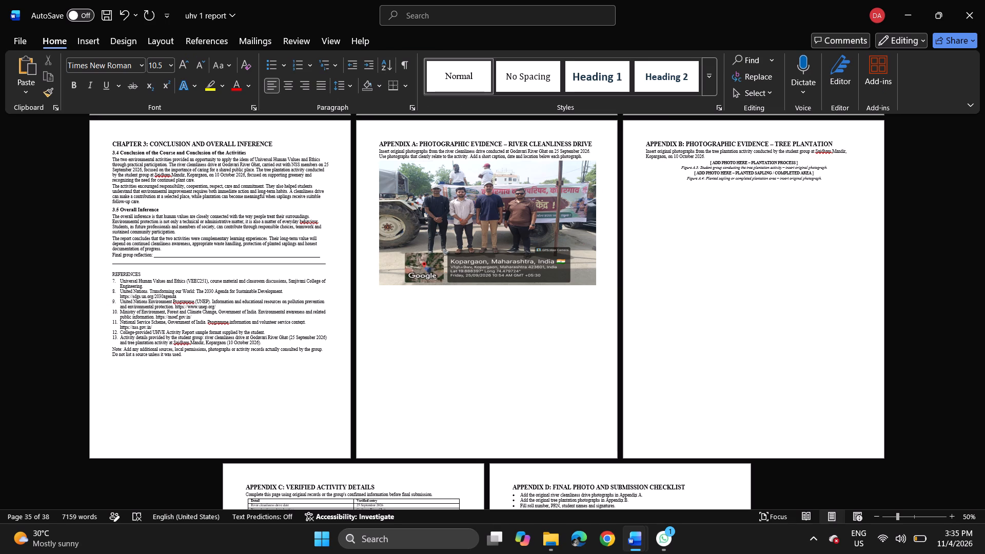
key("Return")
left_click(91, 38)
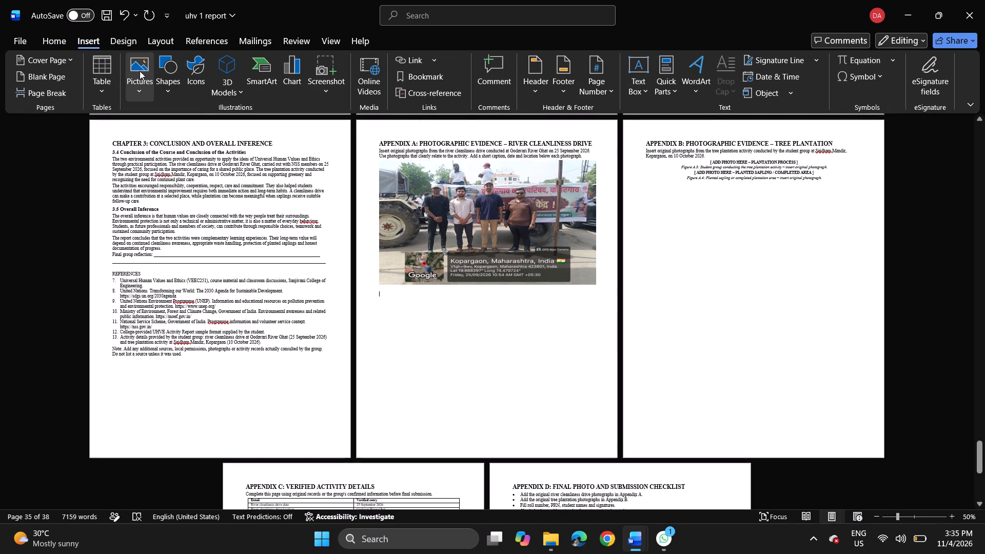
left_click(144, 74)
left_click(161, 129)
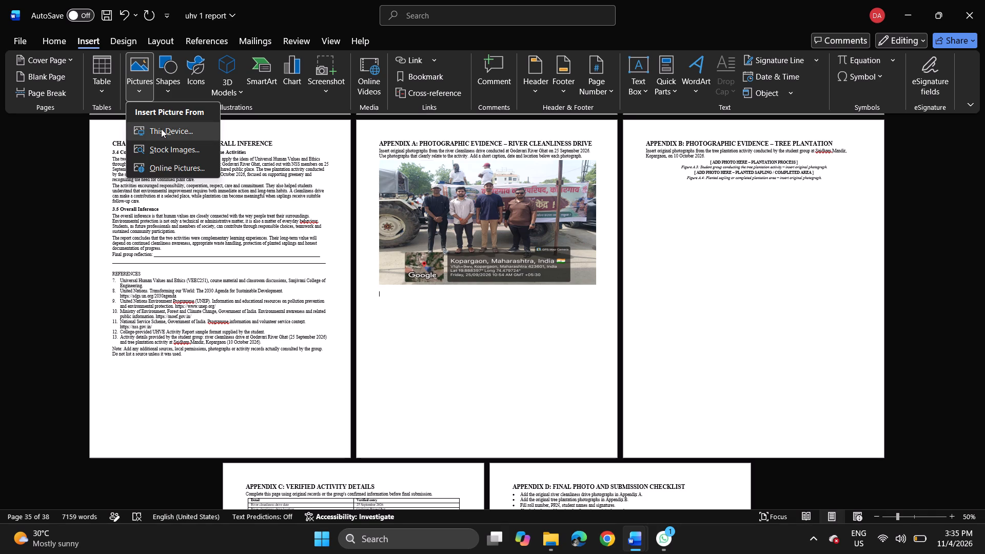
scroll(343, 204, "down", 1)
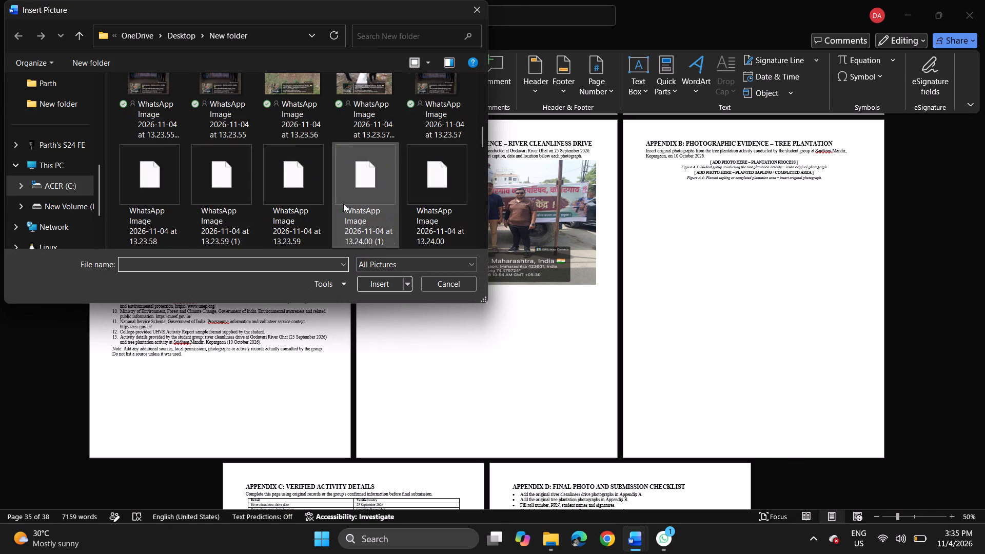
scroll(343, 204, "down", 3)
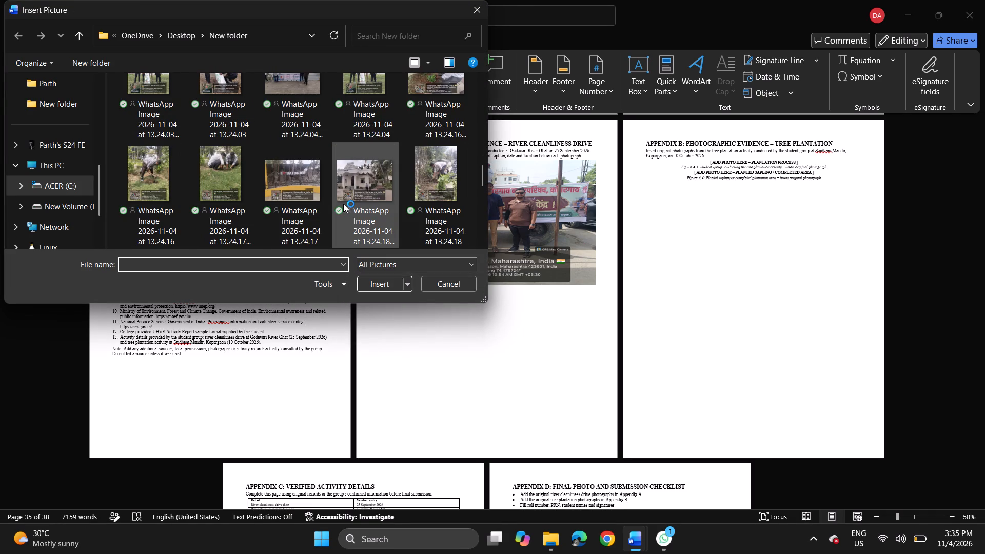
double_click(448, 169)
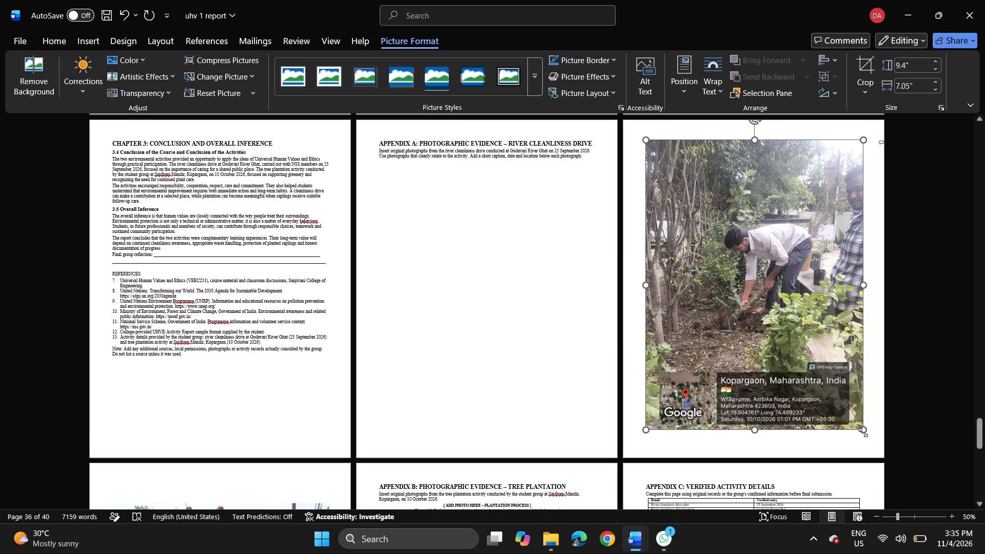
left_click_drag(863, 432, 724, 288)
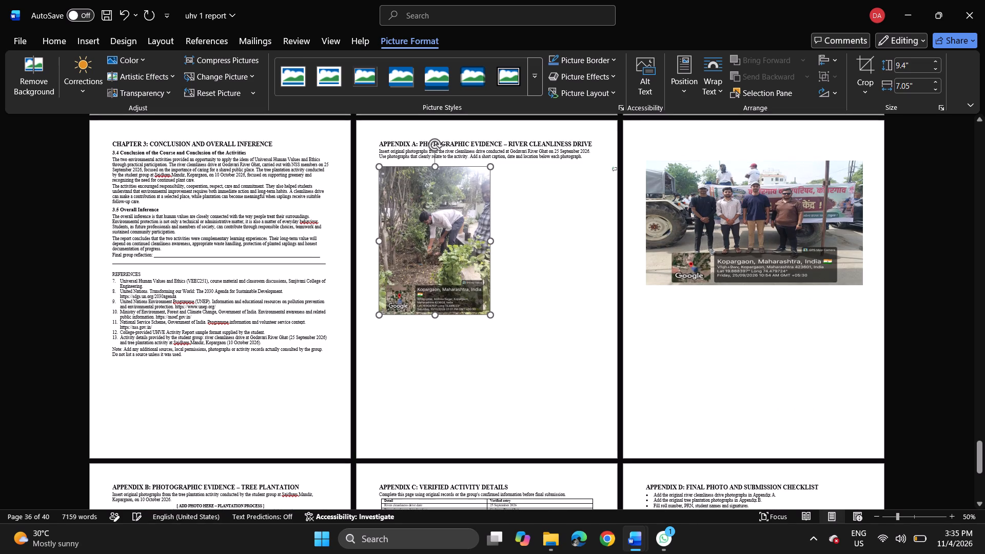
Set the Appendix A portrait photograph to square text wrapping with its position fixed on the page, and place it below the group photograph.
left_click_drag(446, 267, 481, 209)
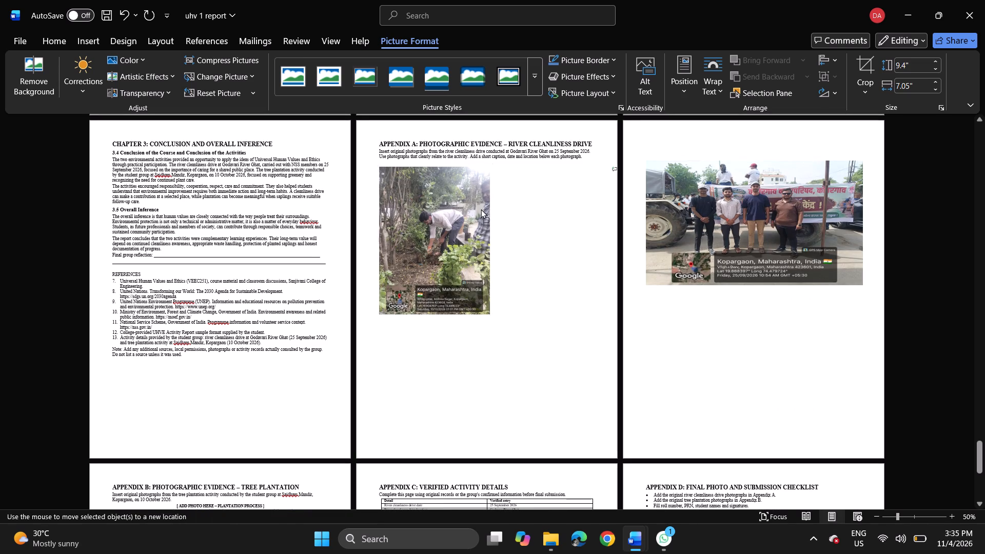
left_click_drag(481, 209, 465, 198)
left_click(465, 198)
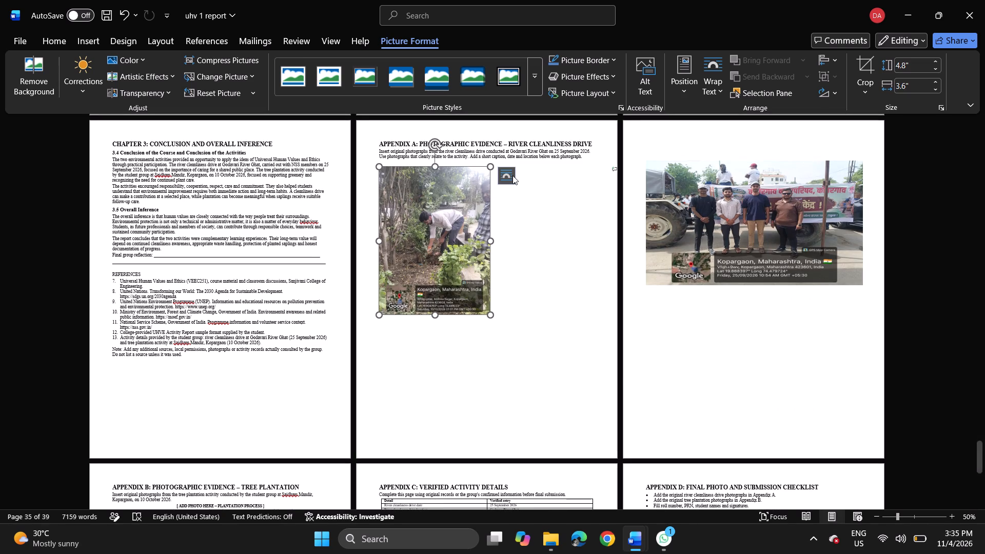
left_click(513, 175)
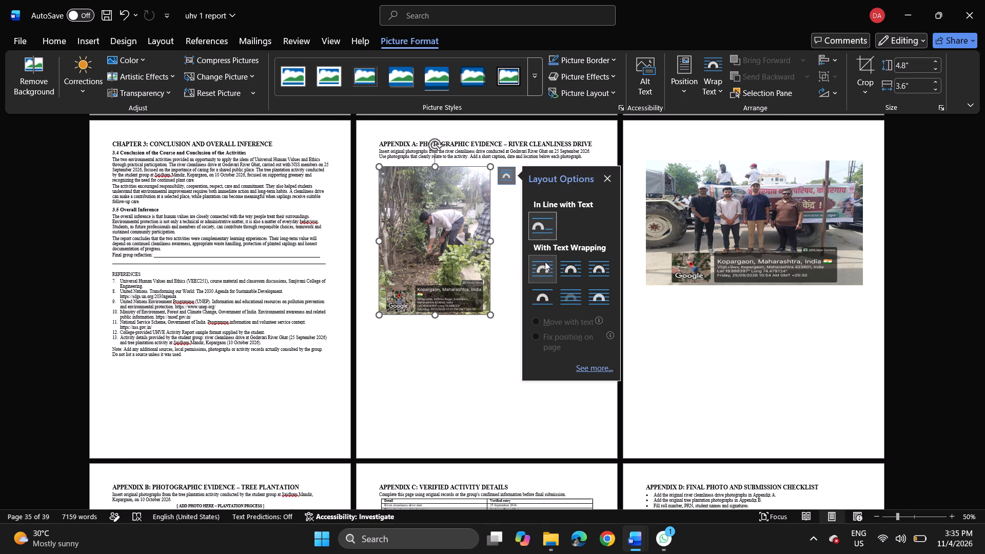
left_click(545, 262)
left_click(539, 334)
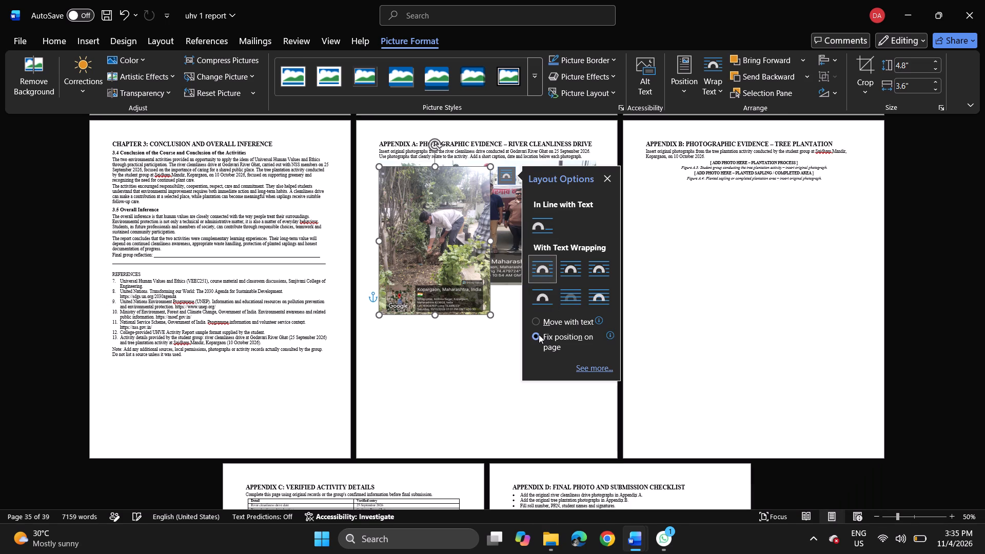
left_click_drag(423, 225, 431, 292)
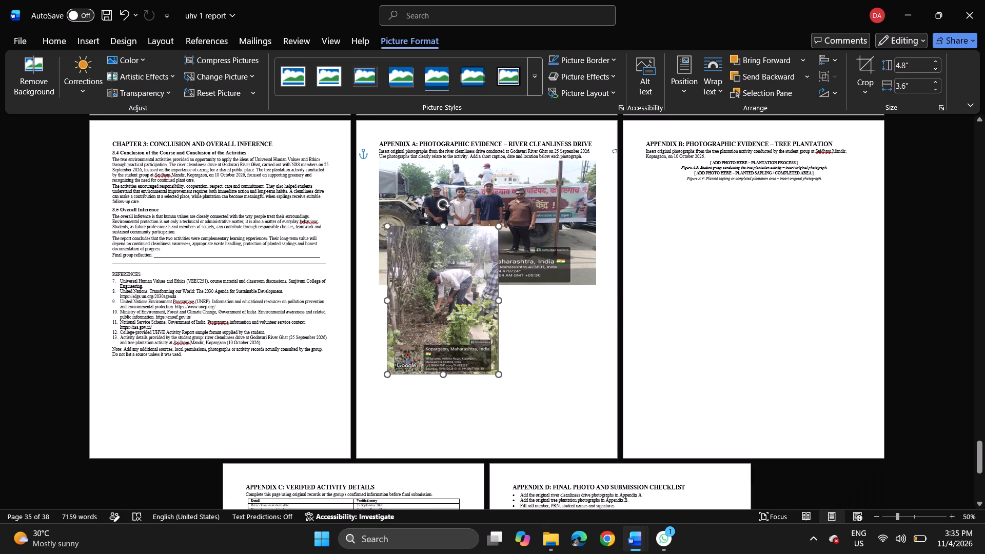
left_click_drag(431, 292, 417, 347)
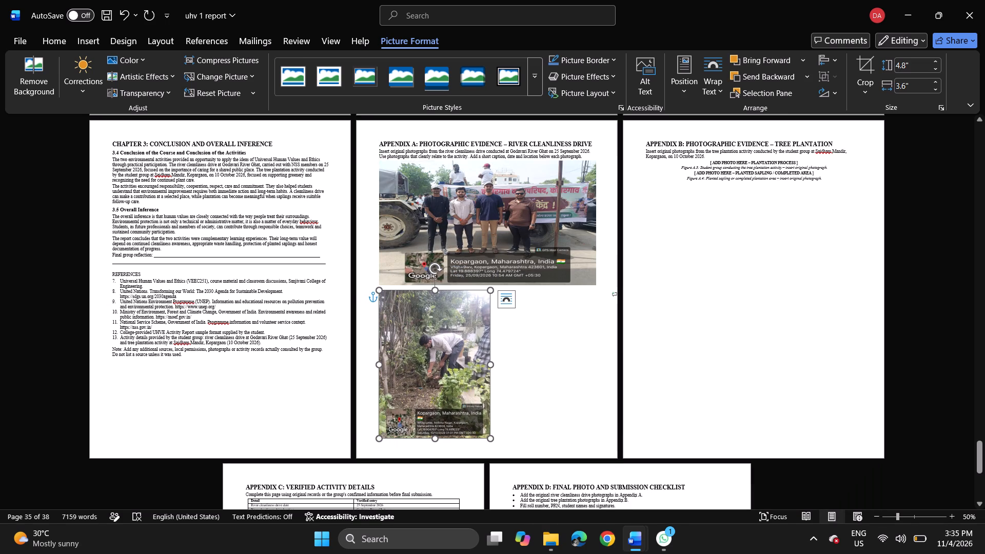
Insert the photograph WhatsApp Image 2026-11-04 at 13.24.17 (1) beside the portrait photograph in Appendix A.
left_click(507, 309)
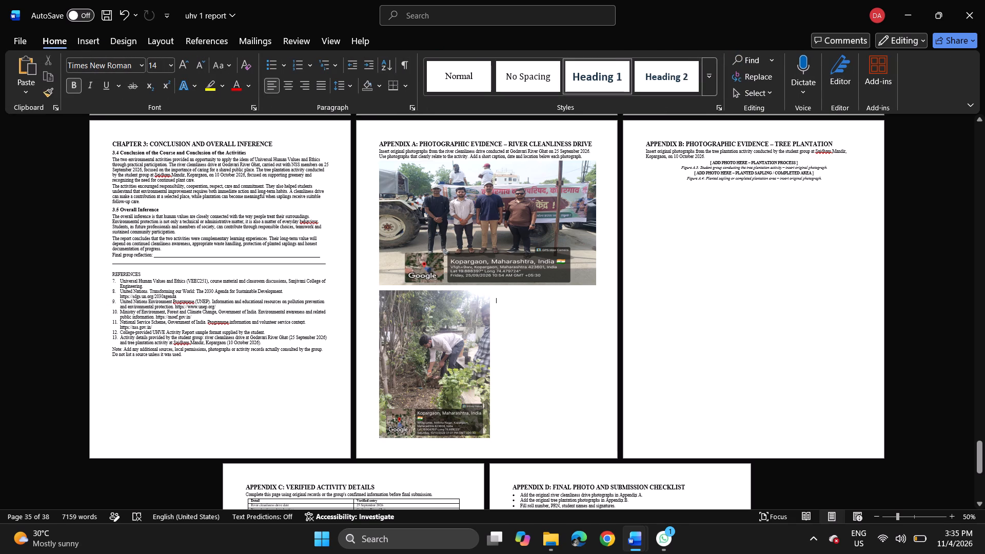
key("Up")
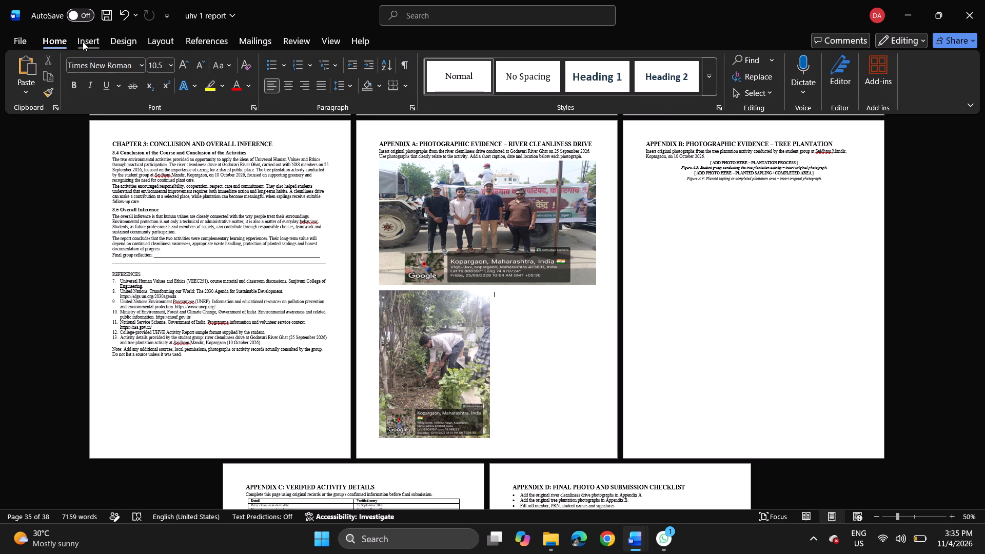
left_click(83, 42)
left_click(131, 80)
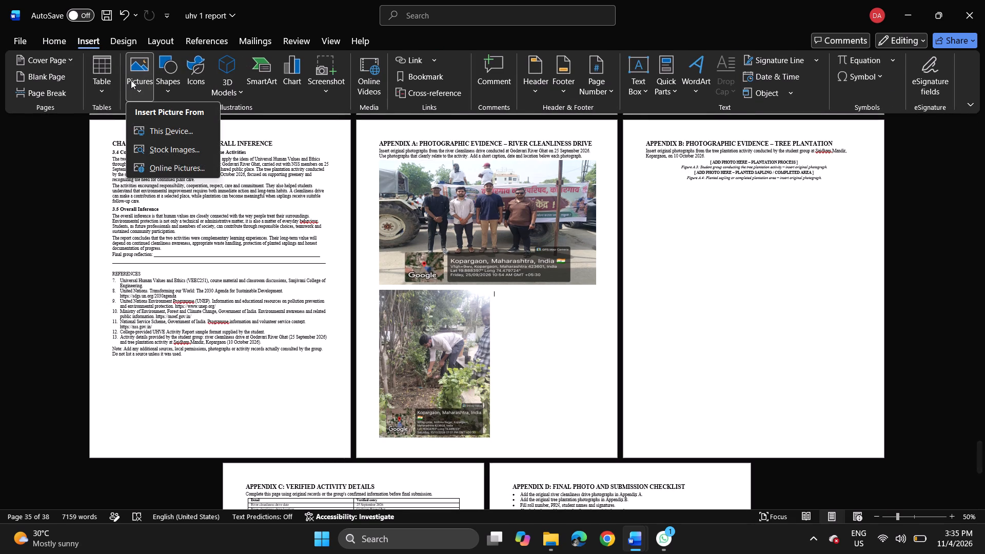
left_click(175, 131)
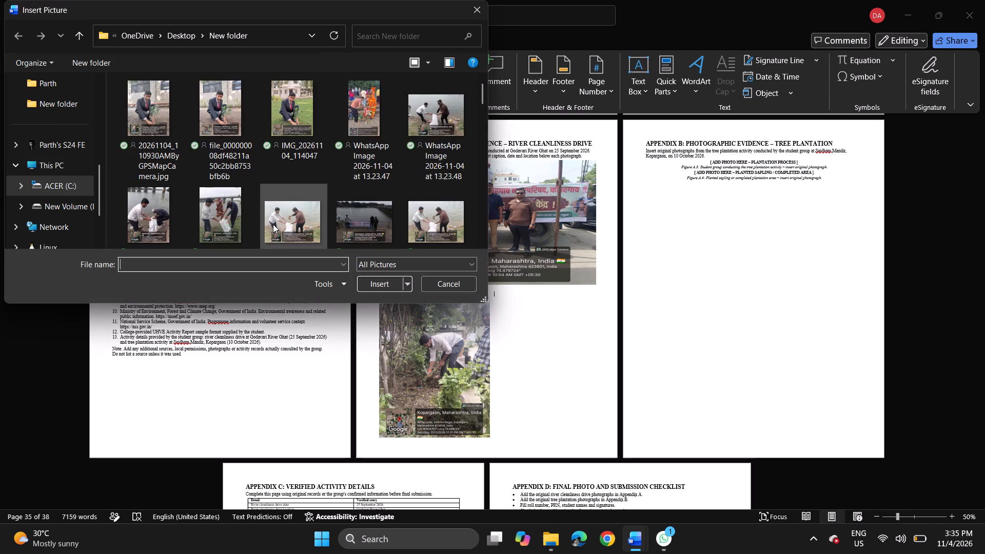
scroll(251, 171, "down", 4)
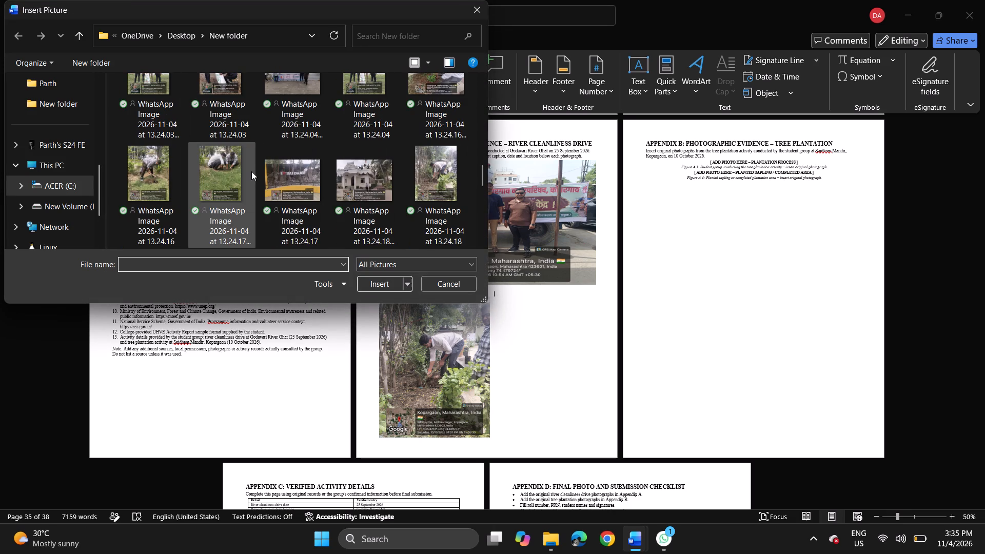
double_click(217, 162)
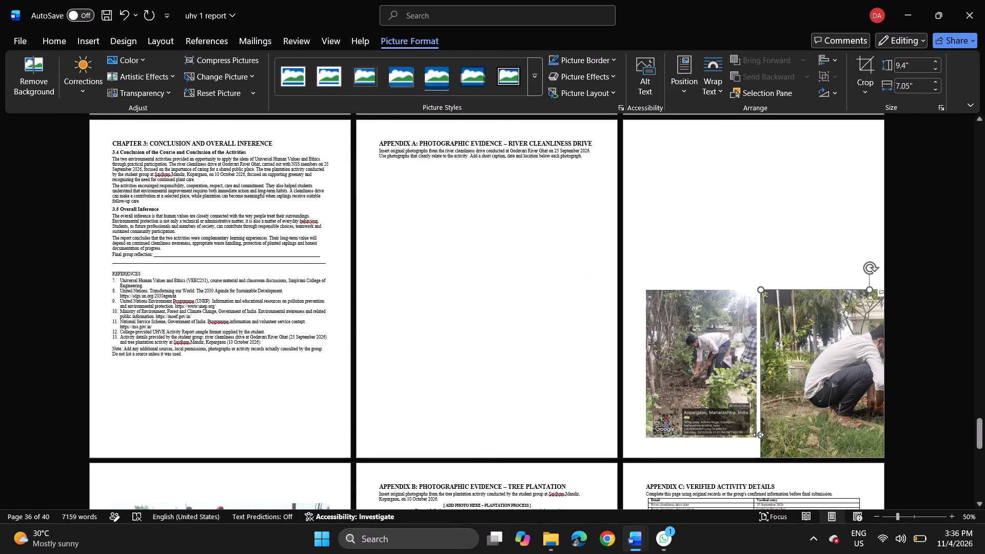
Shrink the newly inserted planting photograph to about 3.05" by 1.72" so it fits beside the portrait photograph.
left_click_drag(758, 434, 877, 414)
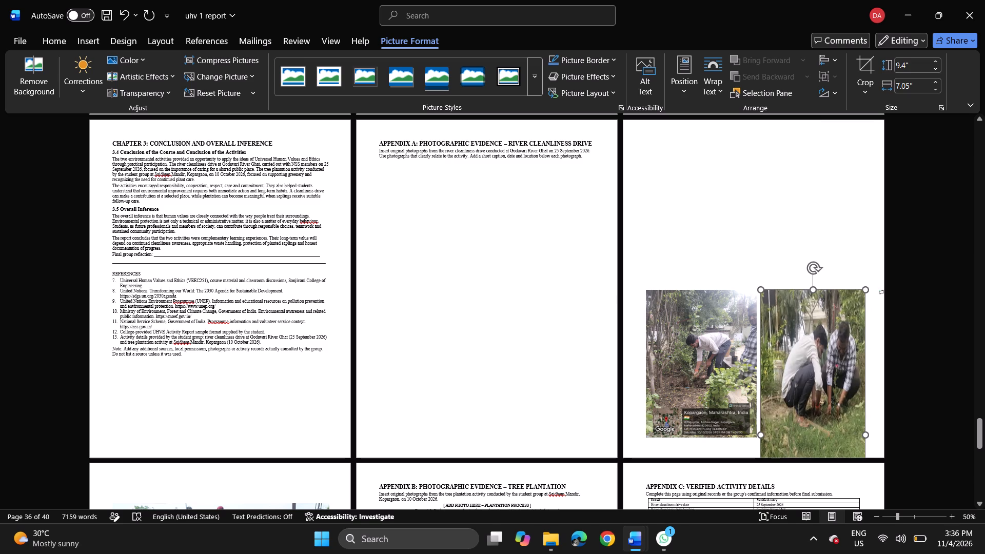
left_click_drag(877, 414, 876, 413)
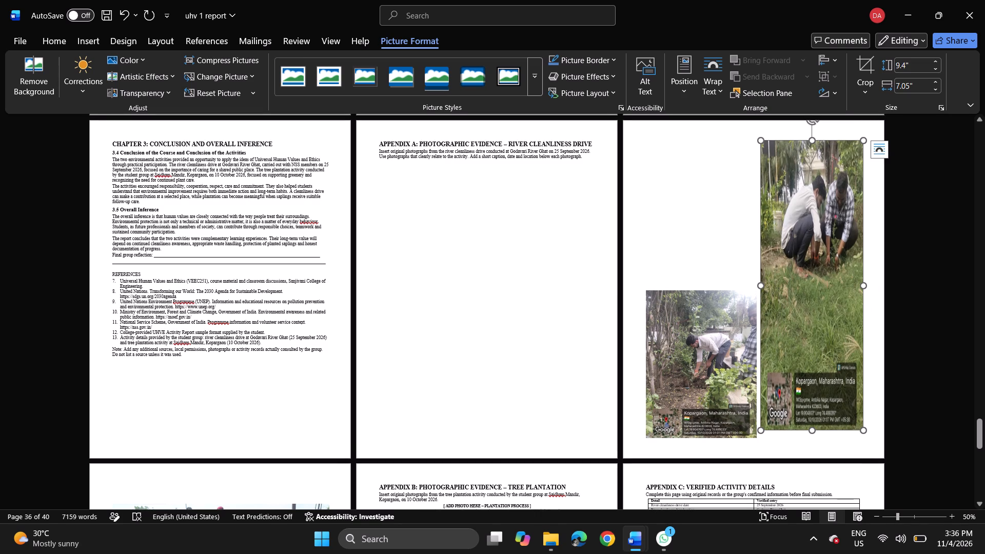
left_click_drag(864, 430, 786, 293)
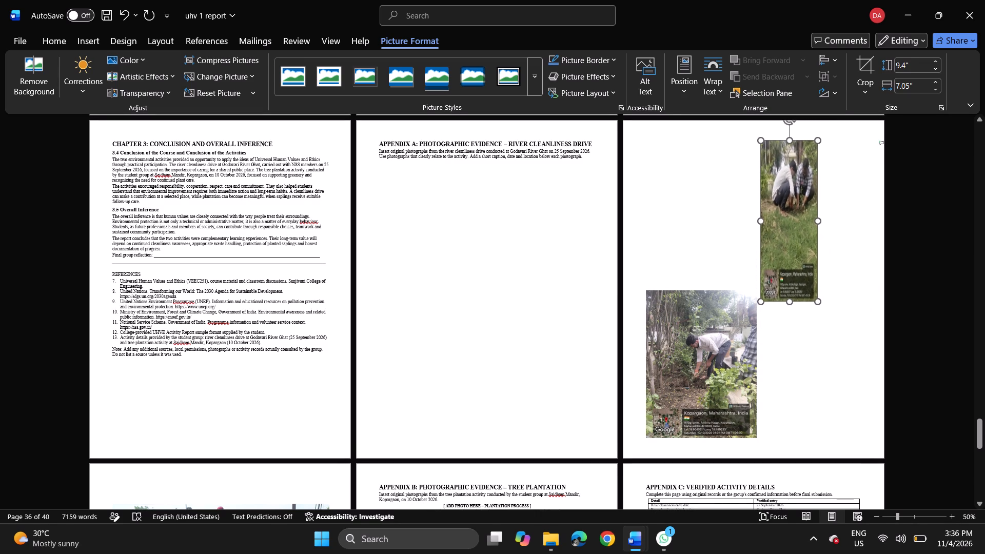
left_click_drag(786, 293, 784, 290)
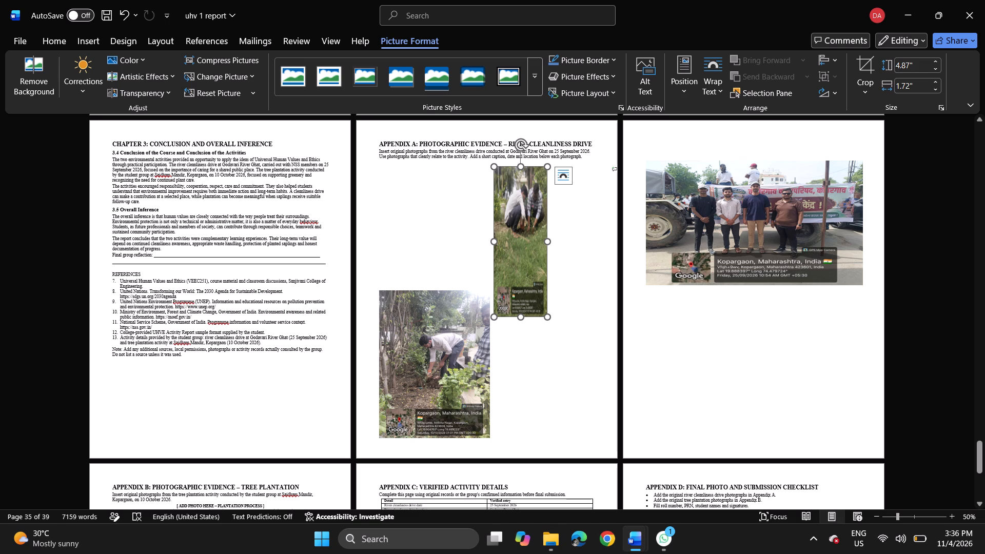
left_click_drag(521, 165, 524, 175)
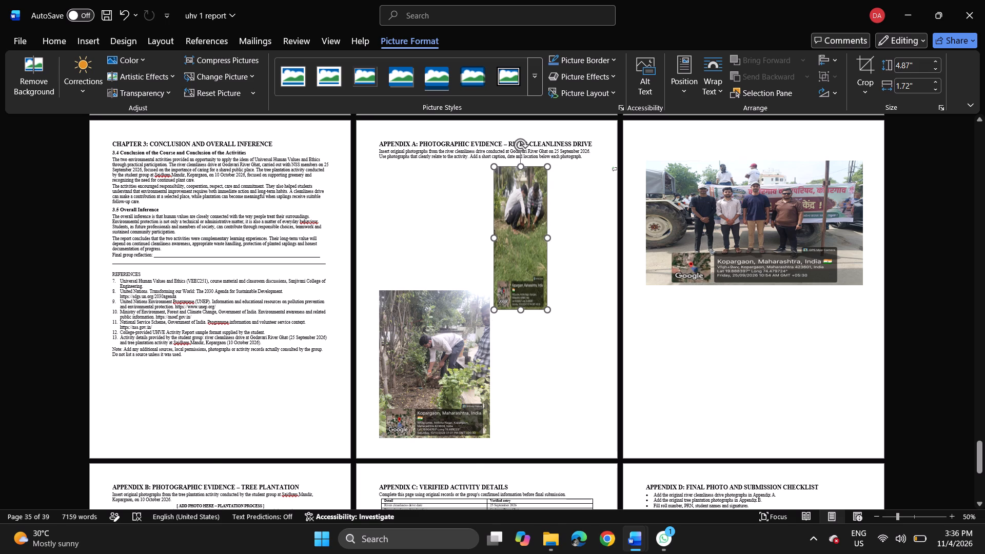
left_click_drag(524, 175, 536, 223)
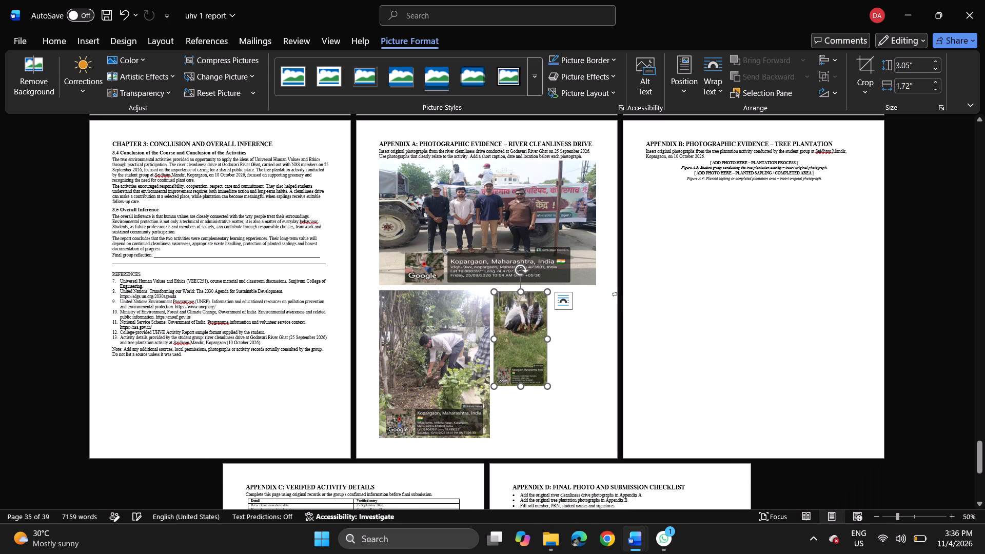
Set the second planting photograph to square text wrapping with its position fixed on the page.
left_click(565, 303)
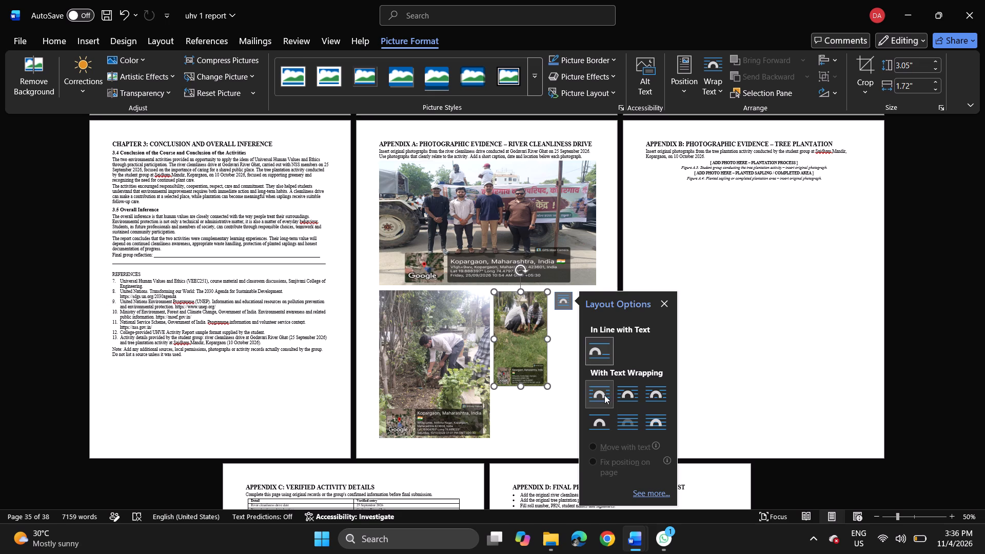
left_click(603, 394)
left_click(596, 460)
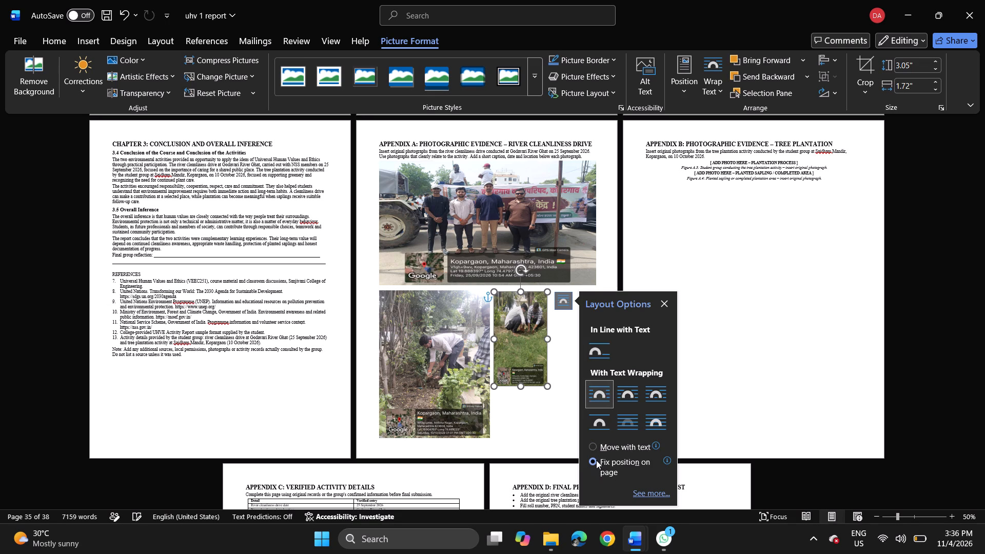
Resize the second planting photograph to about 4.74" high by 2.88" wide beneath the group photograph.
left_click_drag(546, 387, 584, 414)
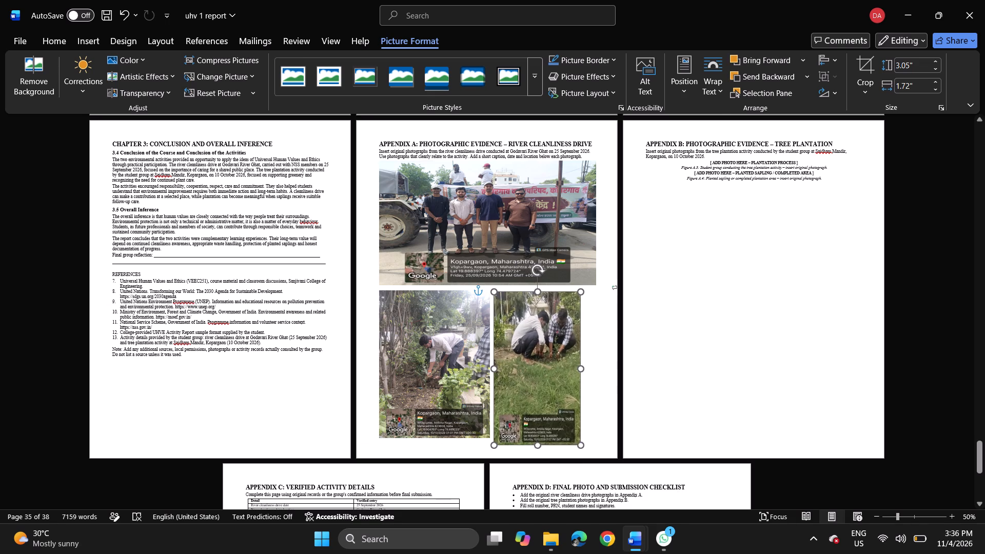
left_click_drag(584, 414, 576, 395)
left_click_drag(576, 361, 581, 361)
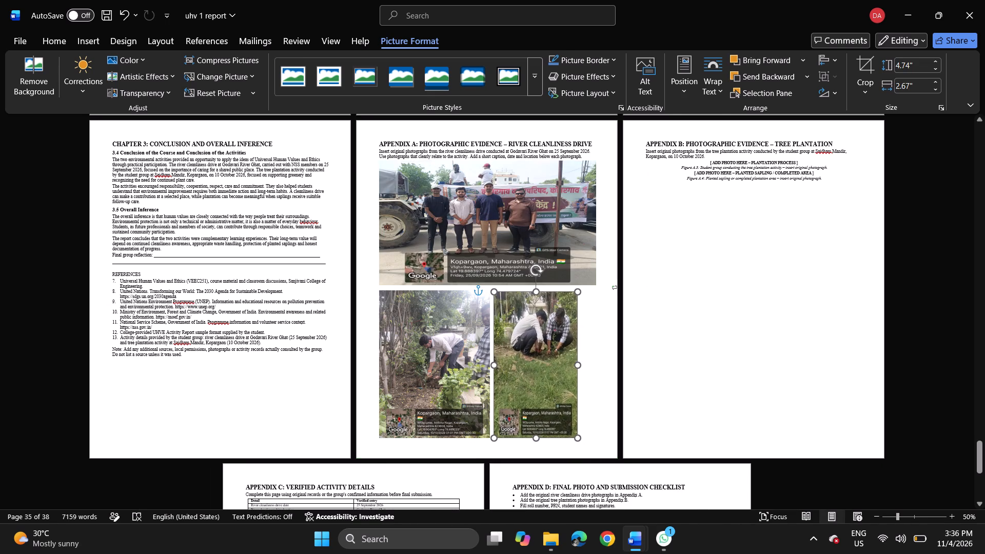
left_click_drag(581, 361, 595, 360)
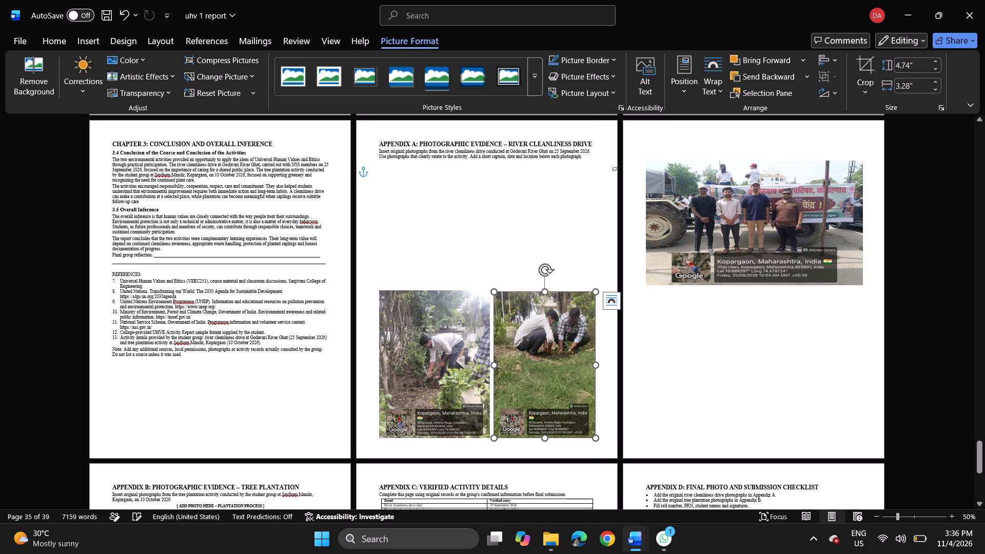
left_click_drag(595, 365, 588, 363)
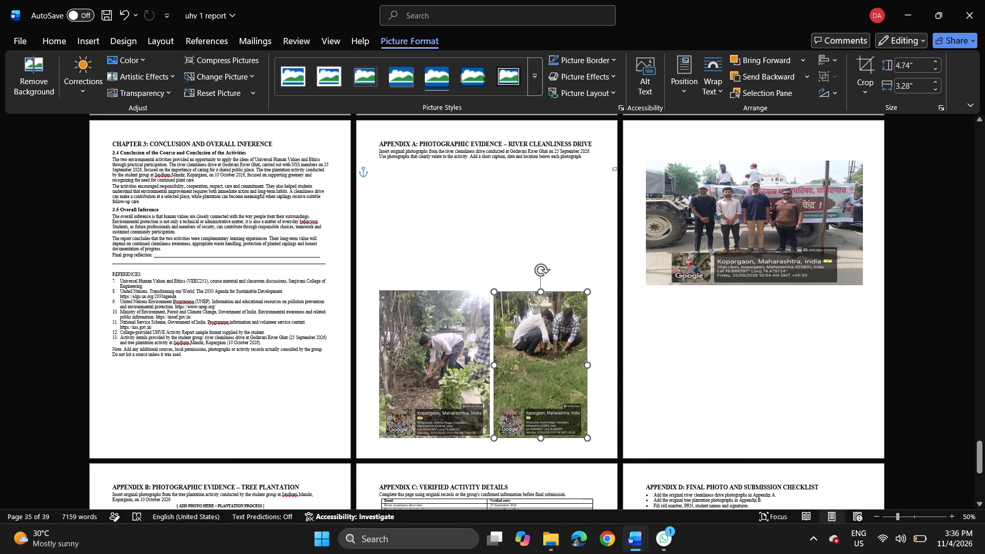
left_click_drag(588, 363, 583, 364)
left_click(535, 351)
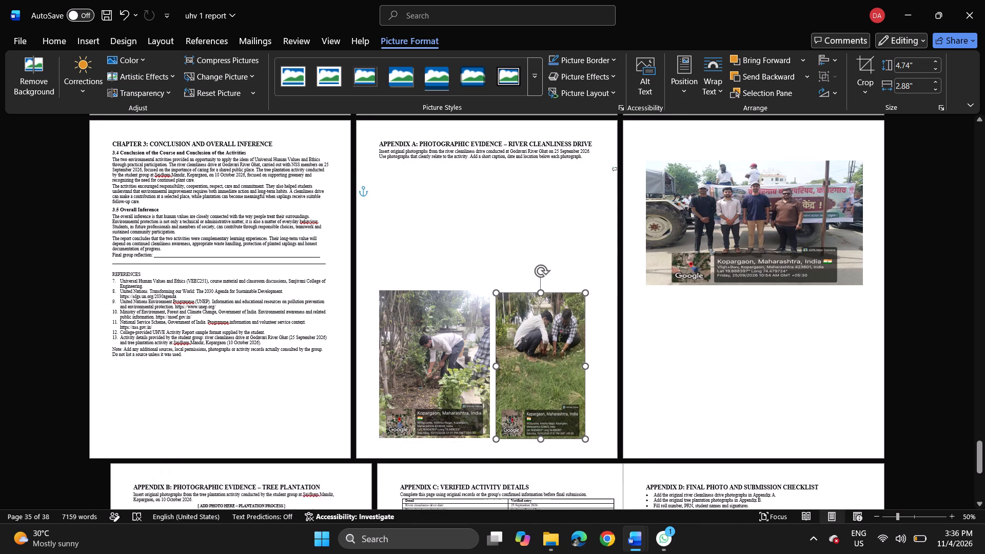
Widen the first planting photograph, the one beside the page's left margin, to about 3.82".
left_click(484, 356)
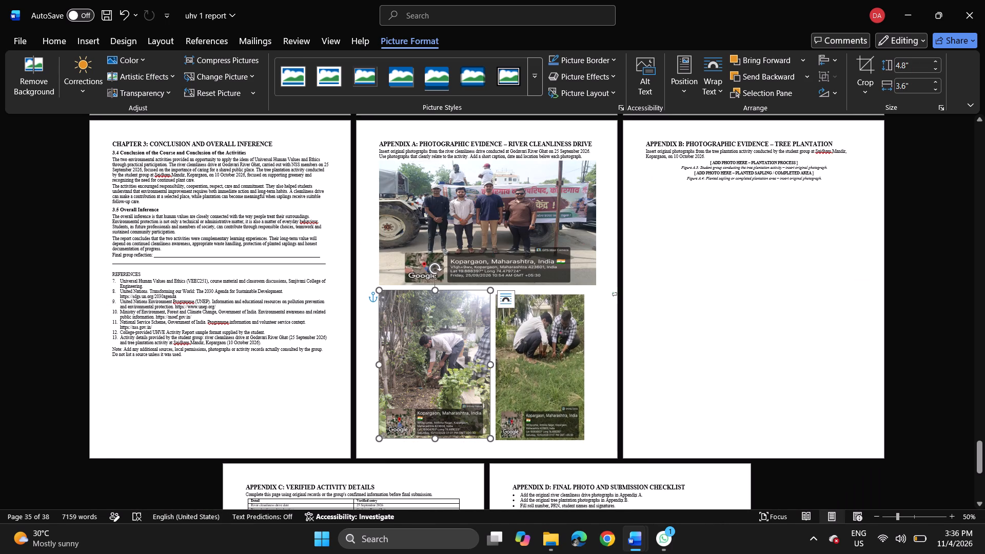
left_click_drag(491, 364, 497, 363)
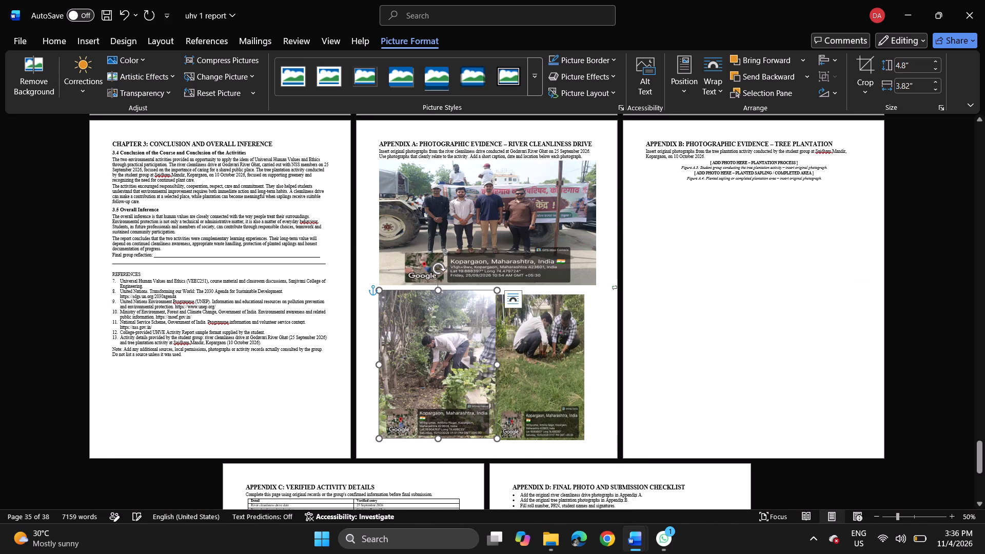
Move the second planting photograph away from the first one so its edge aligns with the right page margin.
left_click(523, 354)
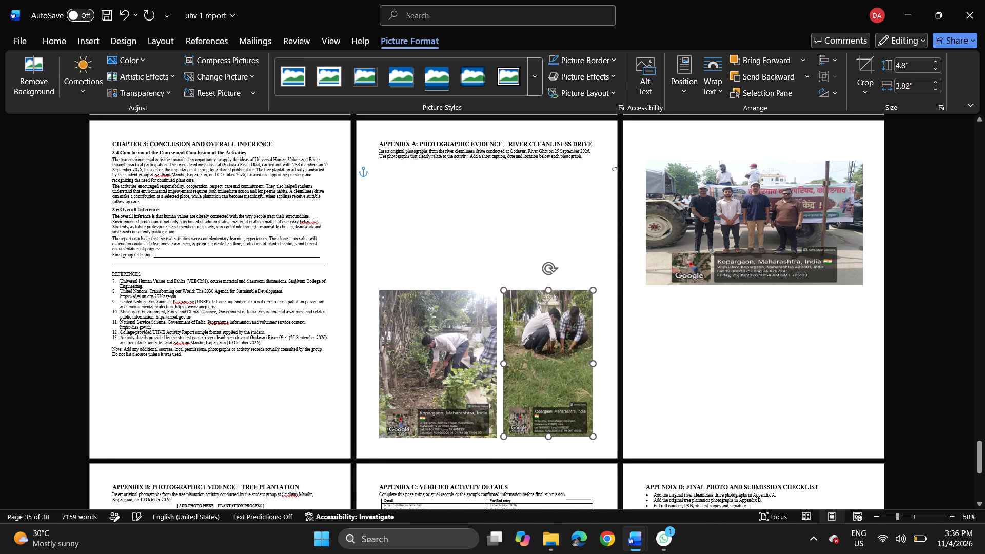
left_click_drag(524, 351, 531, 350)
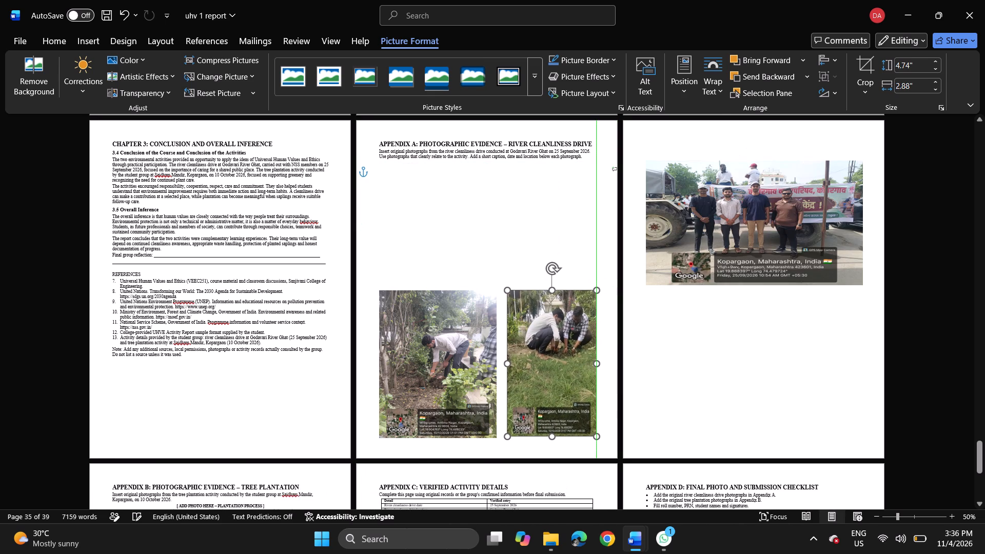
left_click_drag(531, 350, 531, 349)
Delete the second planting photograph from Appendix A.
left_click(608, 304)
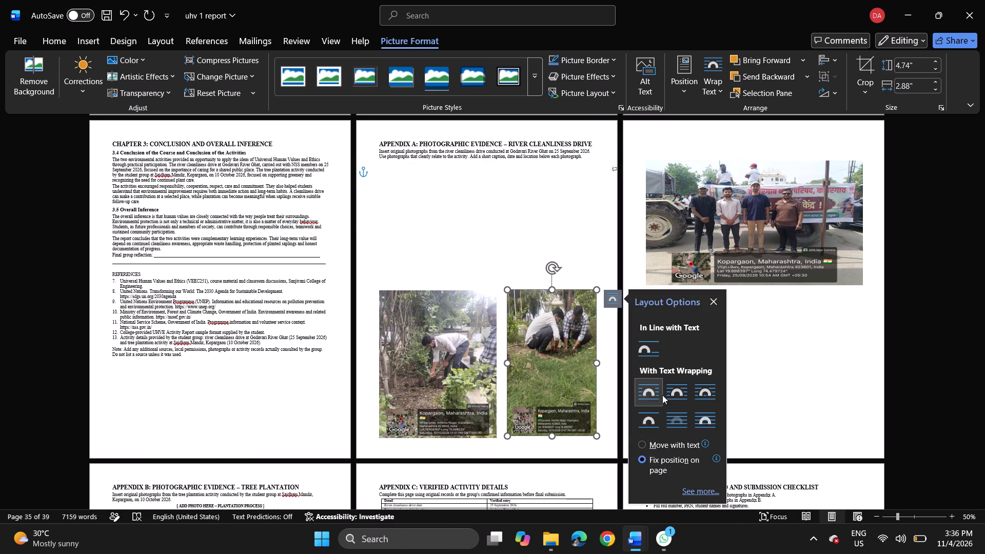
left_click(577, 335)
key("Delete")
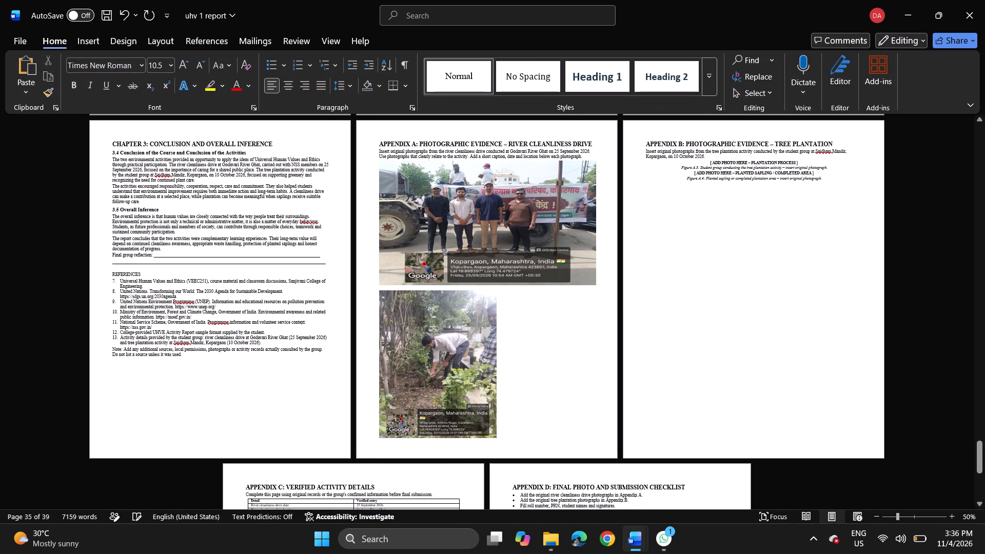
Start inserting a picture from this device in Appendix A and browse New folder for a photograph to place beside the planting photograph.
left_click(91, 37)
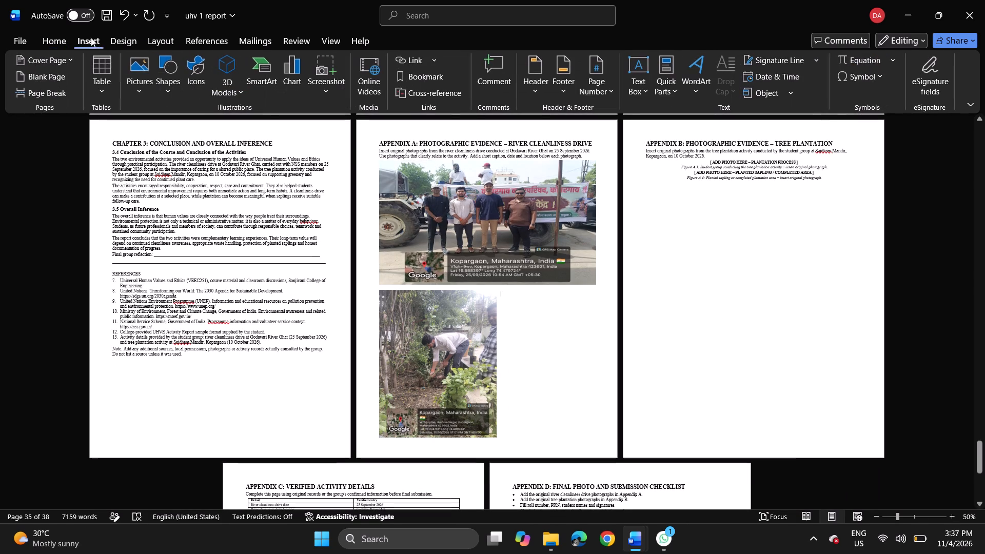
left_click(138, 64)
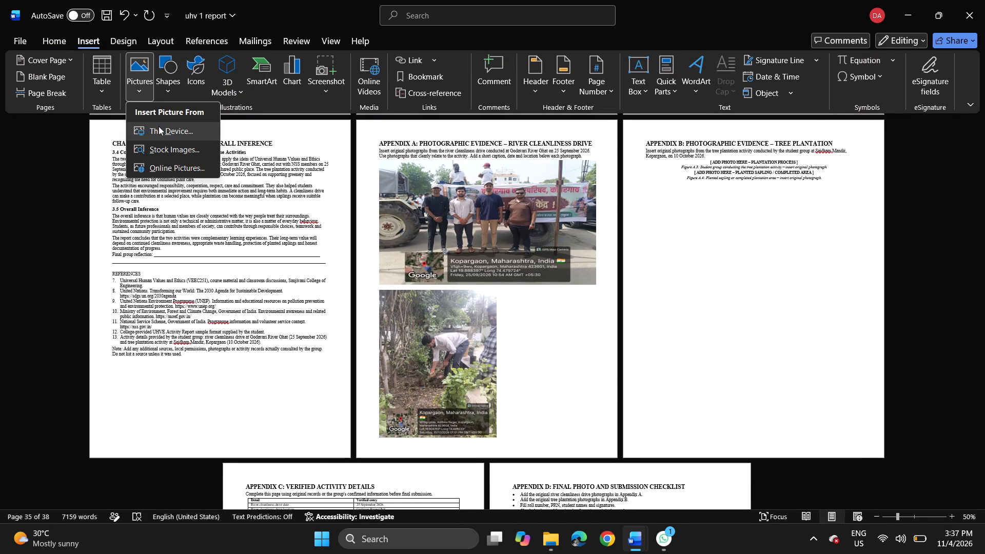
left_click(159, 126)
scroll(393, 203, "down", 1)
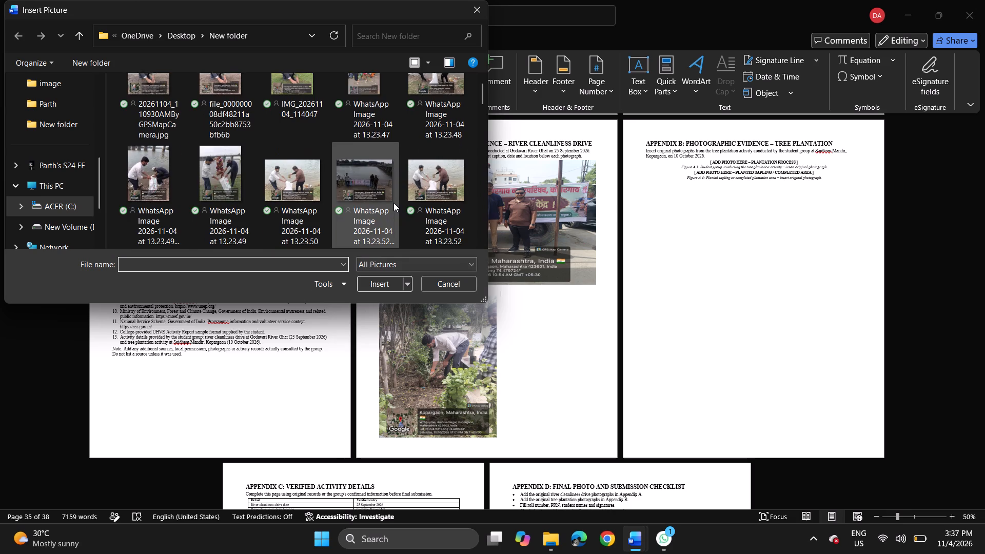
scroll(393, 203, "down", 3)
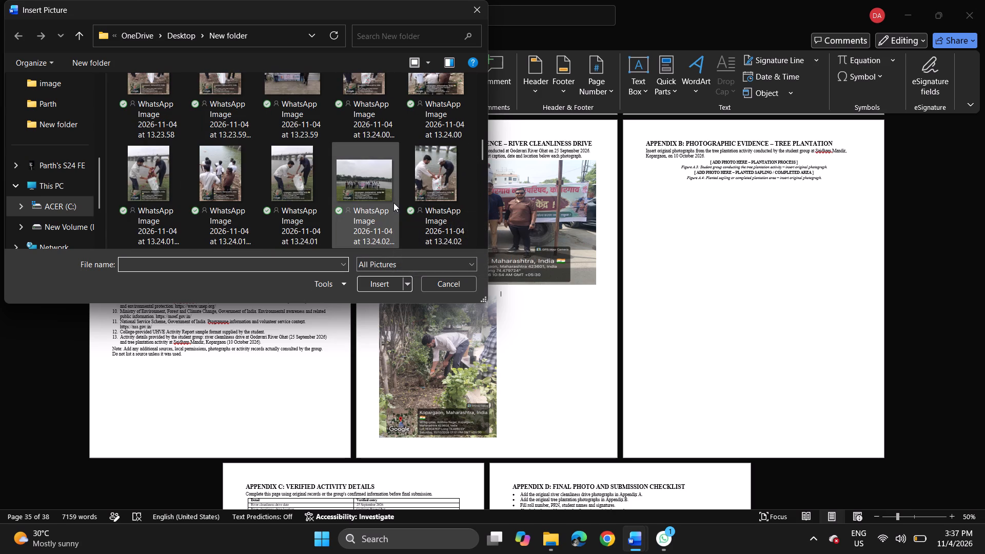
scroll(393, 203, "down", 1)
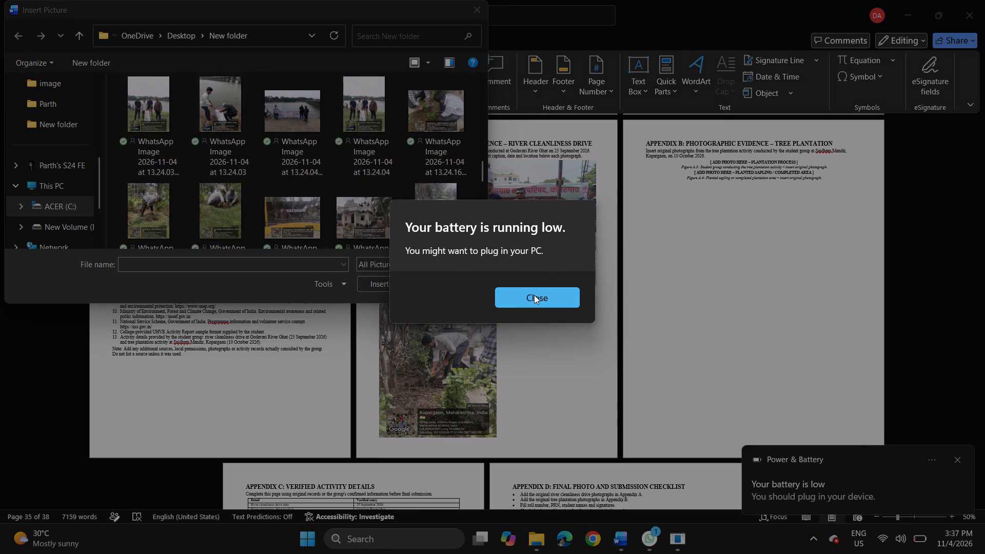
left_click(534, 295)
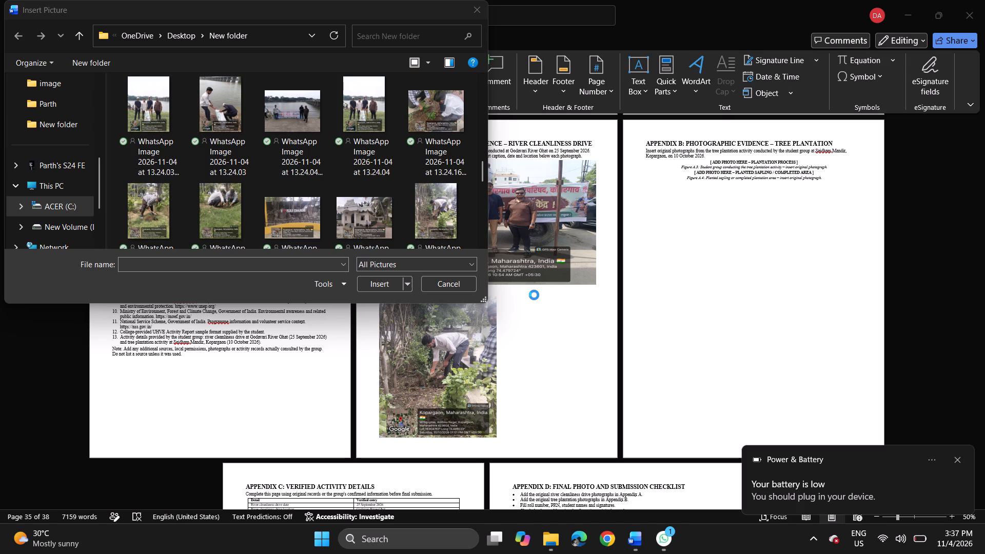
key("ctrl+s")
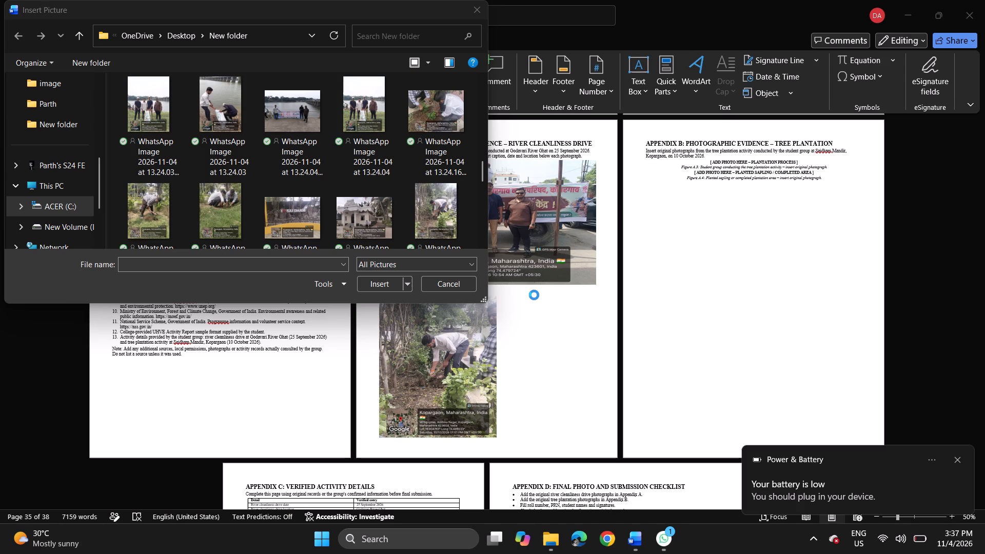
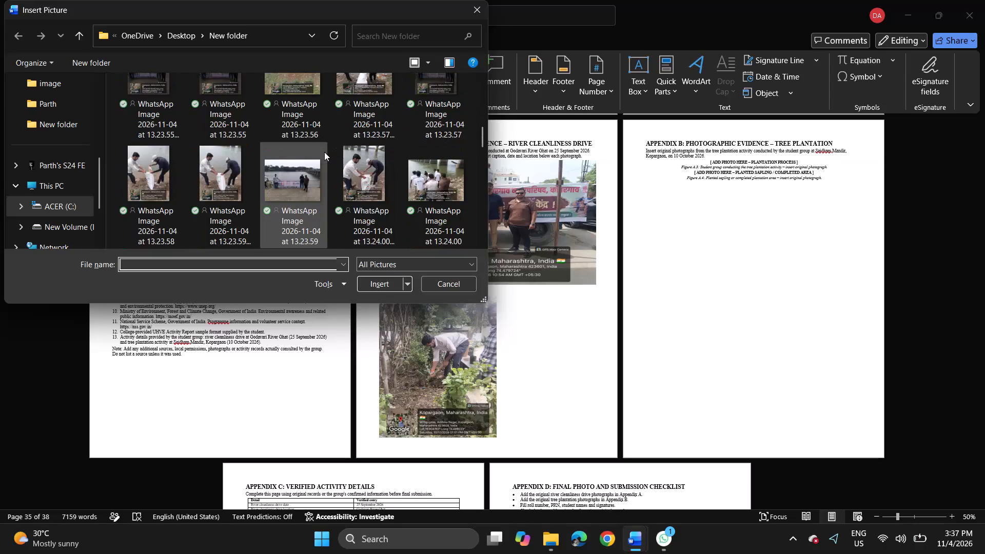
Insert the photograph WhatsApp Image 2026-11-04 at 13.24.17 (1) beside the planting photograph in Appendix A, reduced to about 3.28" high by 3.01" wide.
scroll(324, 152, "down", 1)
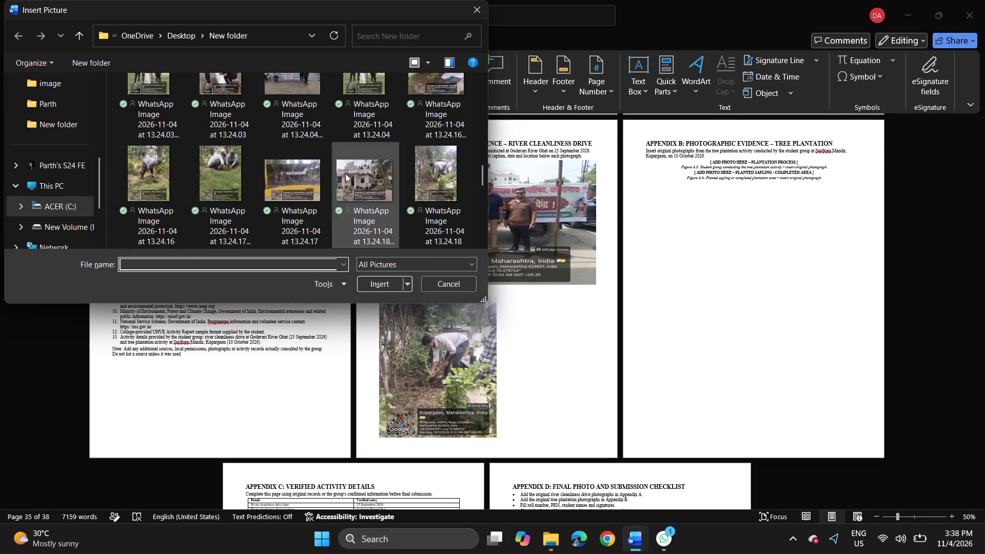
double_click(234, 162)
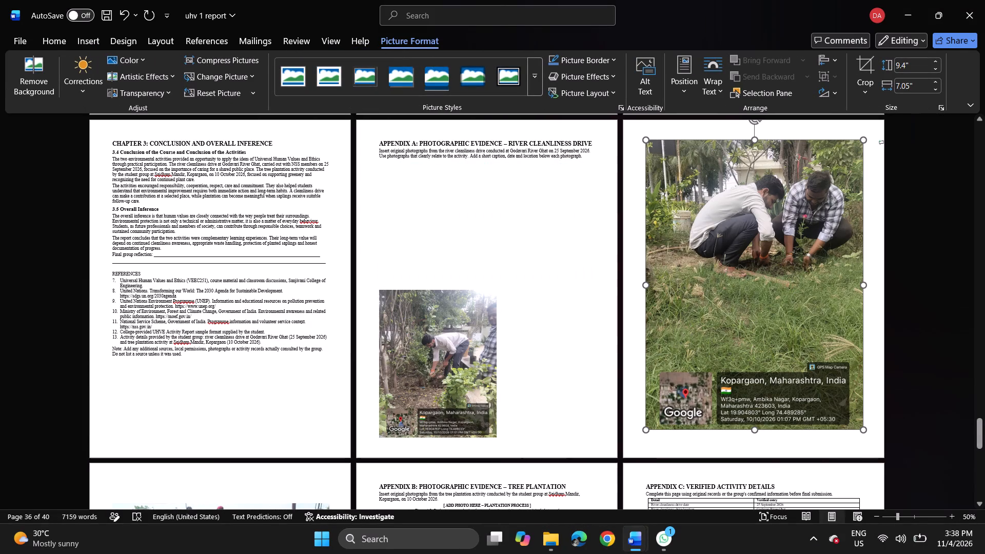
left_click_drag(863, 428, 733, 307)
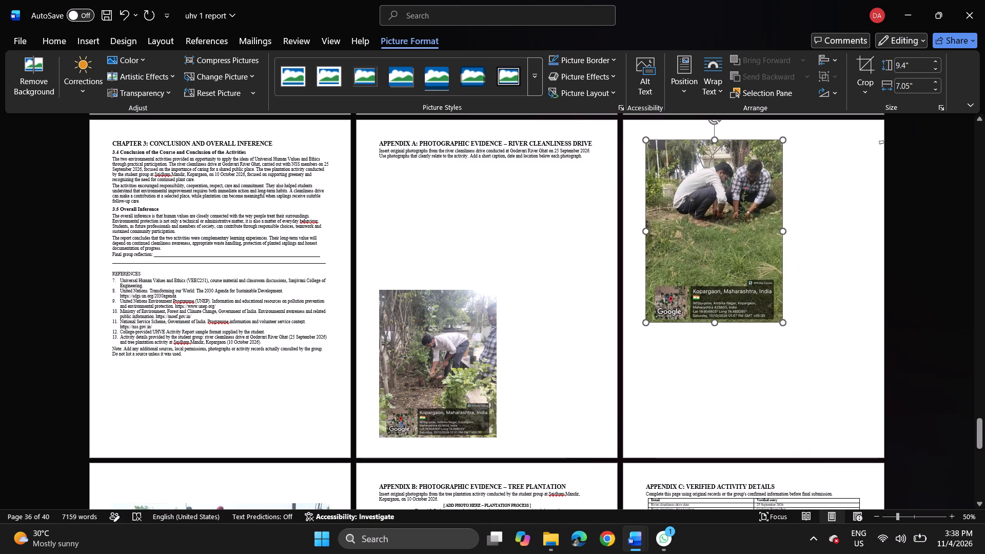
left_click_drag(733, 307, 698, 264)
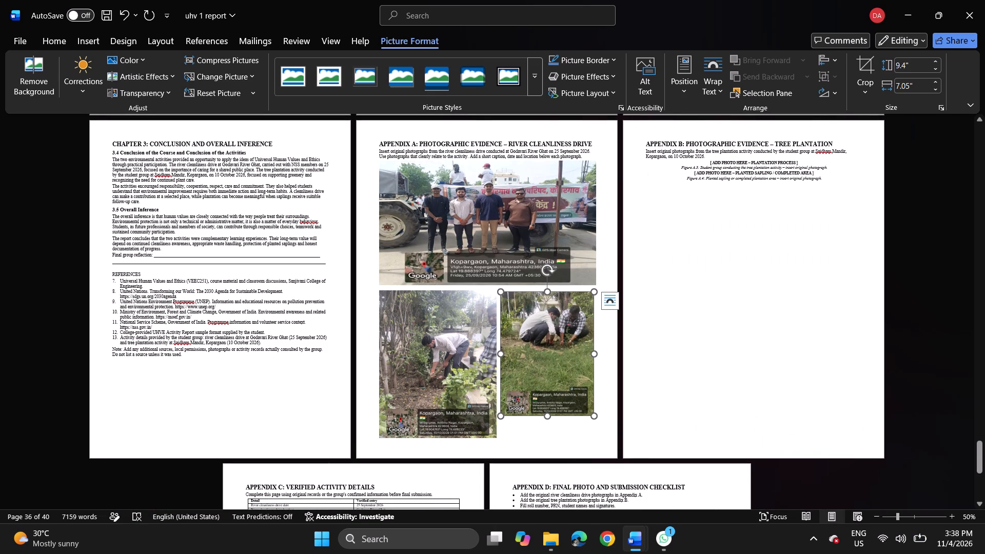
left_click_drag(548, 418, 555, 431)
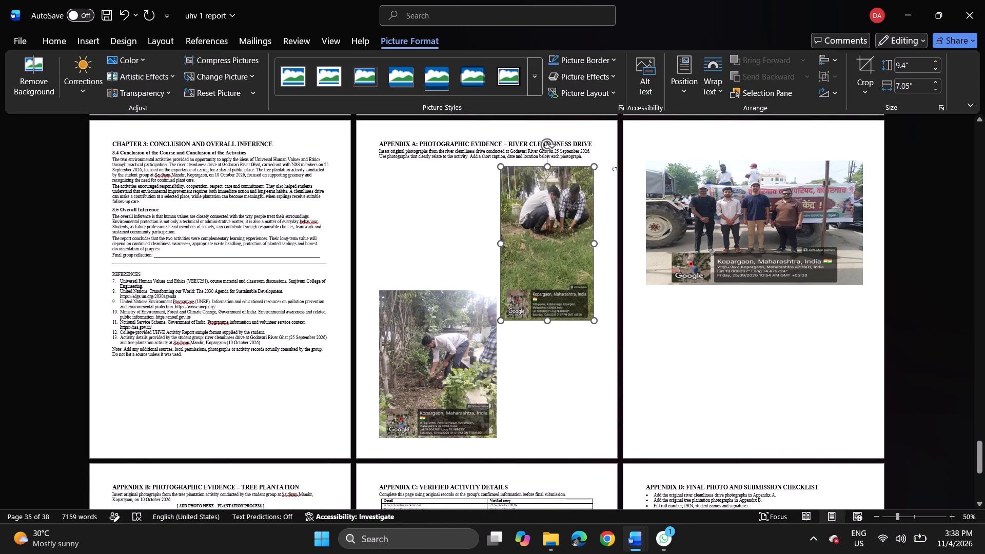
left_click_drag(555, 431, 546, 393)
Give the newly inserted planting photograph square text wrapping and fix its position on the page.
left_click(612, 298)
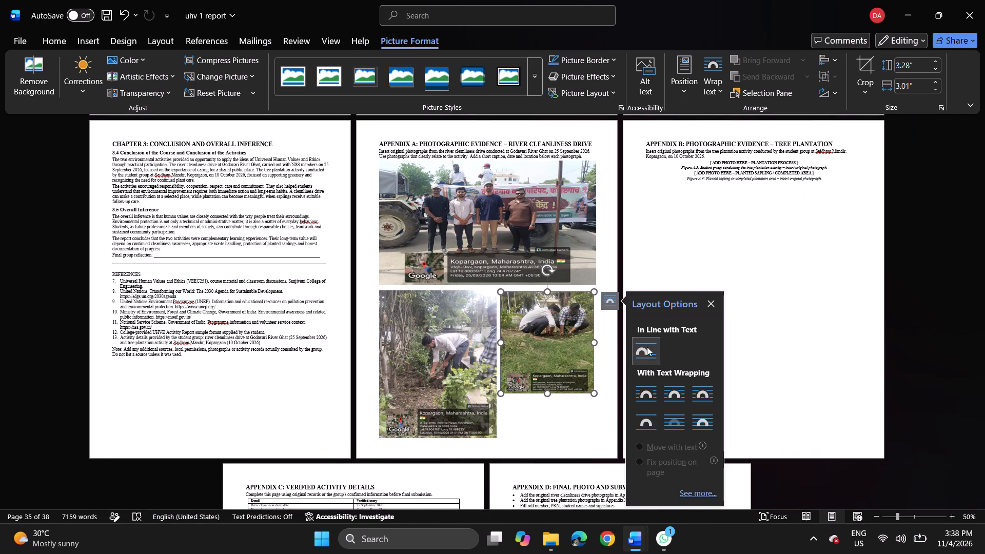
left_click_drag(652, 393, 644, 399)
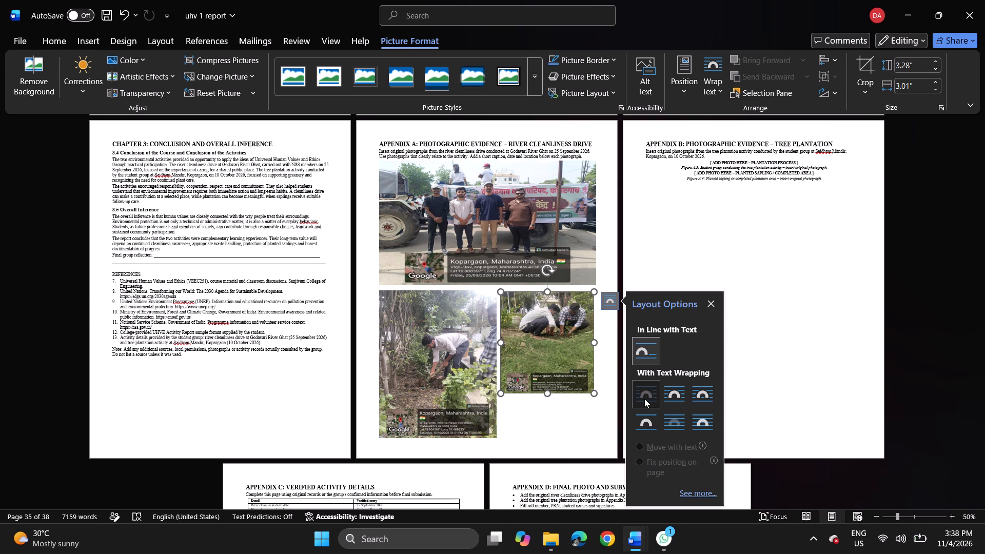
left_click_drag(644, 399, 643, 398)
left_click(643, 398)
left_click(641, 464)
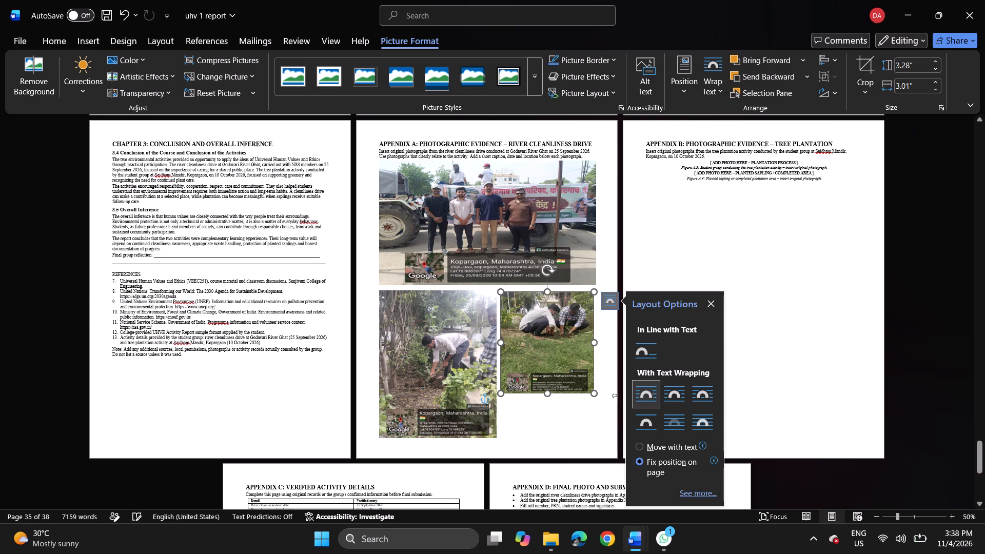
Adjust the heights of the two planting photographs in Appendix A so their bottom edges align, with the first one about 4.17" high.
left_click_drag(546, 393, 549, 434)
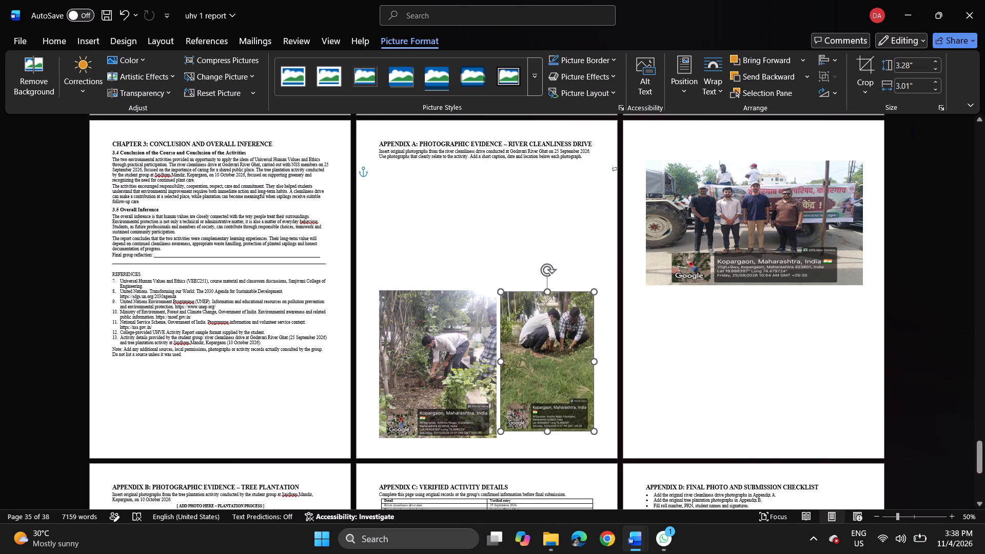
left_click_drag(549, 434, 549, 417)
left_click(442, 407)
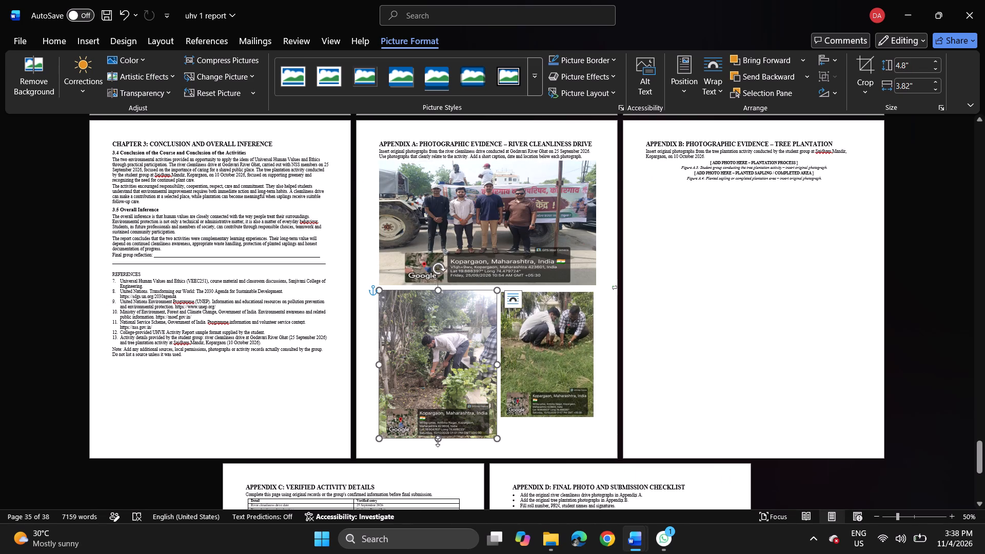
left_click_drag(438, 440, 438, 418)
left_click(654, 393)
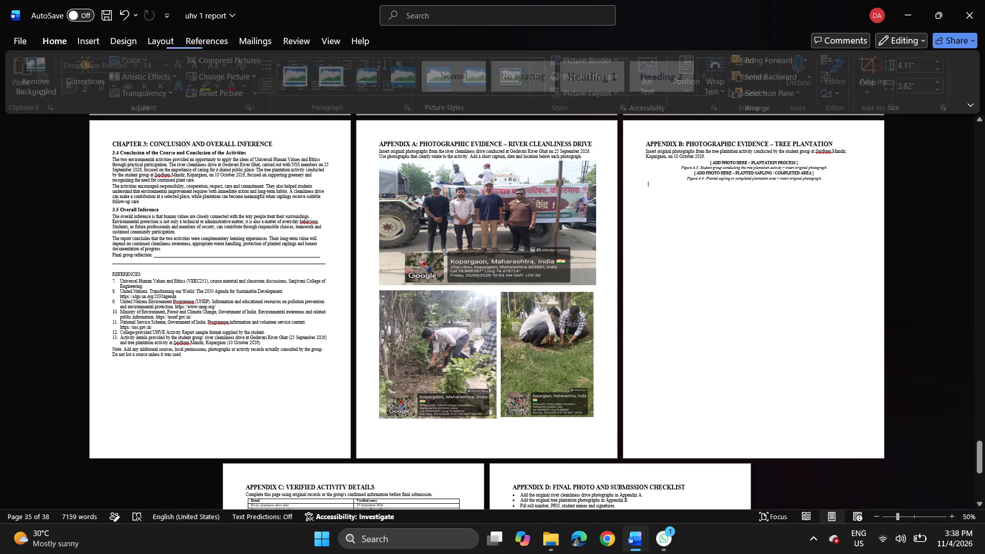
left_click(565, 394)
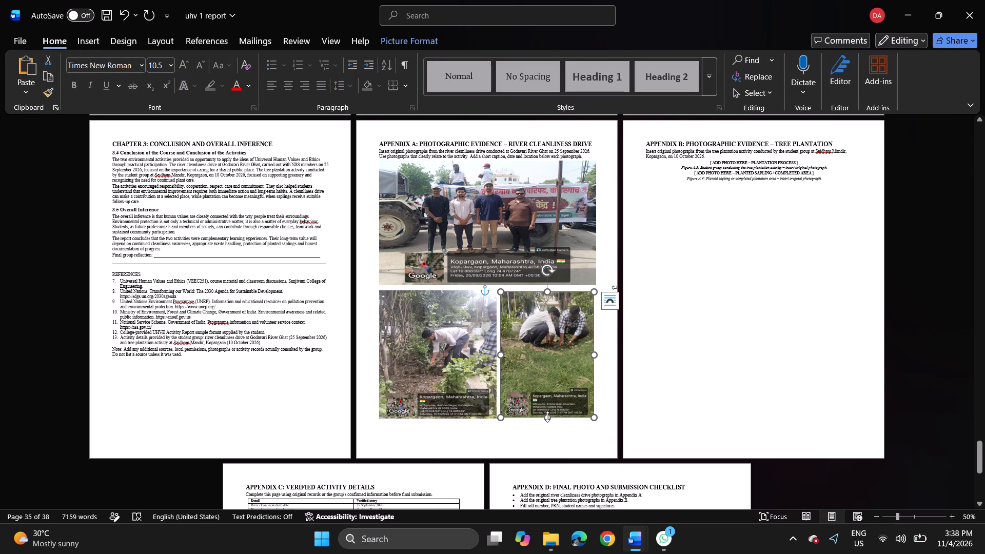
left_click(547, 415)
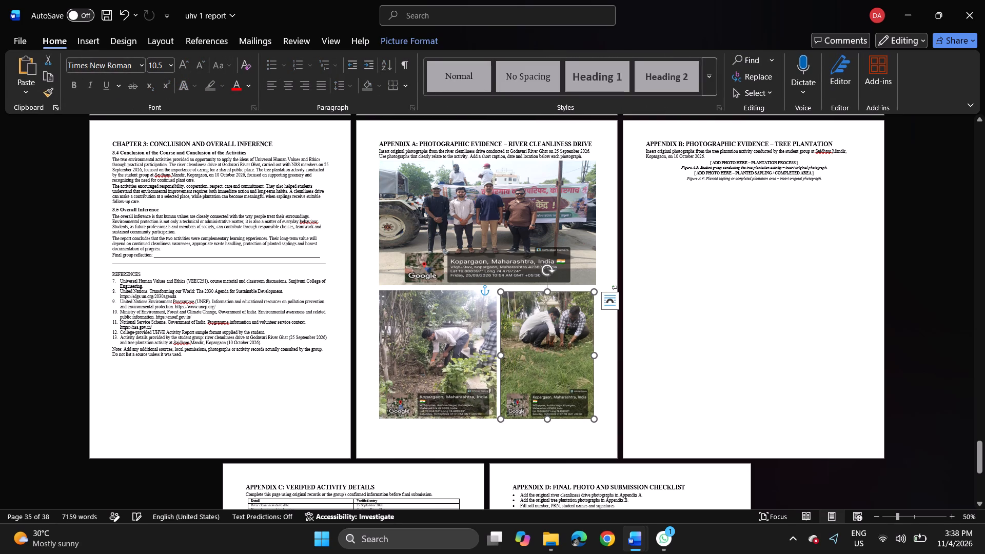
left_click(677, 354)
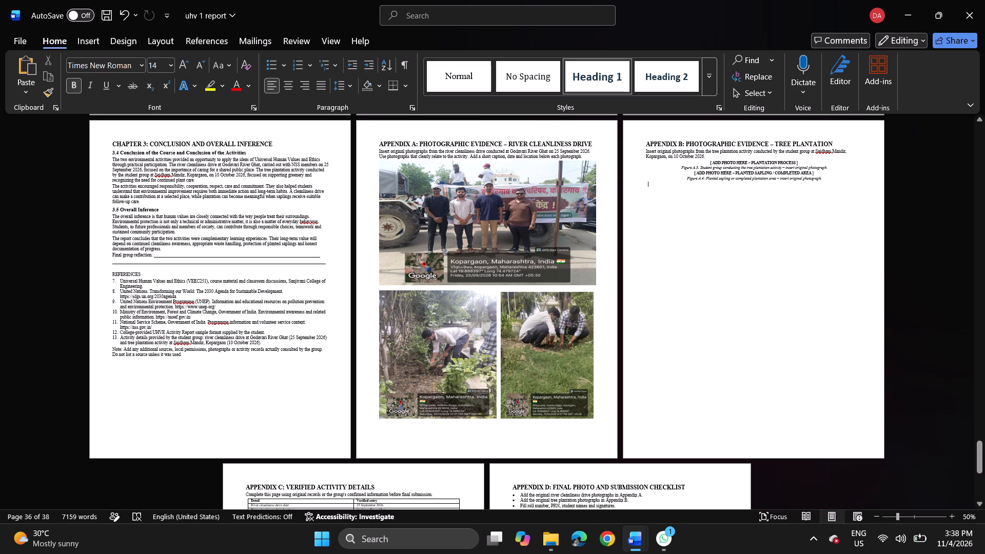
Delete the plantation process and planted sapling photo placeholders with their figure captions from Appendix B.
left_click_drag(823, 177, 822, 177)
left_click_drag(822, 177, 739, 163)
key("BackSpace")
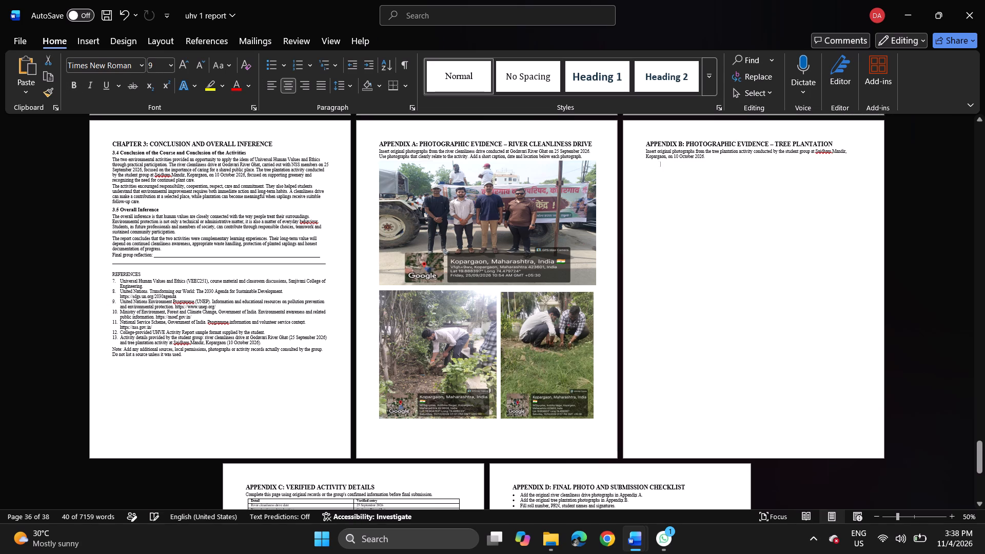
Insert the photograph WhatsApp Image 2026-11-04 at 13.24.02 from New folder below the introductory text of Appendix B.
left_click(88, 42)
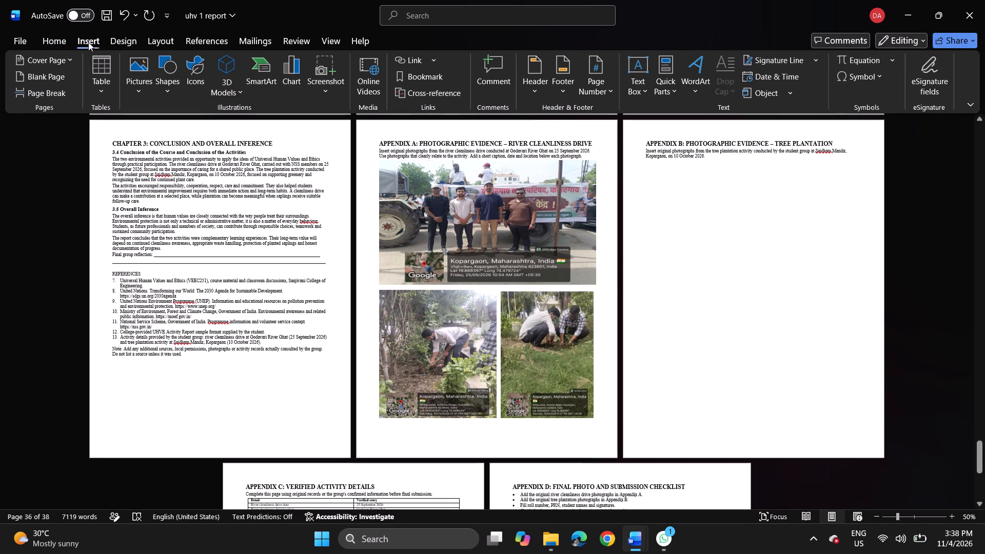
left_click(136, 75)
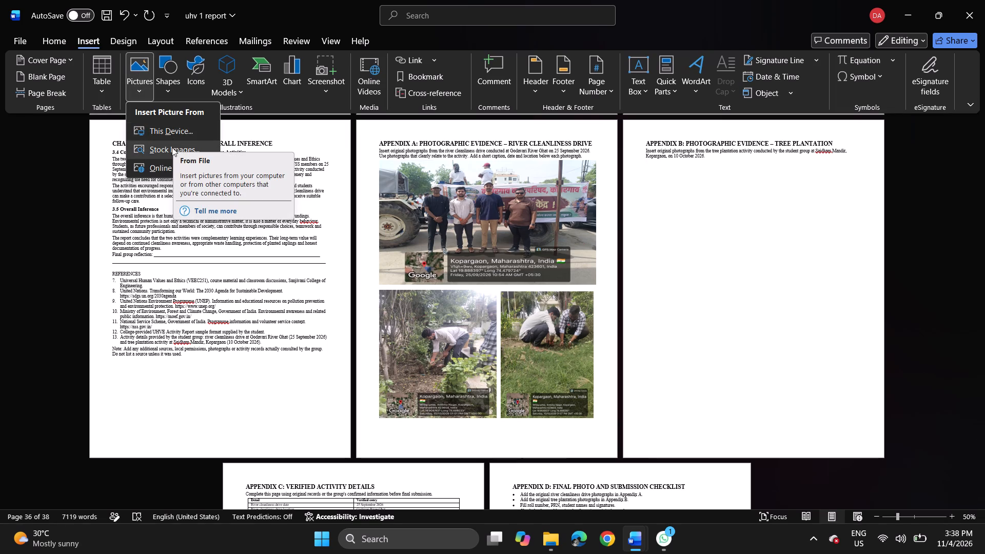
left_click(175, 130)
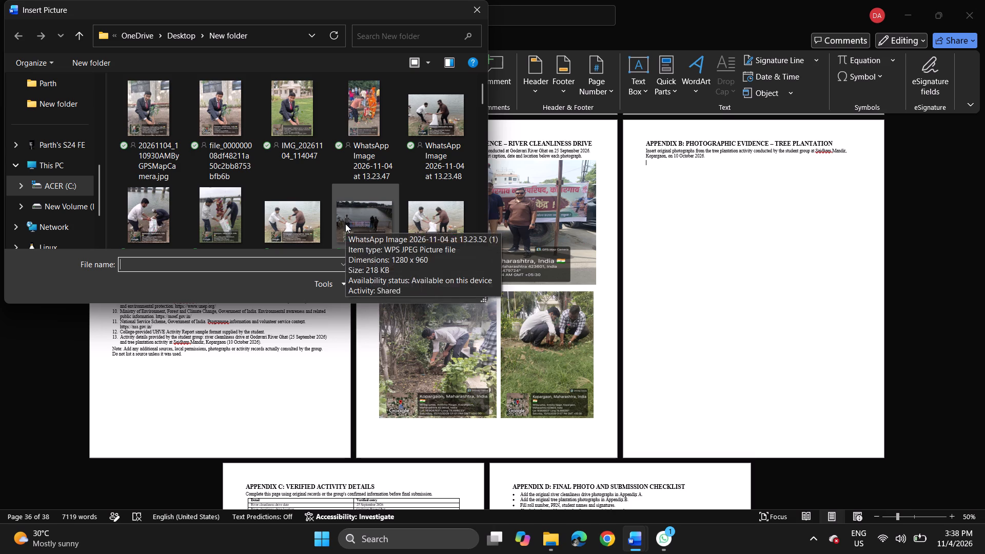
scroll(440, 180, "down", 1)
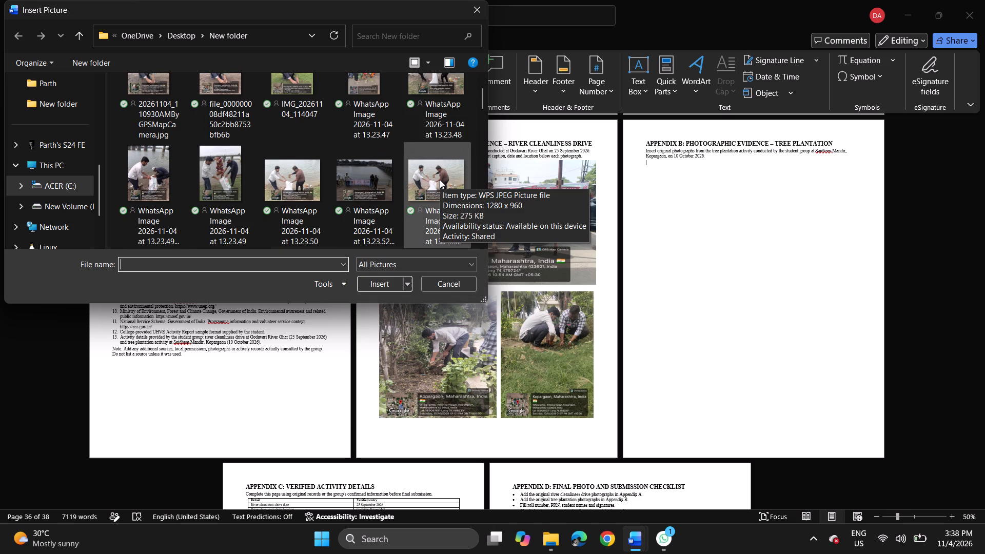
scroll(440, 180, "down", 1)
scroll(270, 178, "down", 1)
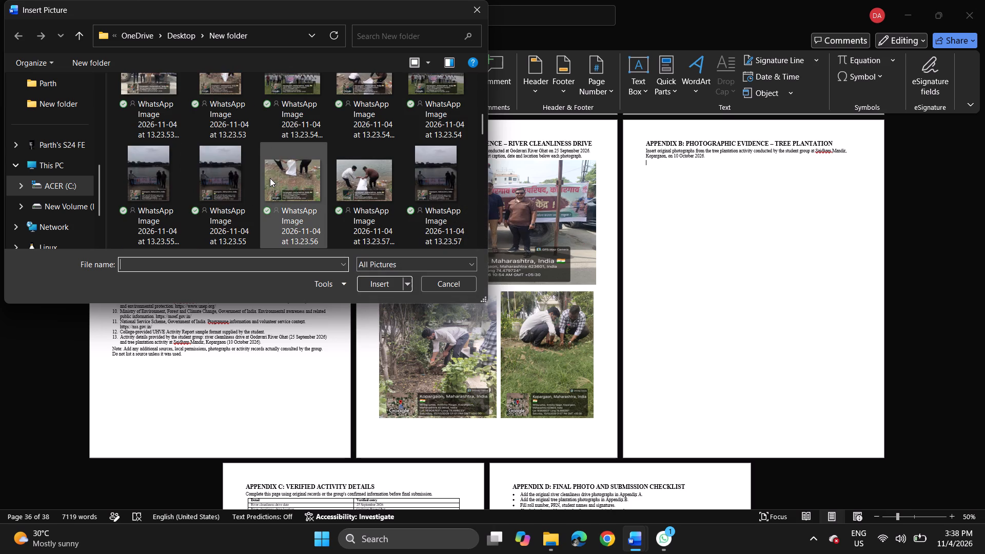
scroll(270, 178, "down", 1)
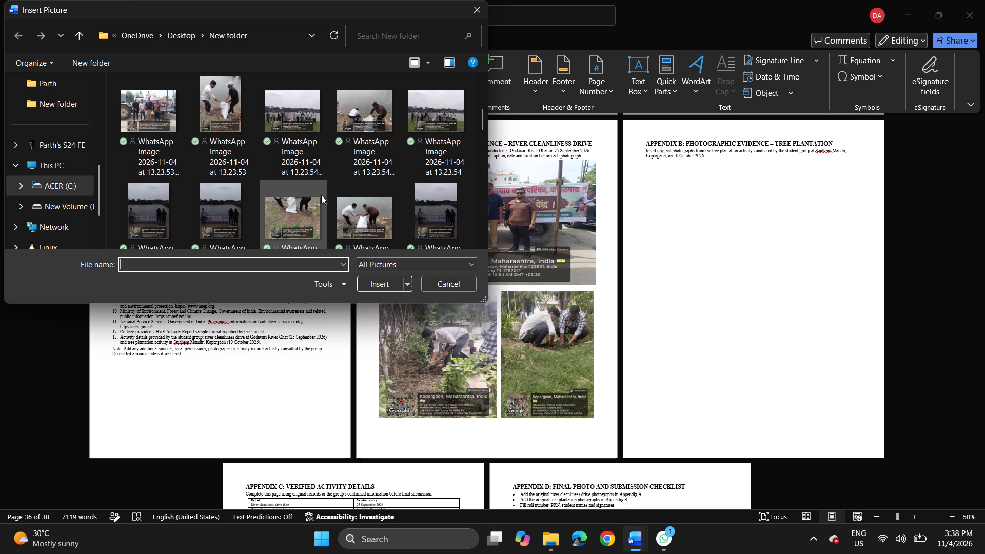
scroll(334, 197, "down", 1)
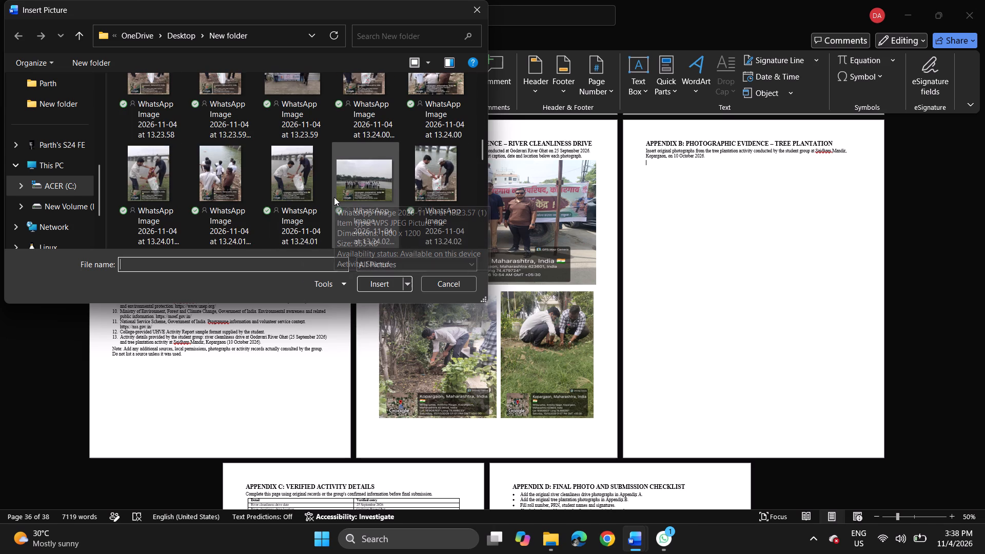
scroll(334, 197, "down", 2)
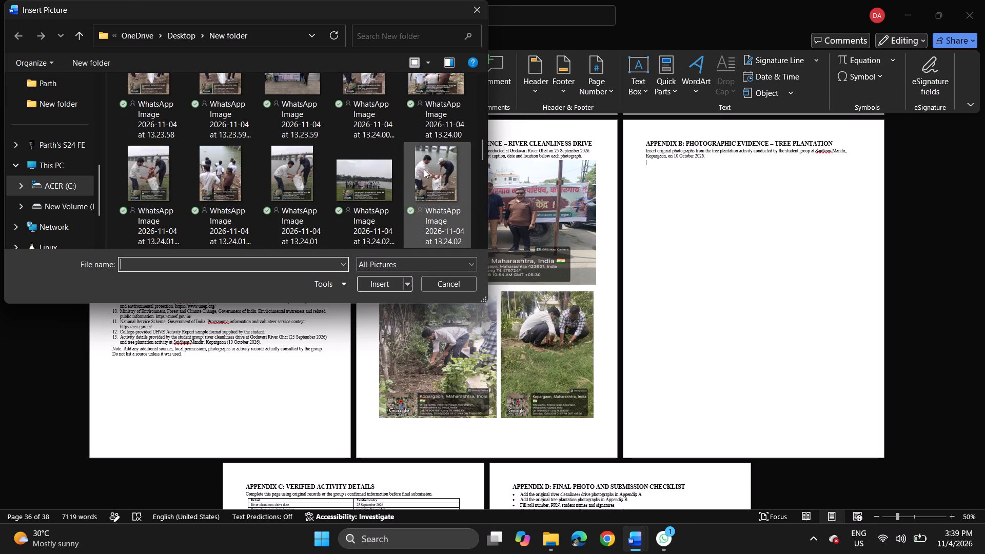
double_click(423, 169)
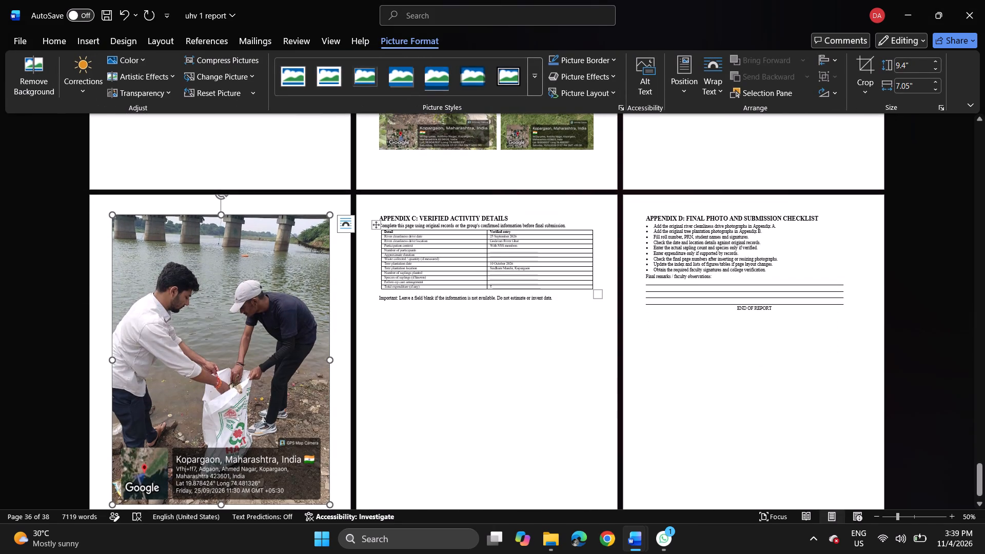
Shrink the inserted river cleanup photograph for Appendix B proportionally to about 3.93" high by 2.95" wide.
scroll(257, 330, "down", 2)
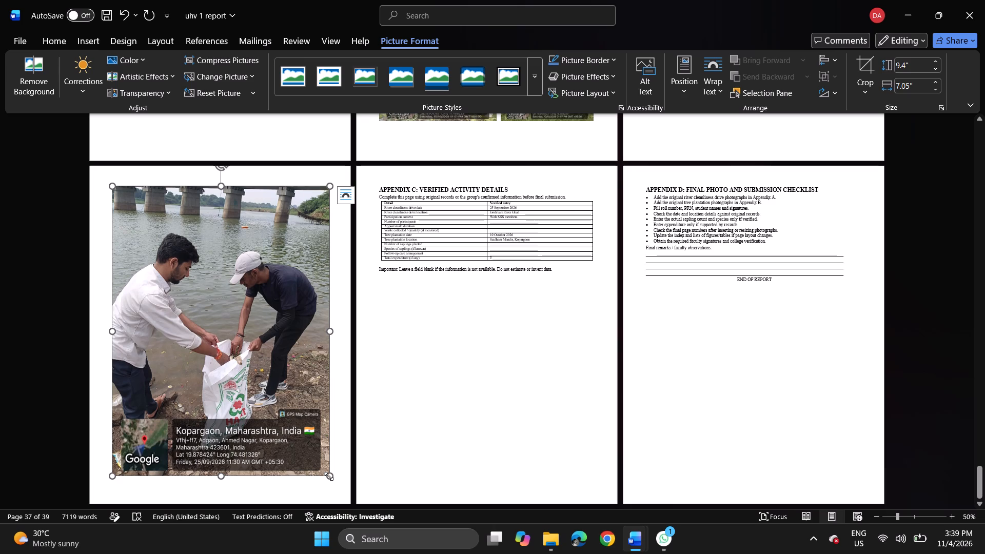
left_click_drag(329, 477, 211, 310)
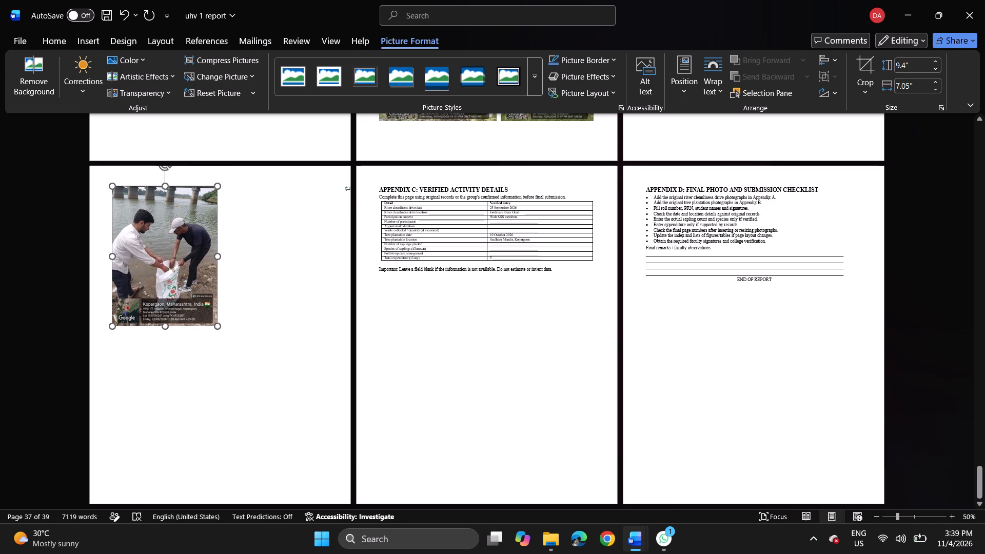
left_click_drag(211, 310, 203, 230)
Give the river cleanup photograph in Appendix B square text wrapping and fix its position on the page.
scroll(681, 233, "up", 1)
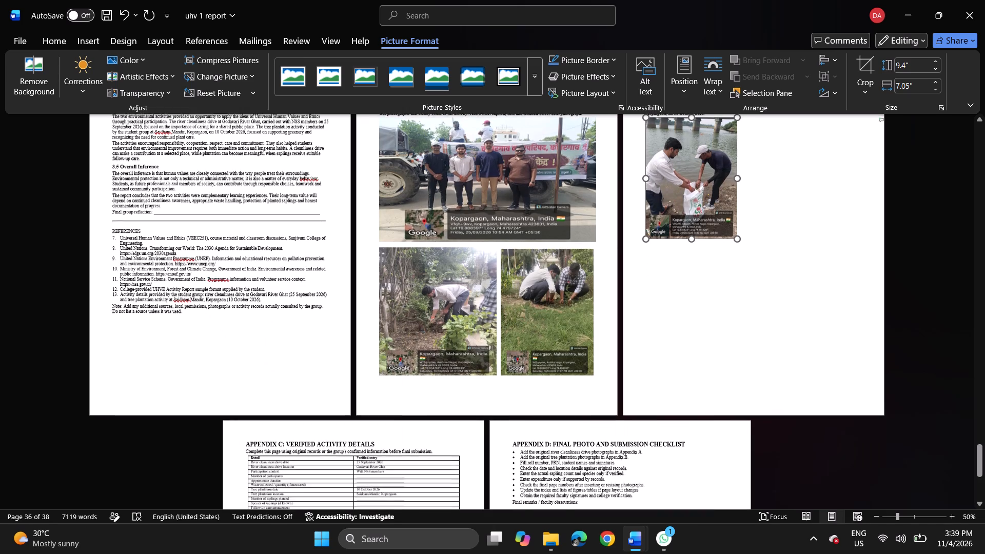
scroll(681, 233, "up", 1)
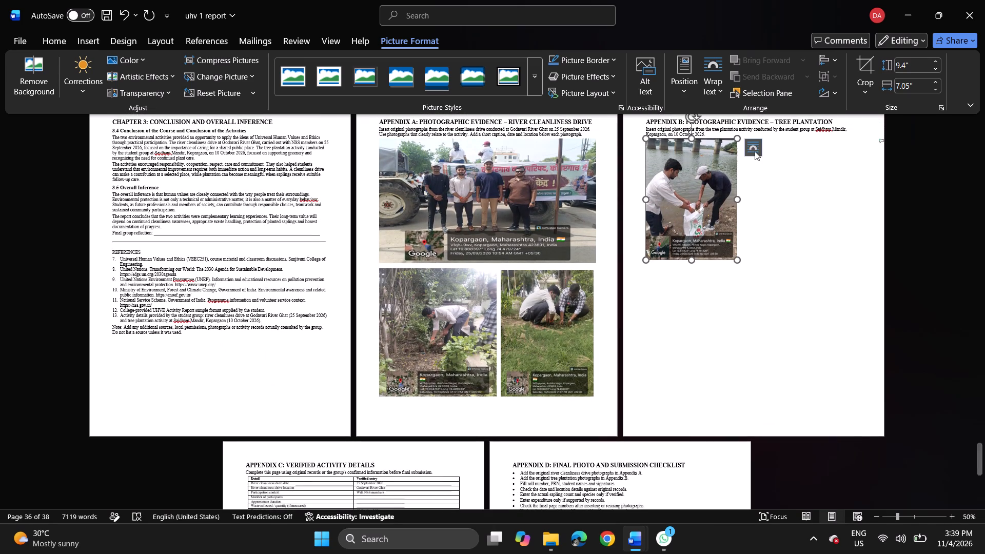
left_click(753, 152)
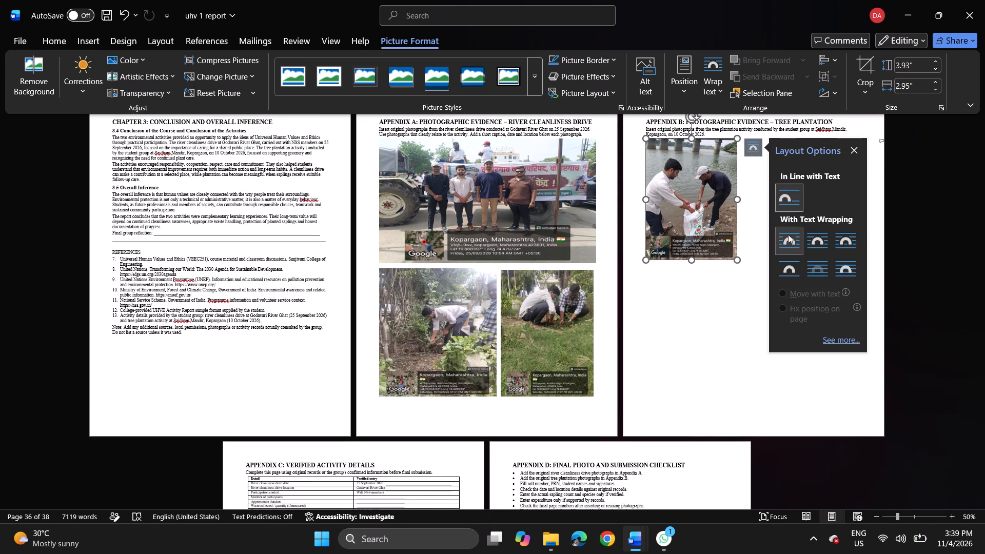
left_click(789, 233)
left_click(784, 309)
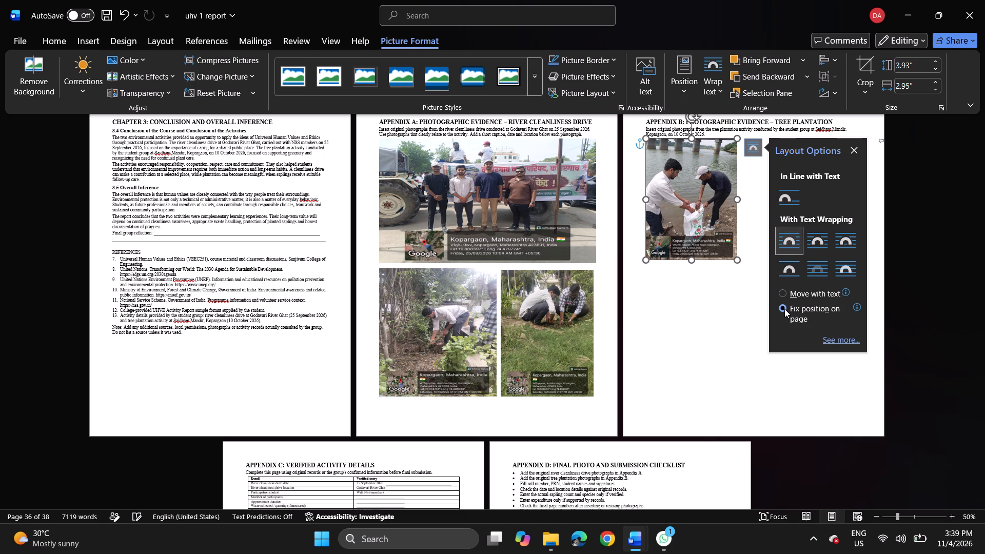
left_click(754, 227)
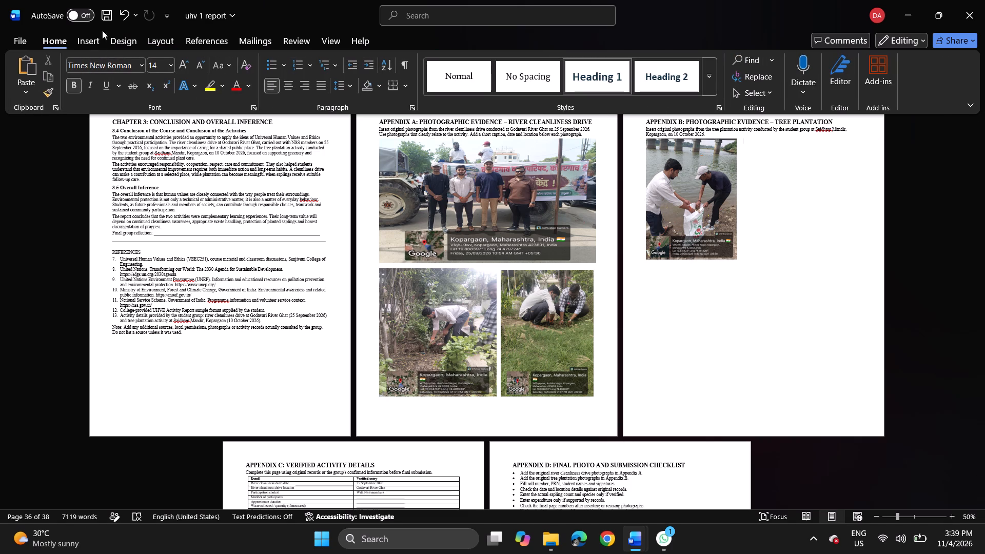
Insert the photograph WhatsApp Image 2026-11-04 at 13.23.47 from New folder beside the river cleanup photograph in Appendix B.
left_click(81, 38)
left_click(138, 67)
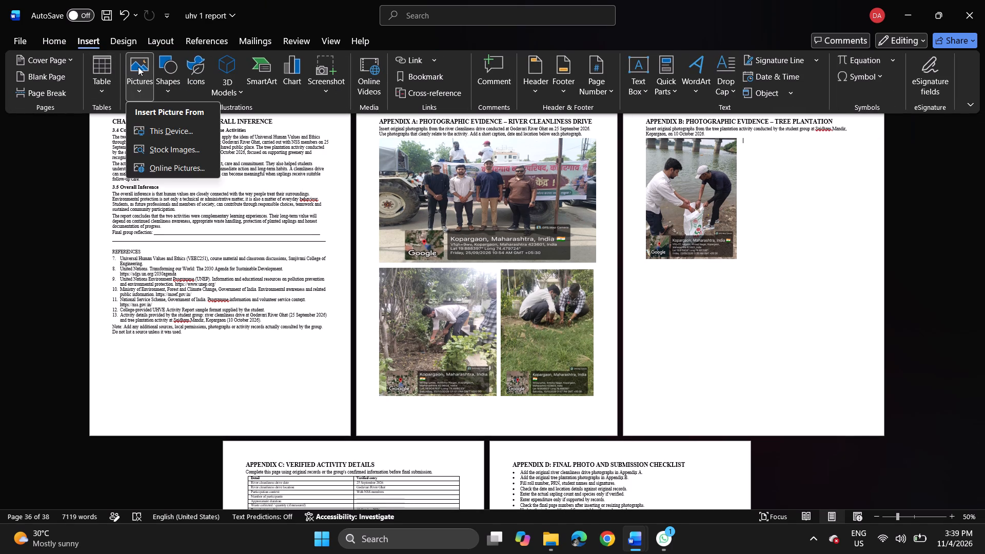
left_click(154, 136)
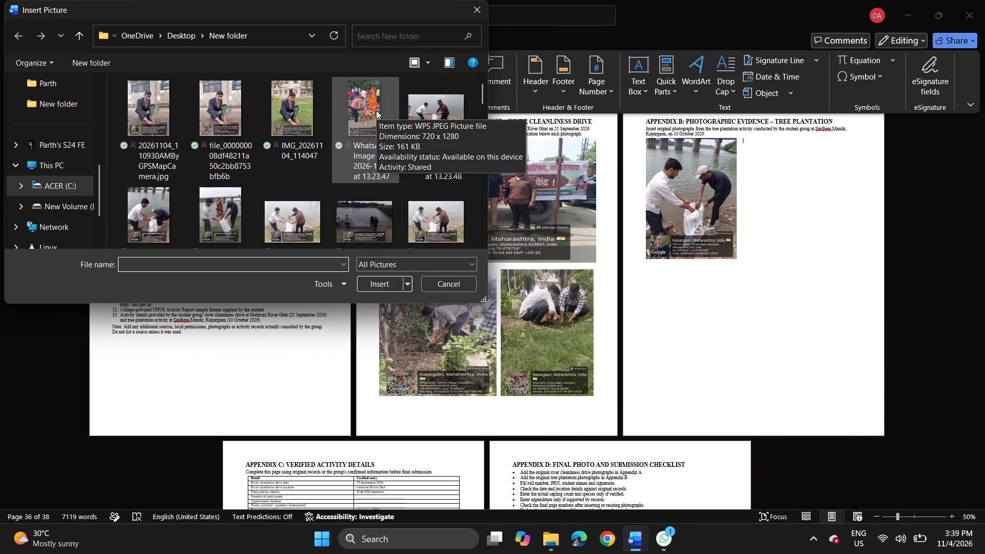
left_click(376, 110)
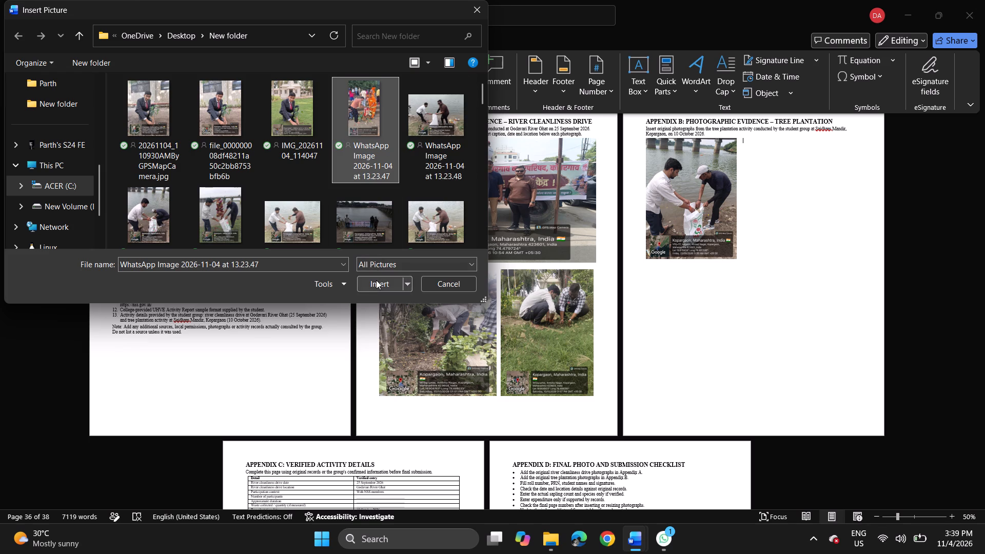
left_click(376, 280)
Shrink the newly inserted waste collection photograph proportionally to about 3.02" high by 1.7" wide.
scroll(273, 454, "down", 1)
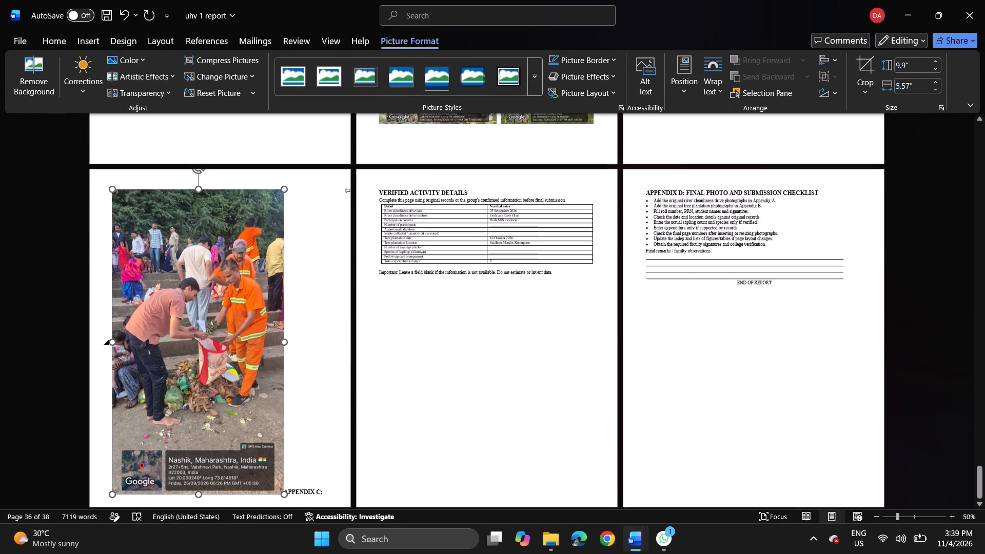
scroll(273, 454, "down", 1)
left_click_drag(283, 492, 209, 222)
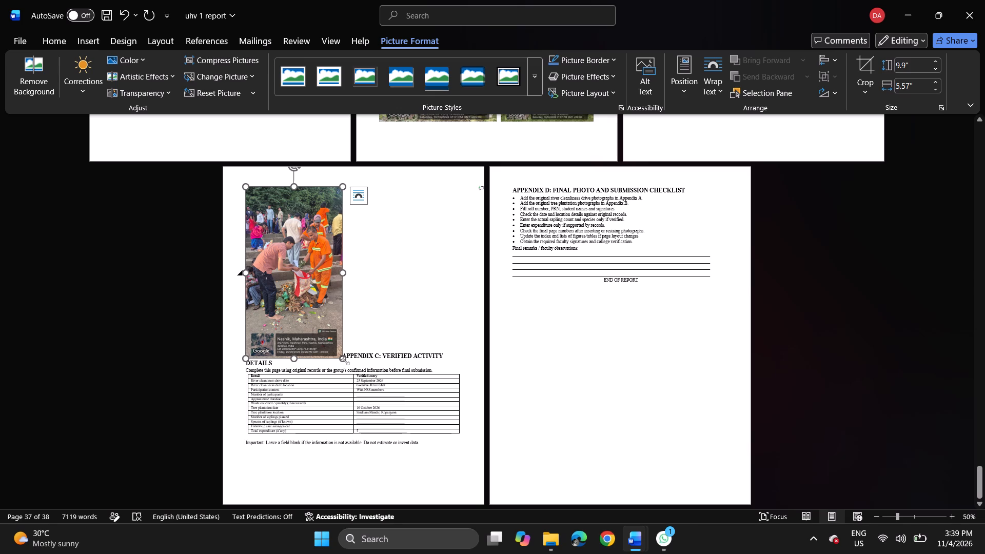
left_click_drag(345, 360, 298, 258)
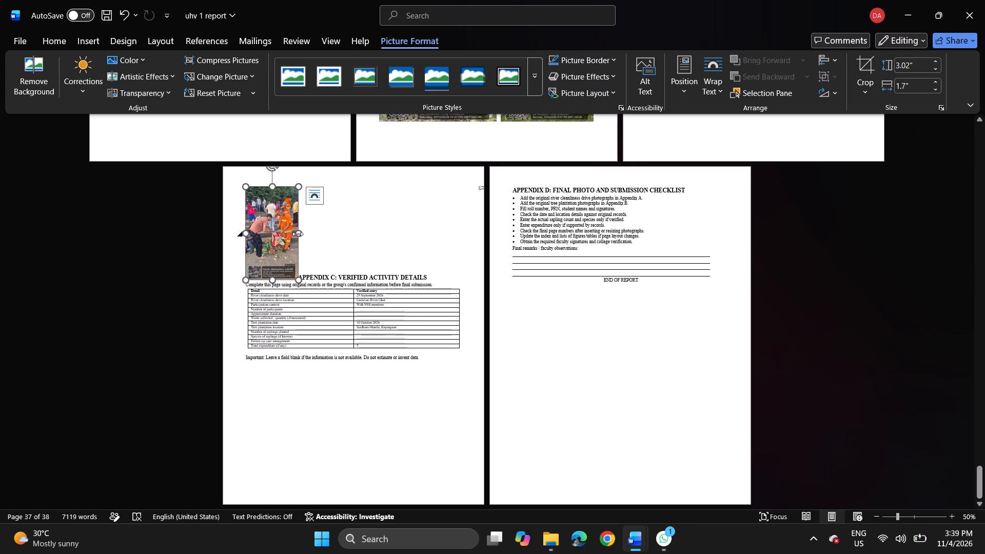
Widen the crowd photograph above the Appendix C heading to about 2.67".
left_click_drag(297, 235, 252, 227)
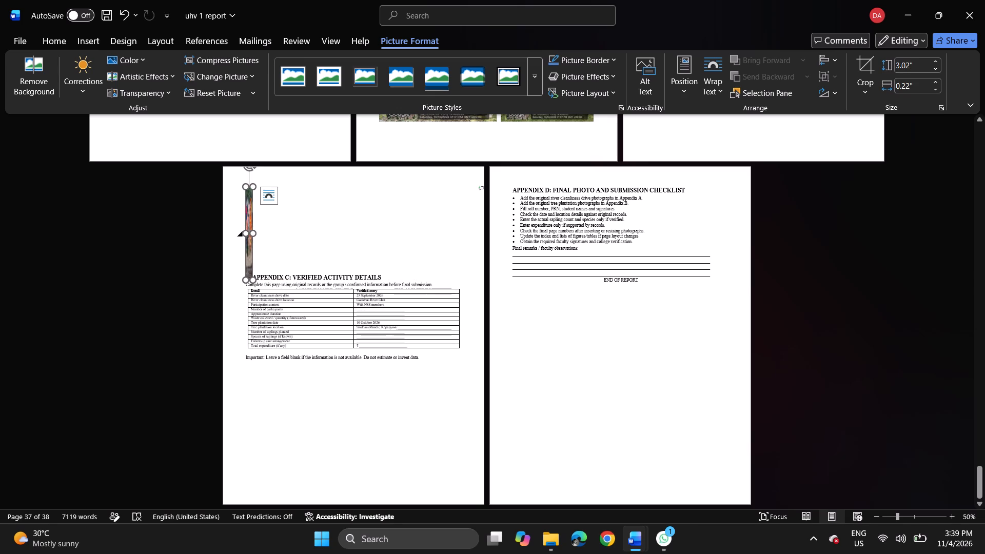
left_click_drag(252, 233, 328, 222)
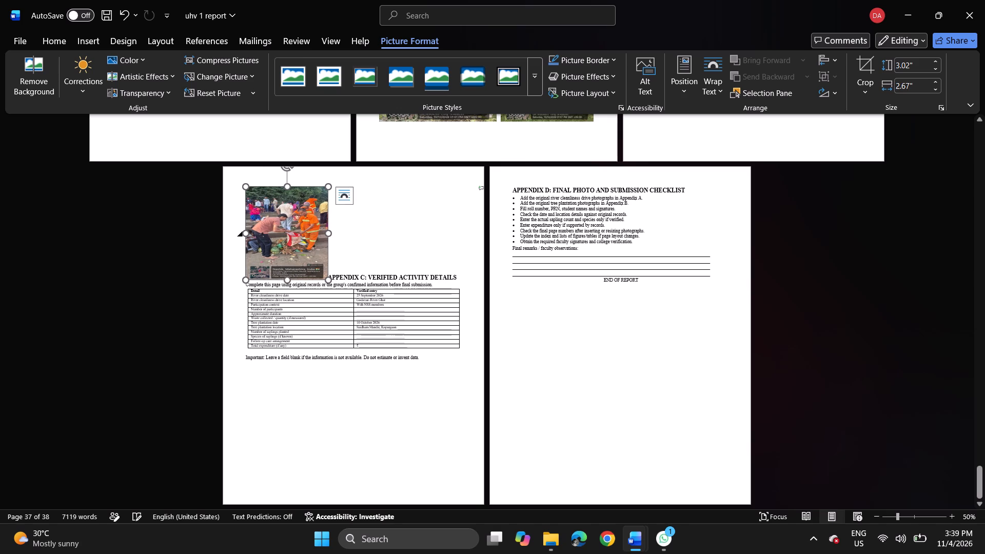
Give the crowd photograph square text wrapping and fix its position on the page.
left_click(347, 194)
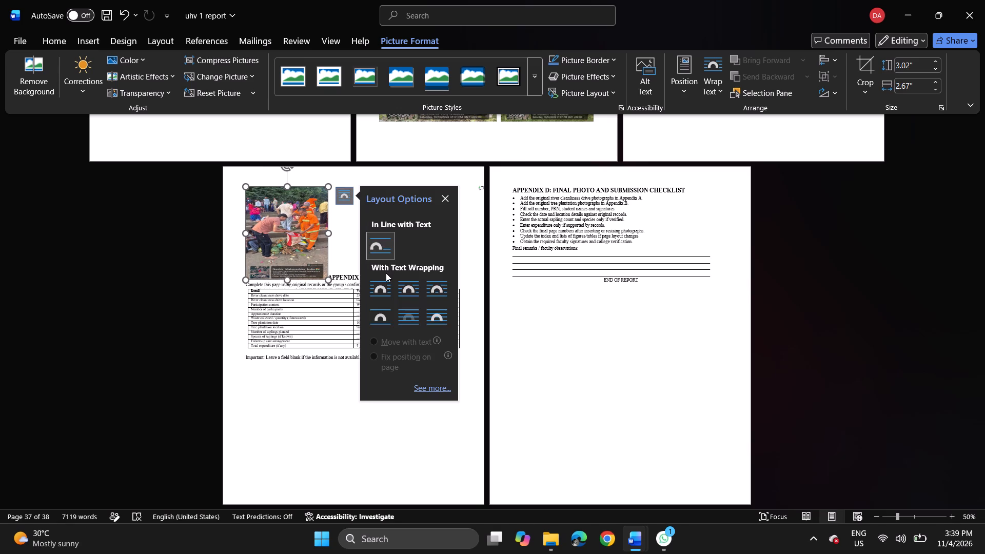
left_click(380, 282)
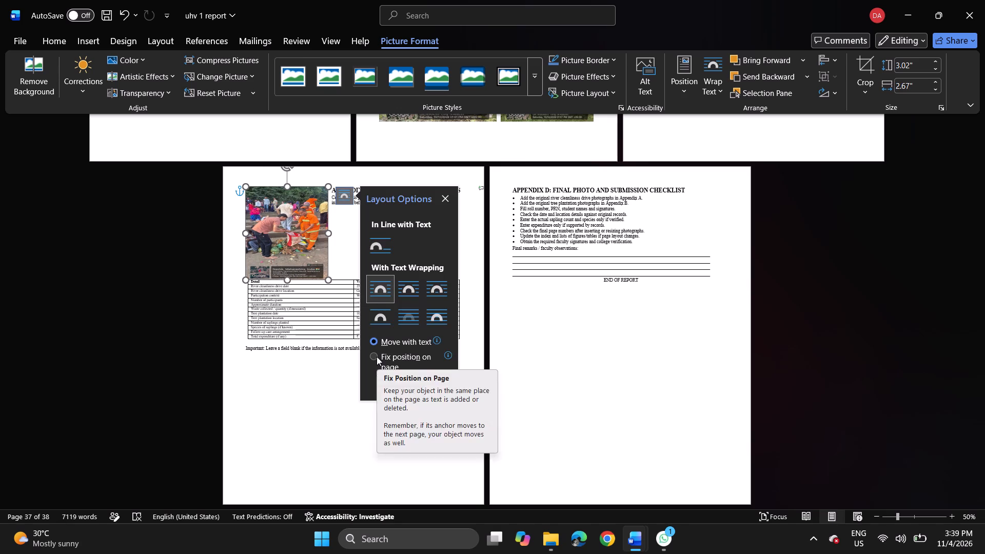
left_click(377, 357)
Move the crowd photograph from the Appendix C page to Appendix B, beside the riverside waste-collection photograph.
left_click_drag(287, 236, 503, 163)
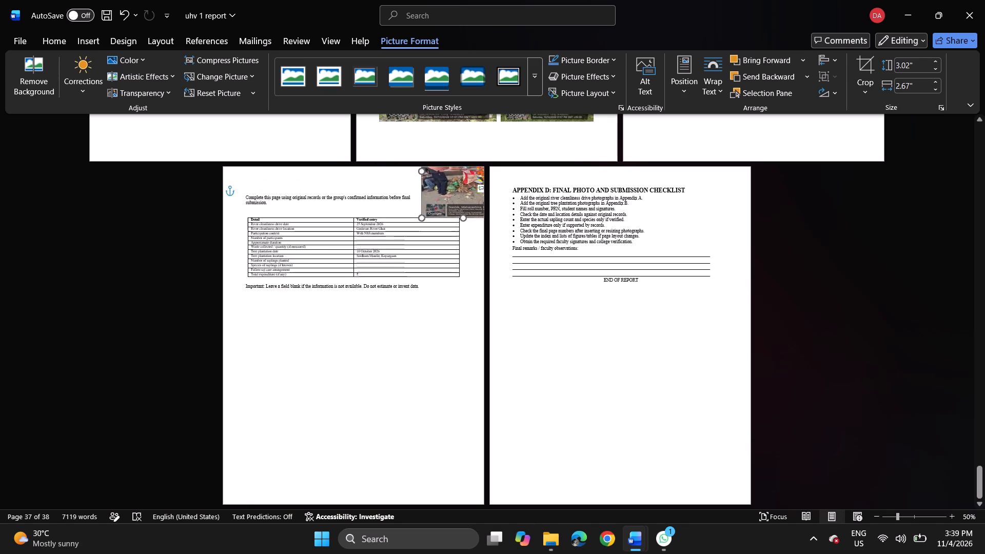
left_click_drag(503, 163, 649, 131)
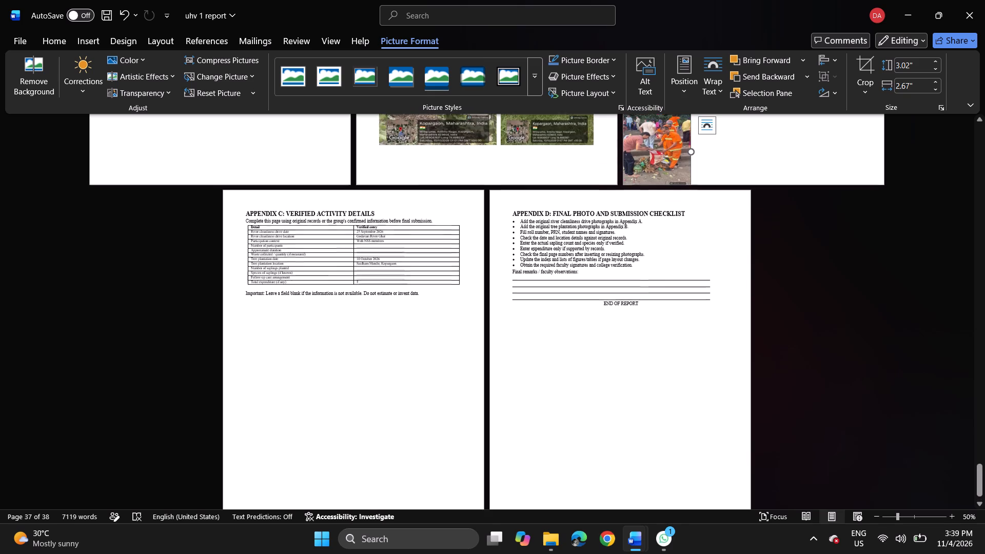
scroll(649, 131, "up", 2)
left_click_drag(655, 224, 853, 90)
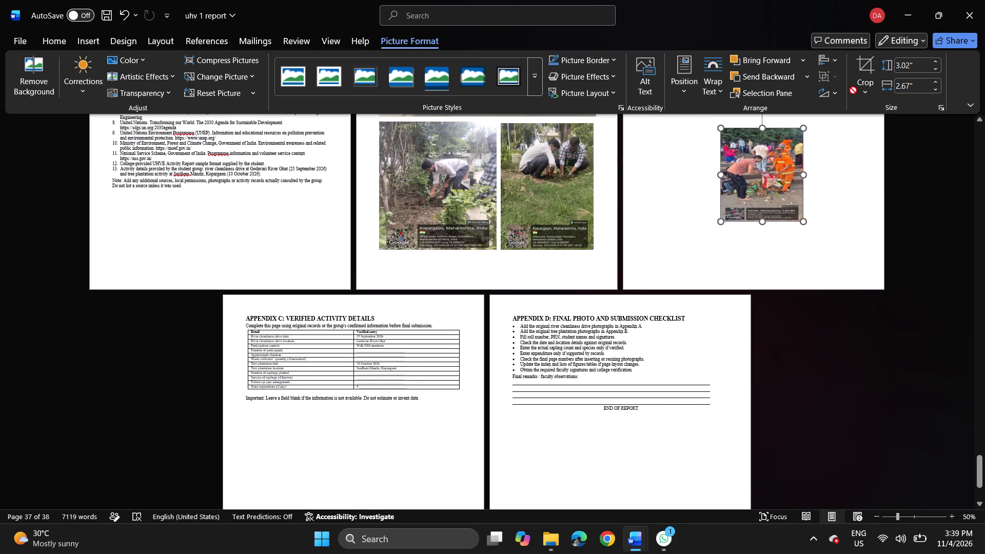
left_click_drag(853, 90, 852, 91)
left_click_drag(669, 239, 777, 133)
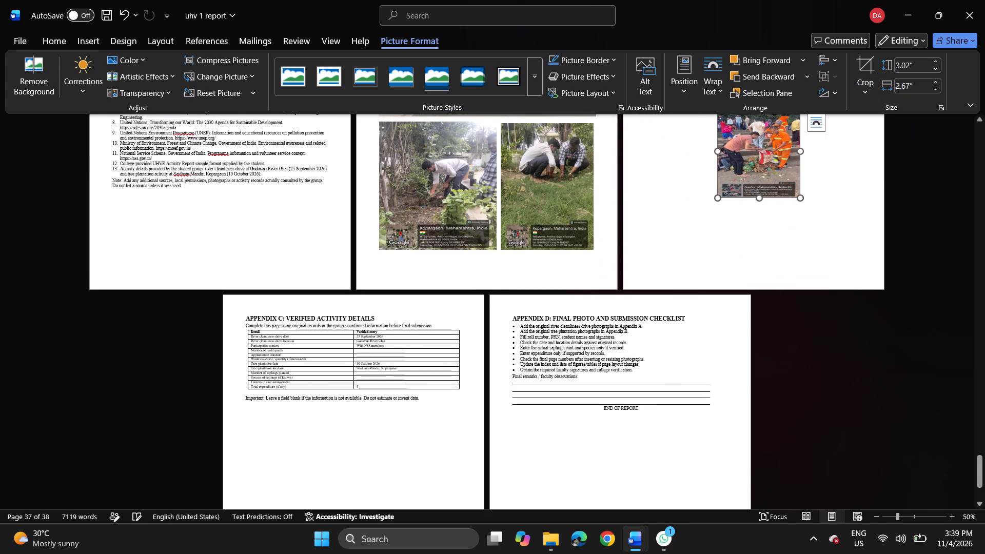
scroll(777, 133, "up", 2)
left_click_drag(754, 228, 792, 154)
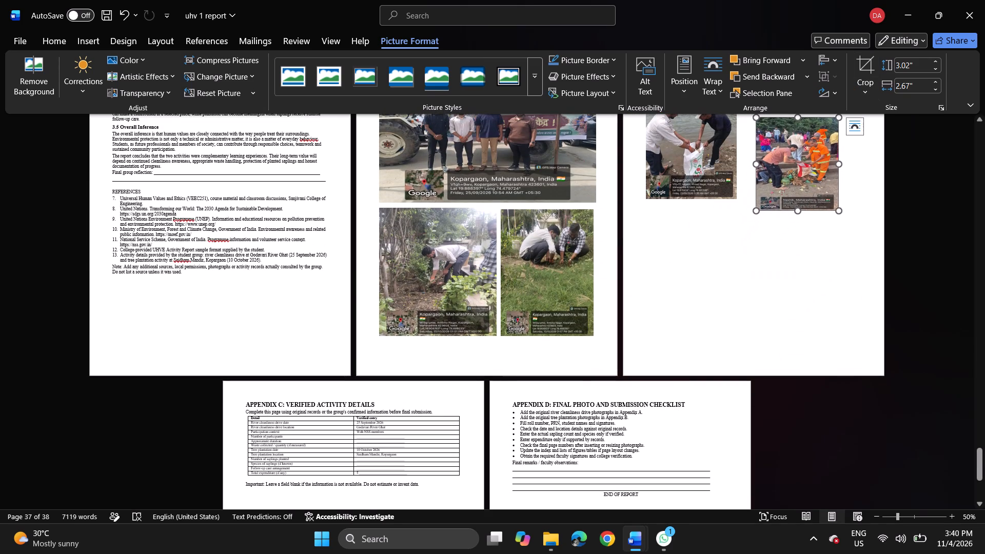
scroll(792, 154, "up", 2)
left_click_drag(795, 208, 796, 199)
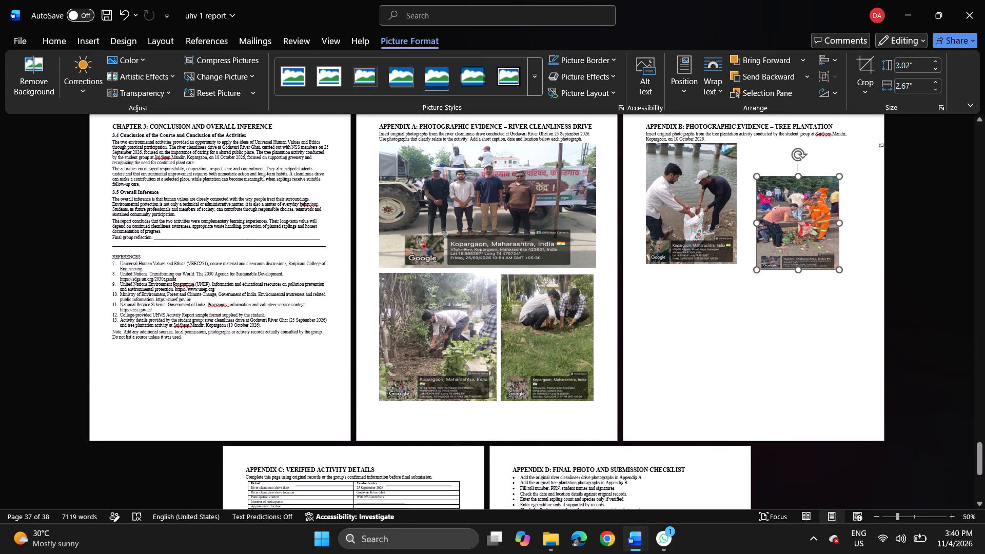
Move the crowd photograph up level with the riverside waste-collection photograph and enlarge it to about 3.97" high by 3.5" wide.
left_click_drag(796, 199, 791, 170)
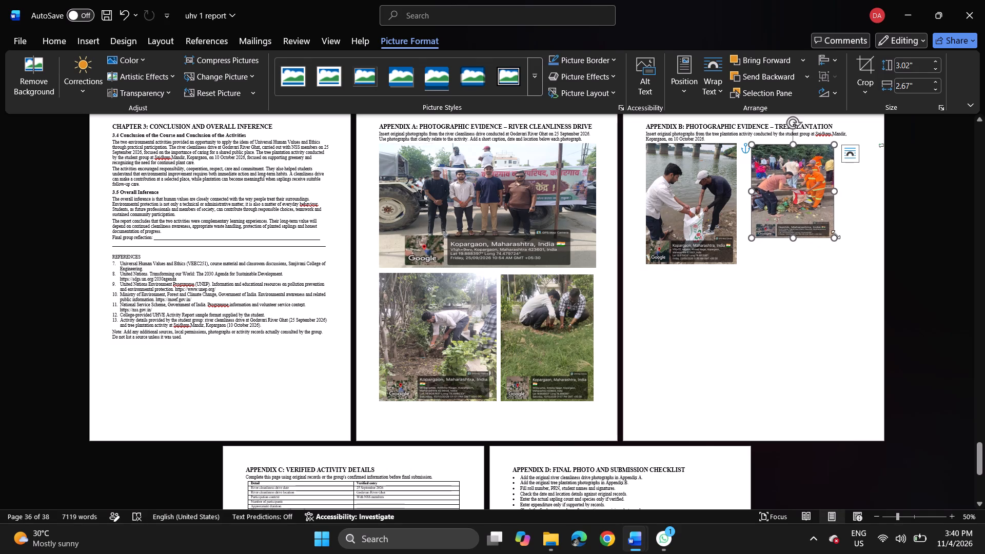
left_click(837, 236)
left_click_drag(837, 236, 853, 258)
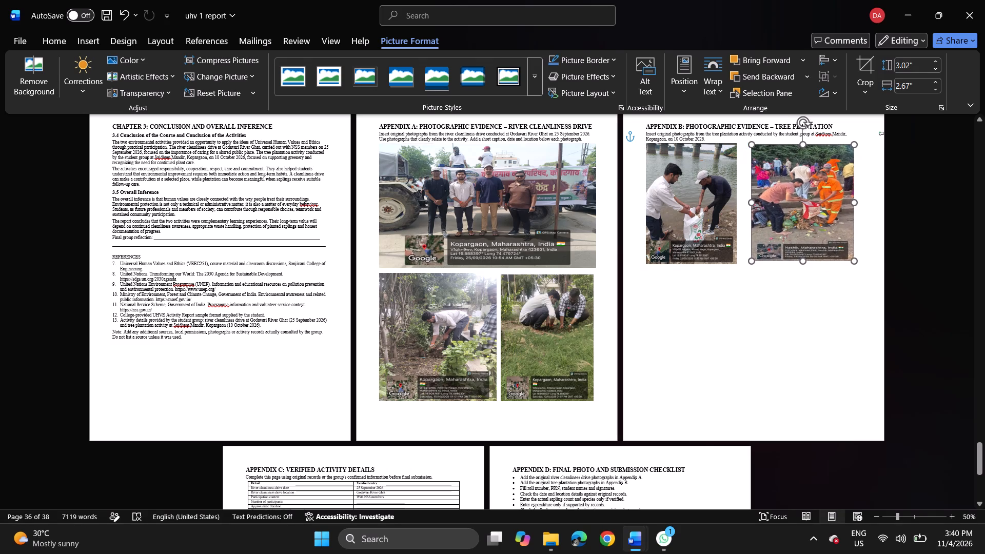
left_click_drag(853, 258, 853, 266)
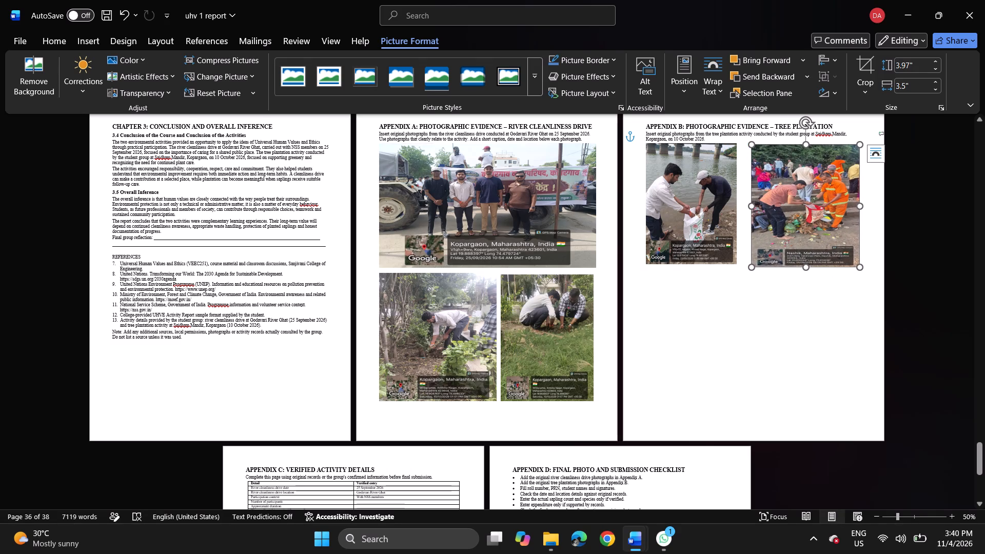
left_click(766, 302)
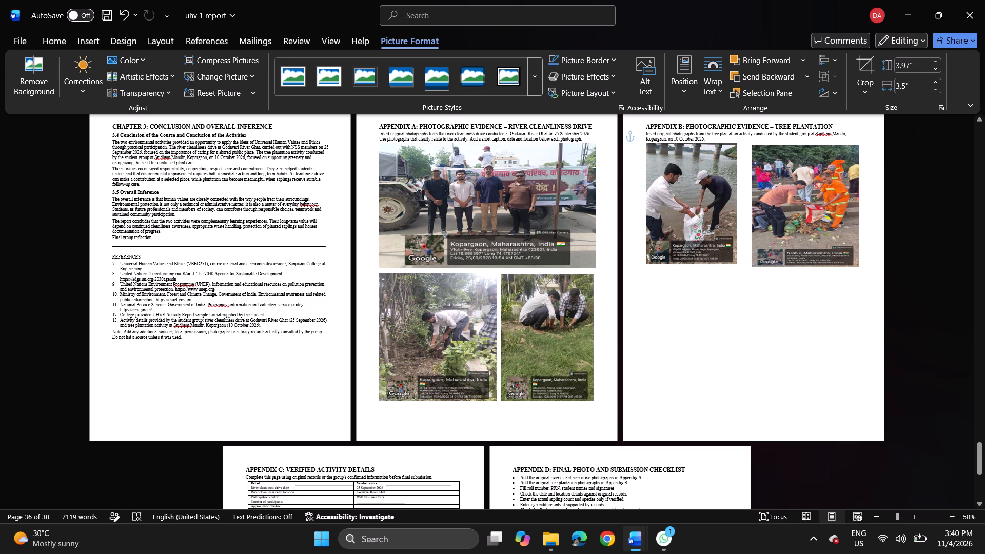
Stretch the riverside waste-collection photograph in Appendix B to about 4.05" high and widen it slightly toward the crowd photograph.
left_click(707, 251)
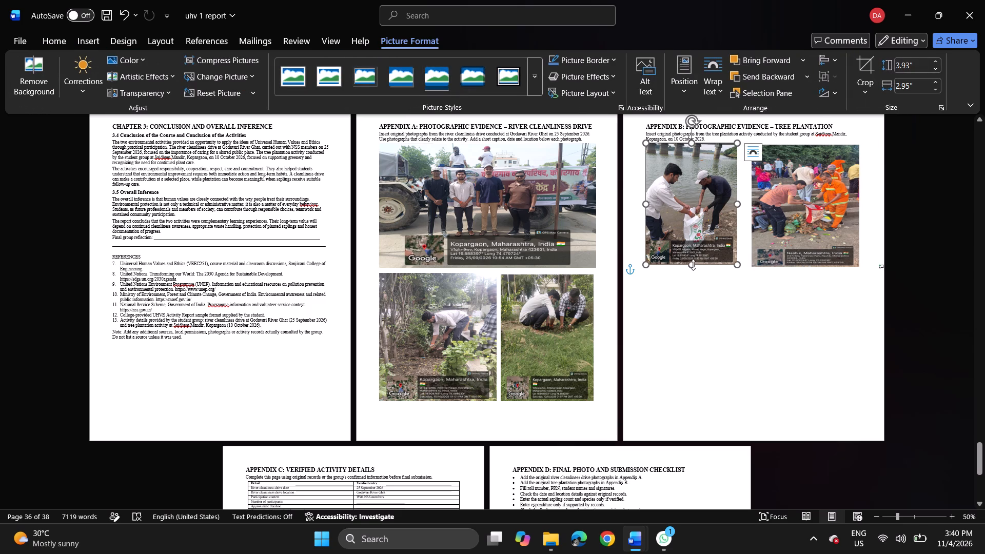
left_click(693, 265)
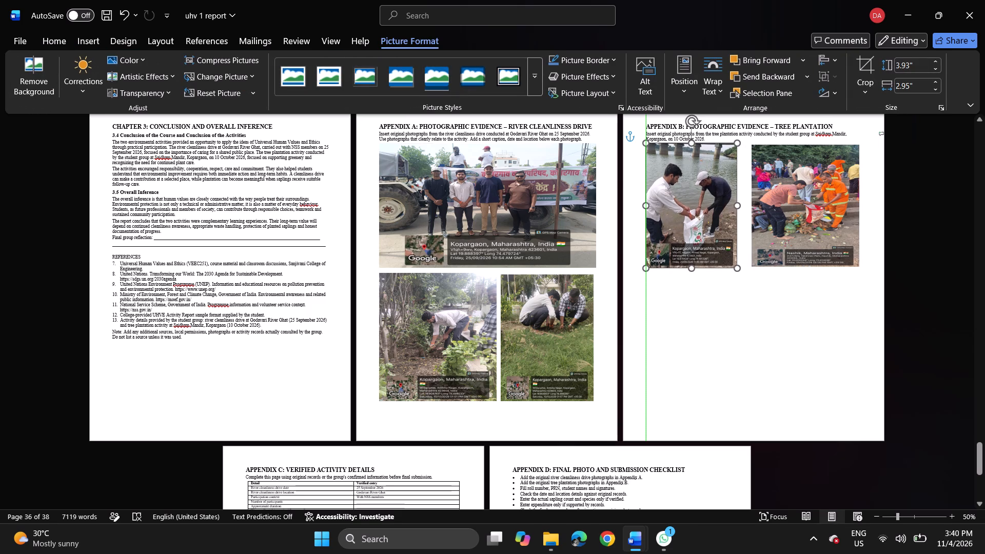
left_click_drag(736, 206, 743, 205)
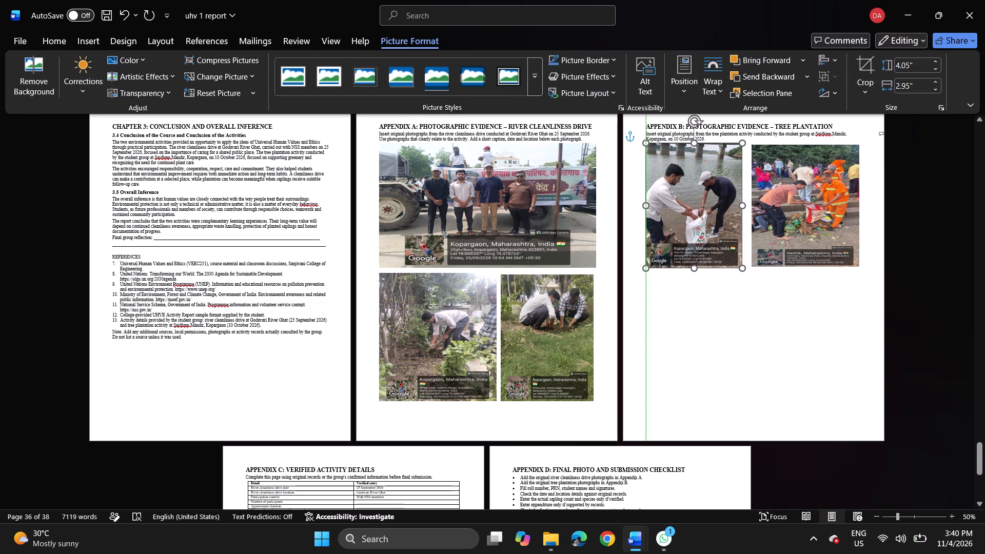
left_click_drag(743, 205, 741, 205)
left_click(759, 304)
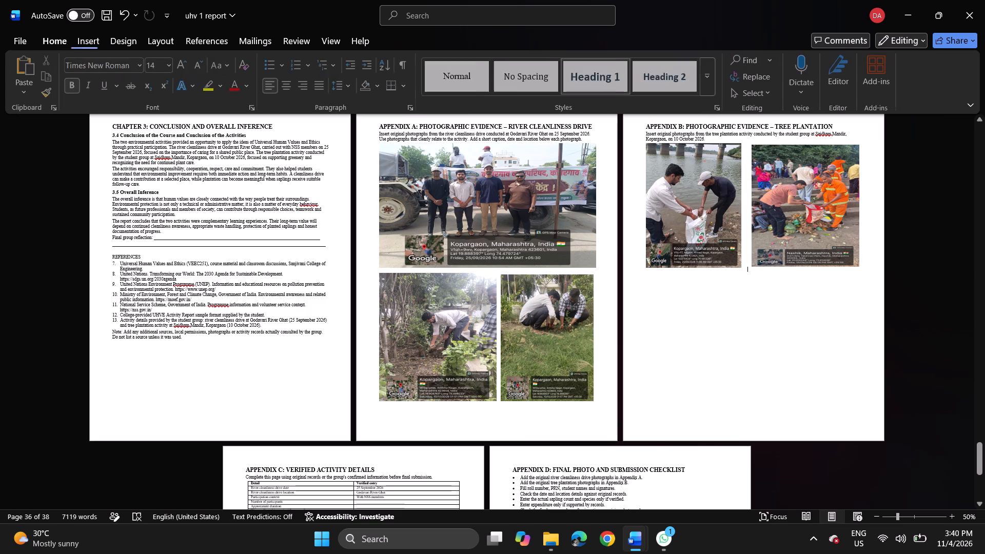
Add two line breaks after Appendix B's introductory text to make an insertion point below the two photographs.
left_click(658, 280)
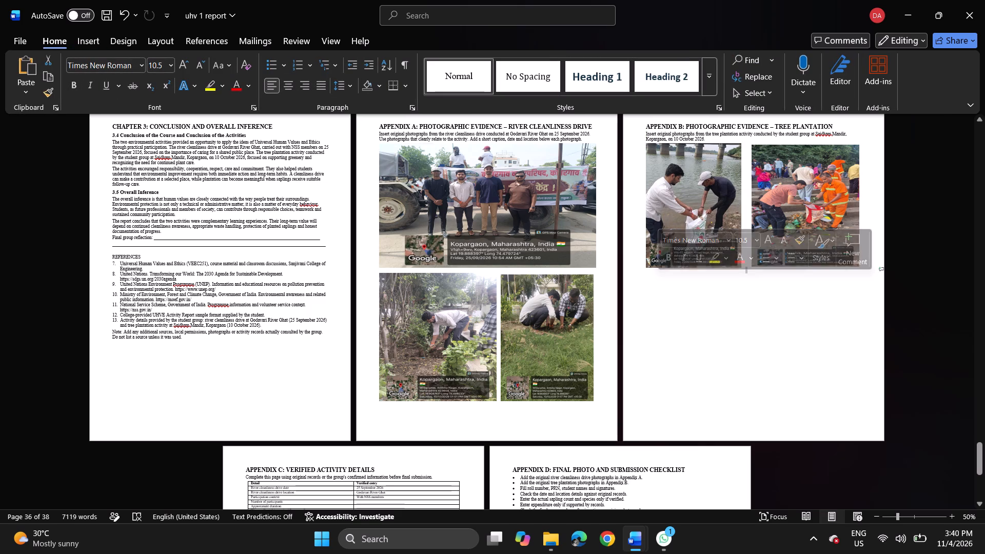
left_click(802, 303)
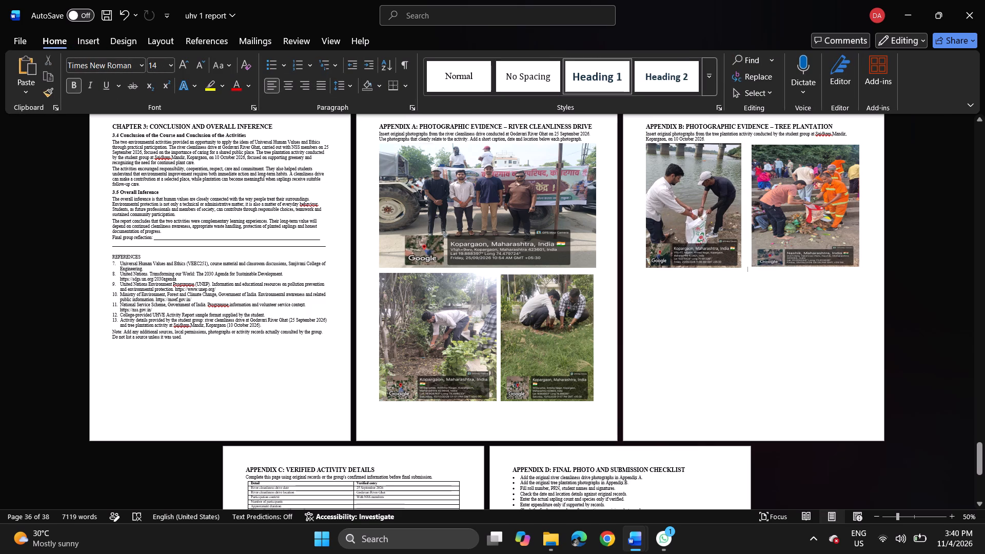
left_click(867, 258)
left_click(867, 258)
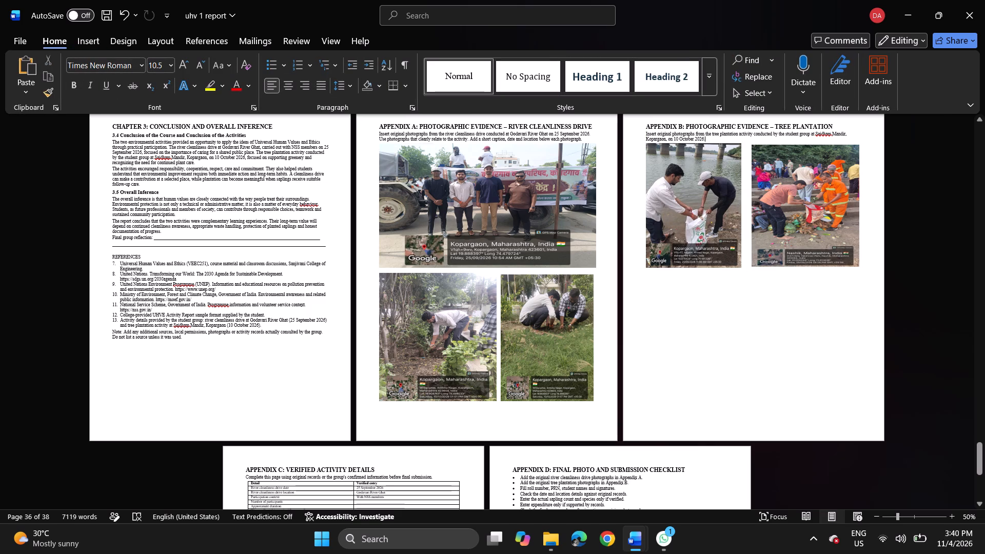
key("Return")
key("Return")
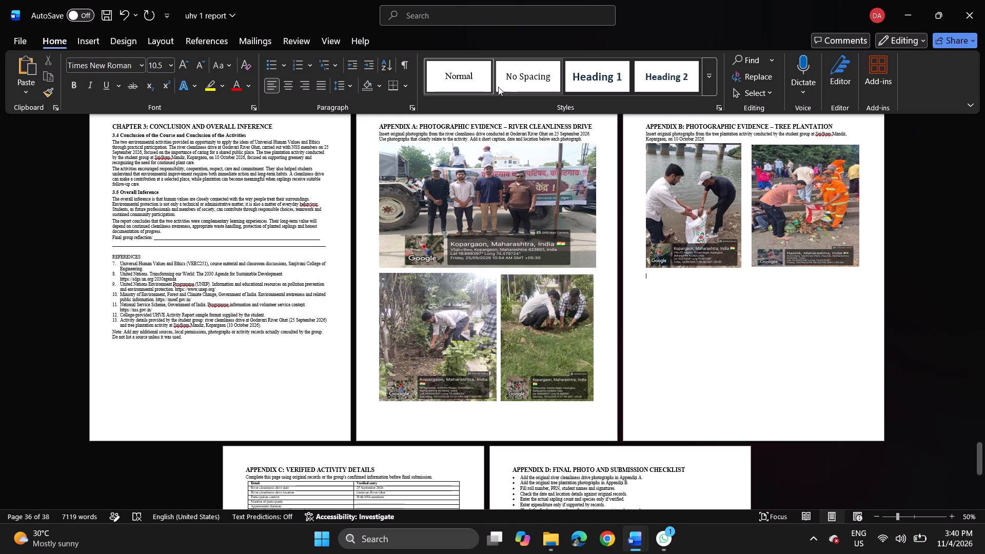
Insert the photograph WhatsApp Image 2026-11-04 at 13.24.19 from New folder below the two Appendix B photographs.
left_click(90, 37)
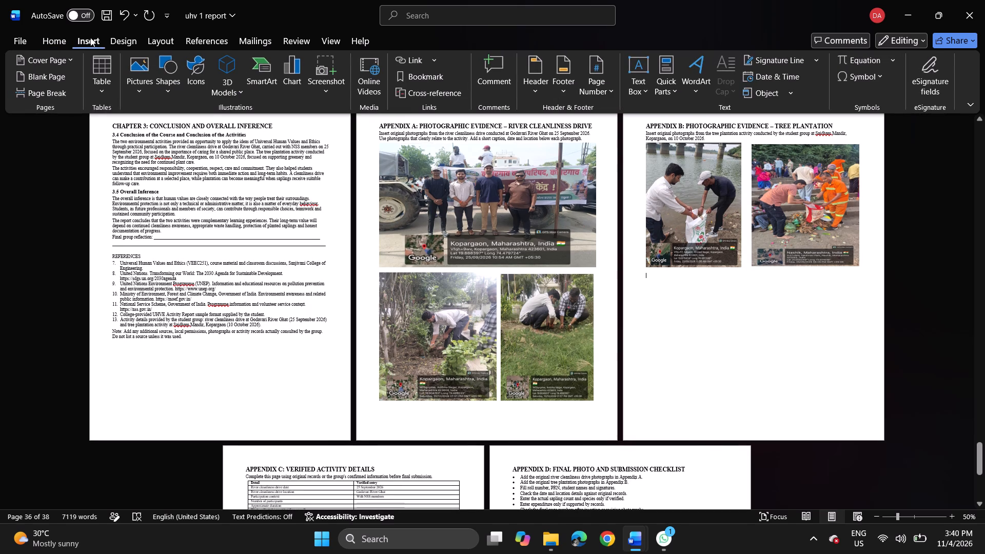
left_click(140, 86)
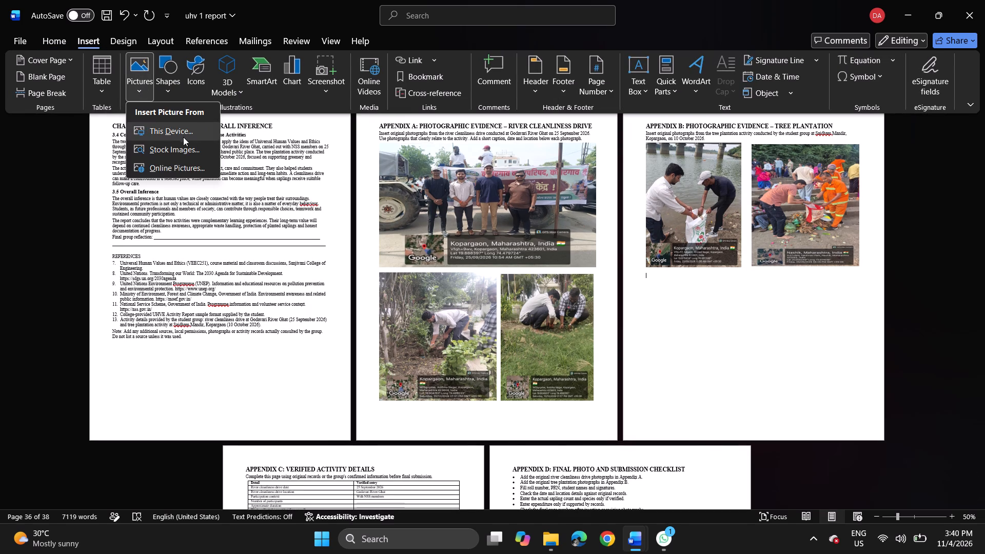
left_click(183, 135)
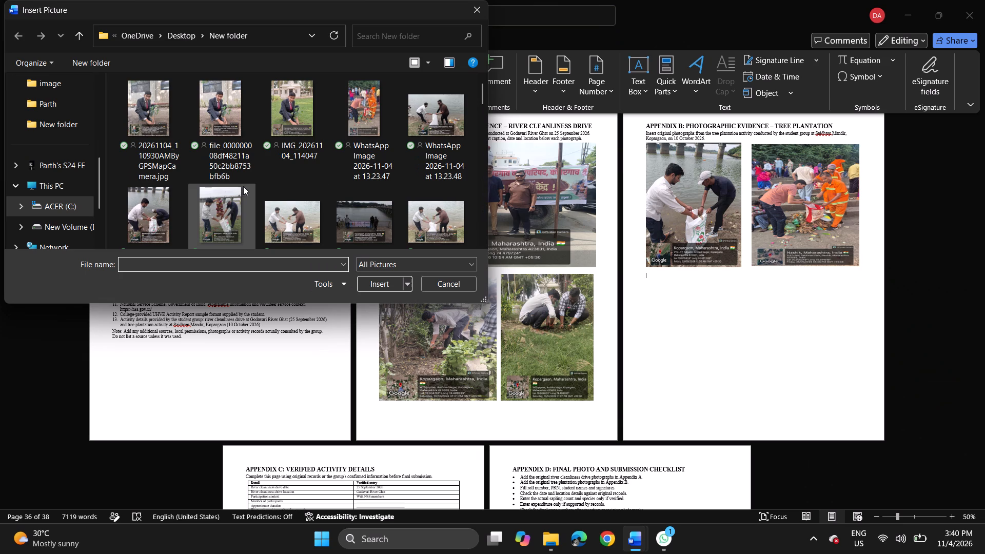
scroll(243, 186, "down", 2)
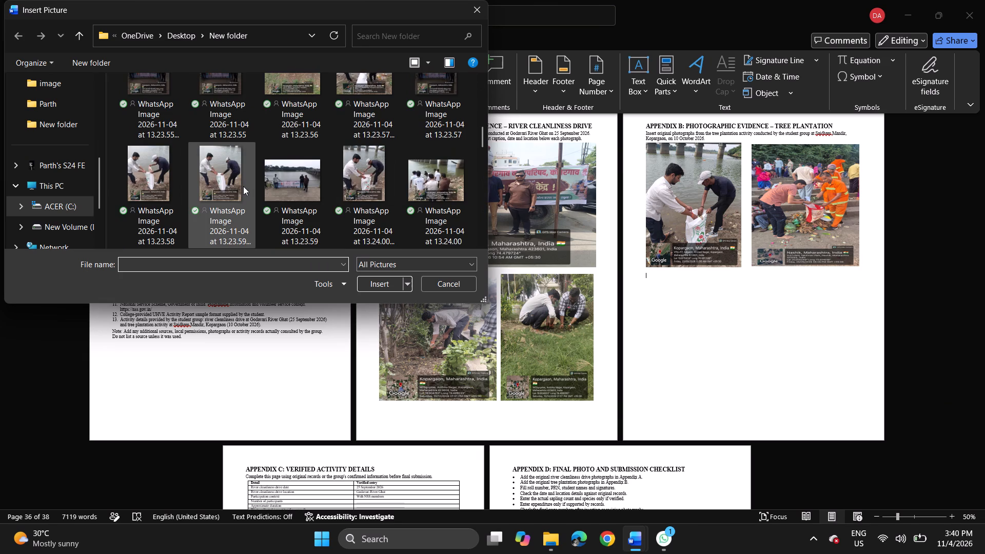
scroll(243, 186, "down", 1)
scroll(243, 186, "up", 1)
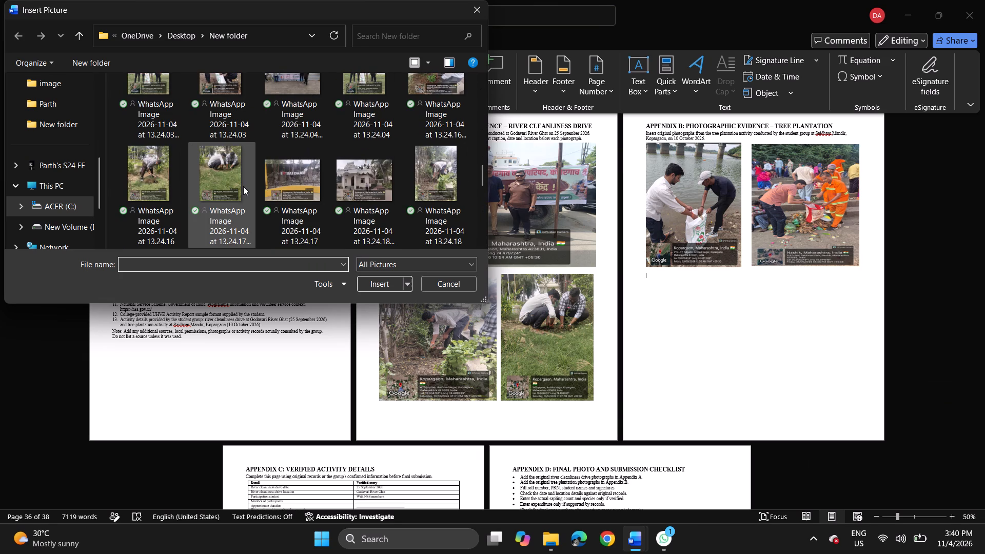
scroll(243, 186, "up", 1)
scroll(243, 186, "down", 1)
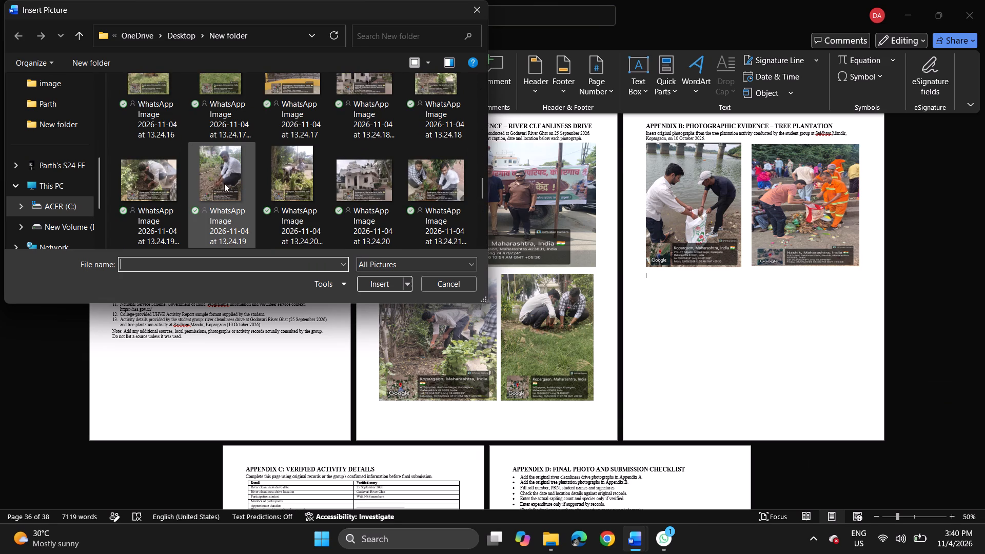
double_click(225, 181)
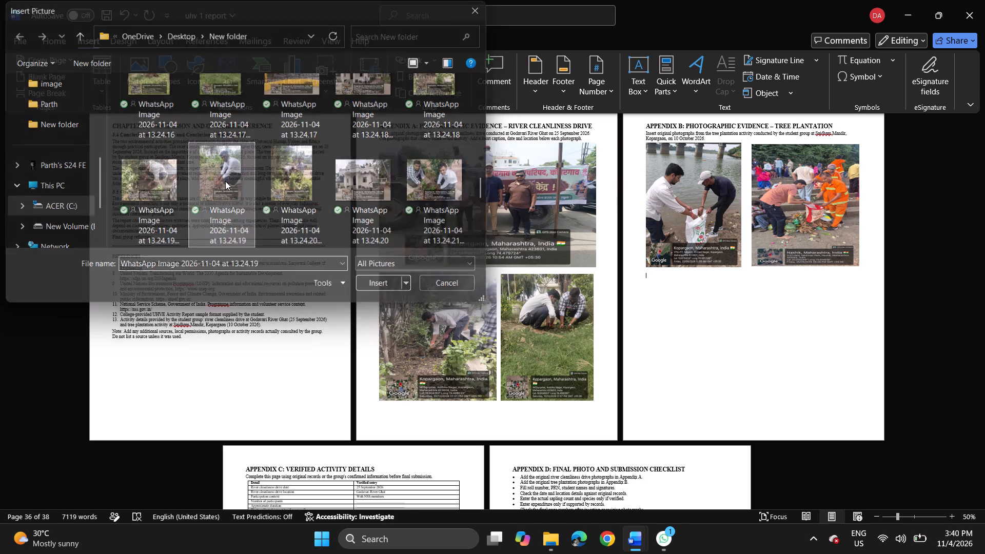
Shrink the inserted sapling-planting photograph to about 4.04" high by 3.12" wide so it fits below the riverside photograph.
scroll(292, 341, "down", 2)
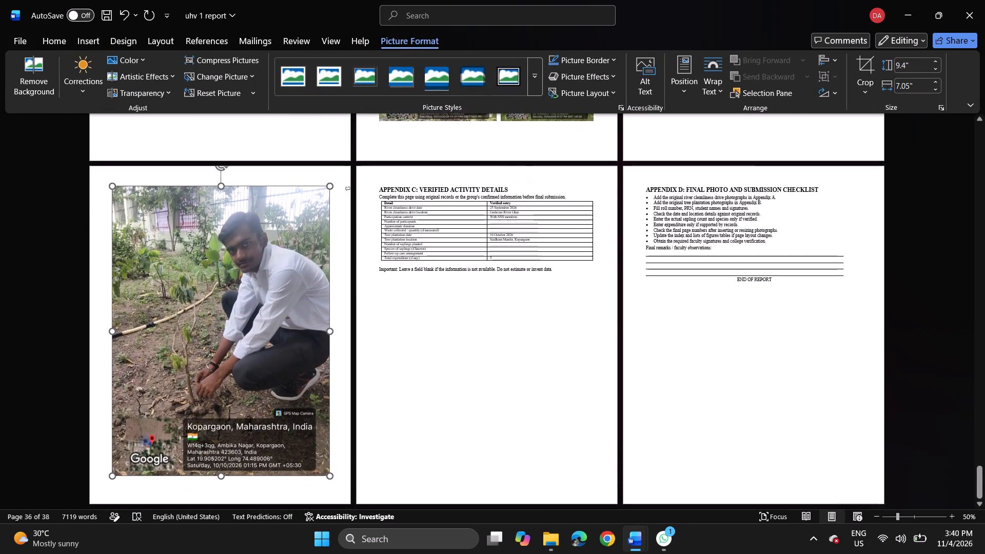
left_click_drag(329, 474, 206, 283)
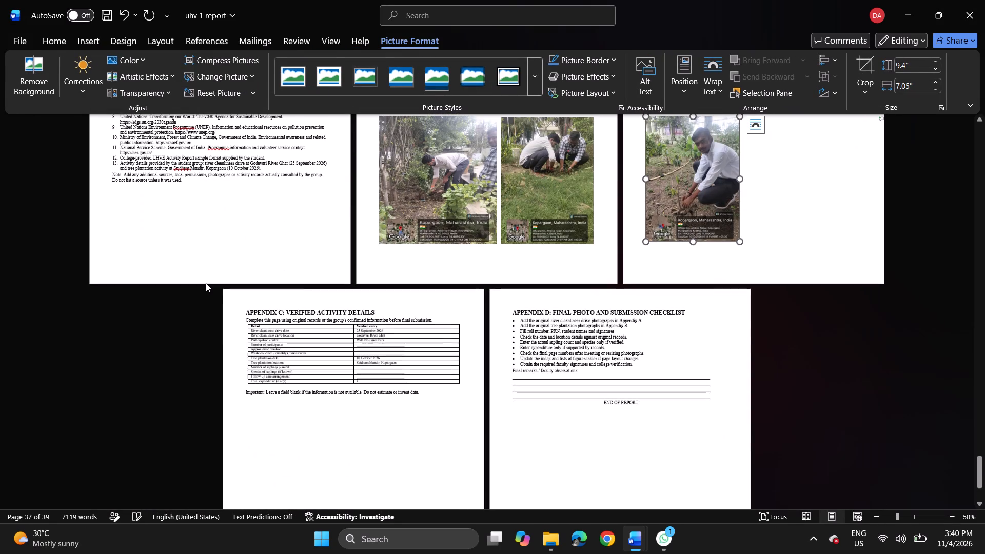
scroll(569, 272, "up", 1)
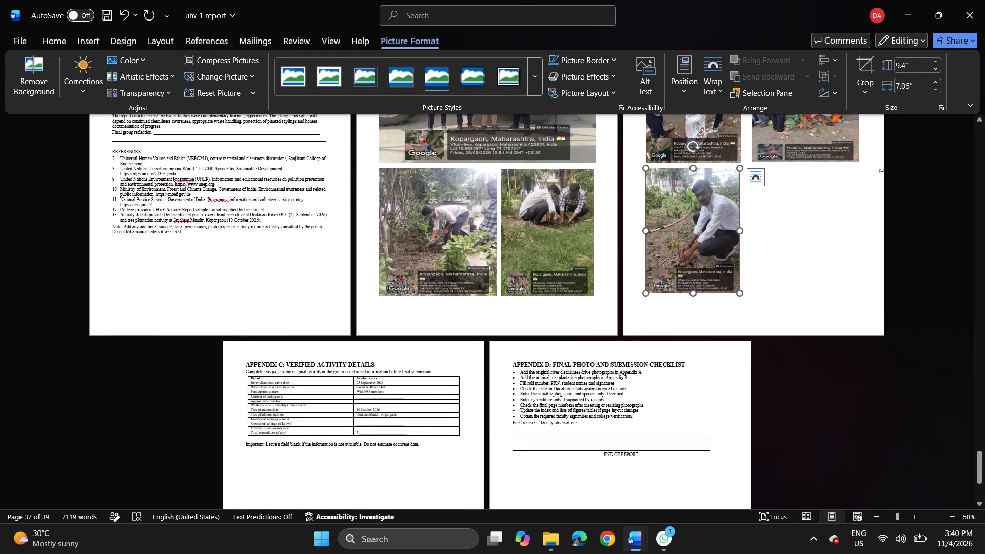
left_click(740, 233)
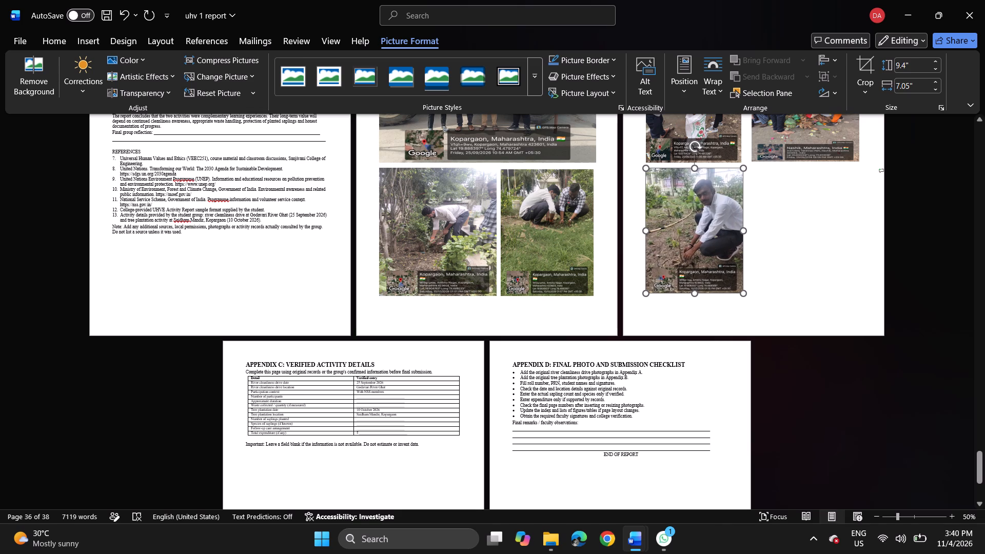
Give the sapling-planting photograph in Appendix B square text wrapping and fix its position on the page.
left_click(756, 180)
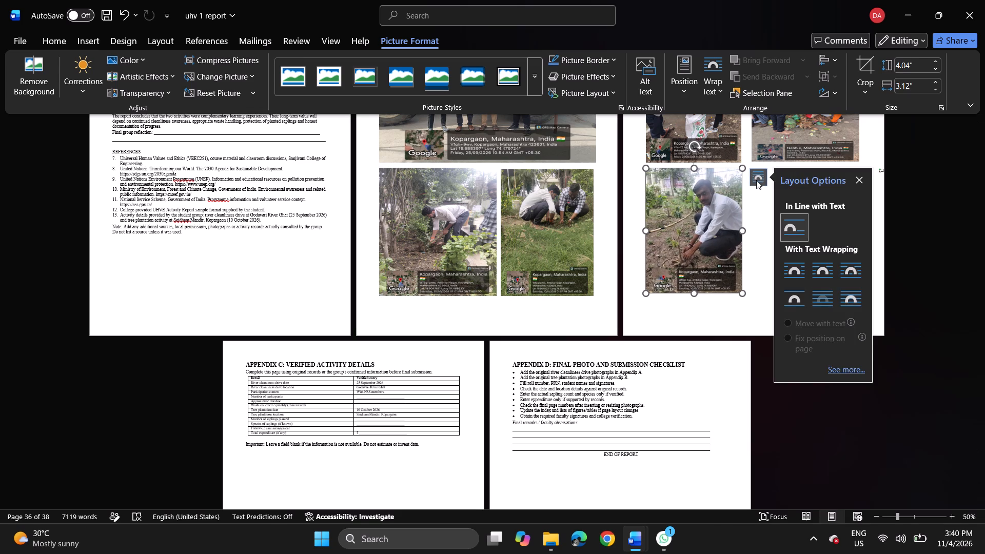
left_click(798, 276)
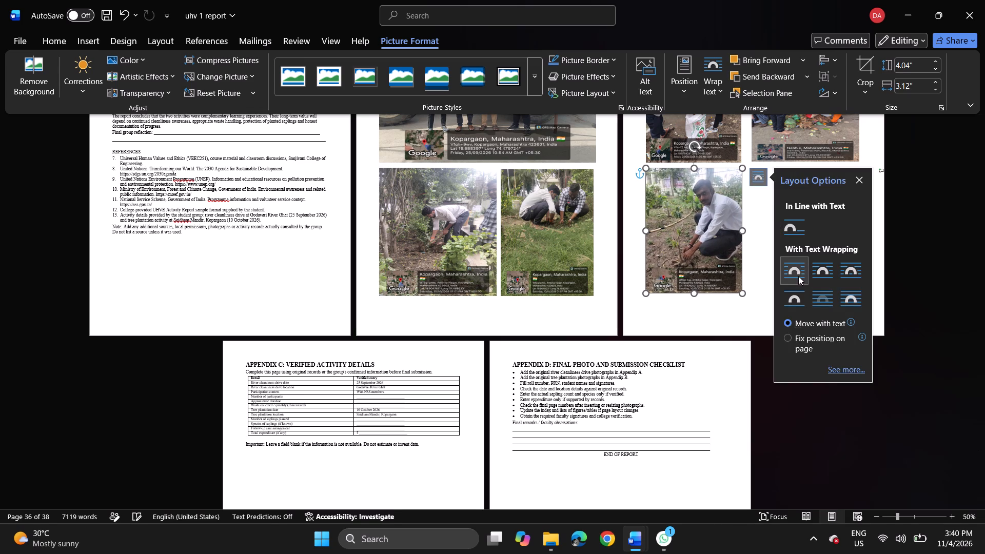
left_click(792, 340)
left_click(724, 311)
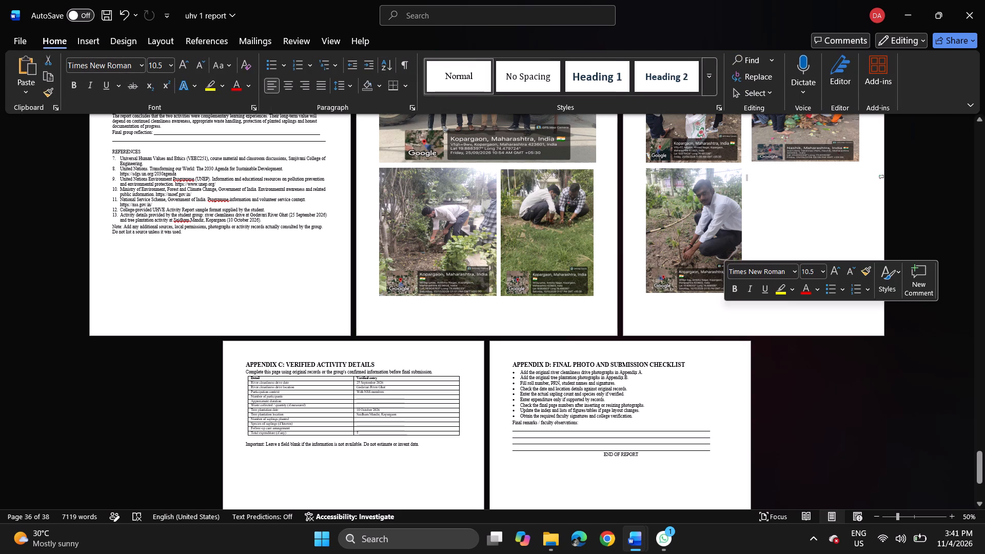
Insert the photograph WhatsApp Image 2026-11-04 at 13.24.22 from New folder at the empty line beside the sapling-planting photograph.
left_click(774, 187)
key("Up")
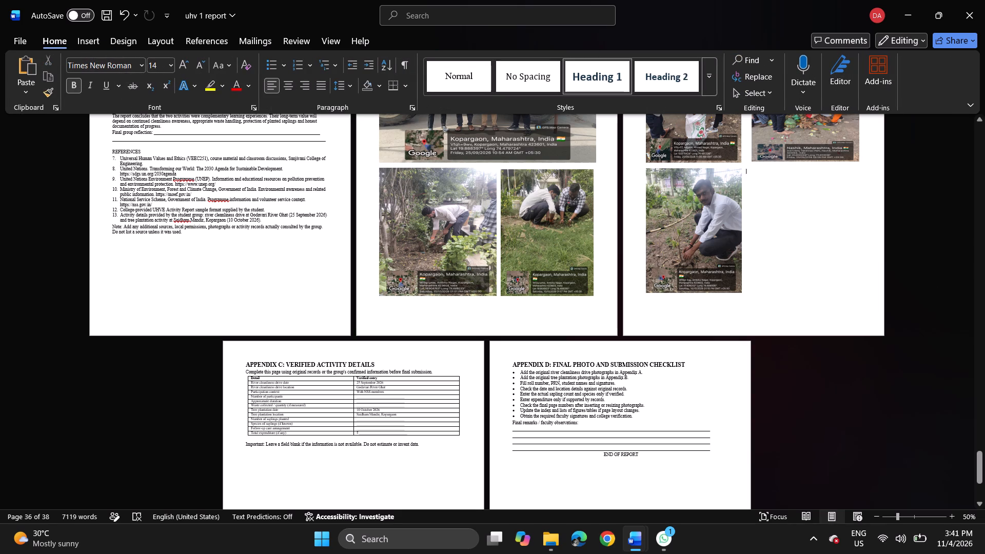
left_click(81, 39)
left_click(139, 78)
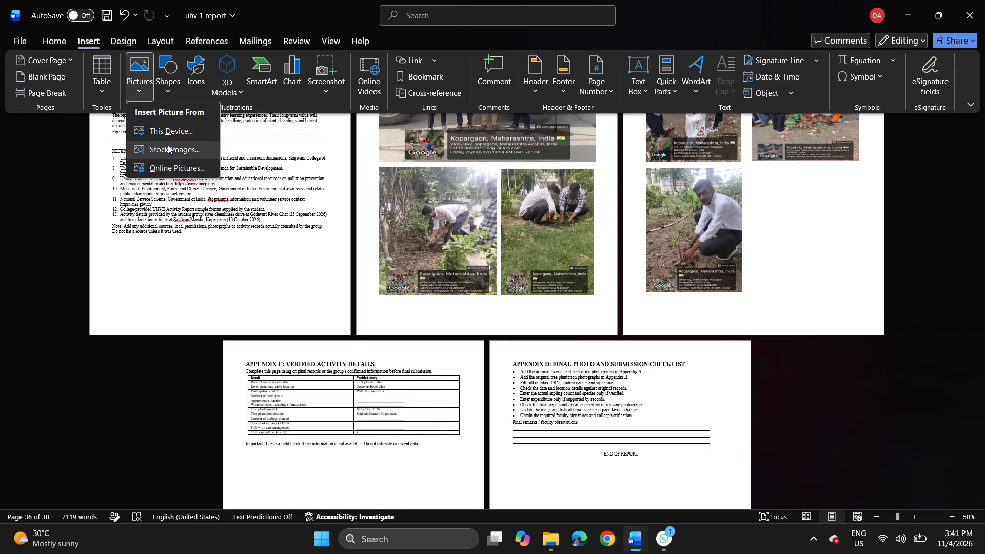
left_click(171, 135)
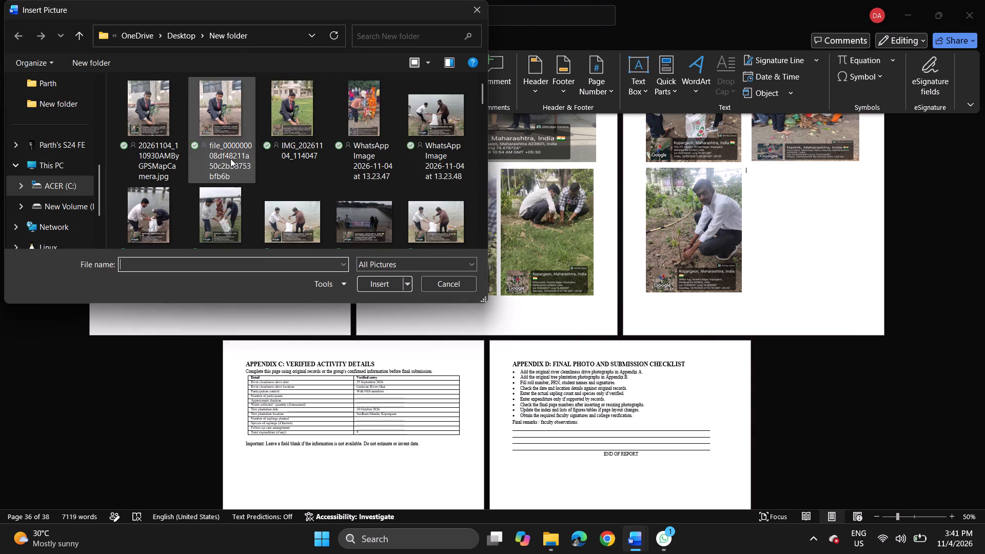
scroll(230, 159, "down", 7)
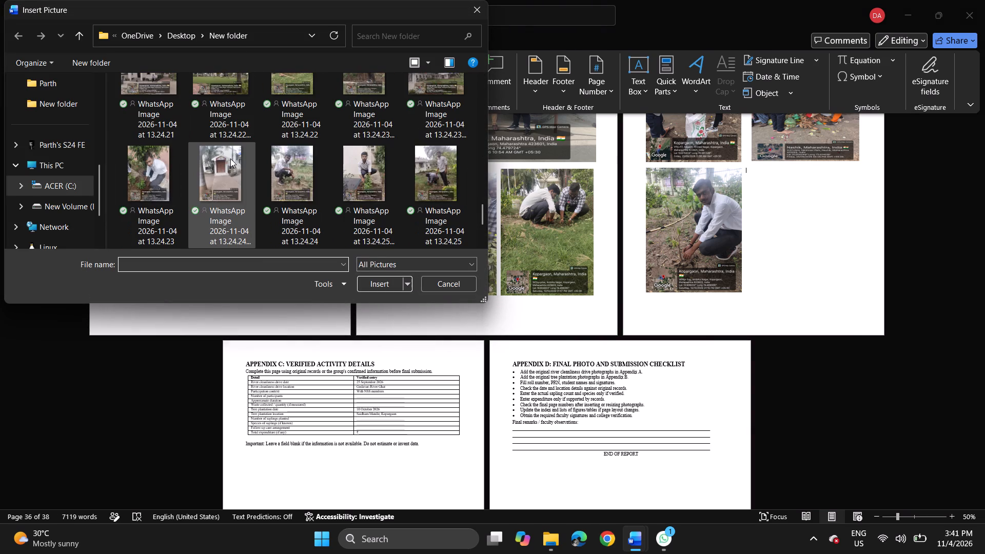
scroll(230, 159, "down", 4)
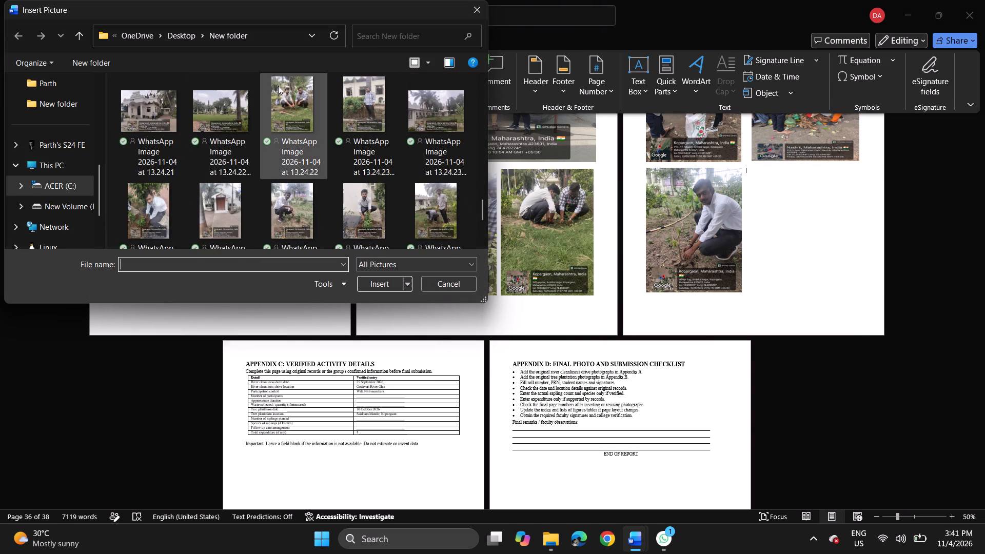
double_click(279, 92)
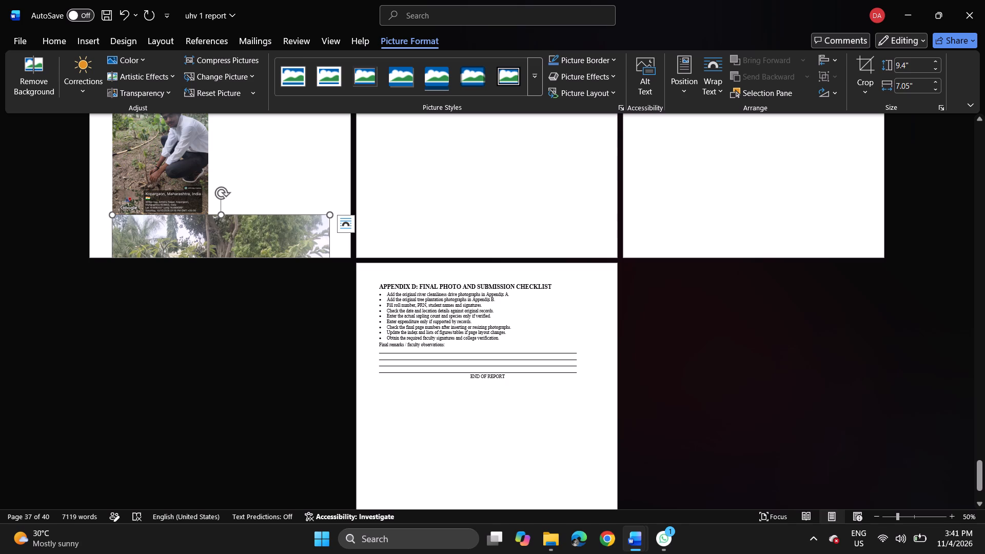
scroll(333, 239, "up", 4)
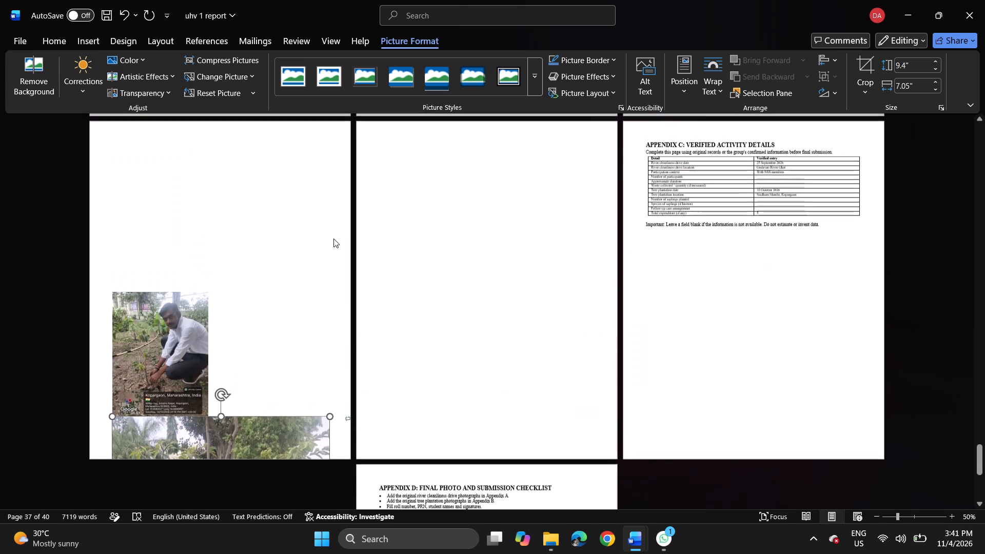
scroll(333, 239, "up", 3)
scroll(333, 239, "down", 3)
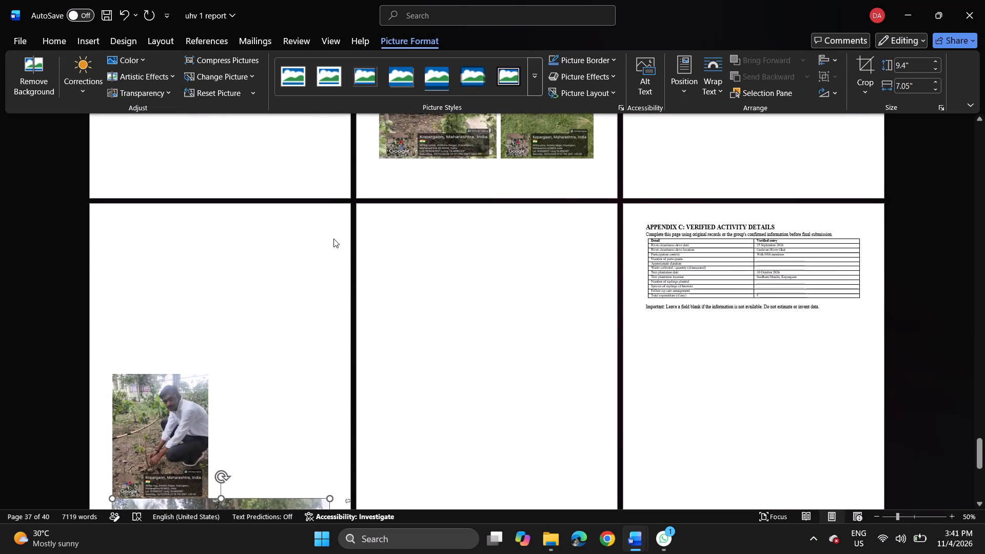
Shrink the newly inserted two-student planting photograph to about 1.85" high by 2.92" wide so it fits beside the sapling-planting photograph.
scroll(251, 236, "down", 2)
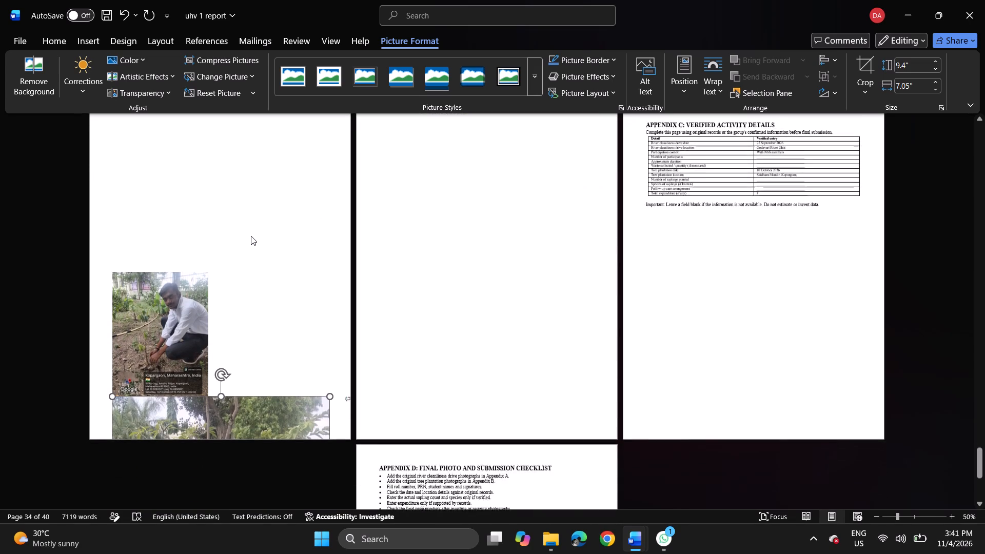
scroll(251, 236, "down", 1)
left_click(220, 370)
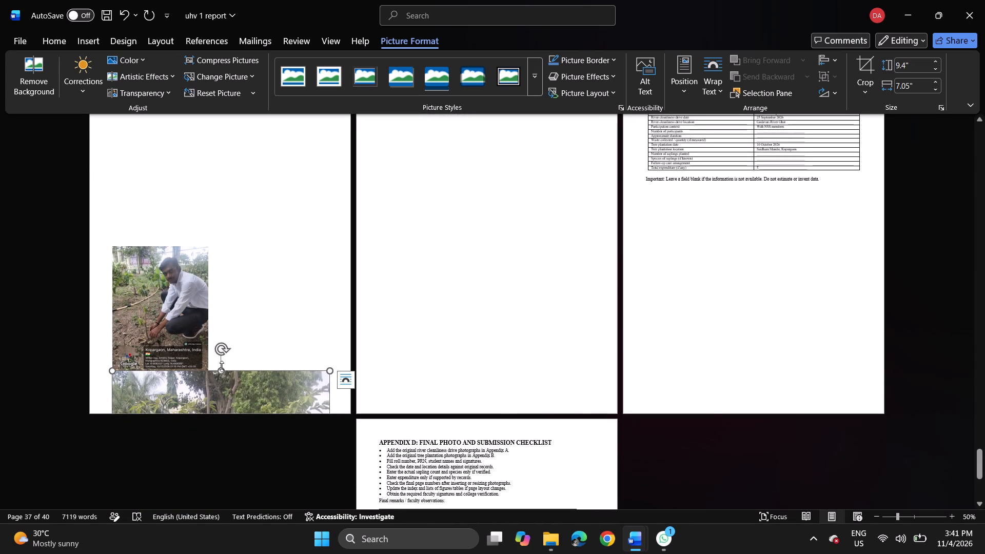
left_click_drag(222, 367, 265, 499)
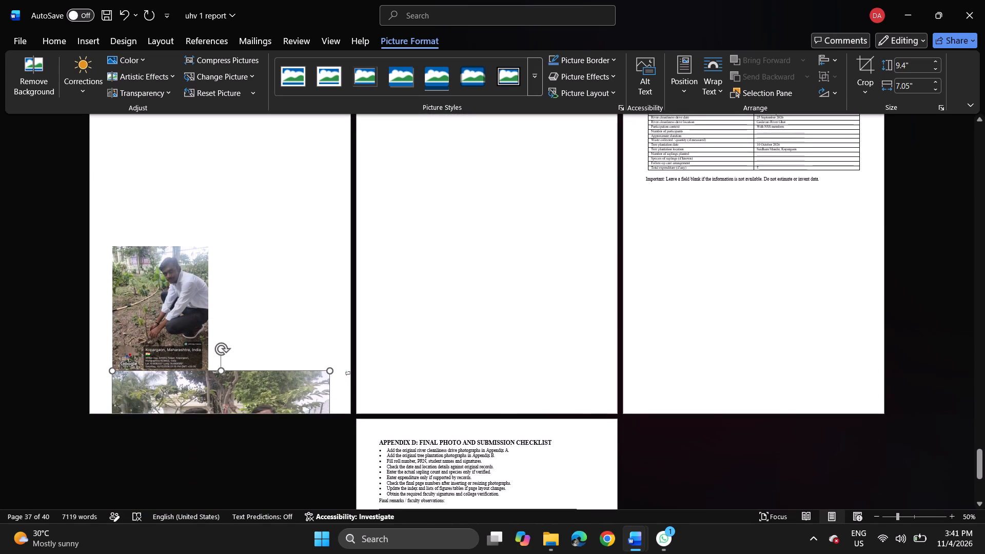
left_click_drag(265, 499, 271, 512)
left_click_drag(328, 324, 189, 243)
Give the two-student planting photograph in Appendix B square text wrapping and fix its position on the page.
scroll(609, 256, "up", 1)
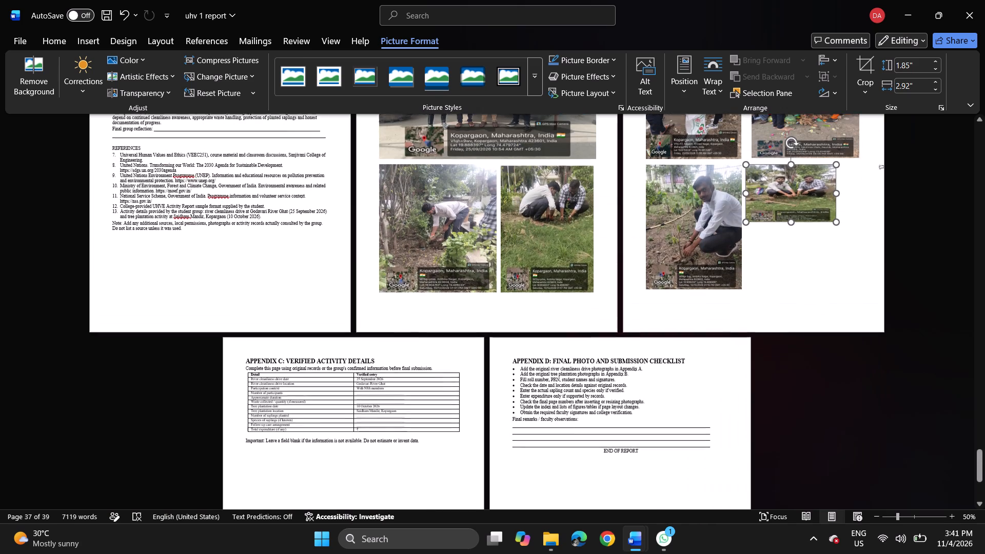
scroll(609, 256, "up", 1)
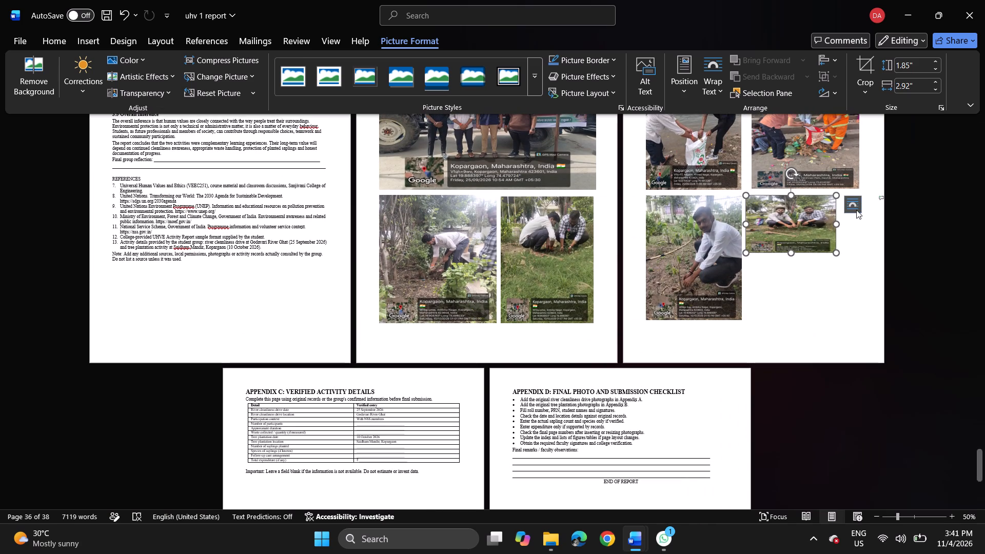
left_click(857, 210)
left_click(890, 291)
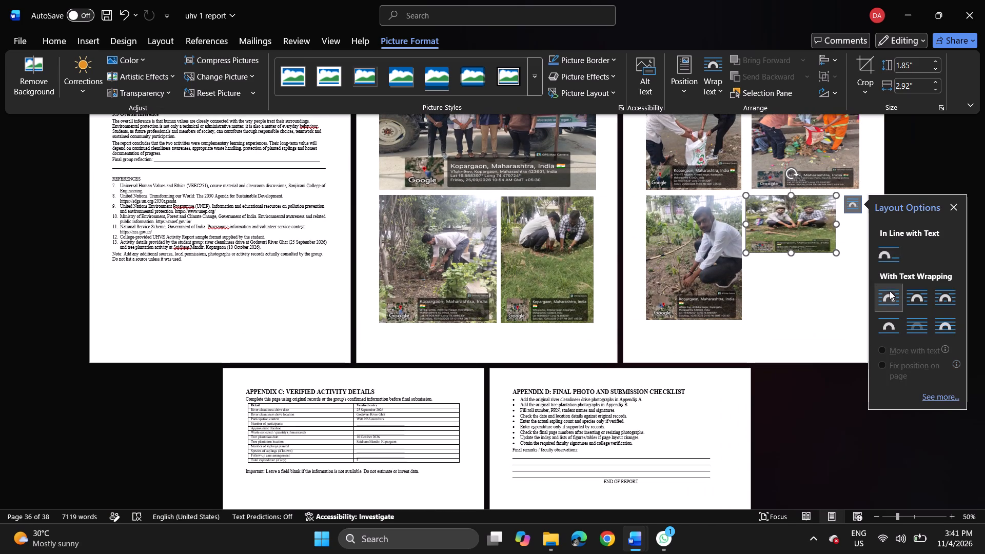
left_click(888, 363)
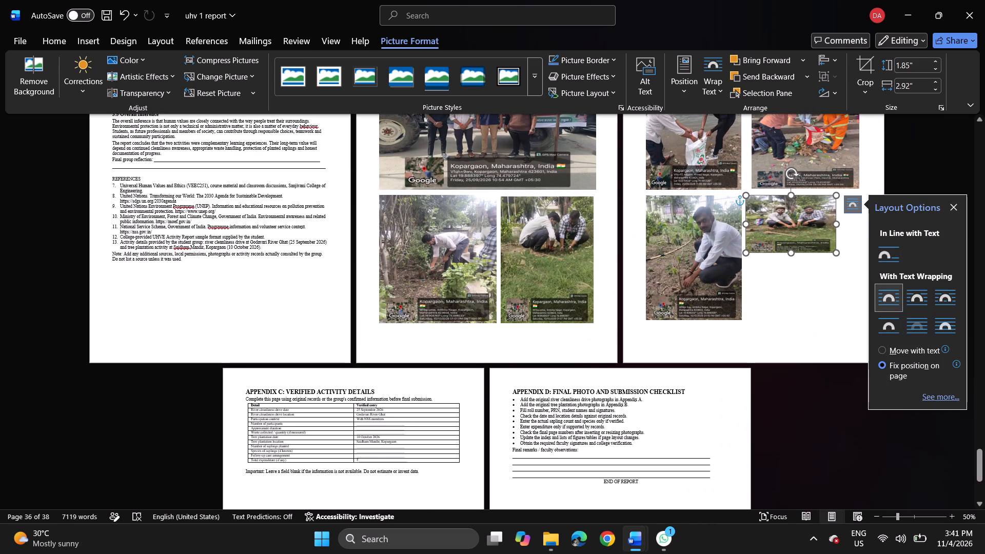
Resize the two-student planting photograph to about 4" high by 3.63" wide, matching the height of the sapling-planting photograph beside it.
left_click_drag(834, 252, 825, 291)
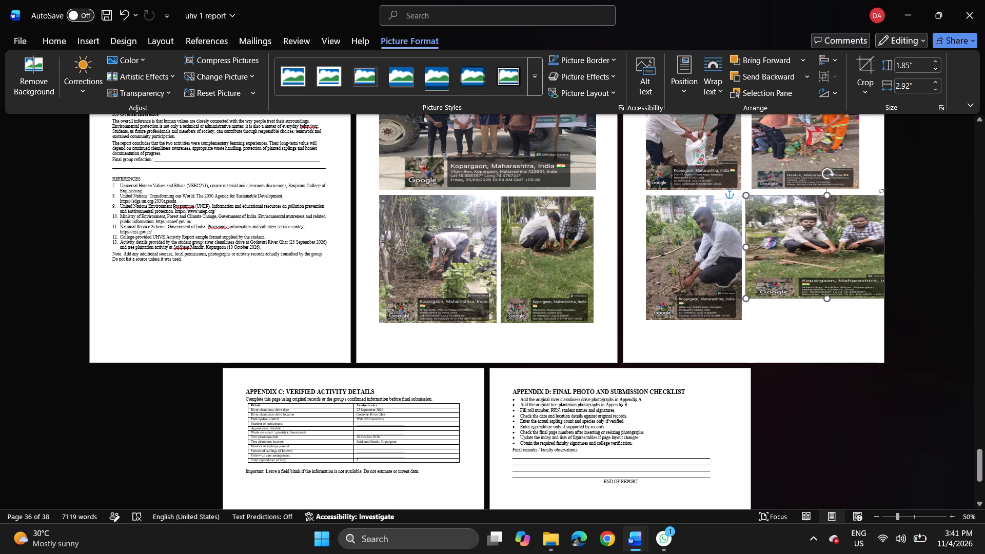
left_click_drag(825, 291, 780, 248)
left_click_drag(830, 225, 836, 223)
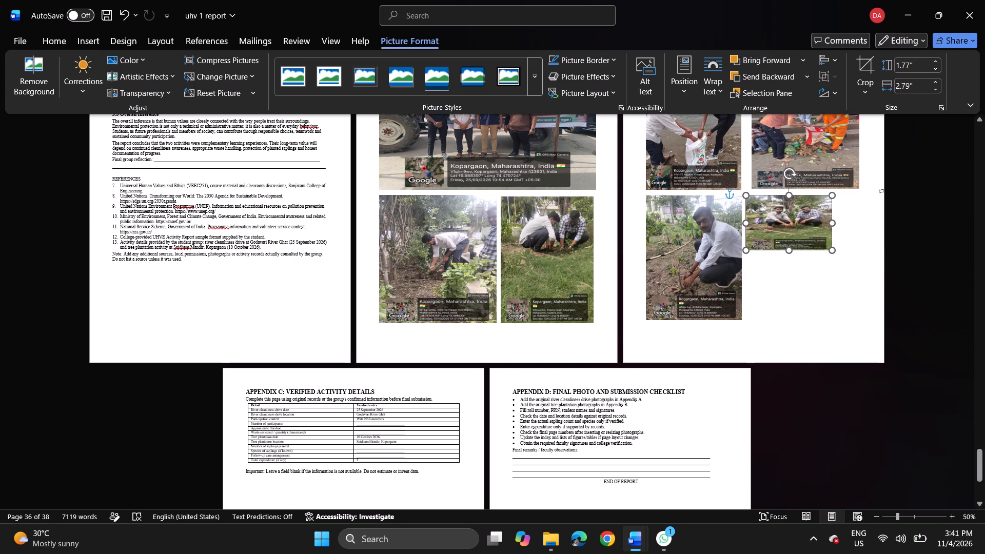
left_click_drag(836, 223, 858, 216)
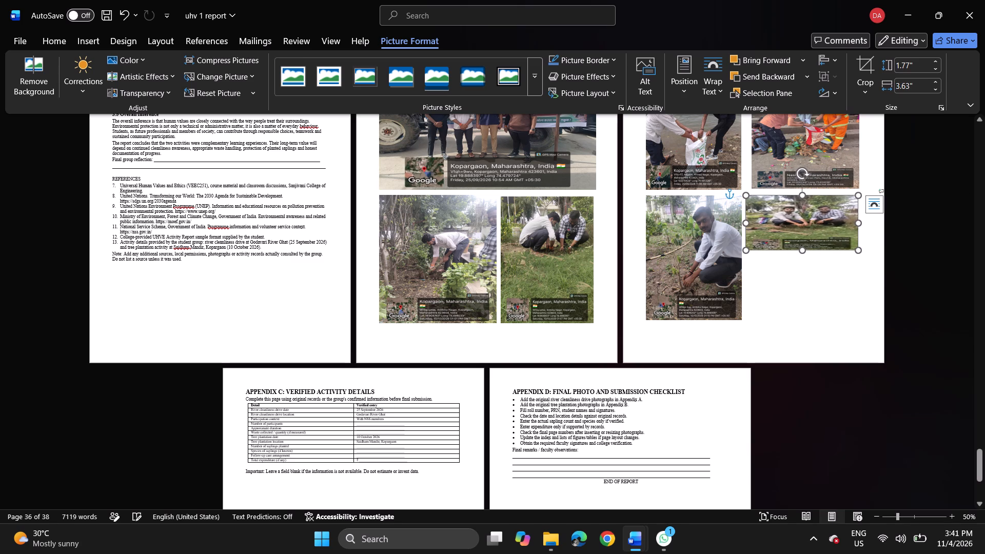
left_click_drag(804, 247, 812, 312)
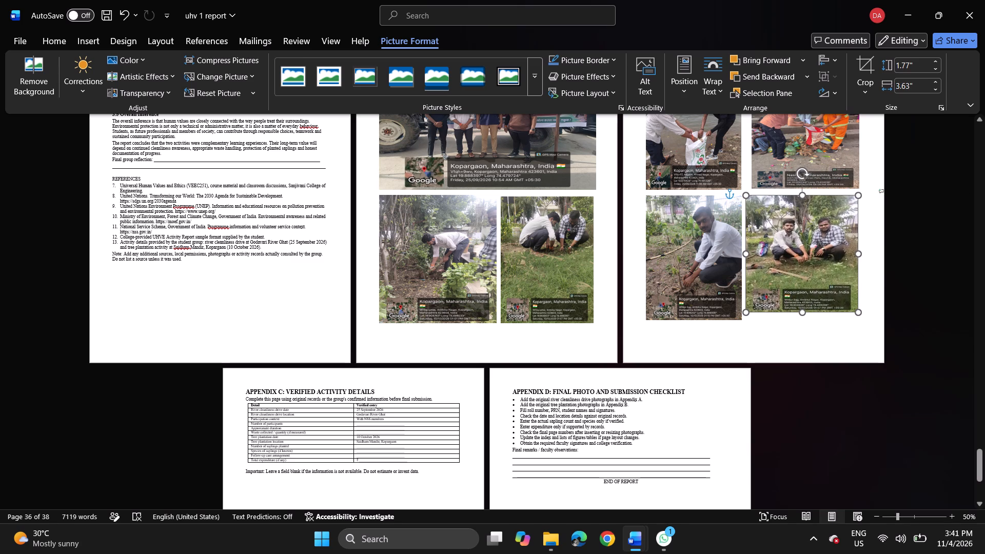
left_click_drag(812, 312, 812, 319)
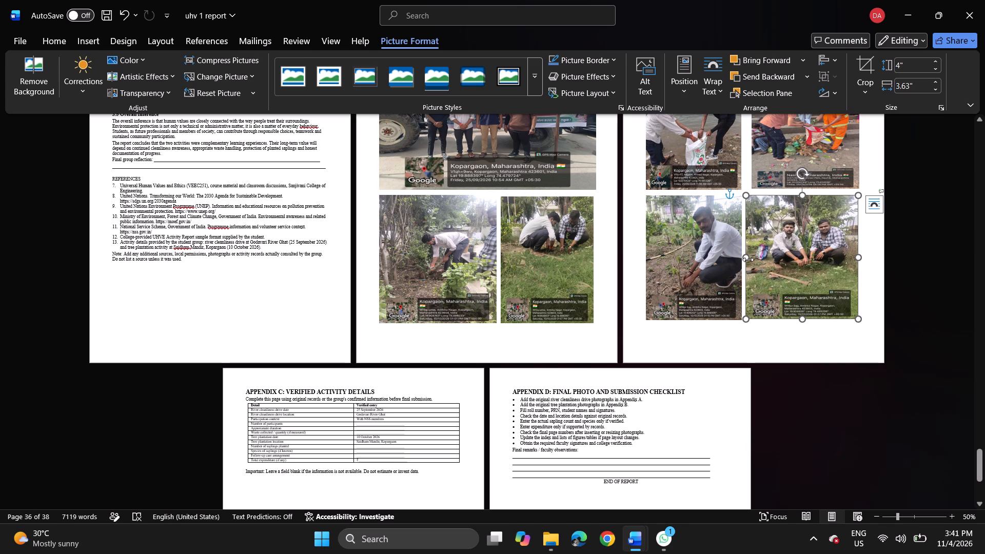
left_click(749, 345)
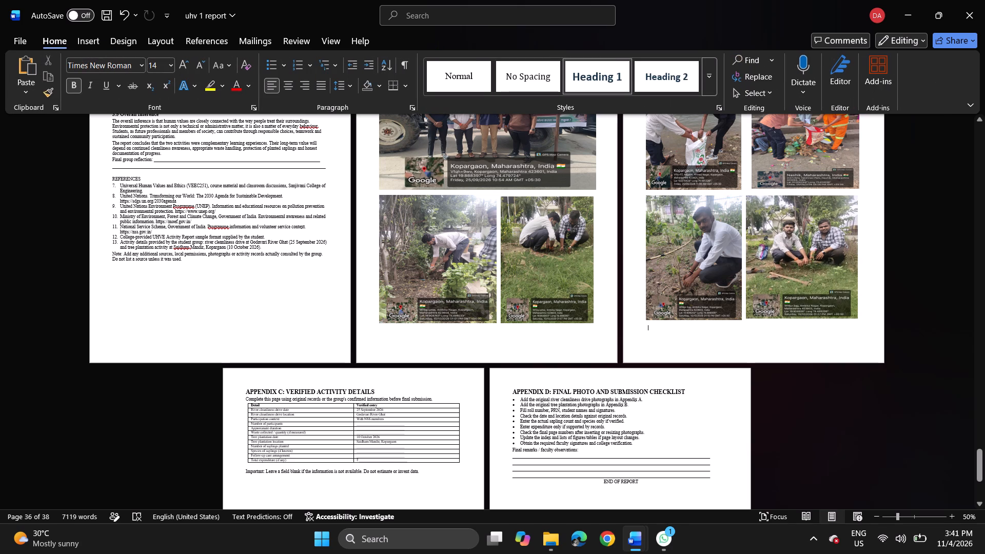
Save the report.
key("ctrl+s")
Replace the blank for Approximate duration in the Appendix C table with 30 Hours.
scroll(387, 427, "up", 2, "ctrl")
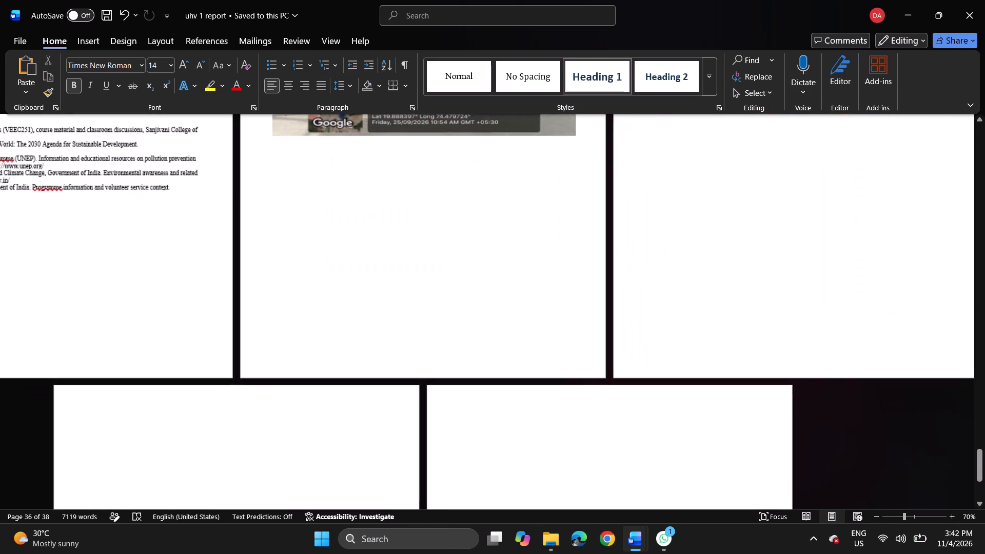
scroll(296, 441, "down", 2)
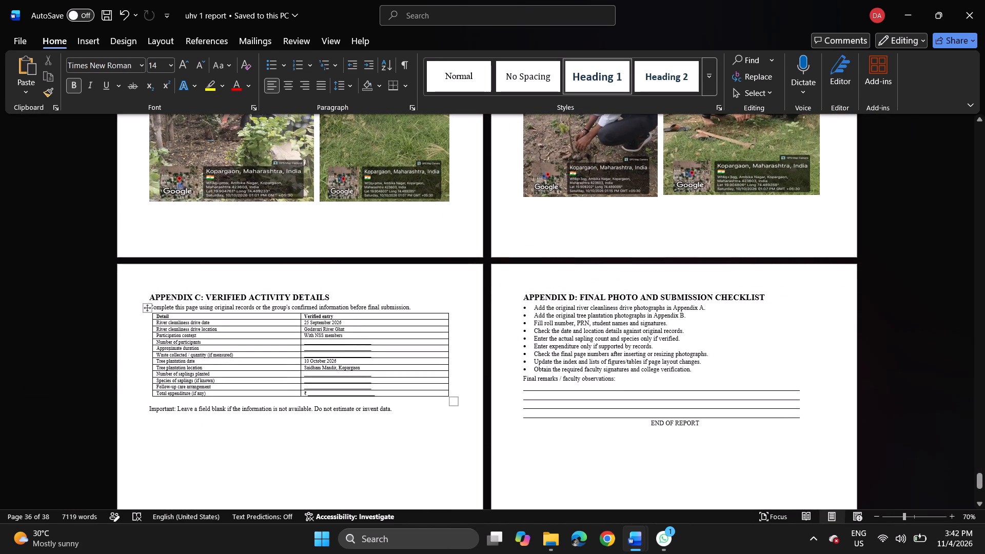
left_click(375, 342)
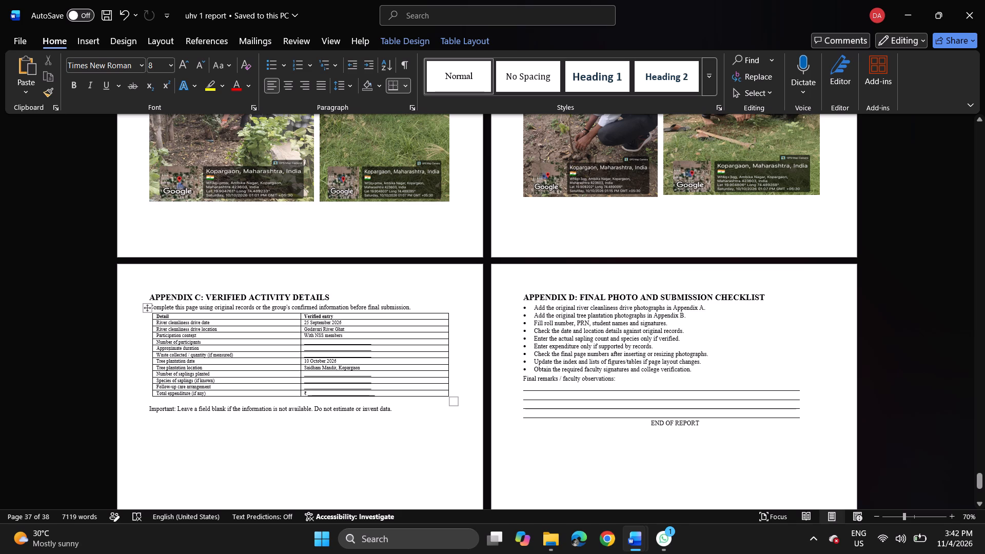
left_click(386, 350)
key("BackSpace")
key("BackSpace")
key("BackSpace")
key("BackSpace")
key("BackSpace")
key("BackSpace")
key("BackSpace")
key("BackSpace")
key("BackSpace")
key("BackSpace")
key("BackSpace")
key("BackSpace")
key("BackSpace")
key("BackSpace")
key("BackSpace")
key("BackSpace")
key("BackSpace")
key("BackSpace")
key("BackSpace")
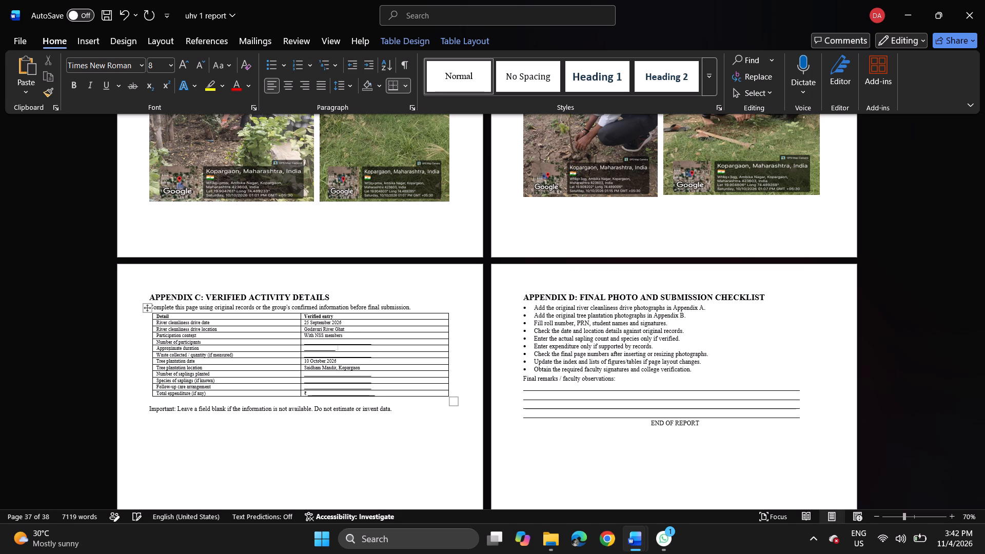
key("BackSpace")
key("BackSpace")
key("BackSpace")
key("BackSpace")
key("BackSpace")
key("BackSpace")
key("BackSpace")
key("BackSpace")
key("BackSpace")
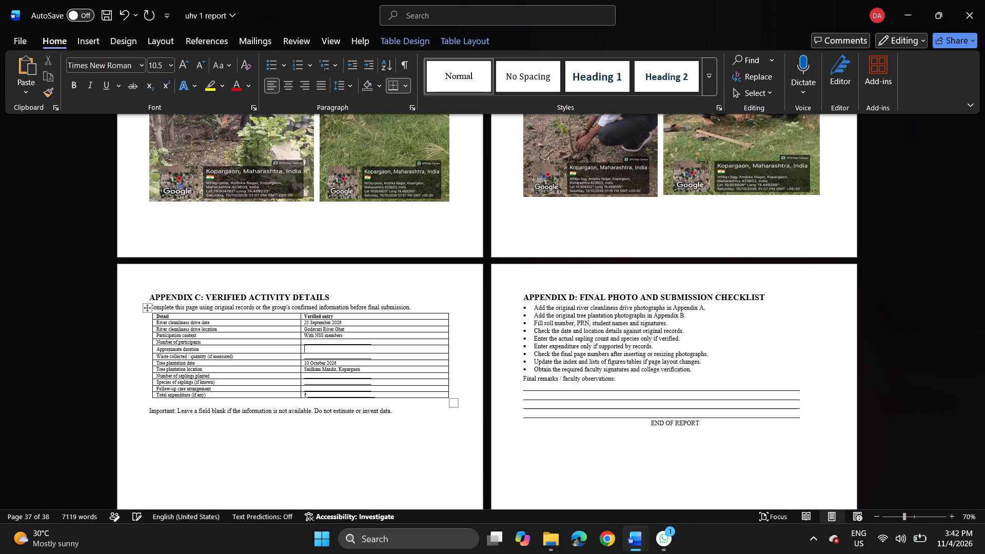
type("30")
key("space")
type("Hours")
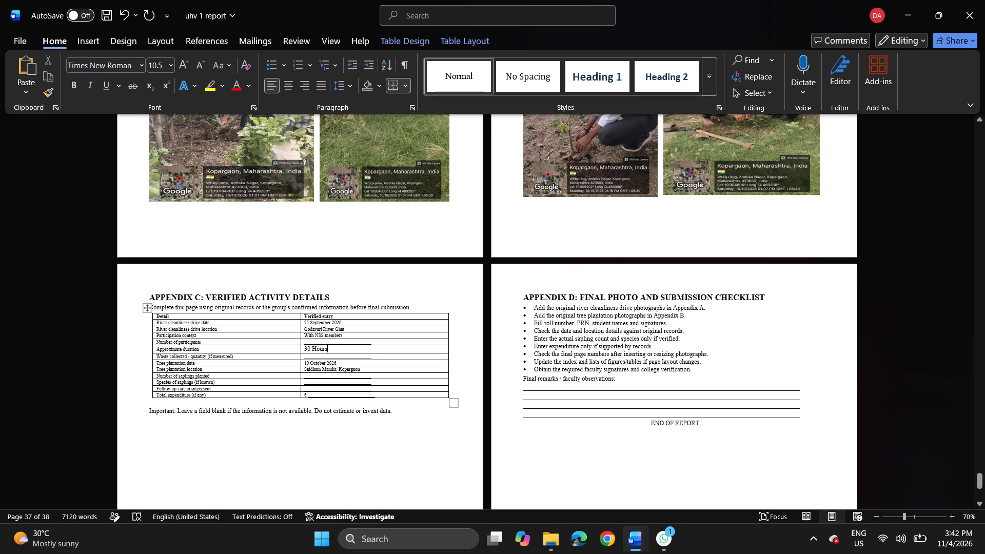
Replace the blank for Waste collected / quantity in the Appendix C table with Around 50 kg.
left_click(375, 358)
key("BackSpace")
key("BackSpace")
key("BackSpace")
key("BackSpace")
key("BackSpace")
key("BackSpace")
key("BackSpace")
key("BackSpace")
key("BackSpace")
key("BackSpace")
key("BackSpace")
key("BackSpace")
key("BackSpace")
key("BackSpace")
key("BackSpace")
key("BackSpace")
key("BackSpace")
key("BackSpace")
key("BackSpace")
key("BackSpace")
key("BackSpace")
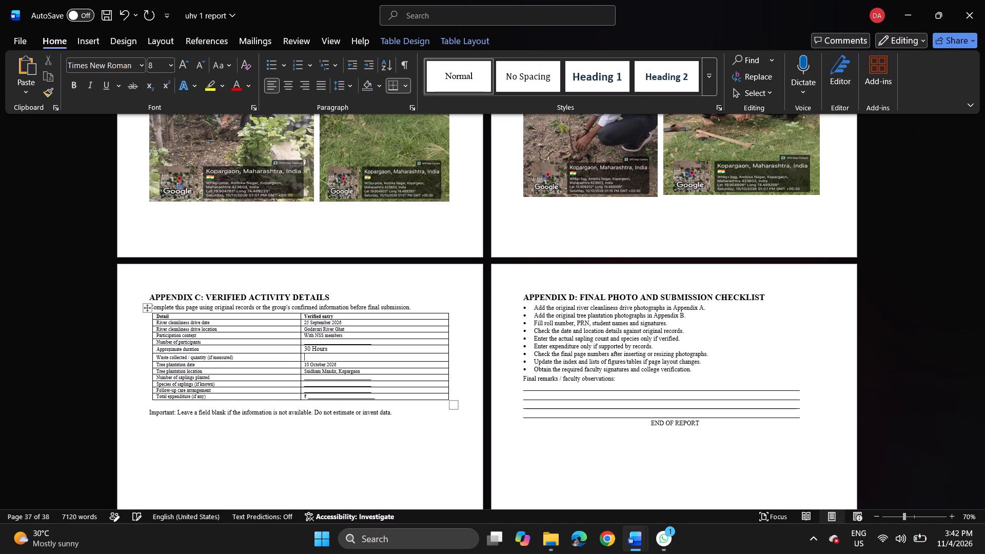
type("Aroung")
key("BackSpace")
type("d")
key("space")
type("50 kg")
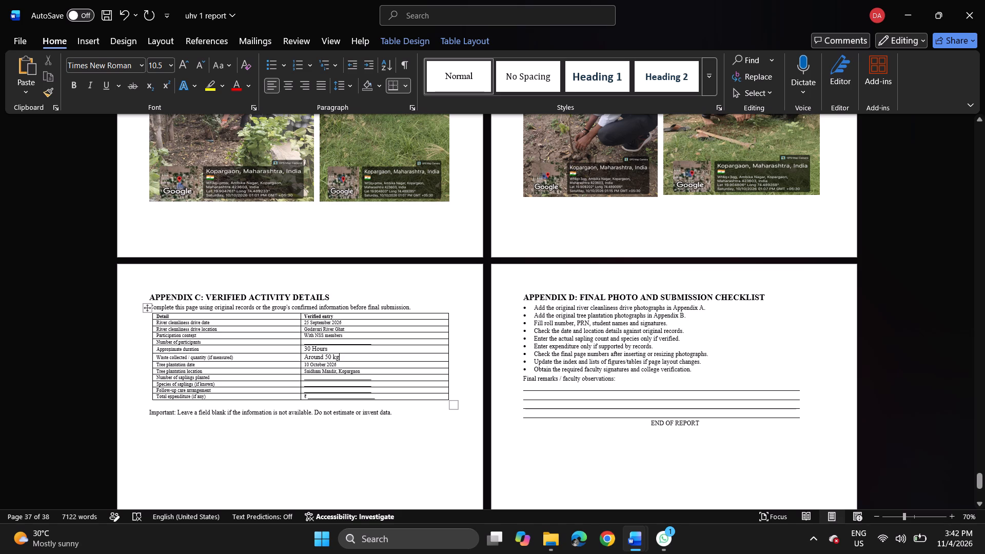
Replace the blank for Number of participants in the Appendix C table with Group of students of SY ECE.
left_click(376, 343)
key("BackSpace")
key("BackSpace")
key("BackSpace")
key("BackSpace")
key("BackSpace")
key("BackSpace")
key("BackSpace")
key("BackSpace")
key("BackSpace")
key("BackSpace")
key("BackSpace")
key("BackSpace")
key("BackSpace")
key("BackSpace")
key("BackSpace")
key("BackSpace")
key("BackSpace")
key("BackSpace")
key("BackSpace")
key("BackSpace")
key("BackSpace")
key("BackSpace")
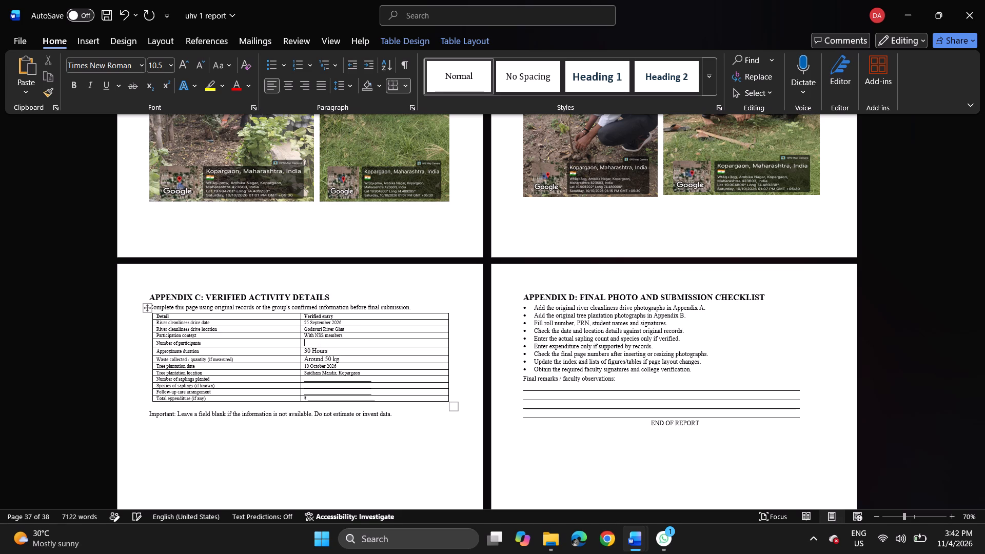
type("Group of students of SY")
key("space")
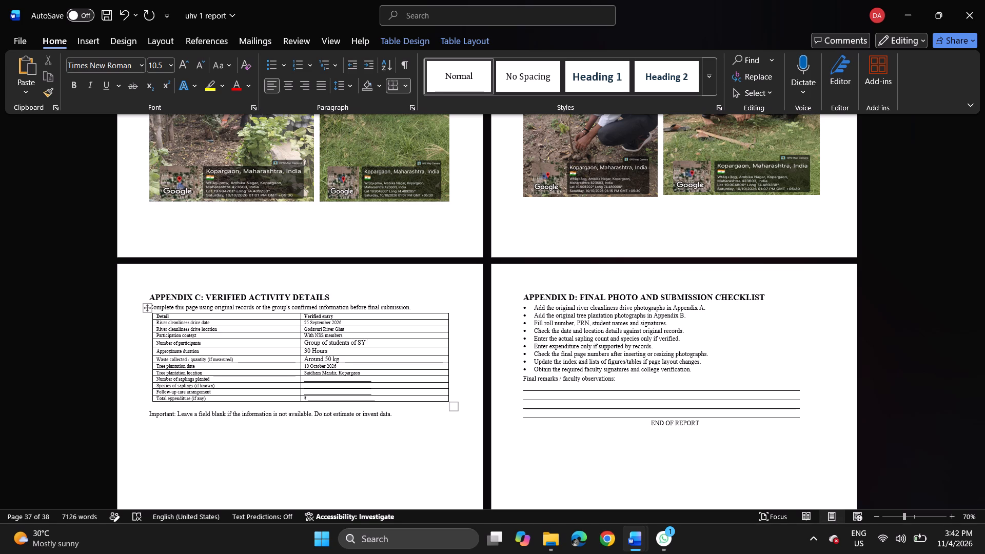
type("ECE")
Replace the blank for Number of saplings planted in the Appendix C table with 20.
left_click(370, 381)
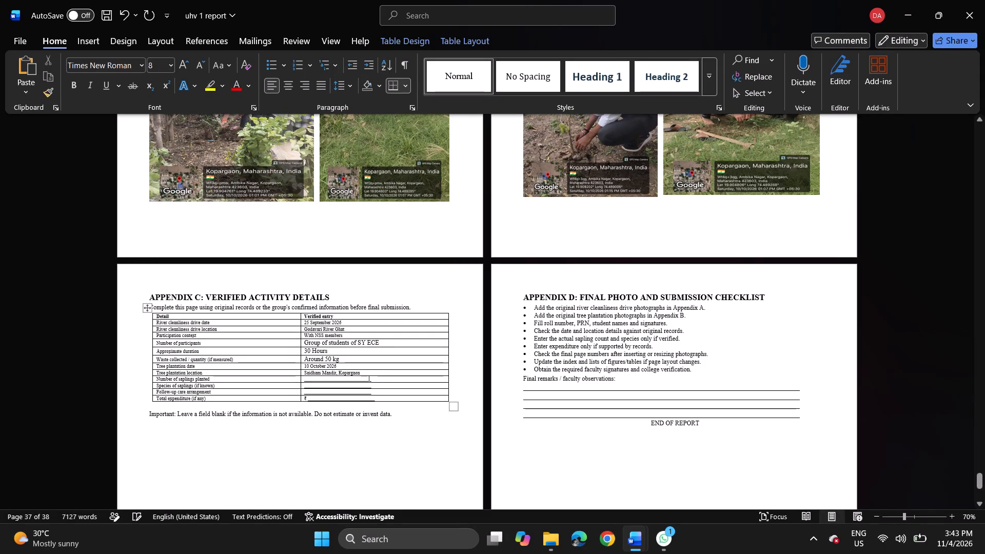
key("BackSpace")
key("BackSpace")
key("BackSpace")
key("BackSpace")
key("BackSpace")
key("BackSpace")
key("BackSpace")
key("BackSpace")
key("BackSpace")
key("BackSpace")
key("BackSpace")
key("BackSpace")
key("Right")
key("BackSpace")
key("BackSpace")
key("BackSpace")
key("BackSpace")
key("BackSpace")
key("BackSpace")
key("BackSpace")
key("BackSpace")
key("BackSpace")
key("BackSpace")
key("BackSpace")
key("BackSpace")
key("BackSpace")
key("BackSpace")
key("BackSpace")
key("BackSpace")
key("BackSpace")
key("BackSpace")
key("BackSpace")
key("BackSpace")
key("BackSpace")
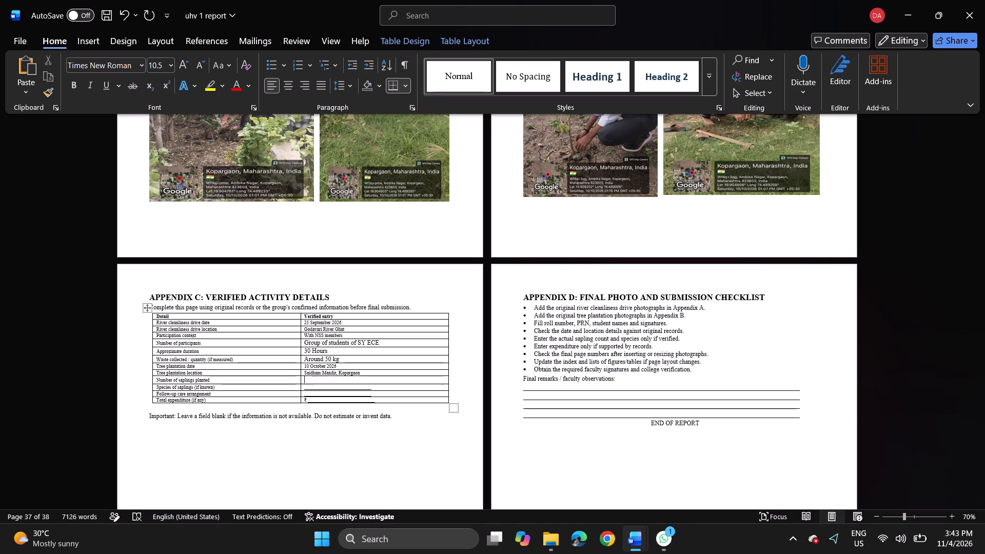
type("20")
Clear the rupee sign and blank line from the Total expenditure entry in the Appendix C table.
left_click(387, 385)
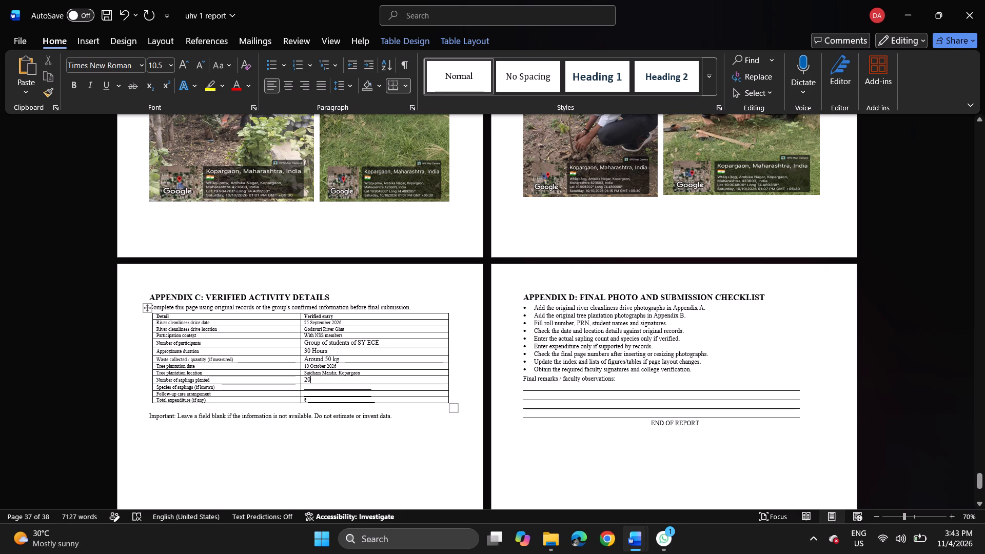
left_click(383, 388)
left_click(441, 401)
key("BackSpace")
key("BackSpace")
key("BackSpace")
key("BackSpace")
key("BackSpace")
key("BackSpace")
key("BackSpace")
key("BackSpace")
key("BackSpace")
key("BackSpace")
key("BackSpace")
key("BackSpace")
key("BackSpace")
key("BackSpace")
key("BackSpace")
key("BackSpace")
key("BackSpace")
key("BackSpace")
key("BackSpace")
key("BackSpace")
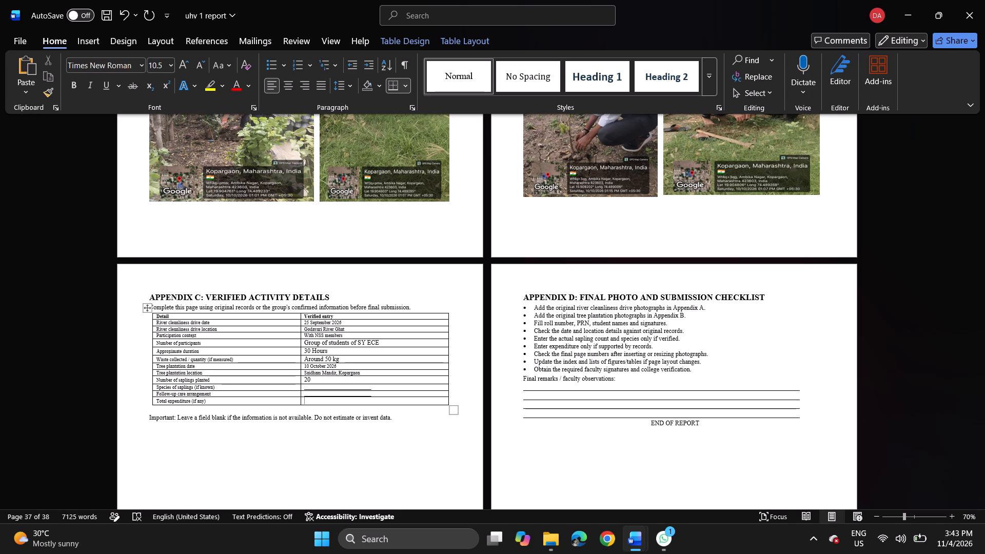
Clear the blank line from the Follow-up care arrangement entry in the Appendix C table.
key("Up")
key("Delete")
key("Delete")
key("Delete")
key("Delete")
key("Delete")
key("Delete")
key("Delete")
key("Delete")
key("Delete")
key("Delete")
key("Delete")
key("Delete")
key("Delete")
key("Delete")
key("Delete")
key("Delete")
key("Delete")
key("Delete")
key("Delete")
key("Delete")
Replace the blank for Species of saplings in the Appendix C table with a dash (-).
key("Up")
key("Delete")
key("Delete")
key("Delete")
key("Delete")
key("Delete")
key("Delete")
key("Delete")
key("Delete")
key("Delete")
key("Delete")
key("Delete")
key("Delete")
key("Delete")
key("Delete")
key("Delete")
key("Delete")
key("Delete")
key("Delete")
key("Delete")
key("Delete")
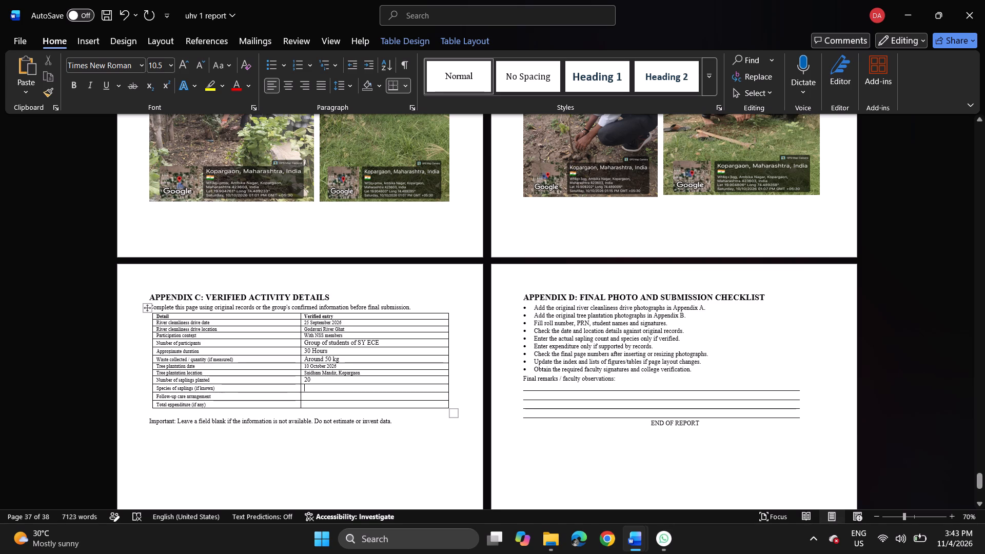
key("minus")
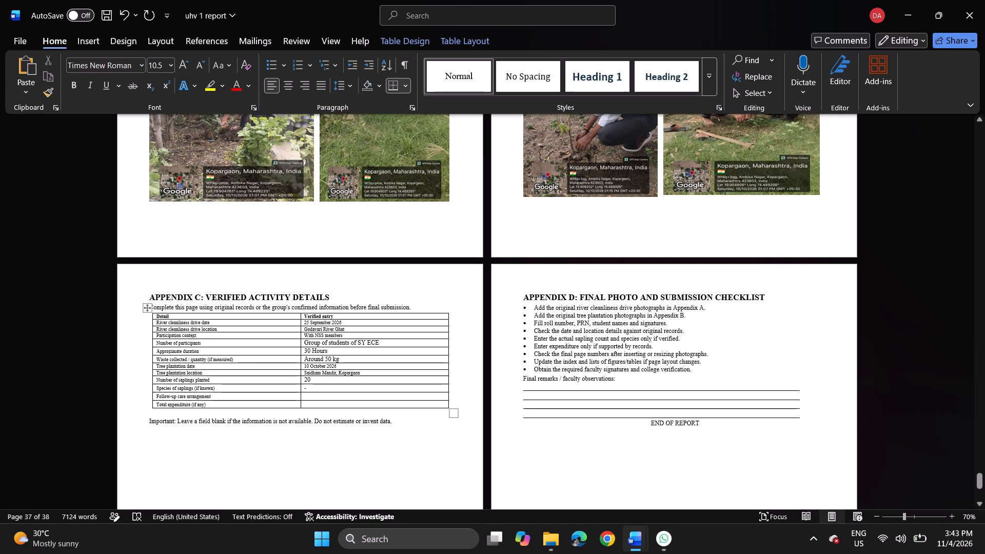
Enter the word Local in the Follow-up care arrangement entry of the Appendix C table.
left_click(313, 402)
left_click(312, 394)
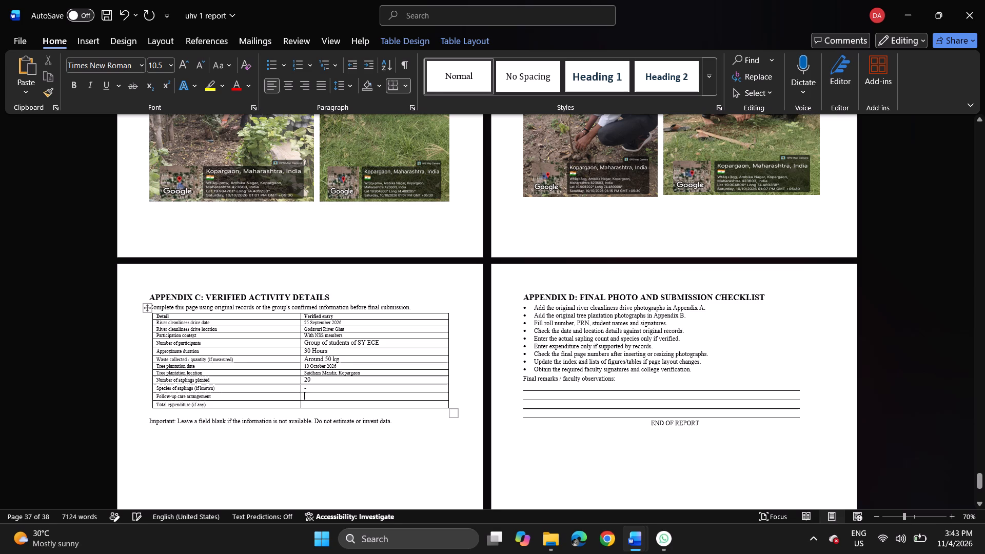
left_click(312, 394)
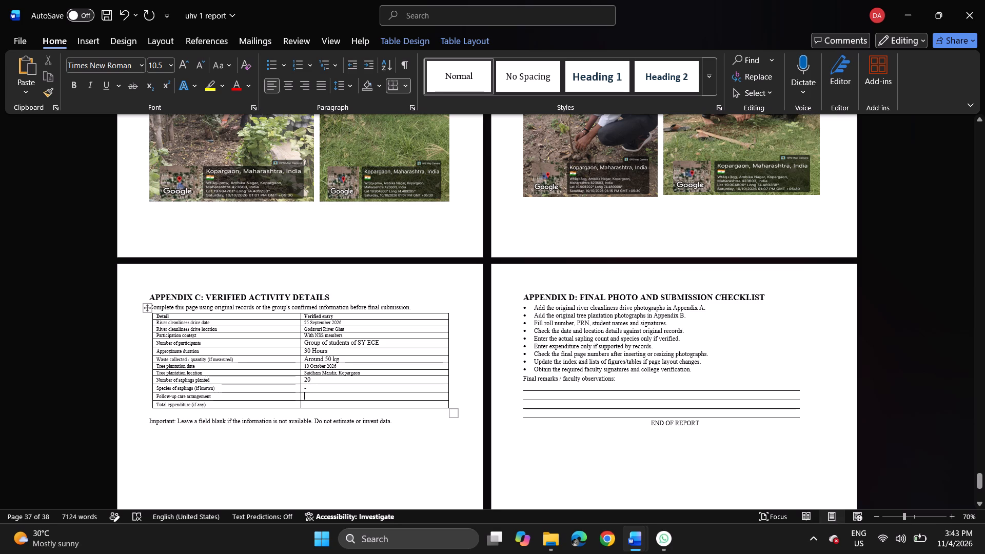
type("Local")
key("space")
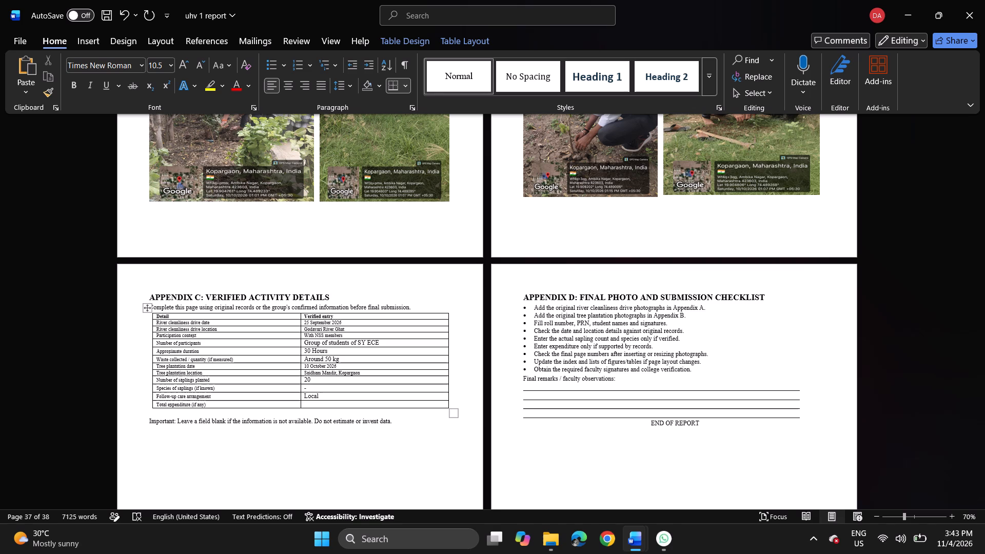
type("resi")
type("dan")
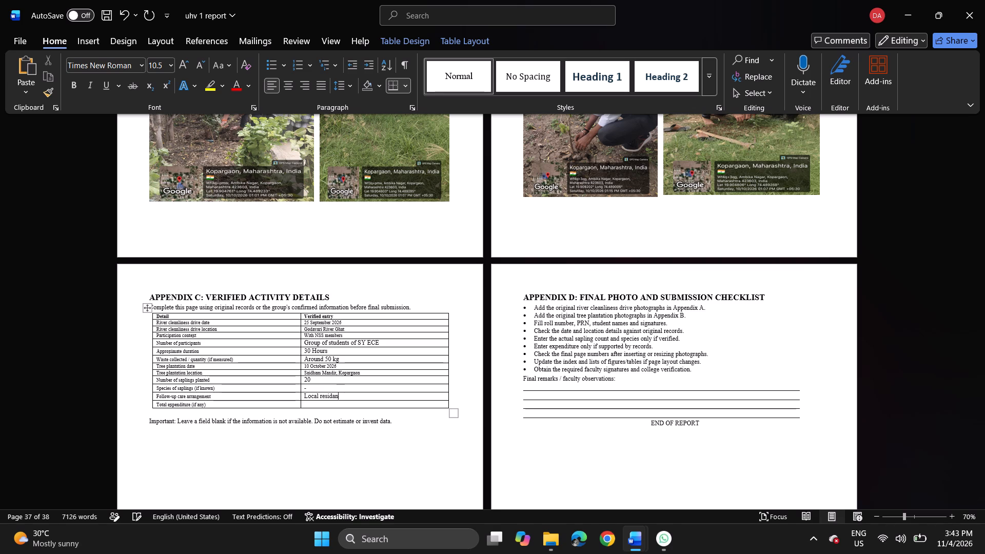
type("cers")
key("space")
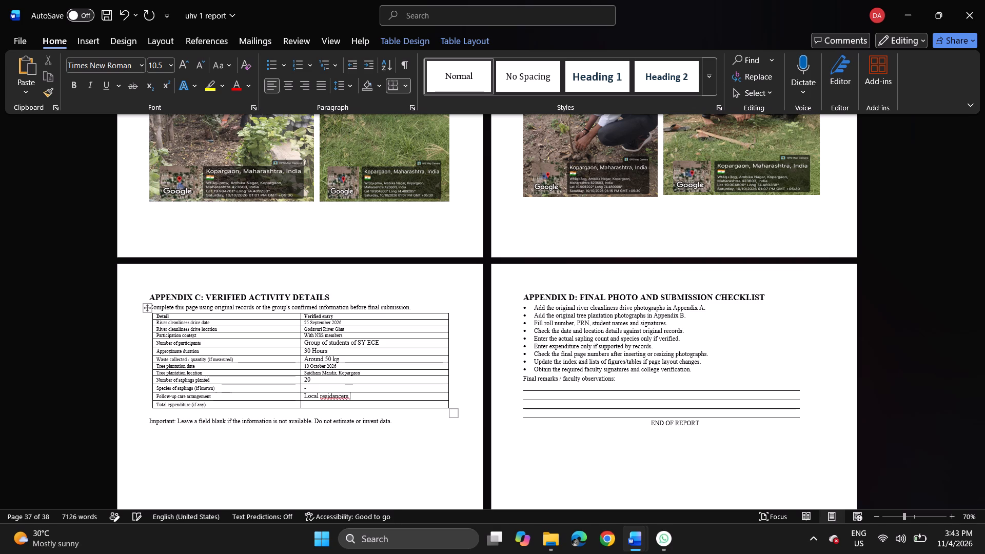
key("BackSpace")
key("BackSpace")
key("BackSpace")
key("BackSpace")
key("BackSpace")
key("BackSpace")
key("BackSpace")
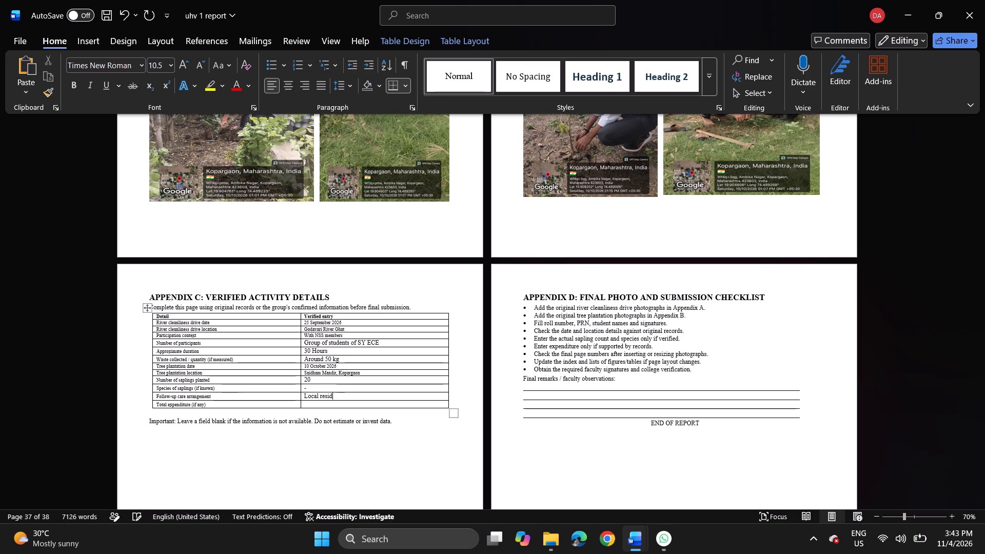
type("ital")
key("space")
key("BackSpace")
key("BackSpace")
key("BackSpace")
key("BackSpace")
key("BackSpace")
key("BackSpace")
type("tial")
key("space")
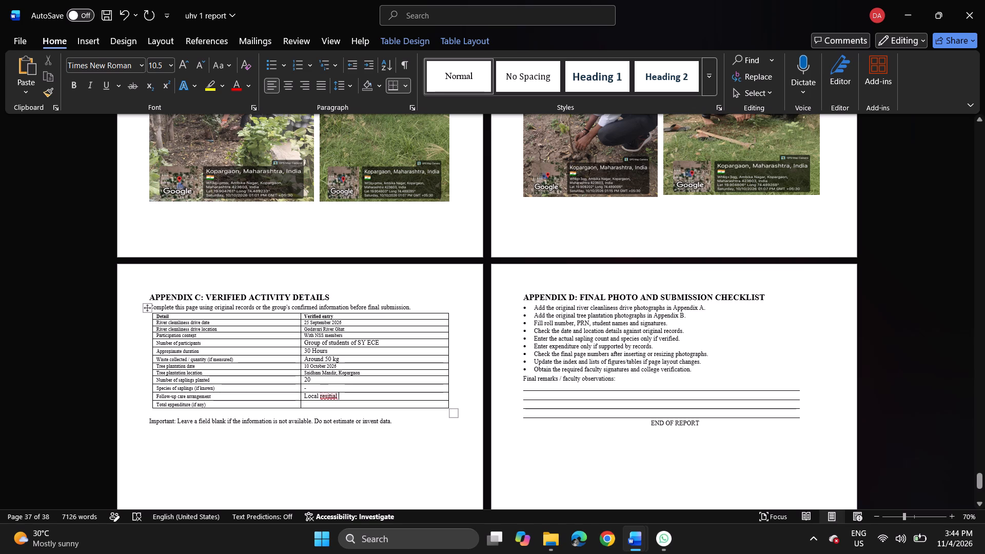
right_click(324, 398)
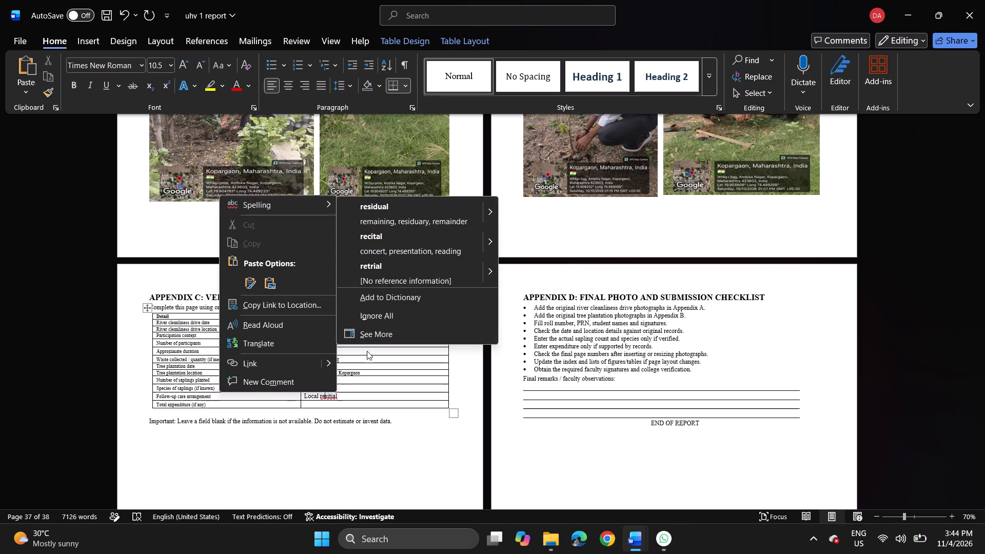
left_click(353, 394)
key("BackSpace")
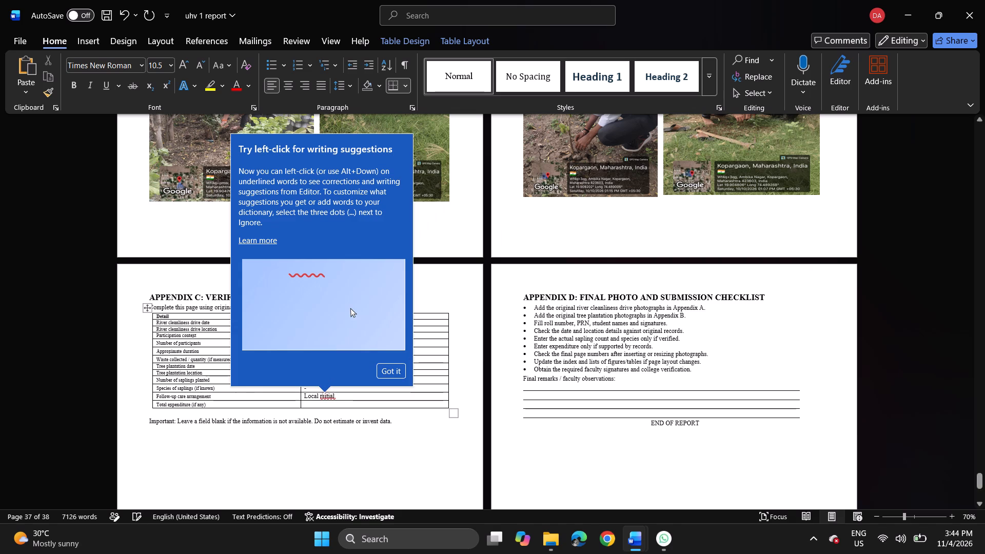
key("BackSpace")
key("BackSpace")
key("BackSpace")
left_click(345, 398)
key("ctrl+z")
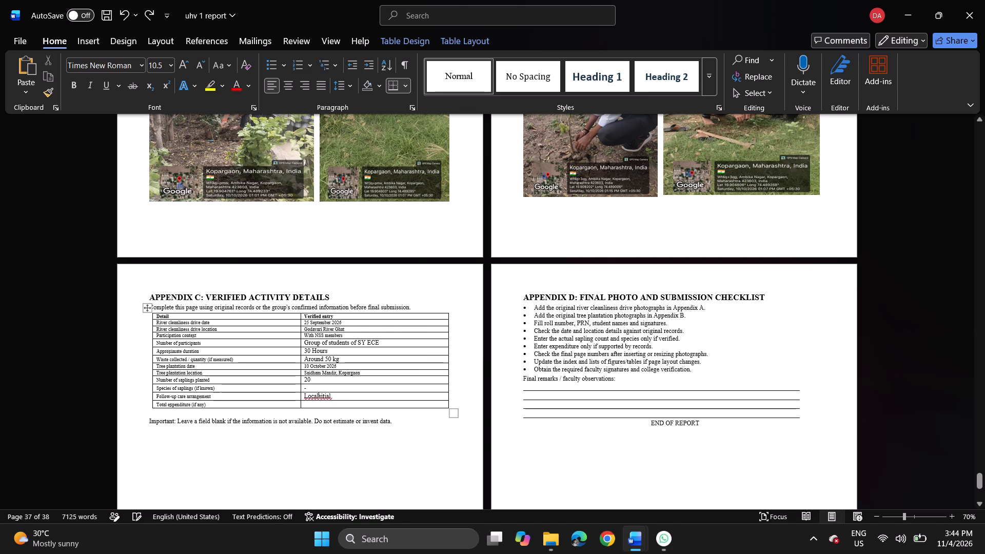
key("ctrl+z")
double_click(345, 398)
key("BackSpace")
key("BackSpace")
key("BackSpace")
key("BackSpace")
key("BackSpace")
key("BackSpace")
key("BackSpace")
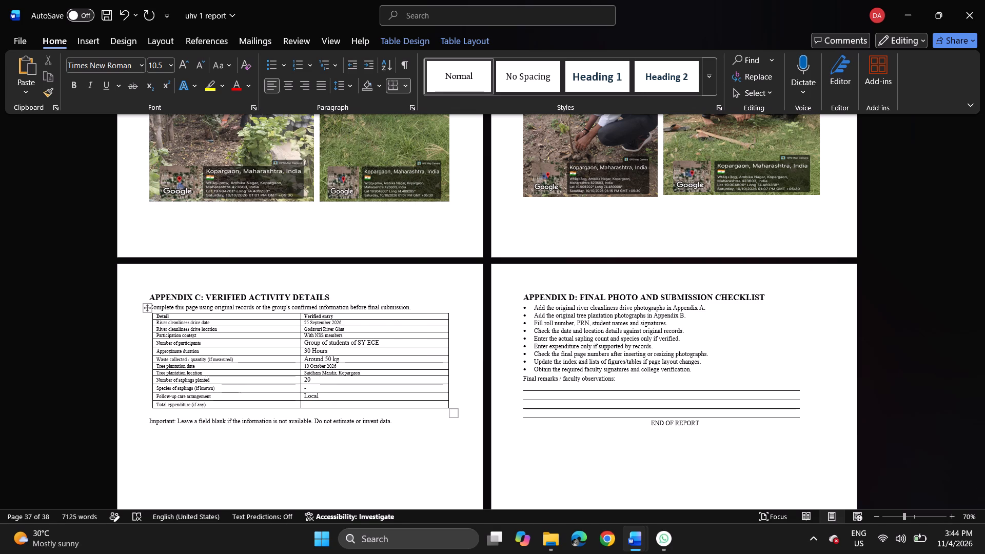
Complete the Follow-up care arrangement entry as Local peoples.
type("people")
key("s")
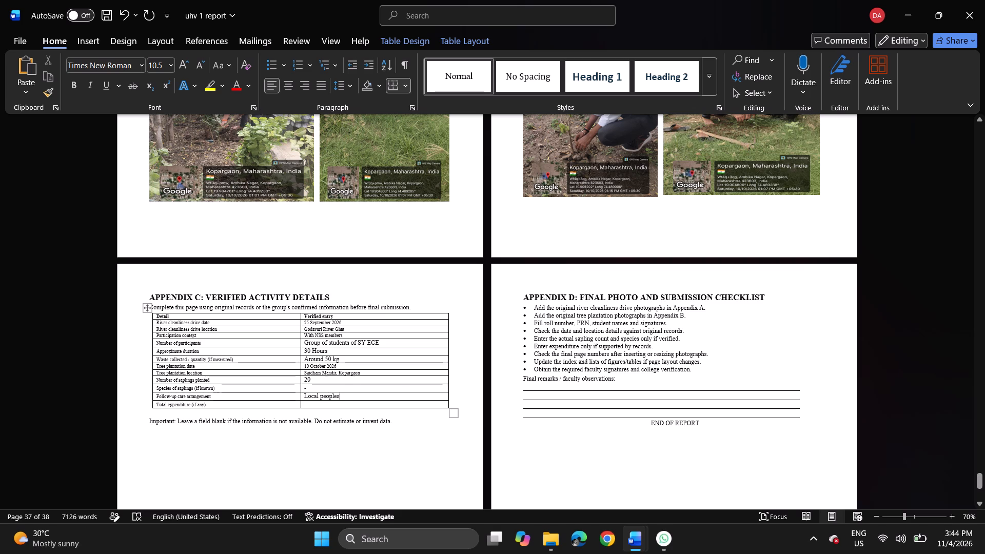
Enter 850 (approx.) as the Total expenditure in the Appendix C table.
left_click(328, 405)
type("1000")
key("BackSpace")
key("BackSpace")
key("BackSpace")
key("BackSpace")
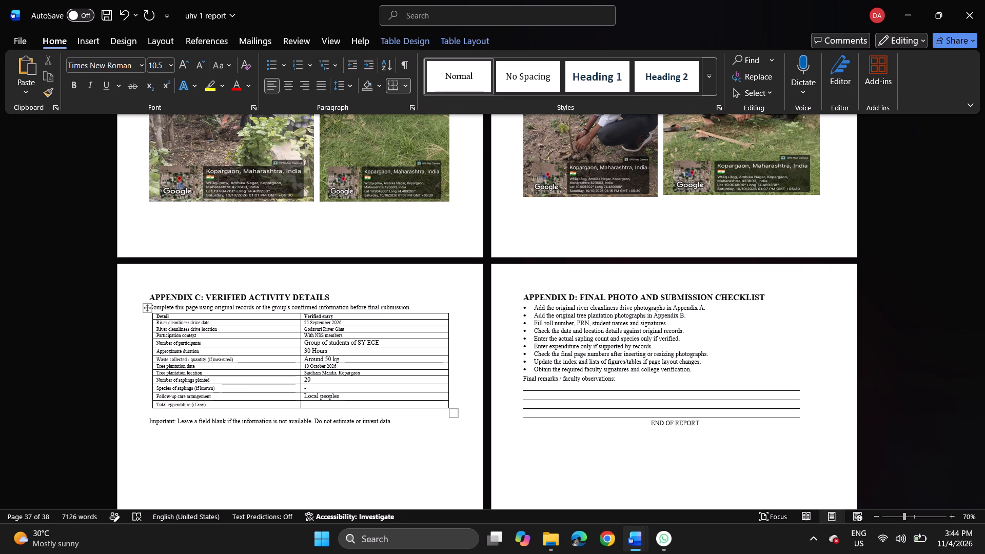
type("850")
key("space")
key("Up")
key("shift+parenleft")
key("BackSpace")
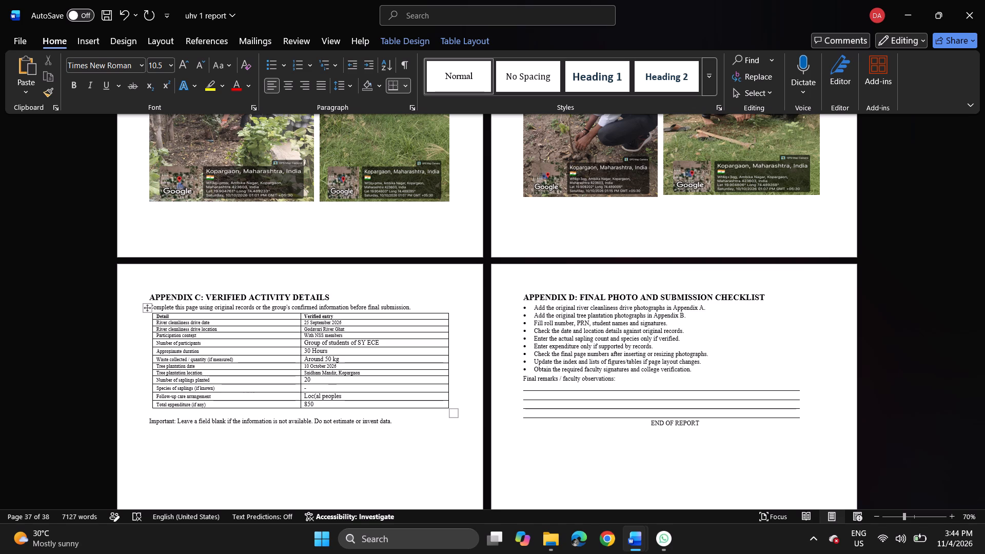
key("Down")
key("space")
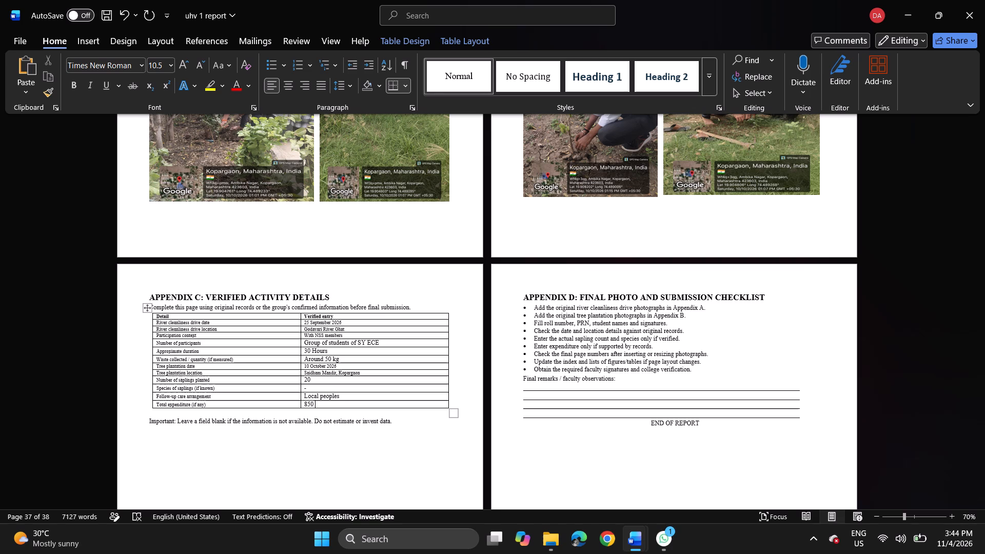
type("(approx")
key("shift+parenleft")
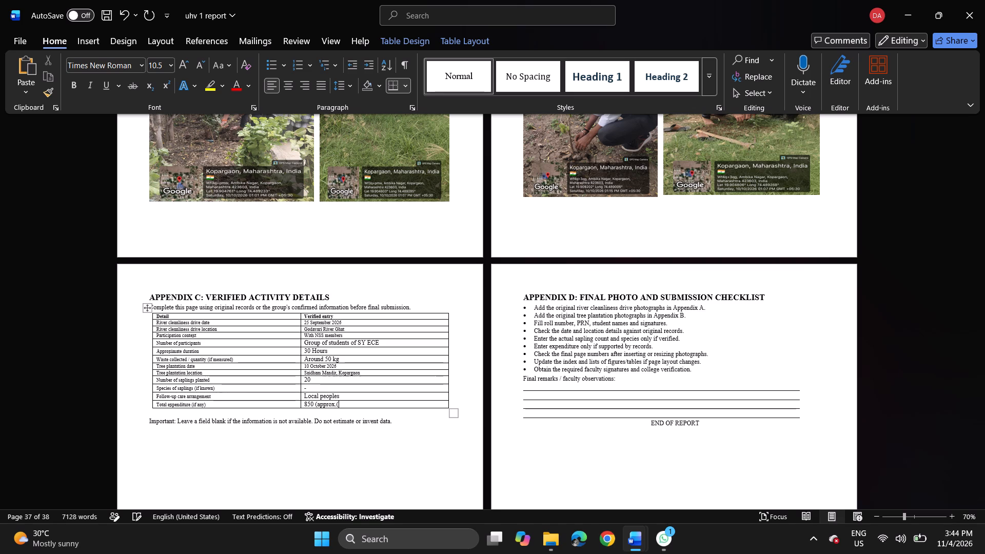
key("shift+BackSpace")
key("shift+parenright")
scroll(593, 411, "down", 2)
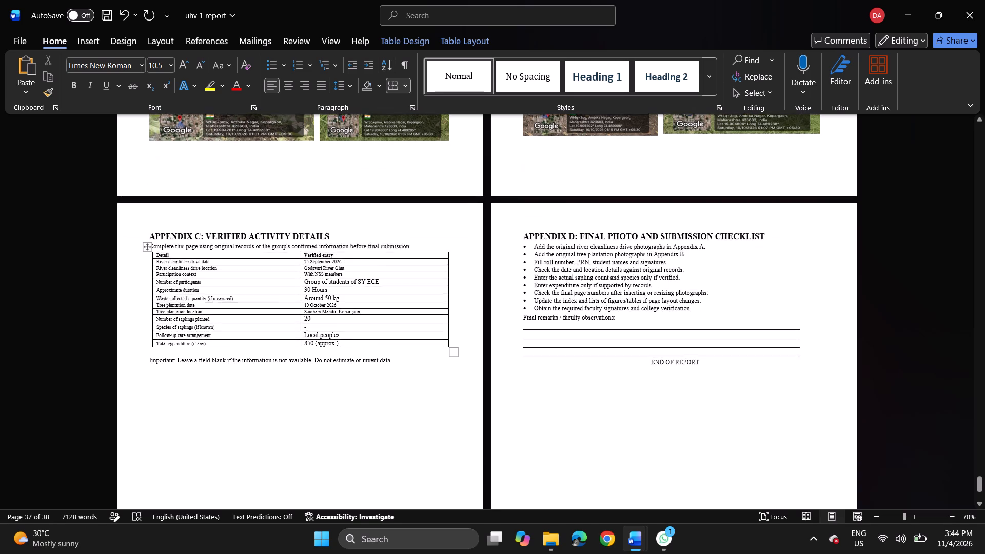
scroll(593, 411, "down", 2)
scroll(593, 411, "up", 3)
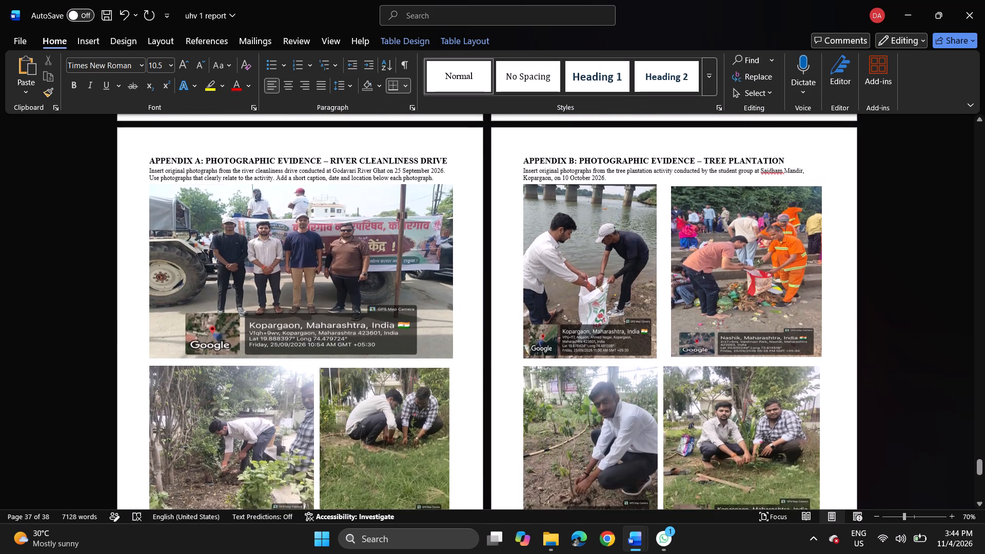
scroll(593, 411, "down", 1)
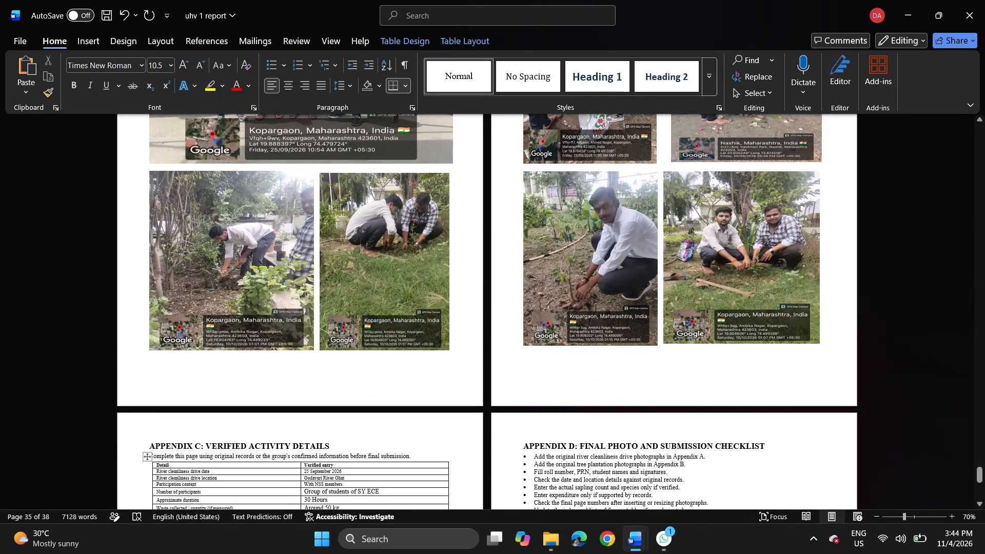
Return from the appendices toward the front pages of the report and save the document.
scroll(333, 203, "up", 2)
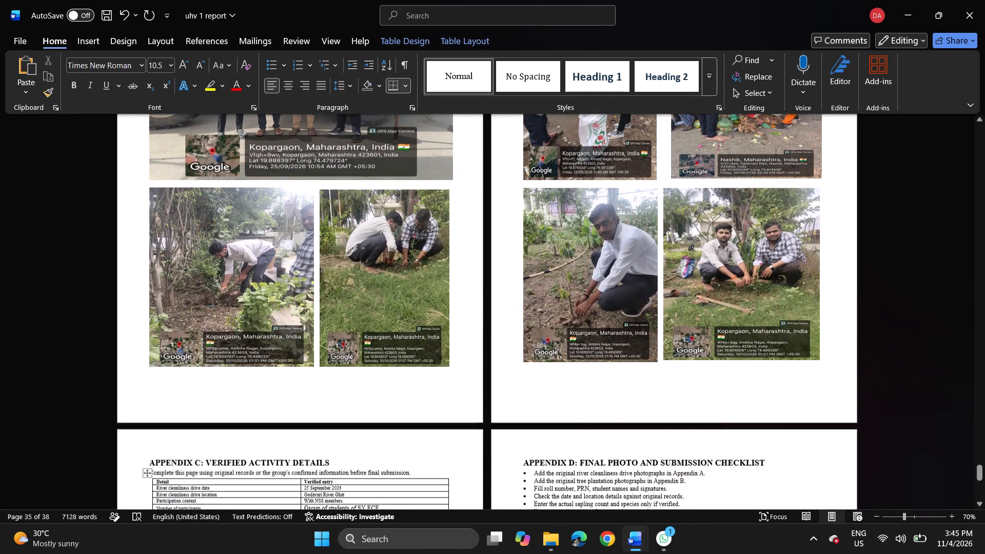
scroll(333, 203, "up", 3)
scroll(278, 211, "up", 5)
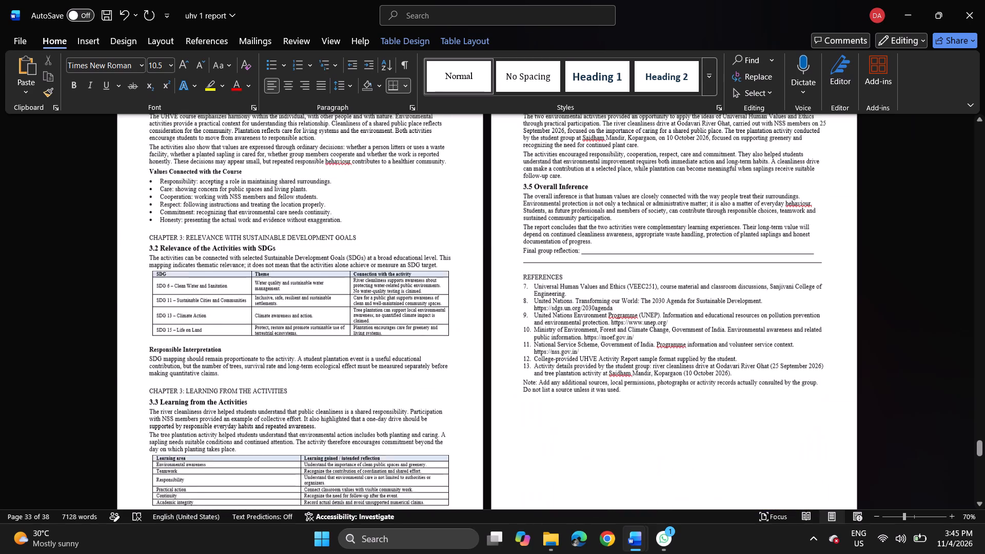
scroll(278, 211, "up", 12)
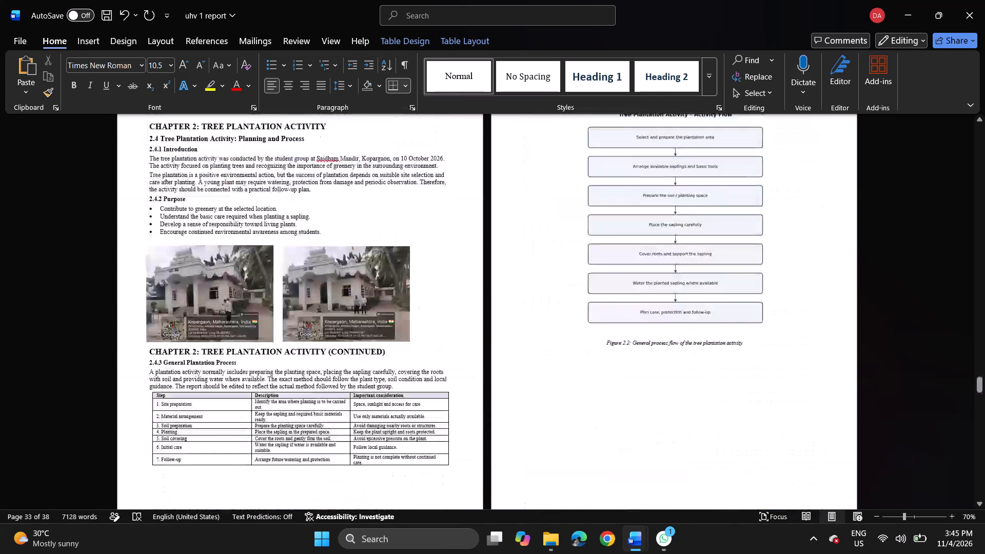
scroll(278, 211, "up", 12)
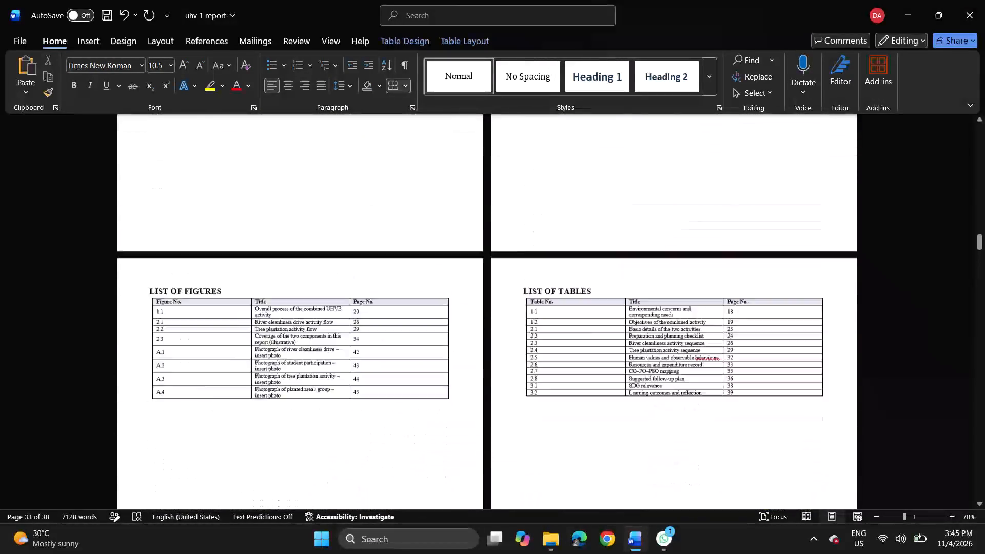
scroll(278, 211, "up", 3)
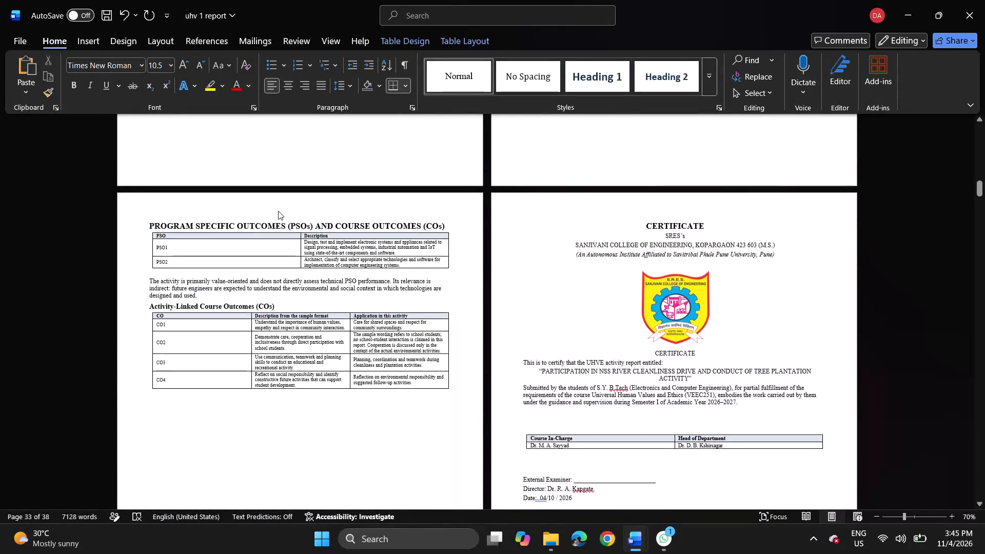
key("ctrl+s")
Center the VISION AND MISSION heading on the second page.
scroll(466, 151, "up", 3)
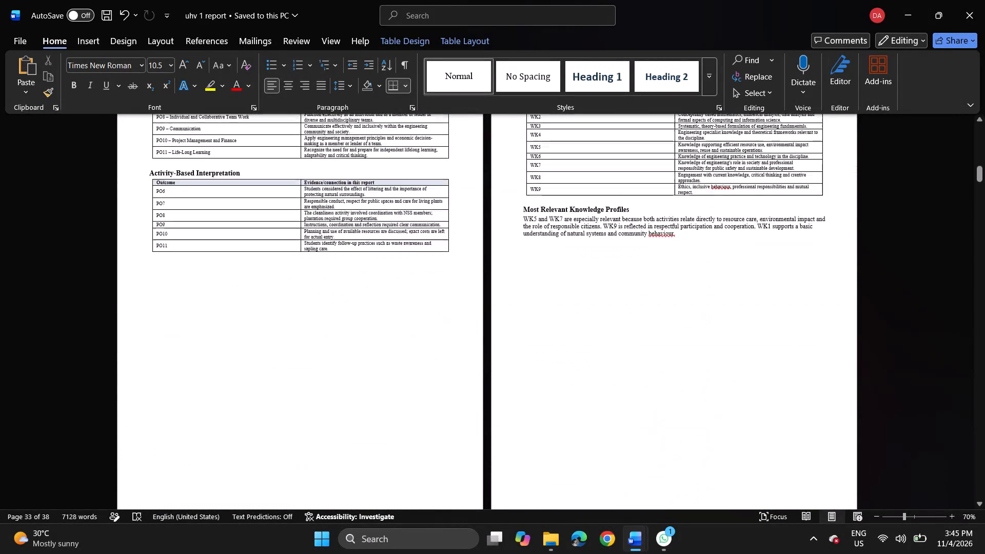
scroll(466, 151, "up", 10)
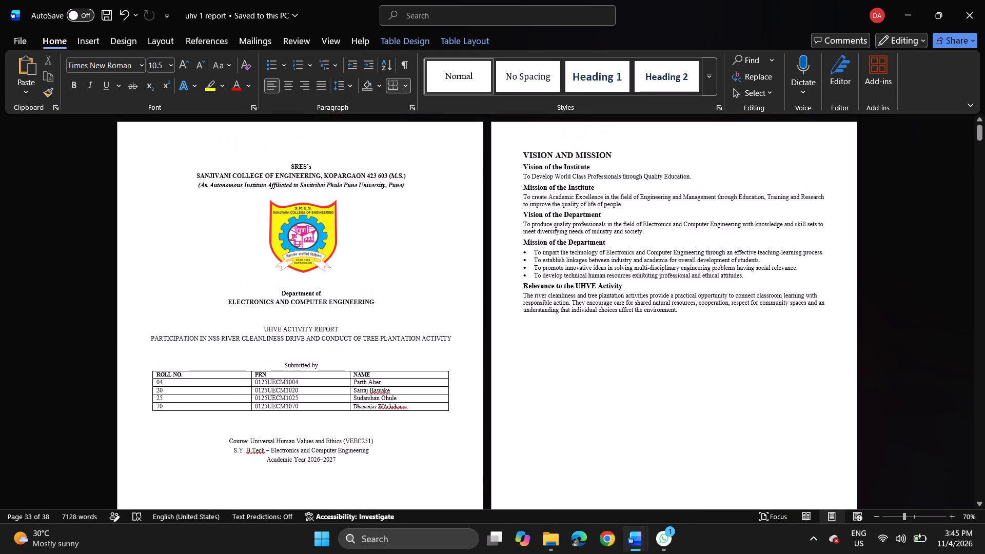
scroll(447, 247, "down", 6)
scroll(447, 247, "up", 5)
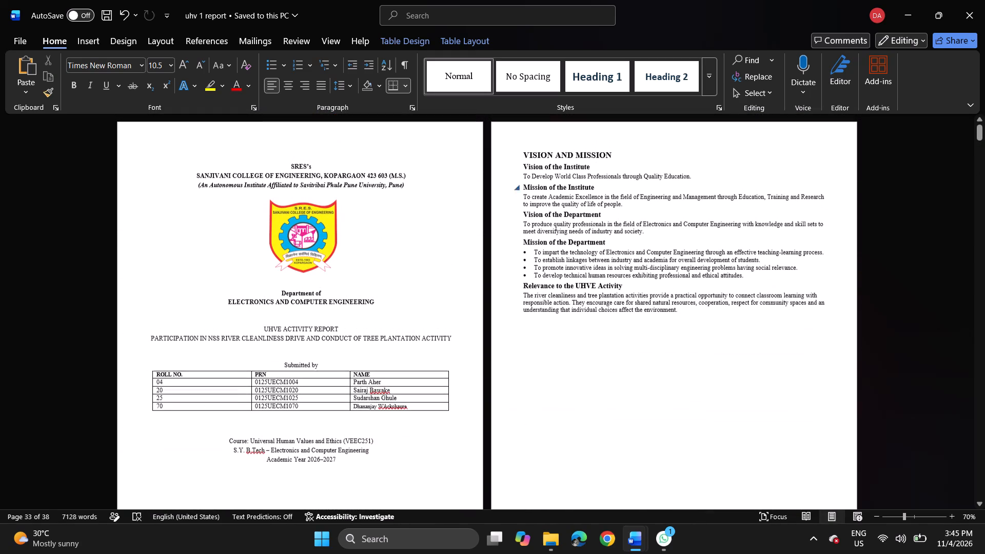
left_click_drag(522, 155, 545, 152)
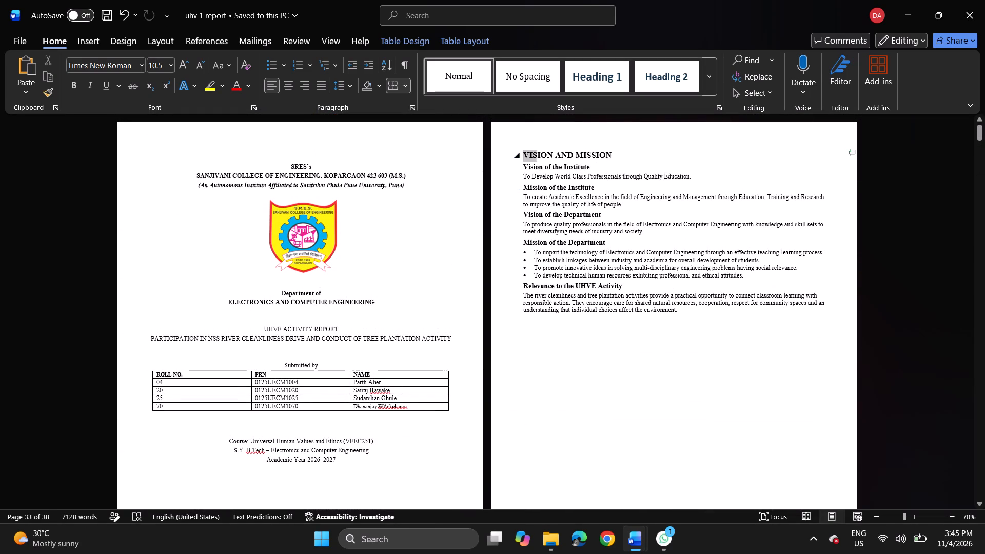
left_click_drag(545, 152, 603, 156)
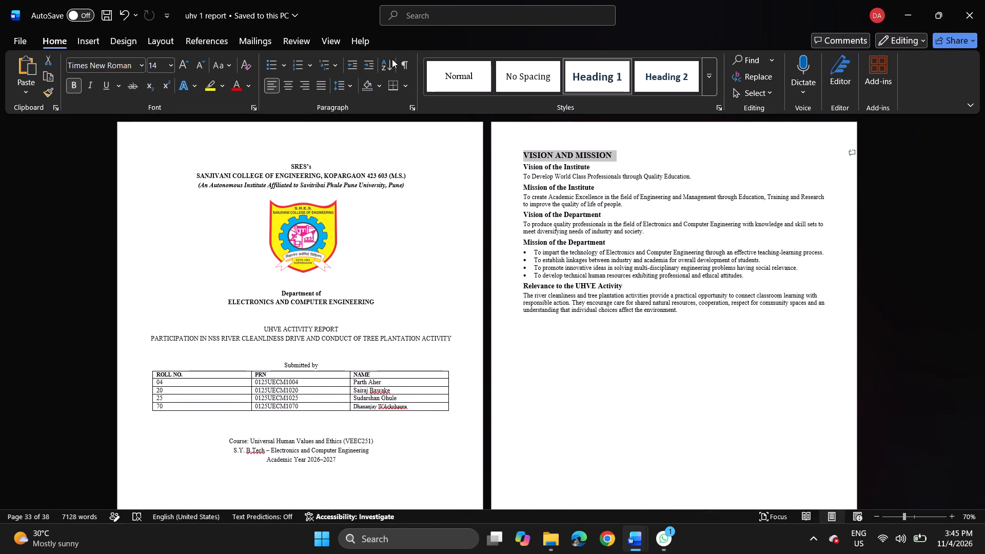
left_click(286, 82)
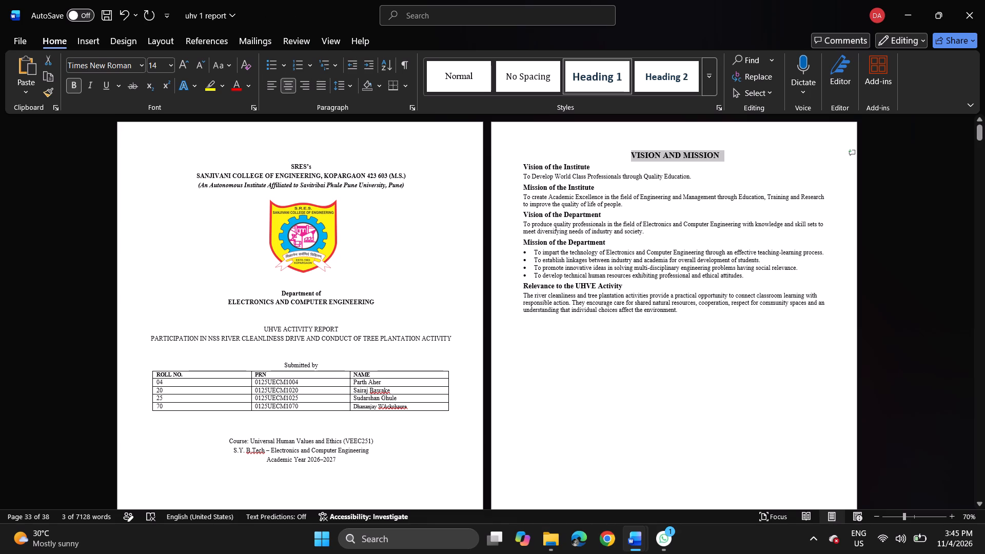
Justify the text below the VISION AND MISSION heading, from Vision of the Institute through the Relevance to the UHVE Activity paragraph.
left_click_drag(525, 166, 675, 295)
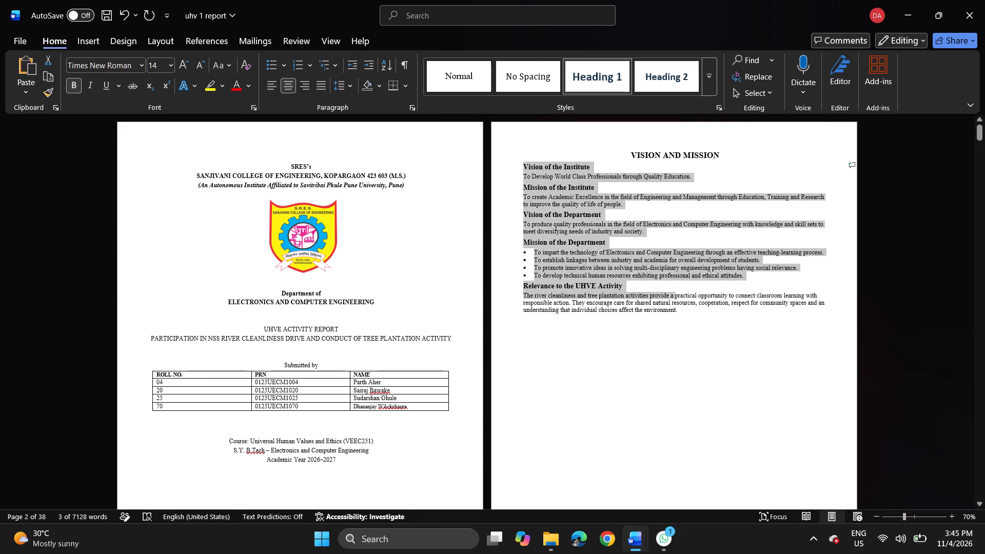
left_click_drag(675, 295, 699, 320)
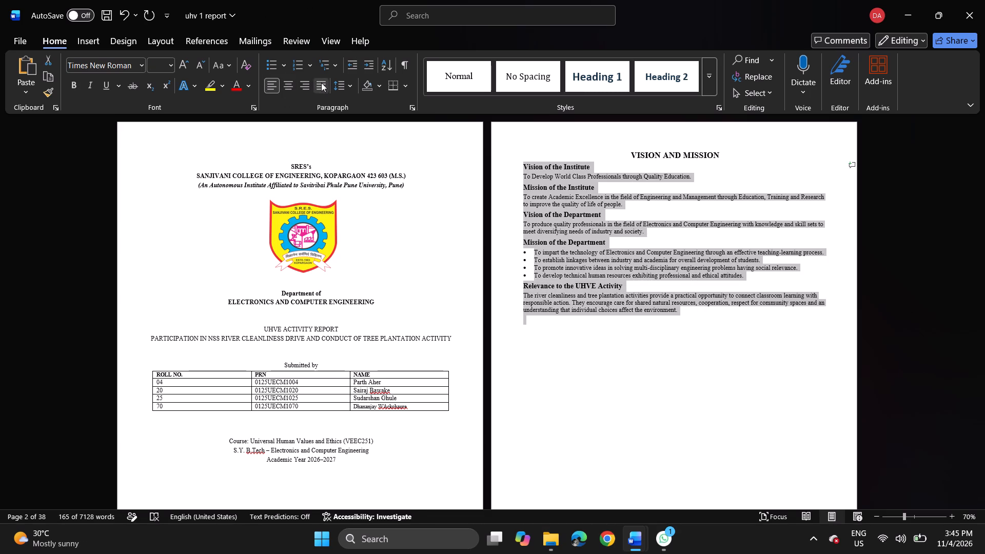
left_click(321, 82)
left_click(528, 332)
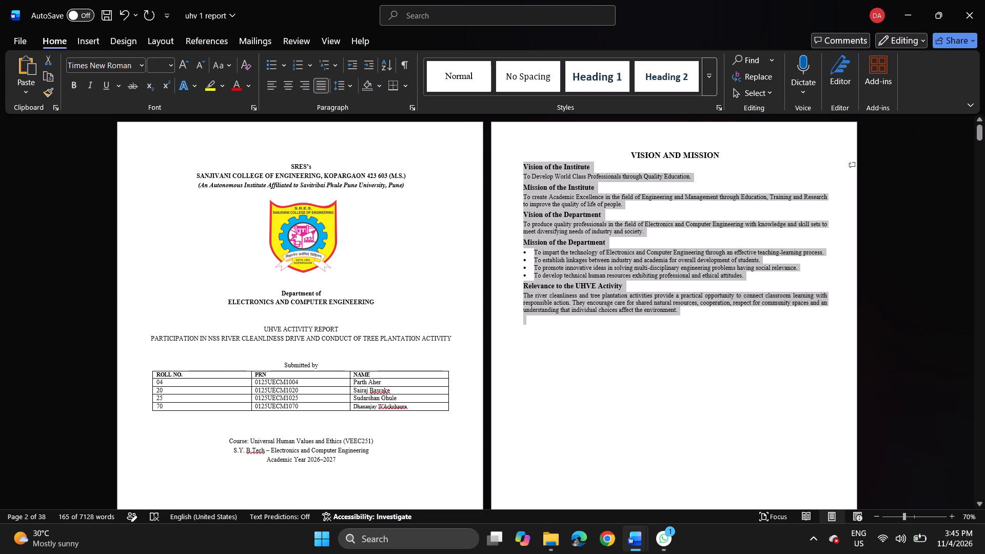
Examine the layout and alignment of the cover page and the first pages of the report.
scroll(532, 357, "down", 4)
scroll(532, 357, "up", 2)
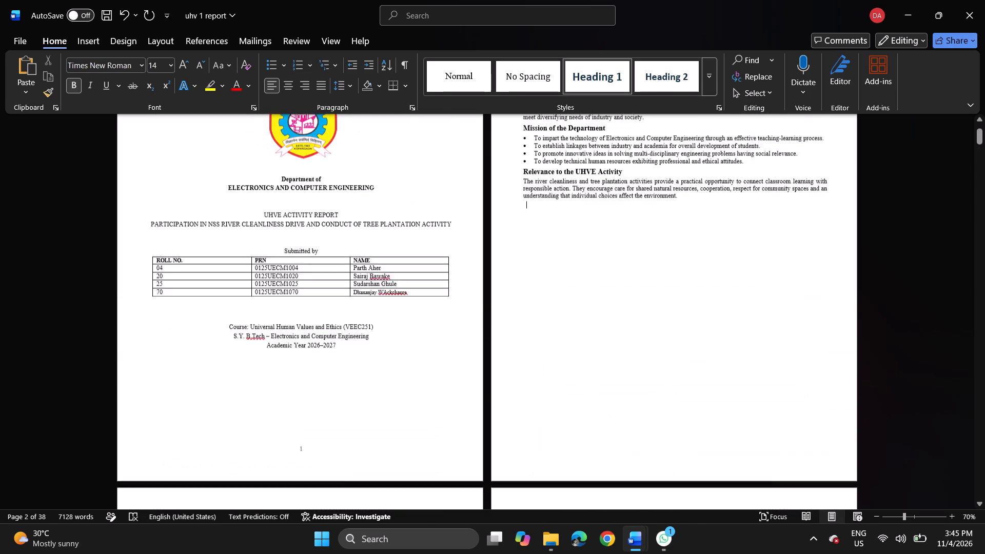
scroll(532, 357, "up", 1)
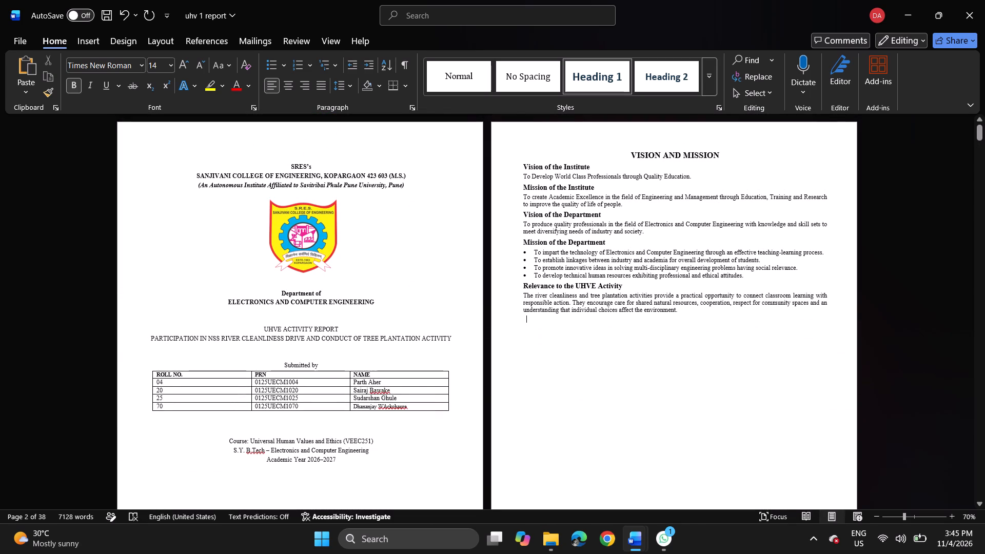
left_click_drag(283, 161, 351, 478)
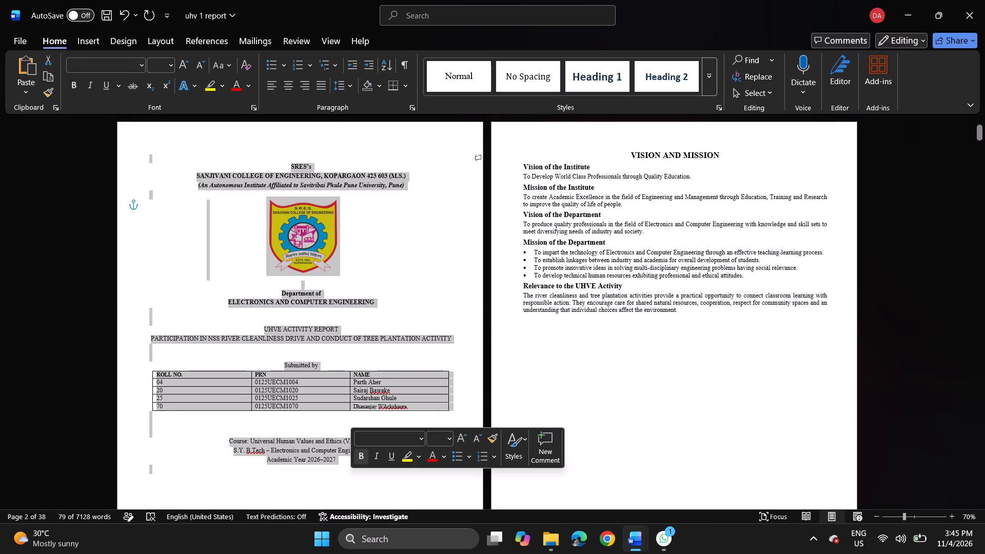
left_click(426, 430)
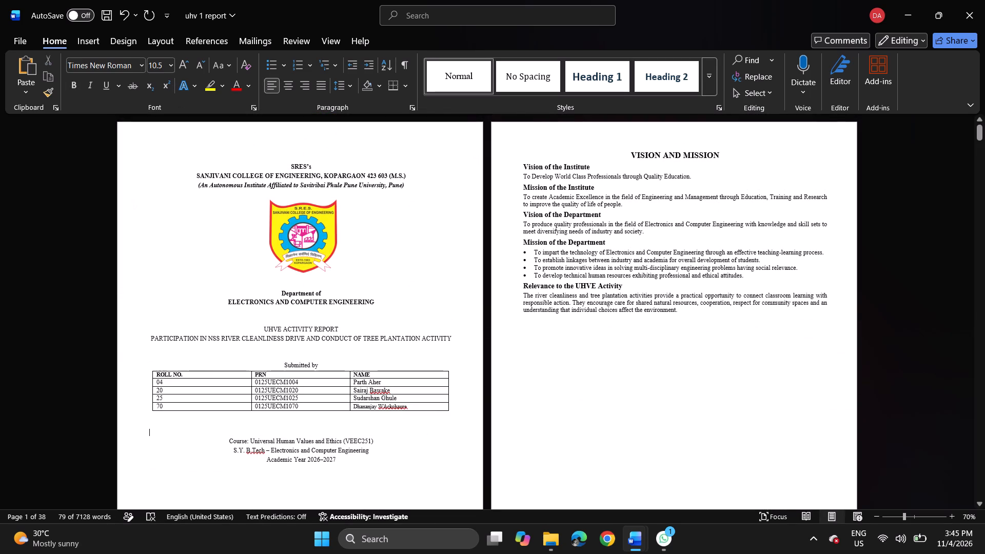
scroll(411, 443, "down", 2)
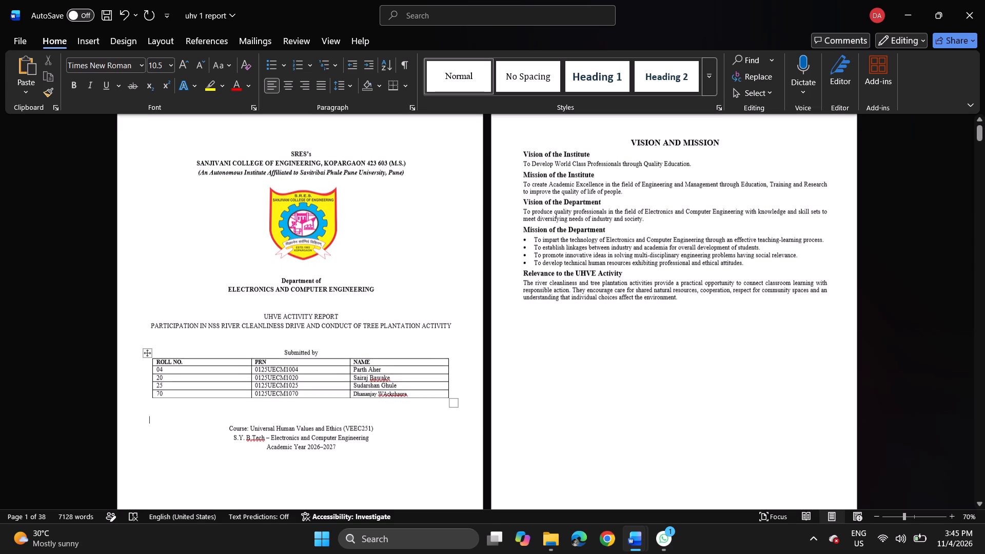
scroll(411, 443, "down", 5)
scroll(411, 443, "up", 1)
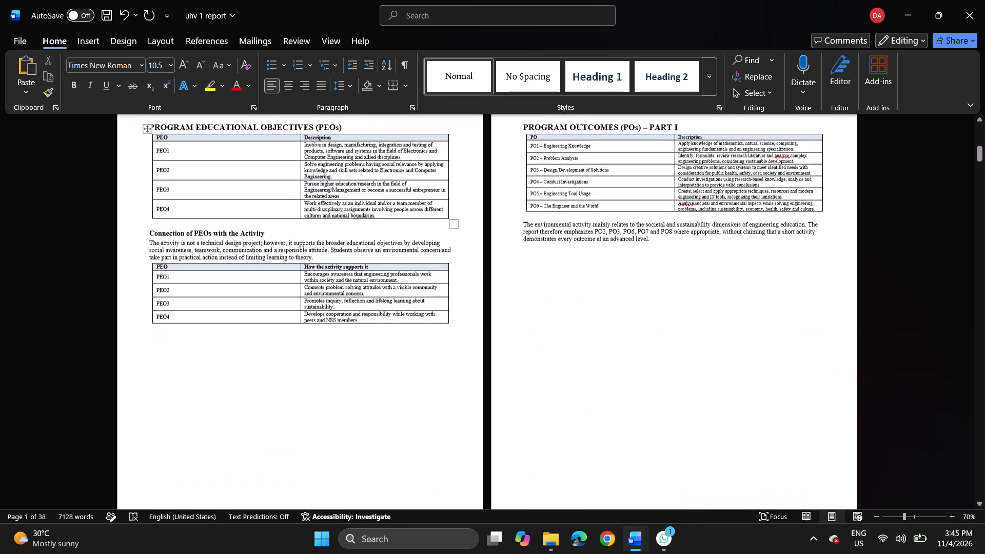
scroll(411, 443, "up", 1)
scroll(460, 445, "up", 3)
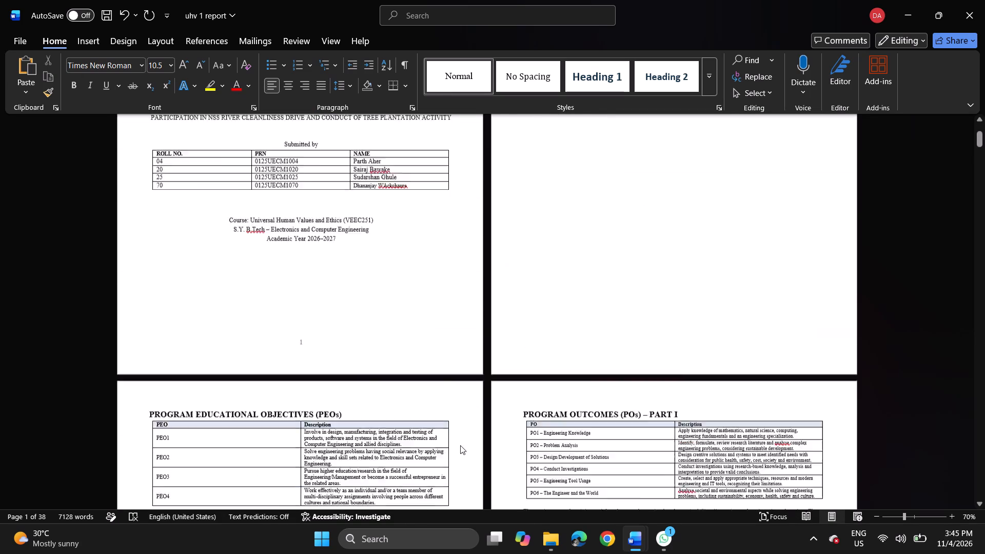
scroll(460, 445, "up", 1)
scroll(572, 297, "up", 1)
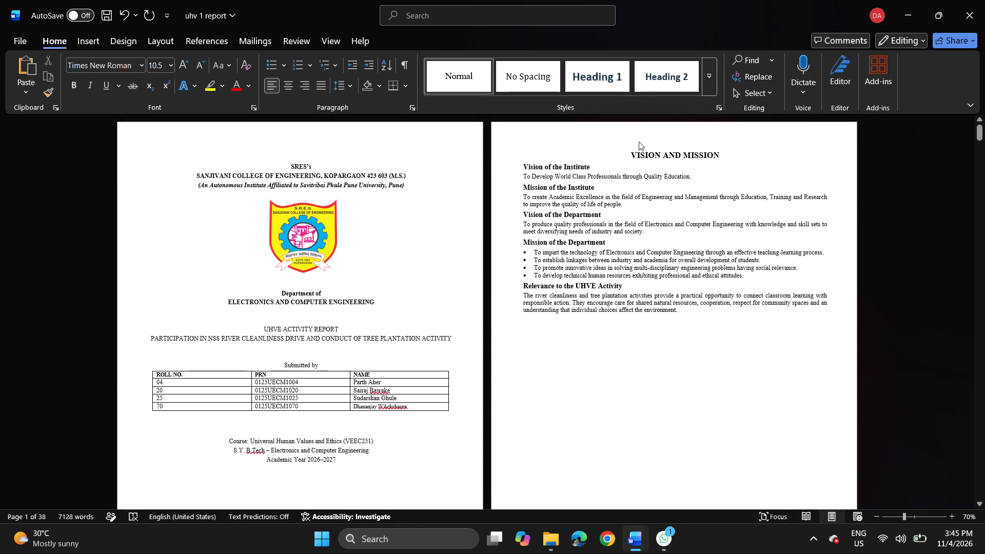
Apply Capitalize Each Word casing to the VISION AND MISSION heading.
left_click_drag(632, 154, 715, 152)
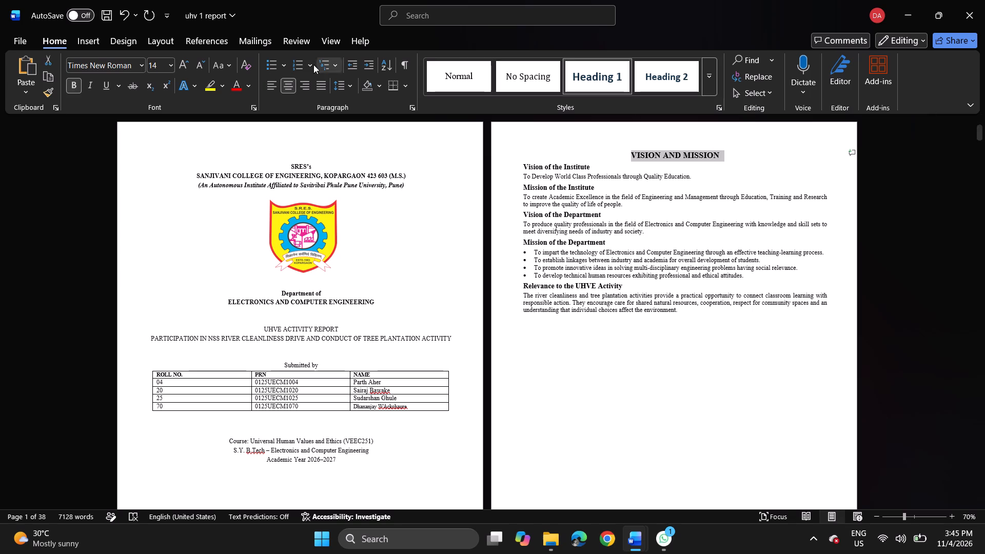
left_click(219, 62)
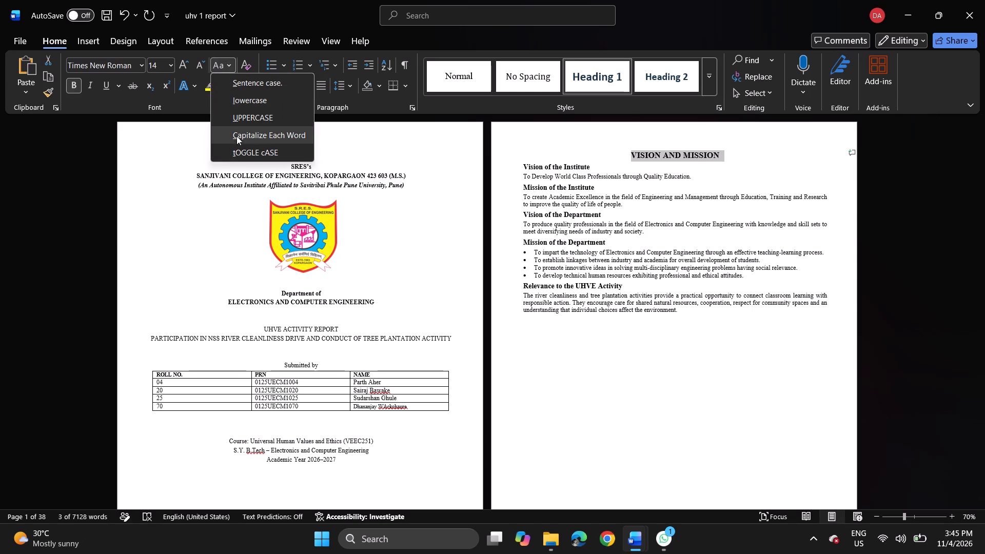
left_click(238, 135)
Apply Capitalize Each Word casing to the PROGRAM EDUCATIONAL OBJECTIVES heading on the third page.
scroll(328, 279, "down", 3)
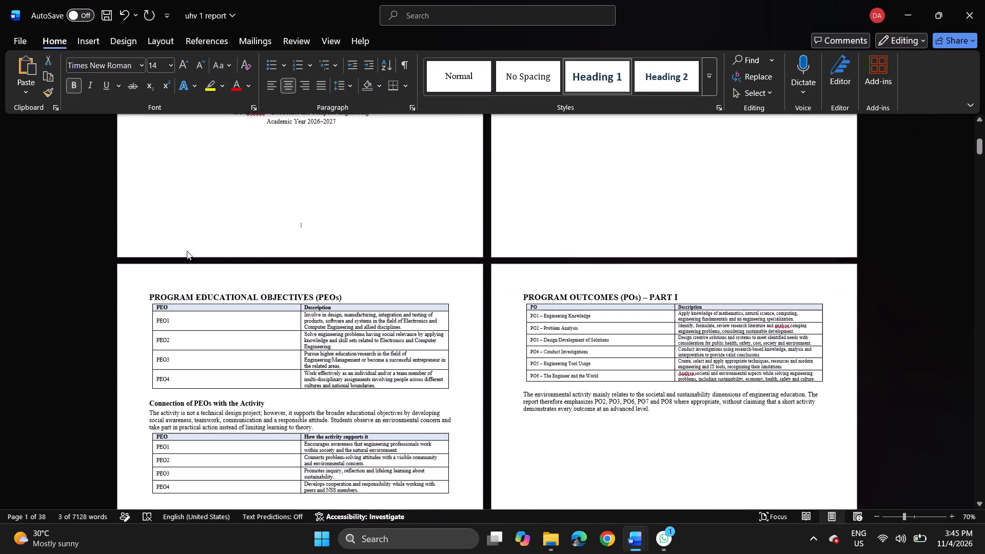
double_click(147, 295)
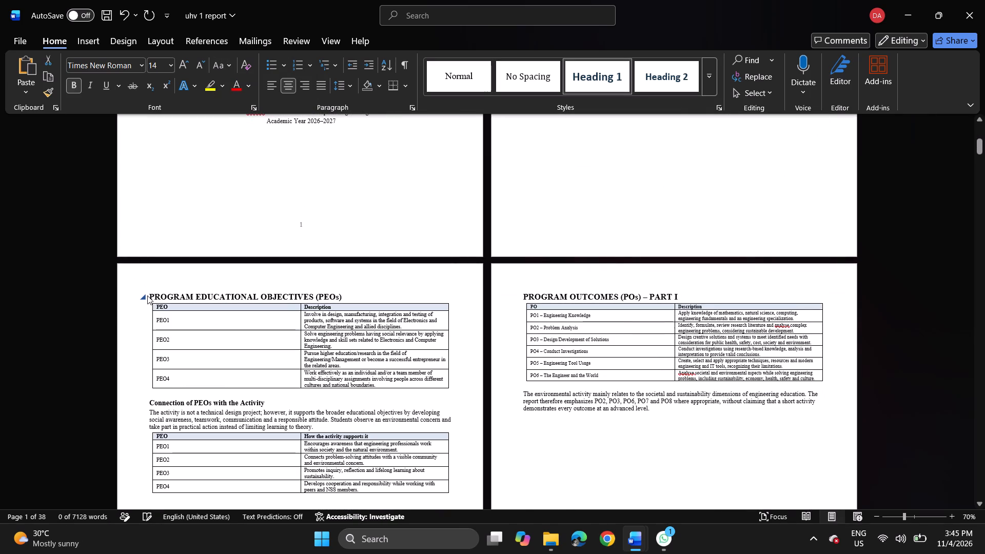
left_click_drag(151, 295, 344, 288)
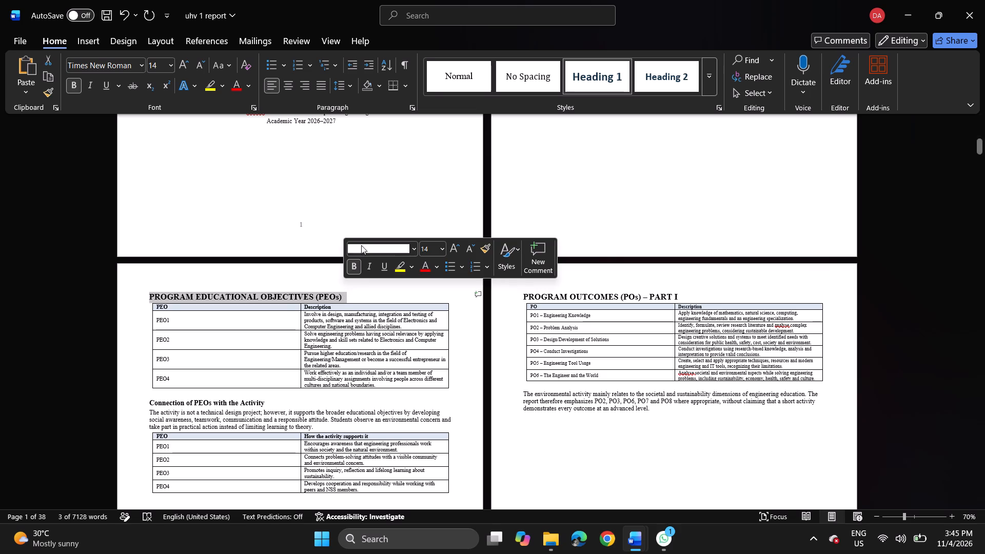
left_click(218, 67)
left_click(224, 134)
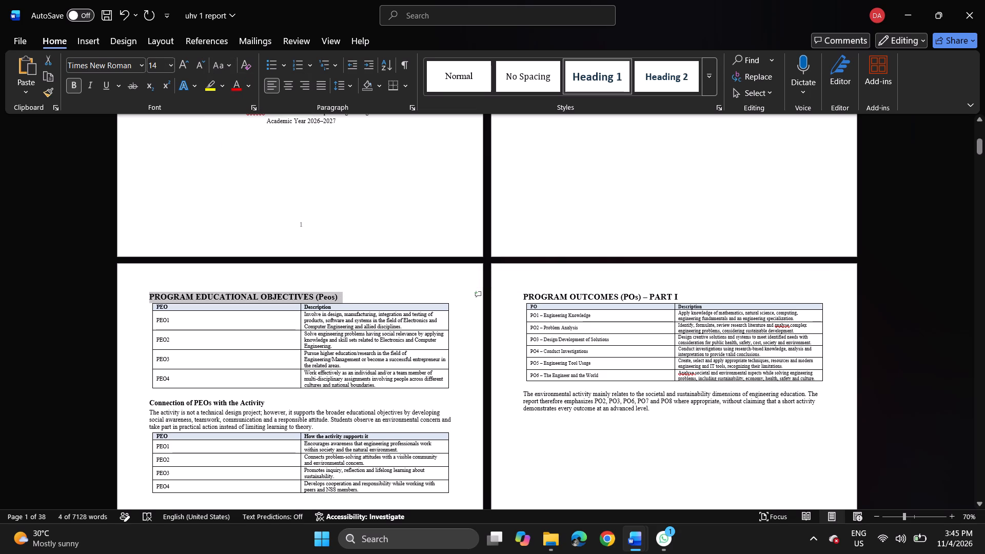
Convert the PROGRAM EDUCATIONAL OBJECTIVES heading, including its bracketed abbreviation, to UPPERCASE.
left_click_drag(220, 66, 235, 122)
left_click(235, 122)
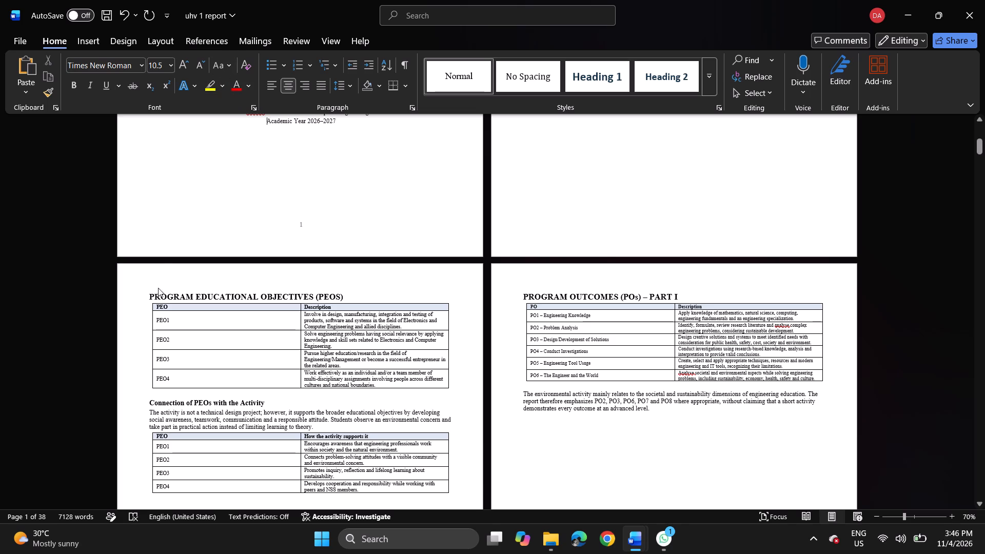
left_click_drag(148, 295, 340, 290)
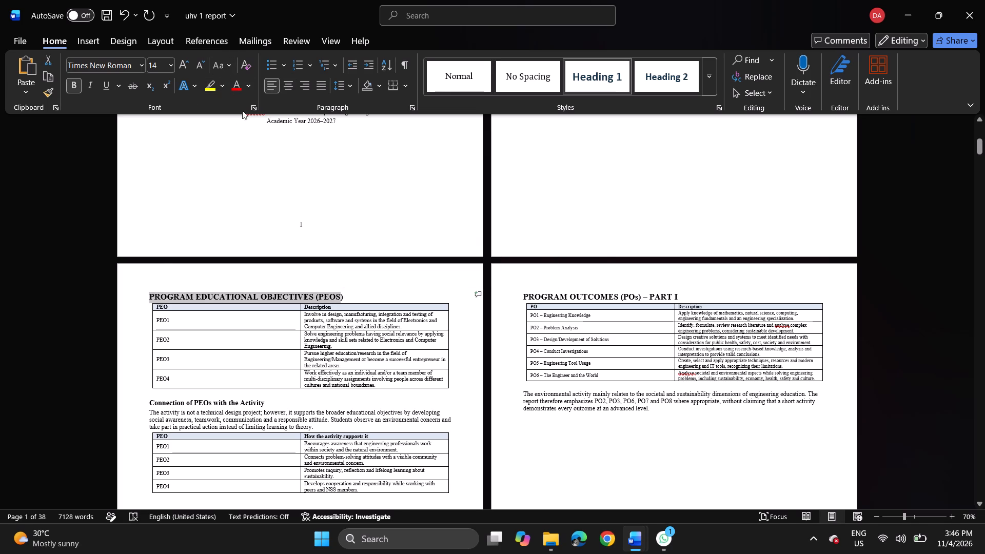
left_click_drag(218, 63, 236, 122)
left_click(236, 122)
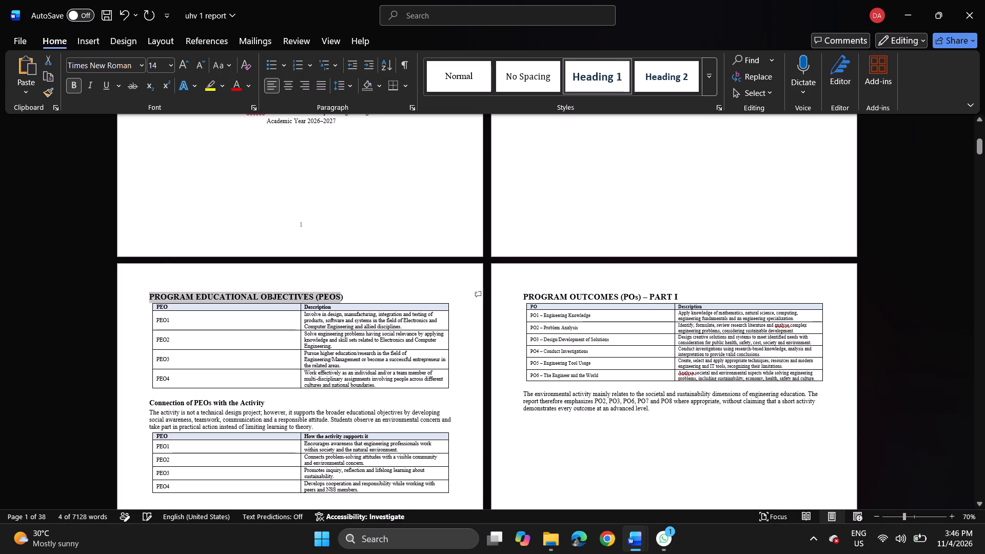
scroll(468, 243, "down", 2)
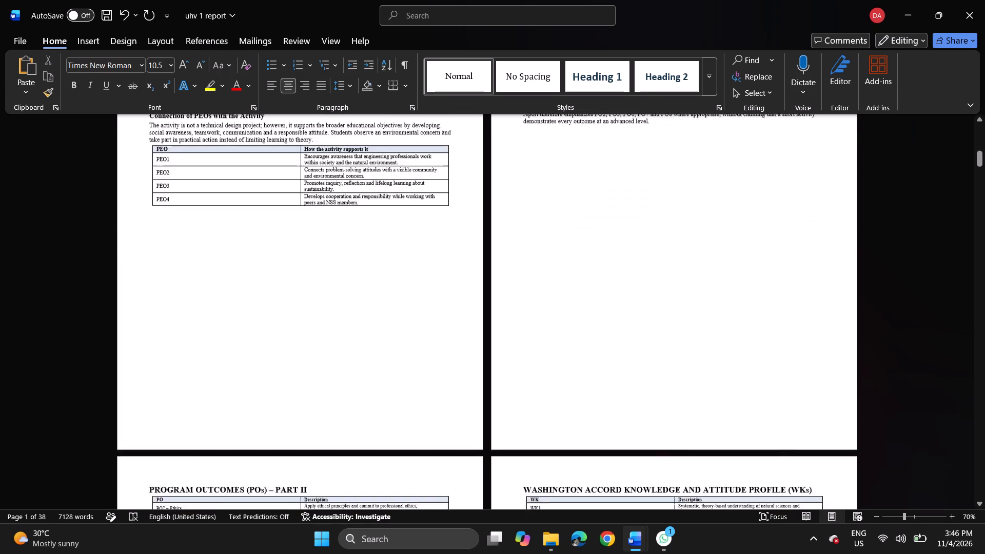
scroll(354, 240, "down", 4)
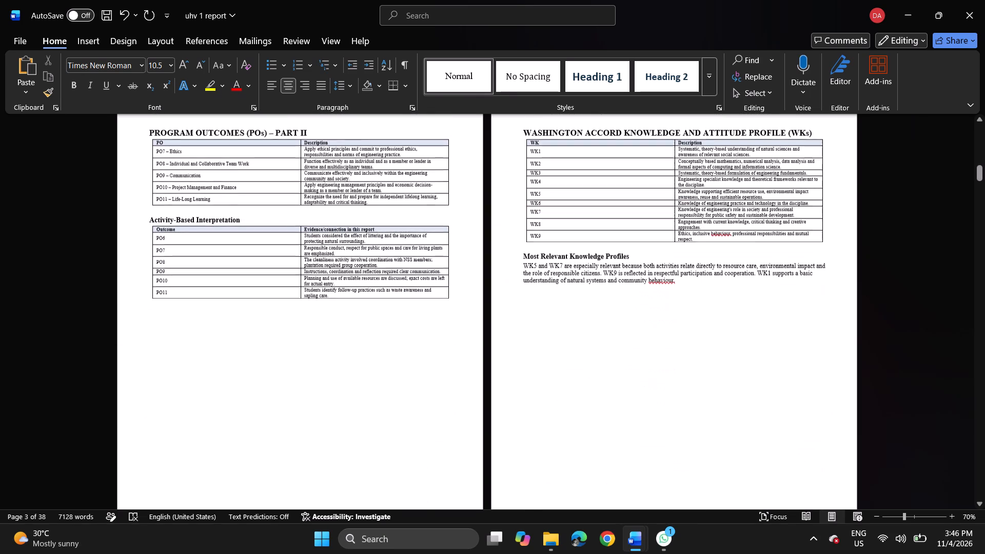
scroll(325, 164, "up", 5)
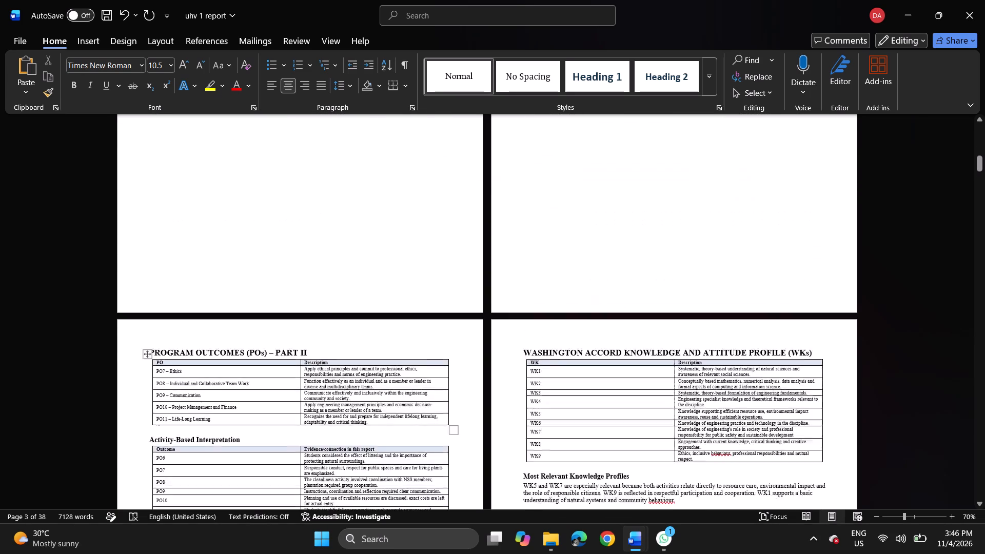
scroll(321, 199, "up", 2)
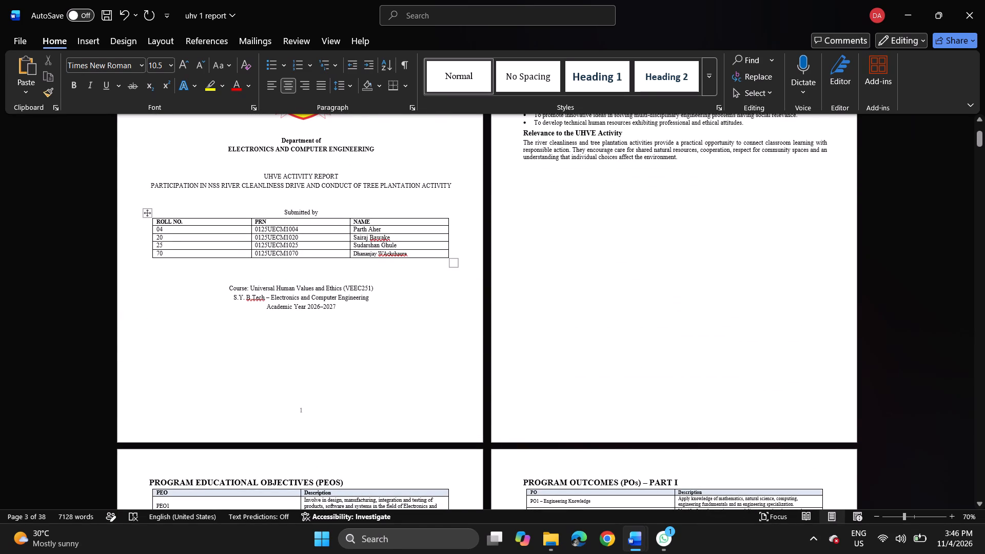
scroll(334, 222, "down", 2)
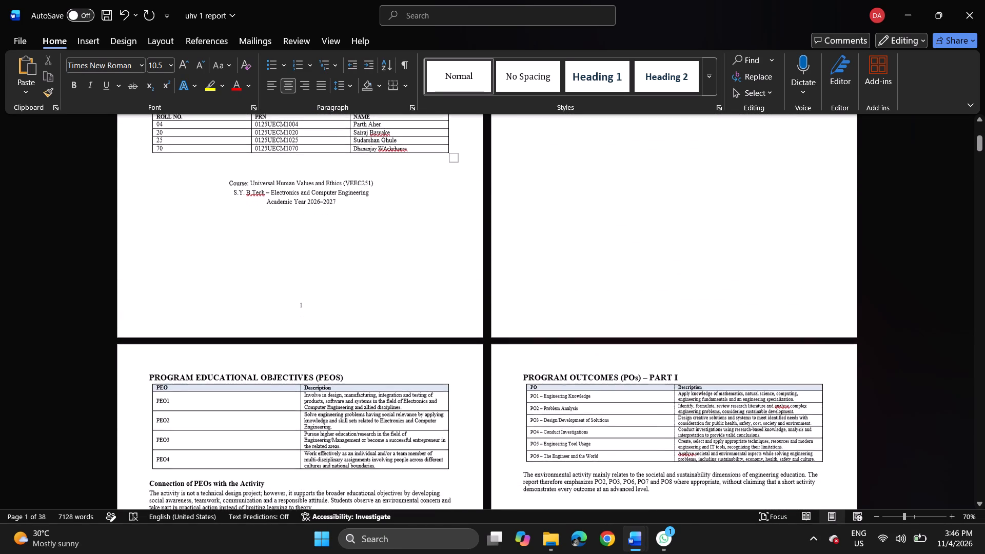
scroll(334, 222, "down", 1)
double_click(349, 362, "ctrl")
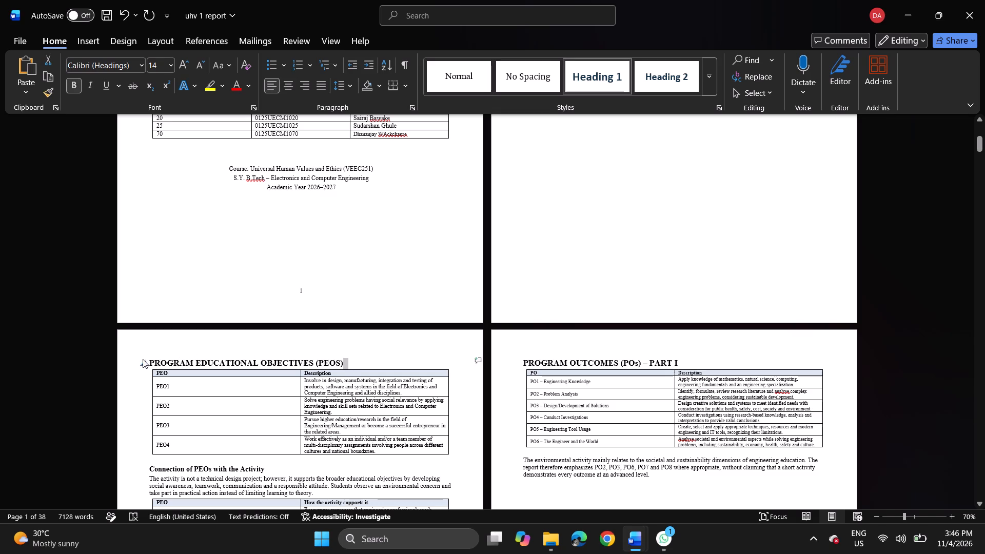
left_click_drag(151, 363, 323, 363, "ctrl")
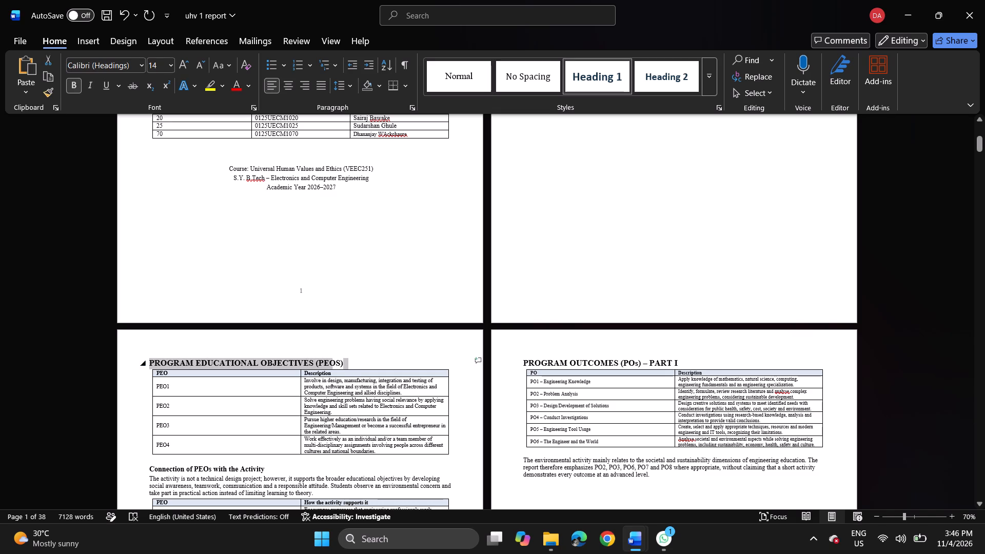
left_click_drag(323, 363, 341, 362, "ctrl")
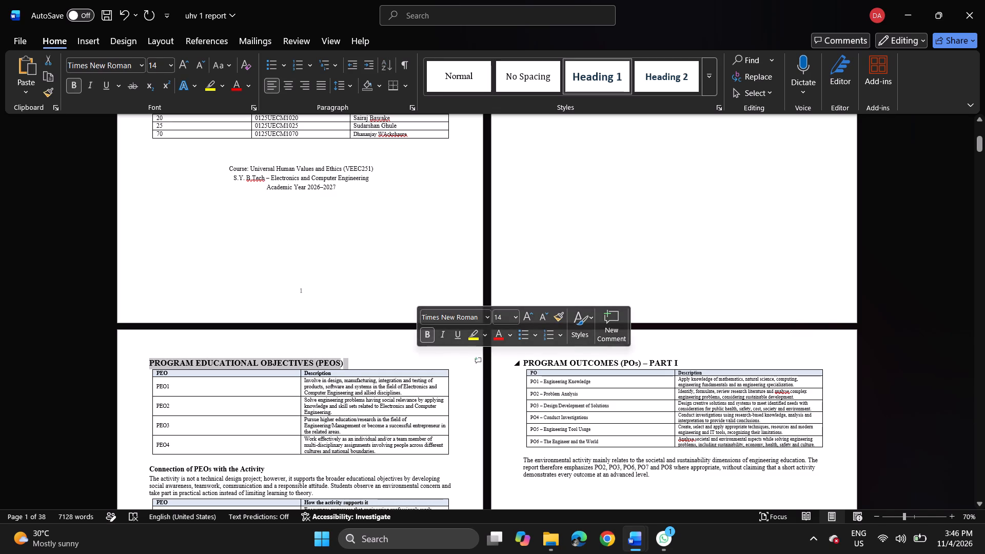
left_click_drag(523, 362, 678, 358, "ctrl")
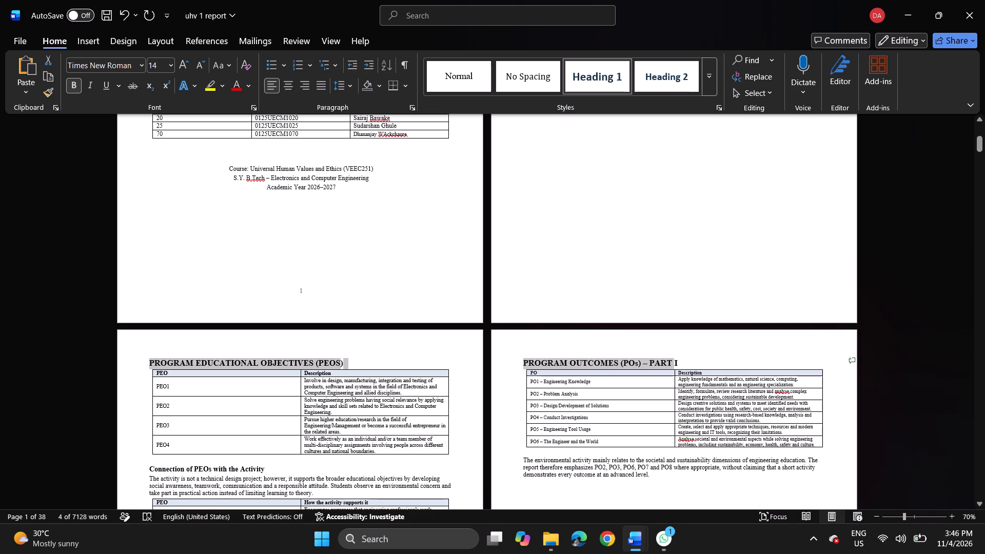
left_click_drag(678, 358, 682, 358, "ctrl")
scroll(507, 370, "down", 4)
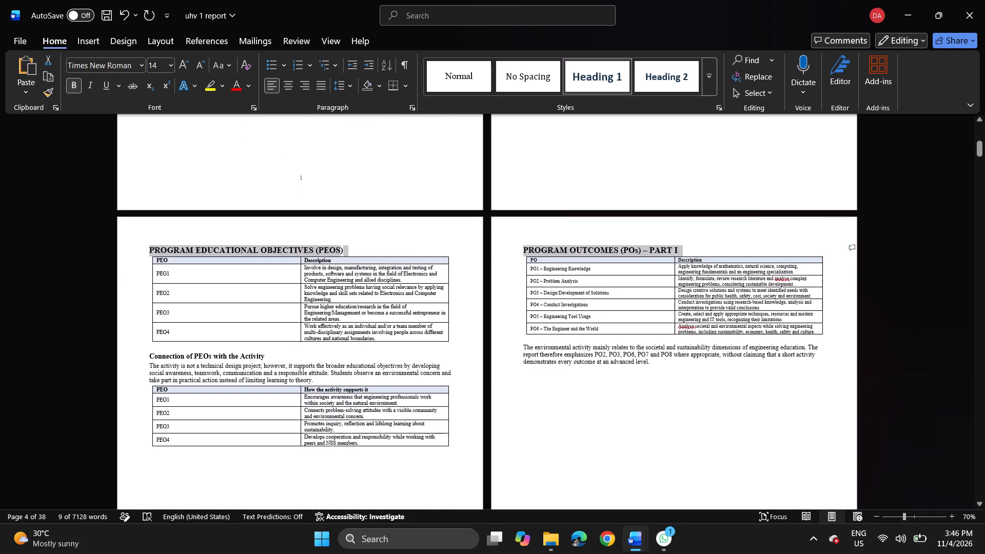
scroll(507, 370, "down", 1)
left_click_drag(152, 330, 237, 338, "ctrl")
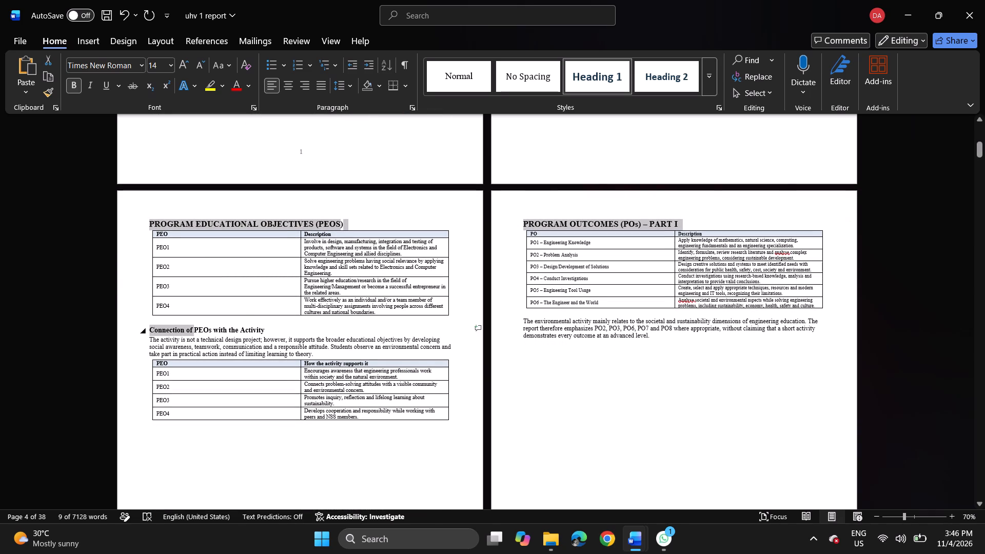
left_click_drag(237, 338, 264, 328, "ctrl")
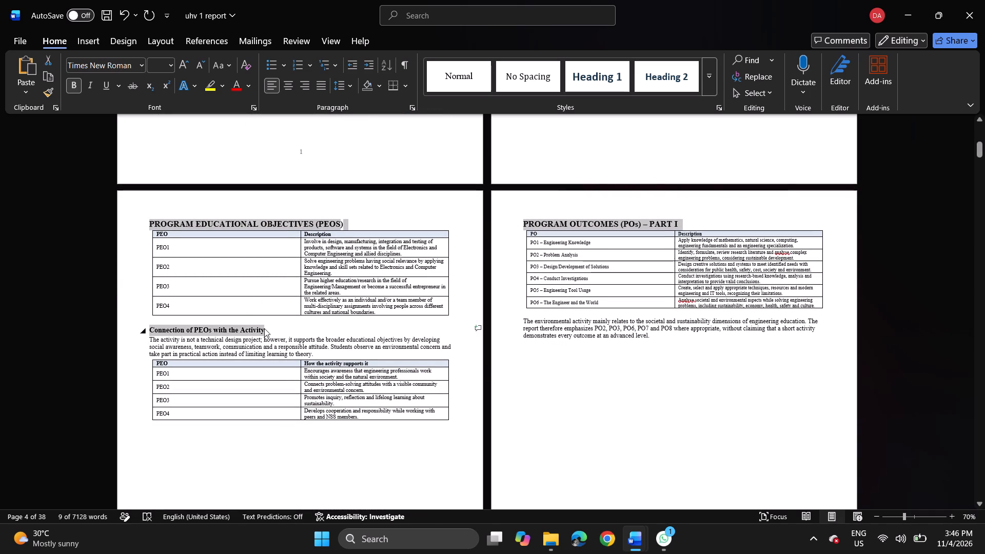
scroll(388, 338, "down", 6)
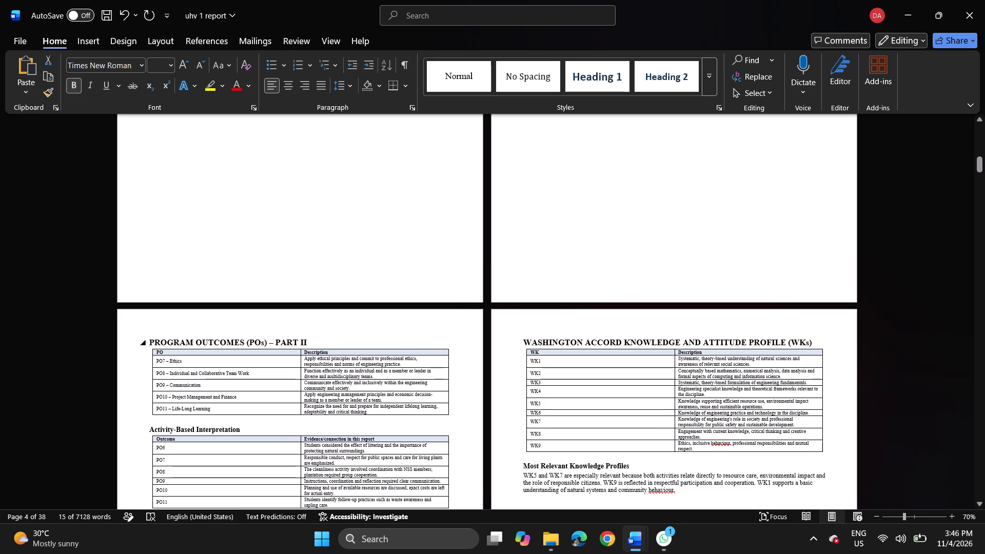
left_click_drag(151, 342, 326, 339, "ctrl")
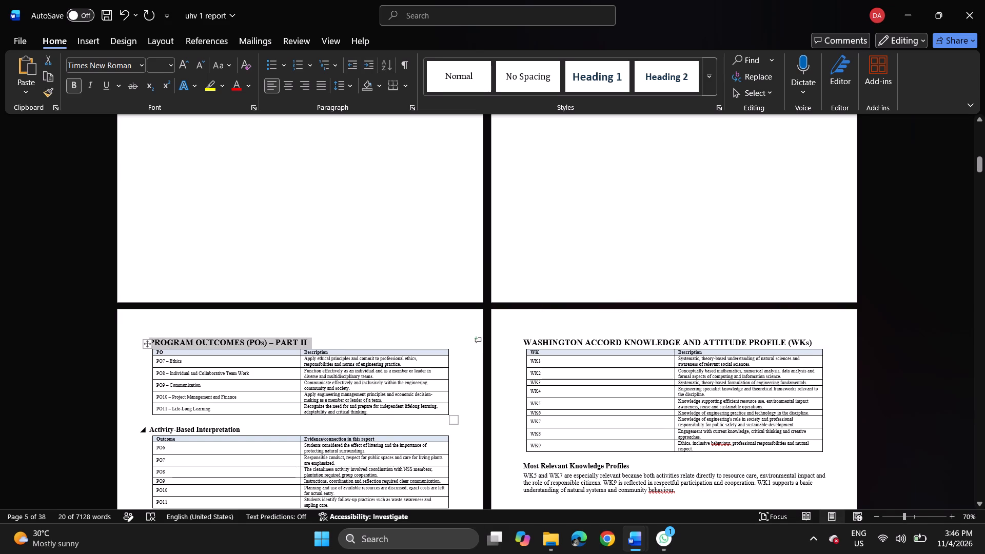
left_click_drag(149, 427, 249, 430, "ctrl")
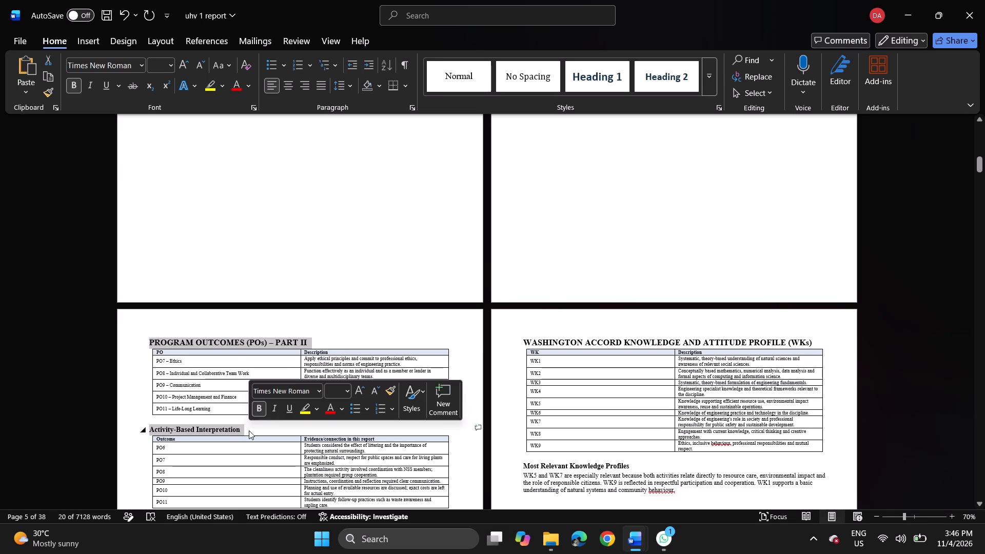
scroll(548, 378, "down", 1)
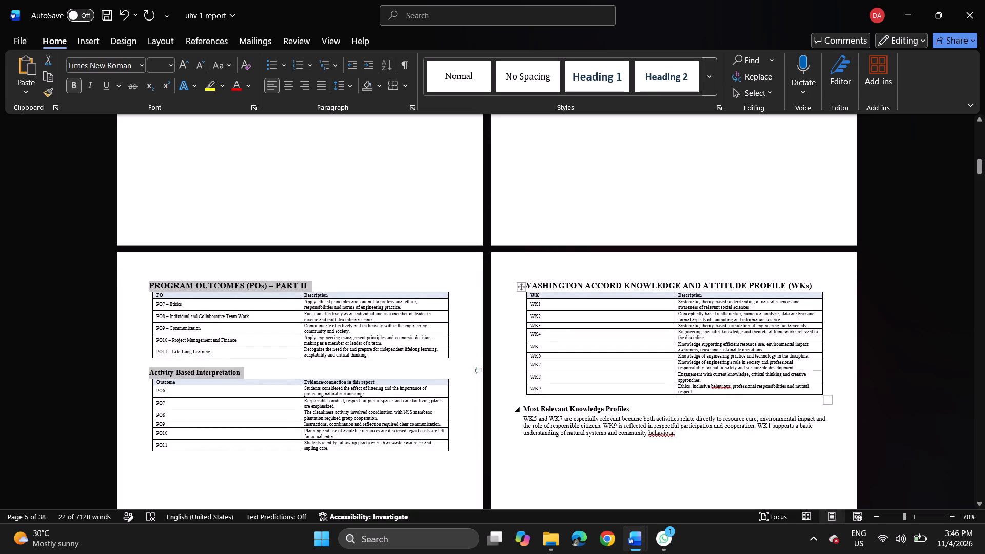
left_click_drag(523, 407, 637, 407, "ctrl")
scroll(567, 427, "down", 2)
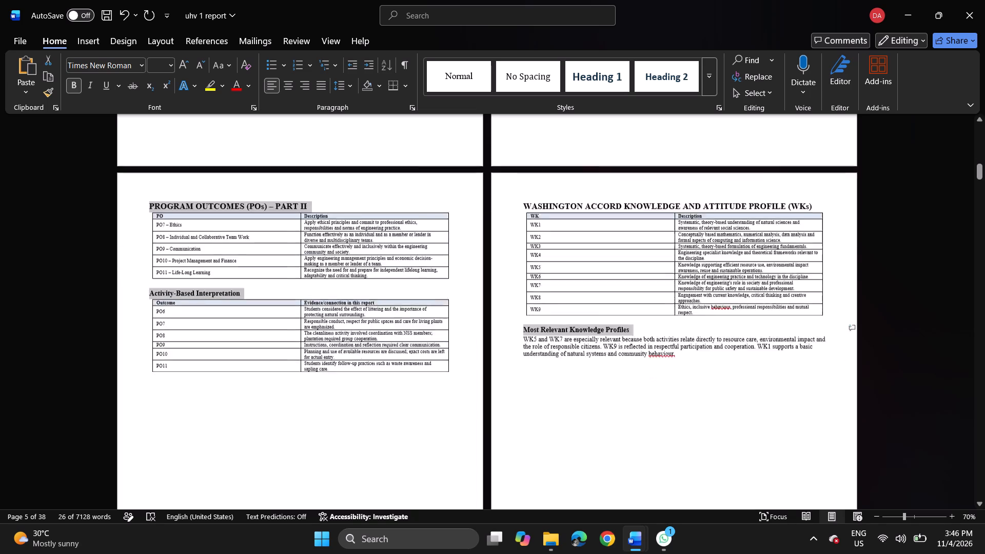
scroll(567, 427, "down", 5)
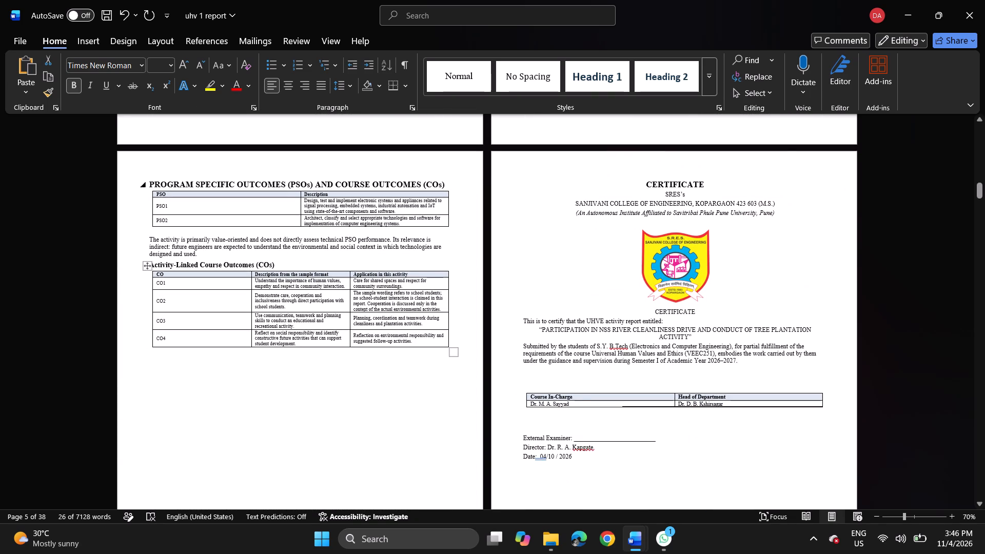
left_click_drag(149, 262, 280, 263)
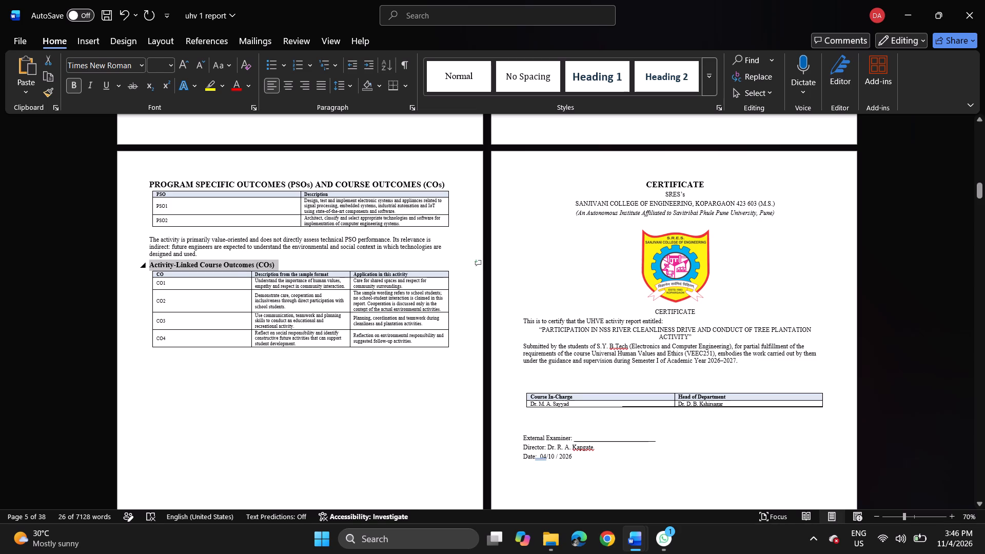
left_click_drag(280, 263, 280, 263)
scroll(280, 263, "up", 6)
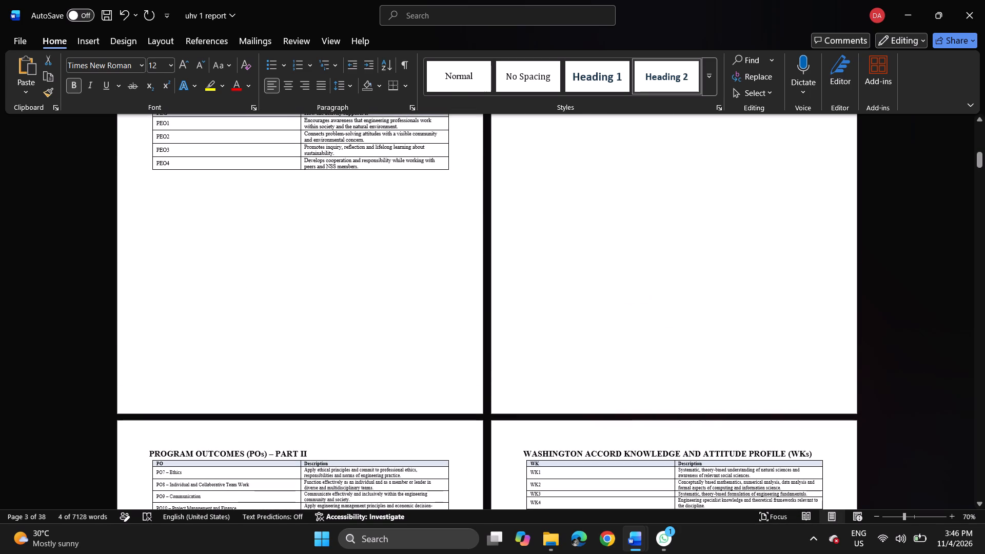
Undo the case changes made to the PROGRAM EDUCATIONAL OBJECTIVES heading on the third page.
key("ctrl+z")
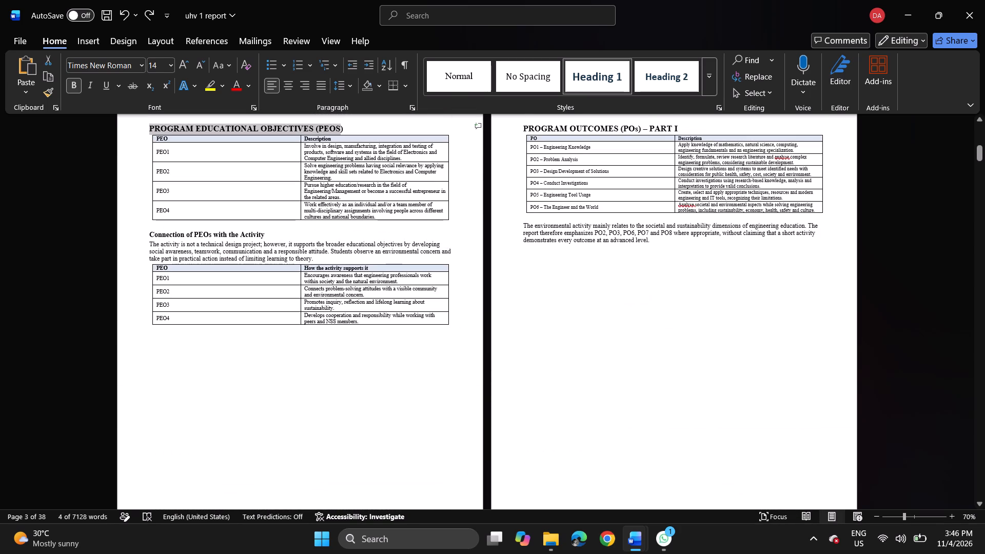
scroll(311, 273, "up", 2, "ctrl")
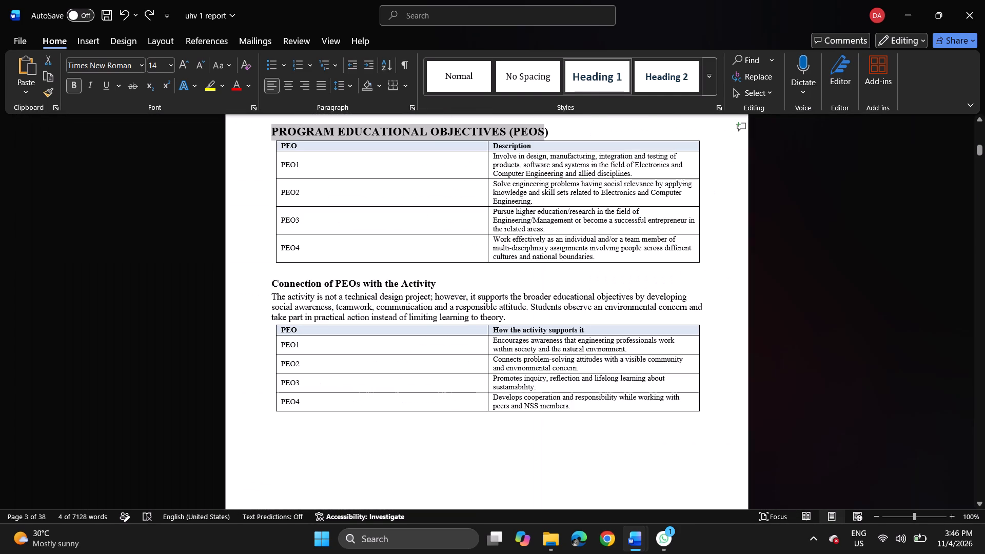
scroll(311, 273, "up", 3)
scroll(311, 273, "down", 6, "ctrl")
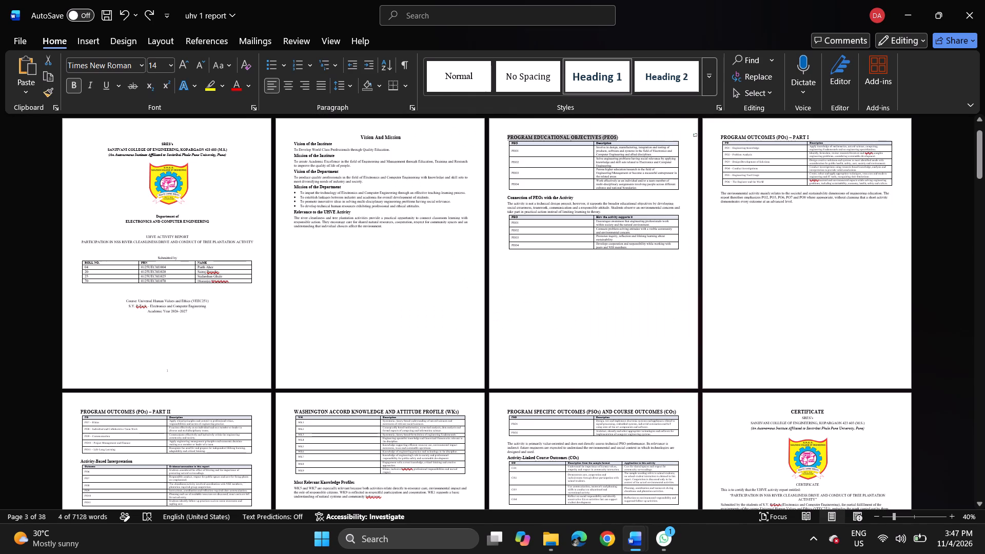
scroll(311, 273, "up", 1)
key("ctrl+z")
key("ctrl+z")
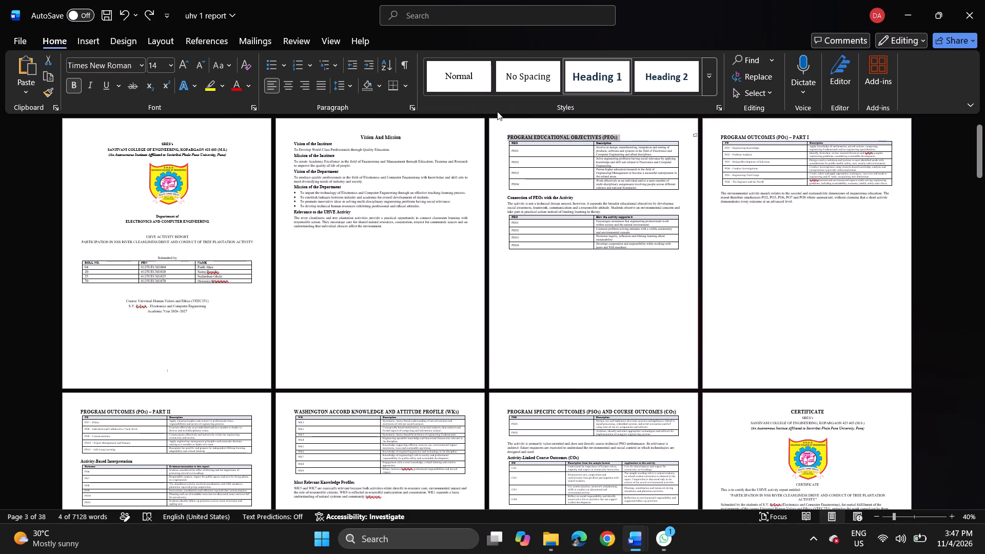
Centre the PROGRAM EDUCATIONAL OBJECTIVES (PEOs) heading on the third page.
left_click(280, 90)
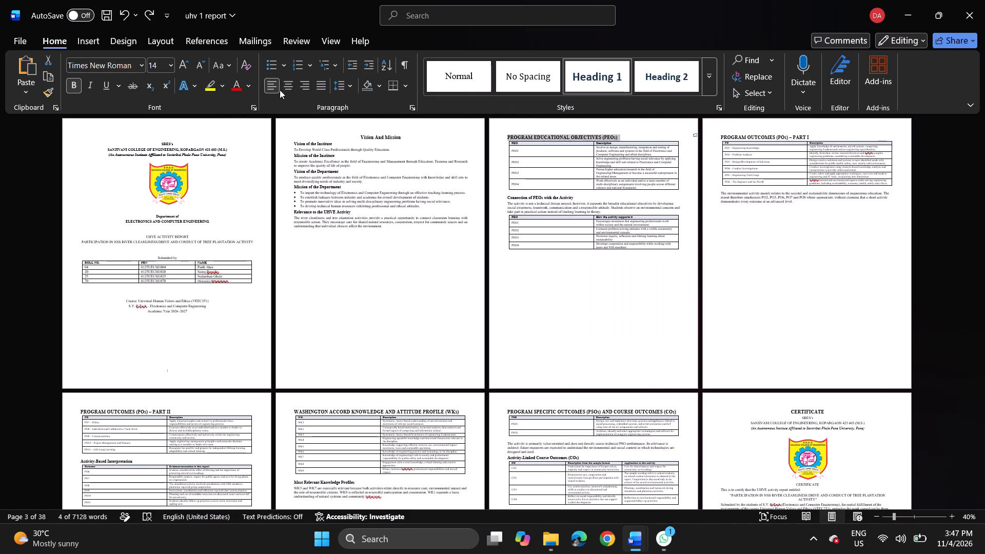
left_click(288, 87)
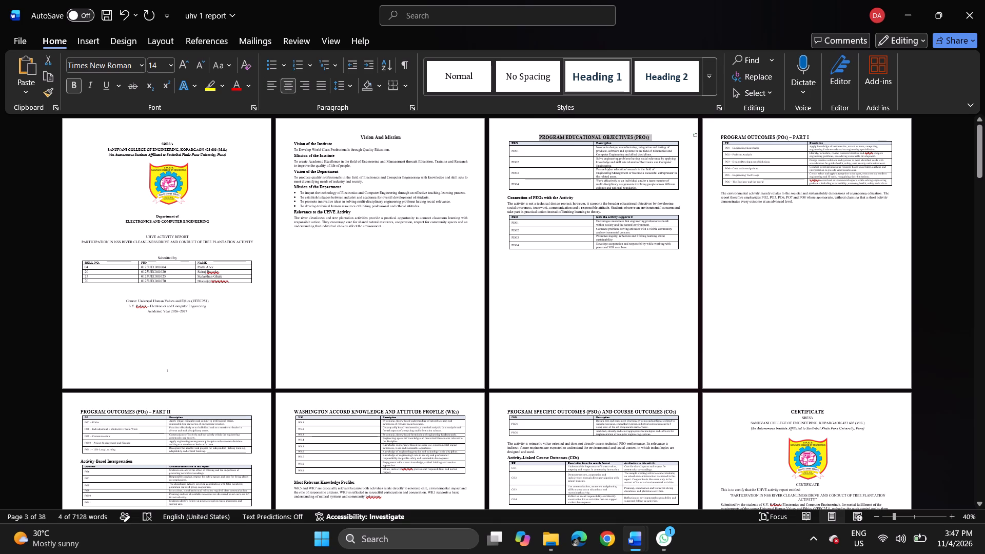
Centre the headings Connection of PEOs with the Activity, PROGRAM OUTCOMES (POs) Part I and Part II, Activity-Based Interpretation and Most Relevant Knowledge Profiles together.
left_click_drag(506, 196, 567, 197)
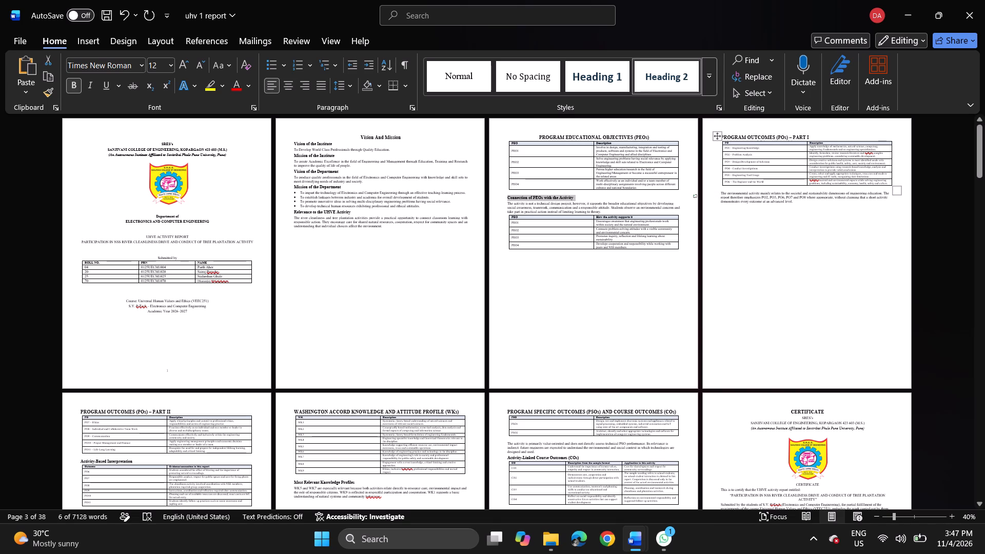
left_click_drag(723, 136, 812, 137, "ctrl")
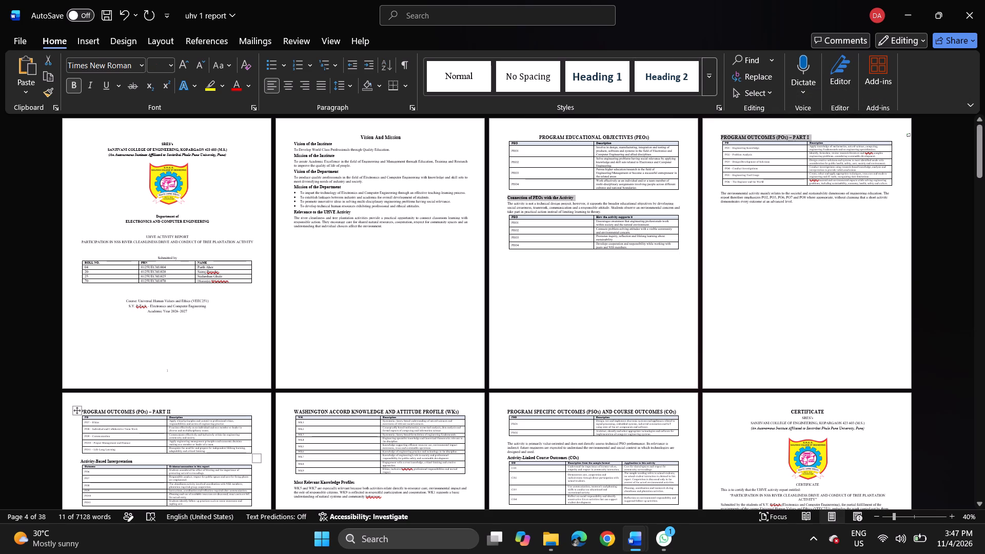
left_click_drag(84, 410, 170, 404, "ctrl")
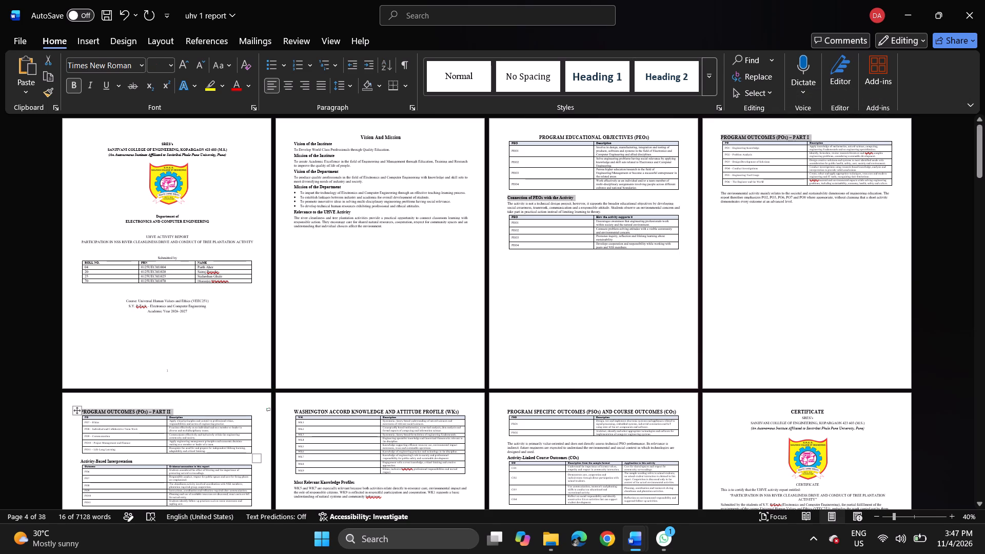
left_click_drag(84, 460, 140, 458, "ctrl")
left_click_drag(85, 460, 95, 463, "ctrl")
left_click_drag(95, 463, 124, 462, "ctrl")
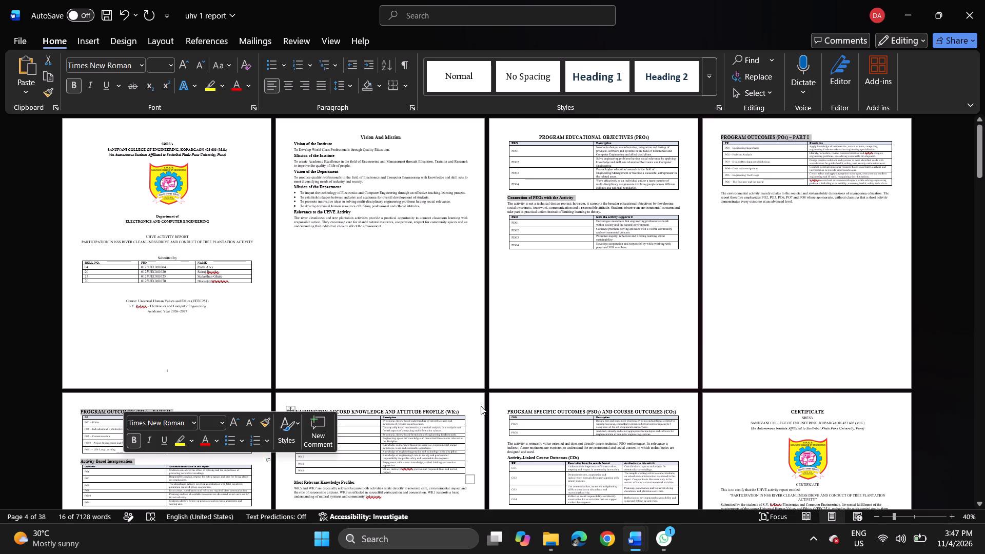
left_click_drag(296, 481, 353, 481, "ctrl")
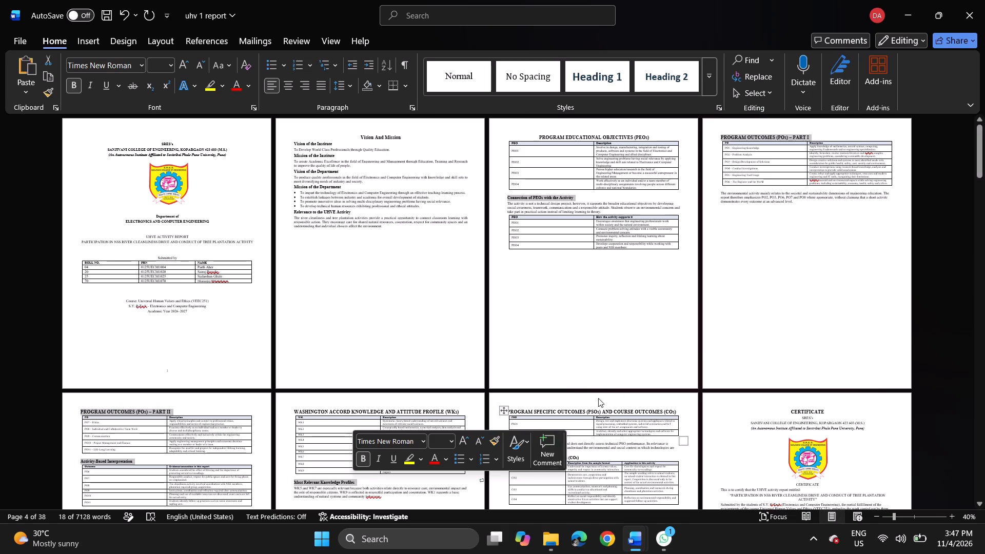
left_click(290, 83)
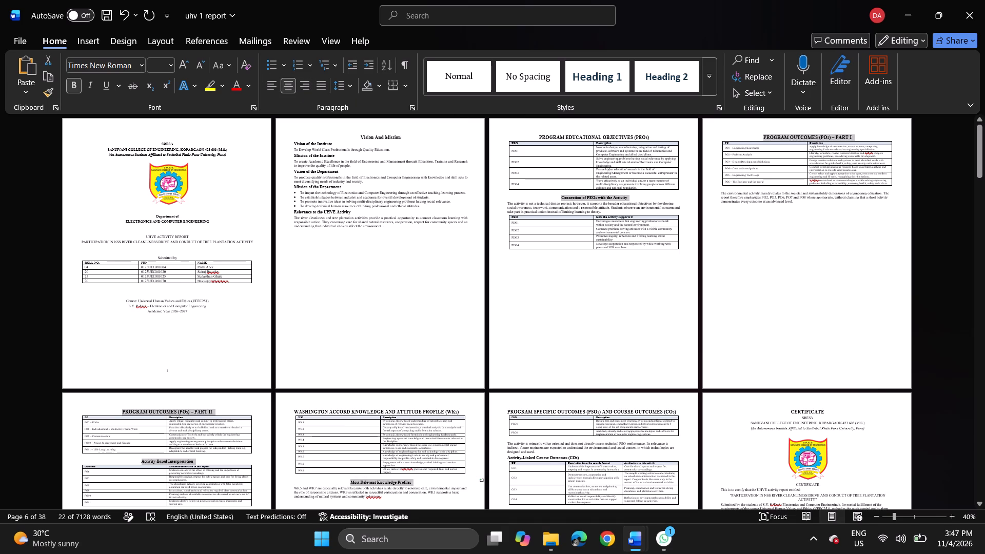
Centre the Activity-Linked Course Outcomes (COs) heading on page 7 as well.
left_click_drag(510, 457, 568, 459, "ctrl")
left_click_drag(568, 459, 581, 457, "ctrl")
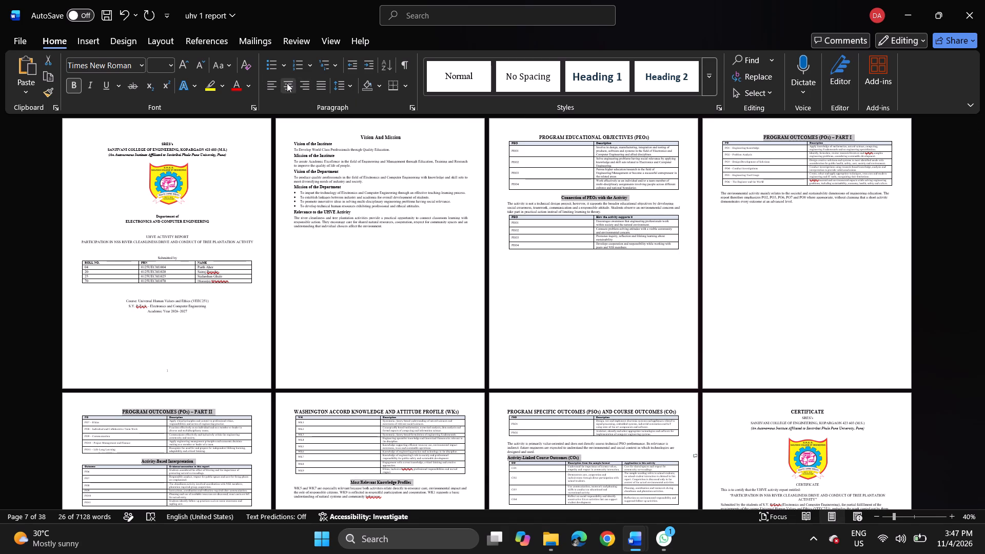
left_click(287, 83)
left_click(412, 307)
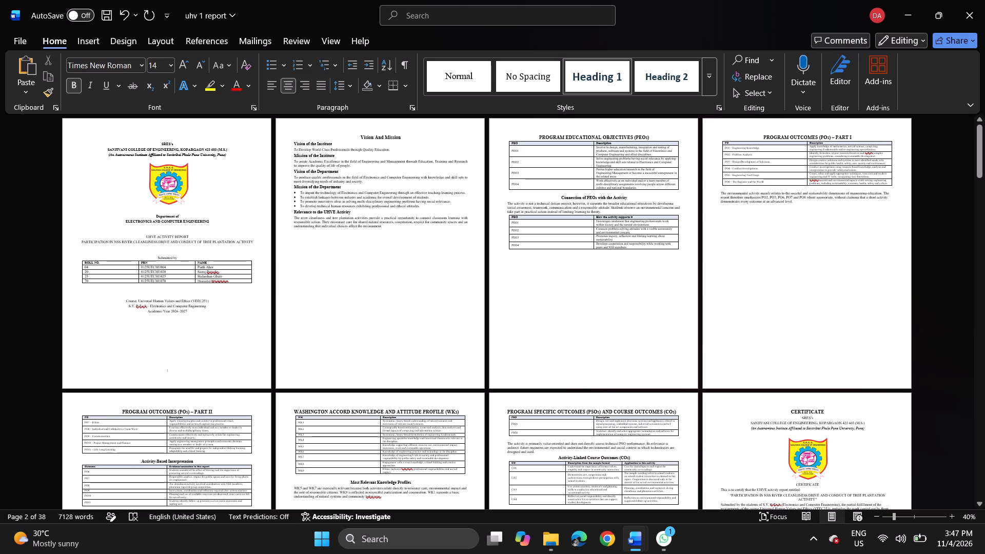
scroll(412, 307, "down", 1)
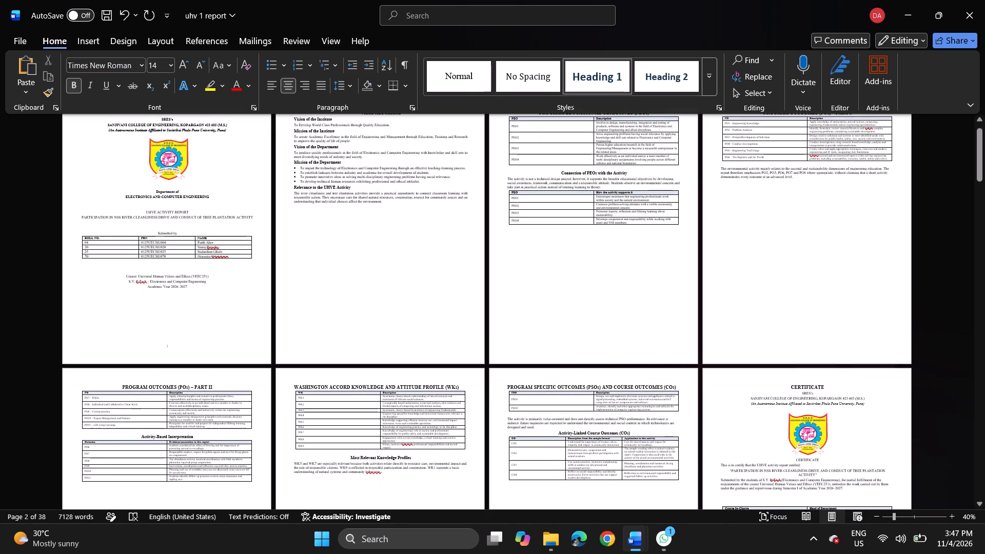
Remove the blue shading from the header row of the PROGRAM OUTCOMES (POs) – PART I table.
scroll(412, 307, "down", 1)
scroll(476, 388, "down", 2)
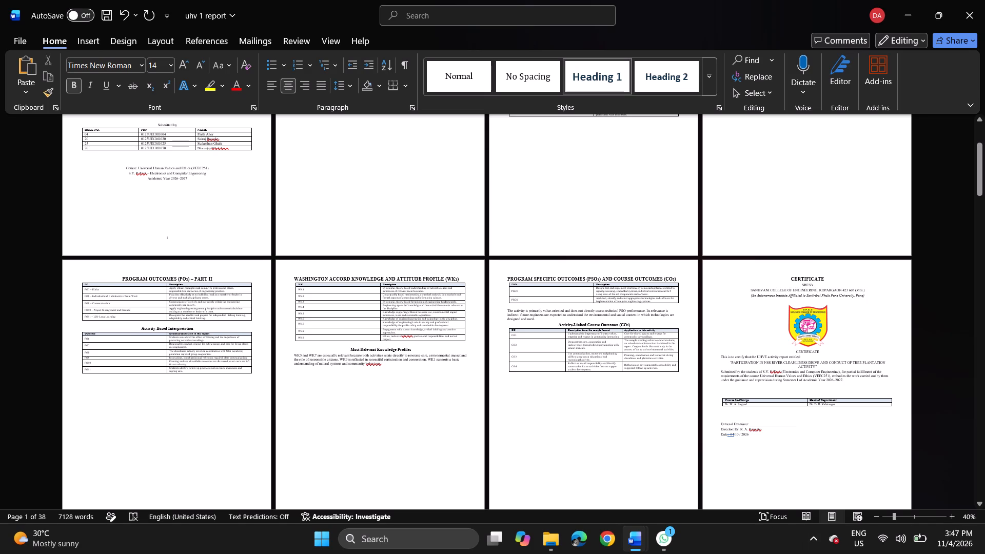
scroll(834, 377, "up", 2)
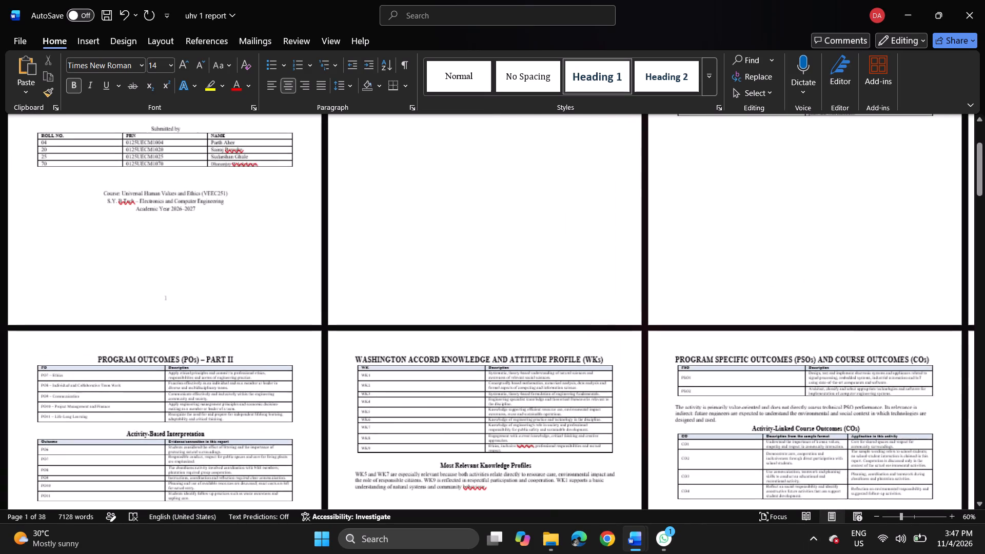
scroll(820, 373, "left", 1)
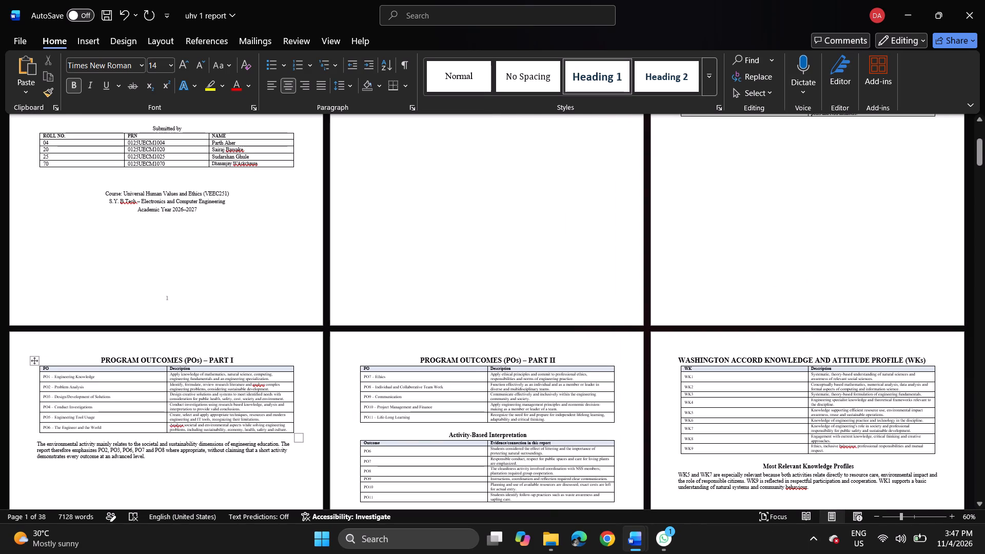
left_click_drag(106, 367, 170, 374)
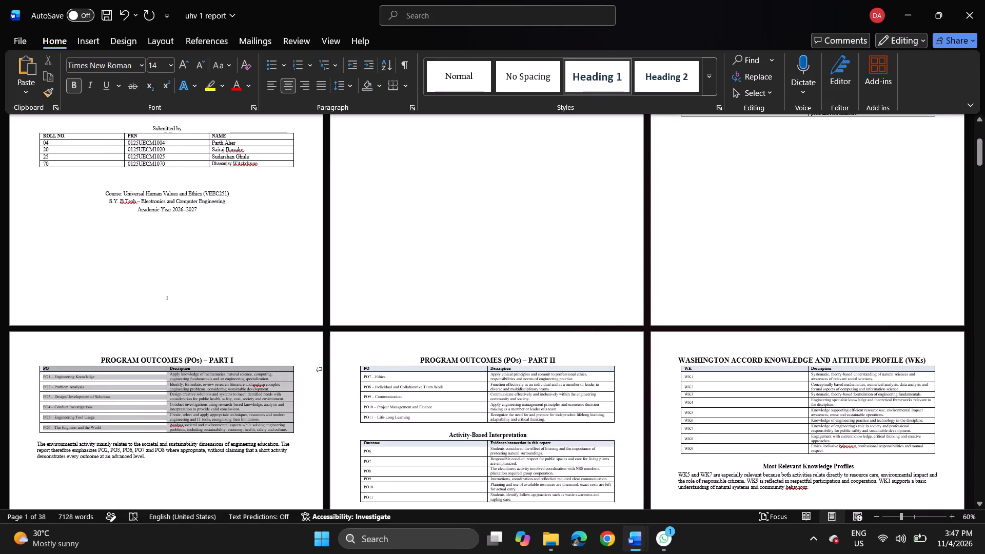
left_click_drag(170, 374, 189, 373)
right_click(189, 373)
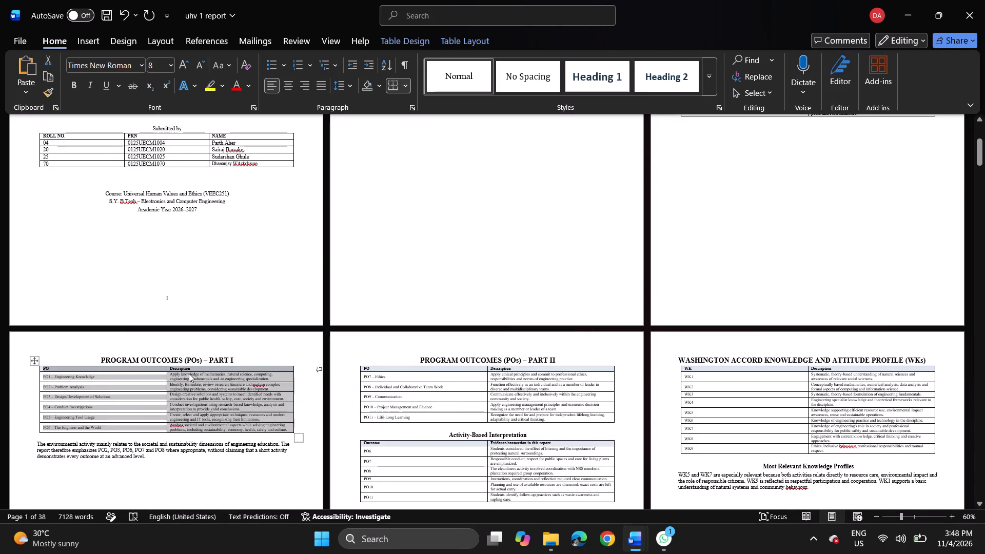
left_click(298, 411)
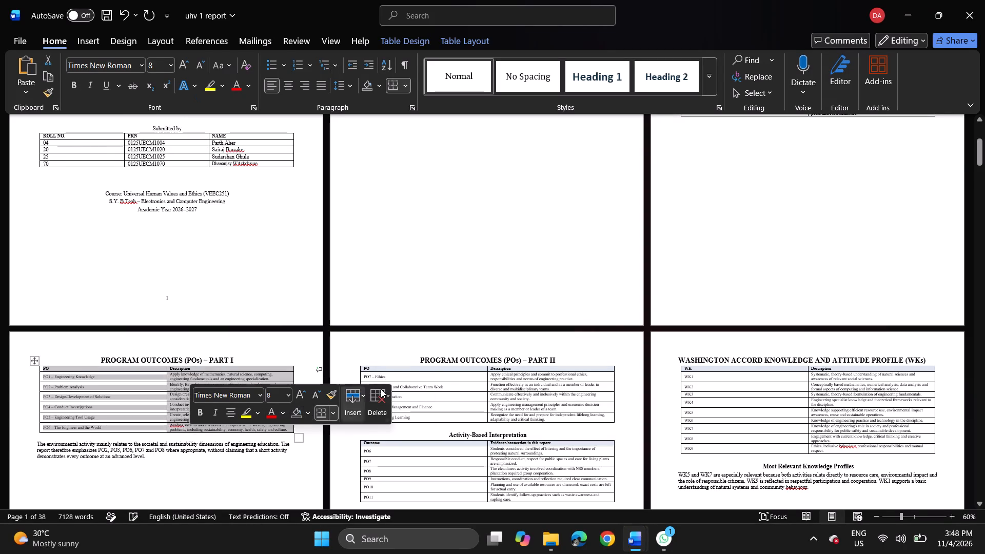
Remove the header-row shading from the PROGRAM OUTCOMES (POs) – PART II table and the Activity-Based Interpretation table below it.
left_click_drag(388, 369, 537, 392)
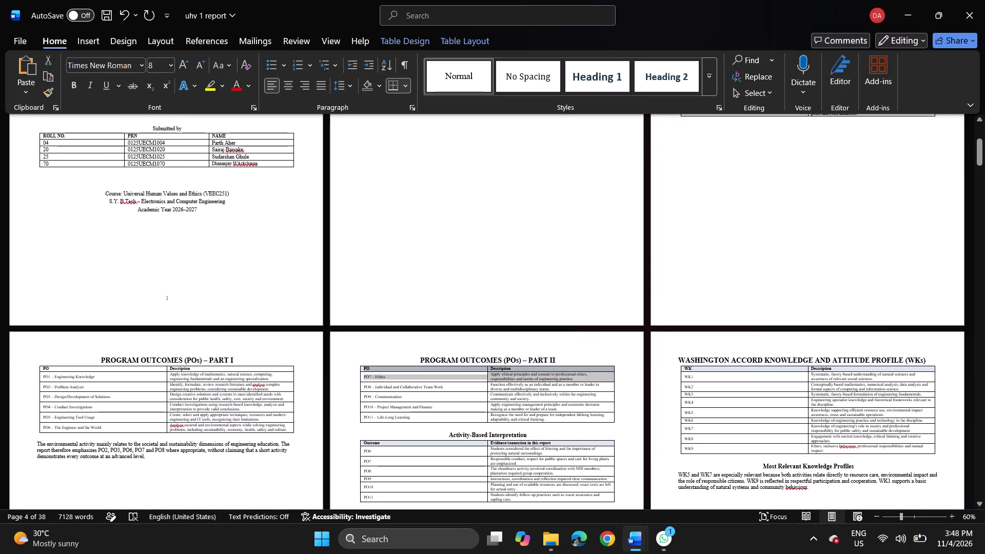
left_click_drag(537, 392, 537, 399)
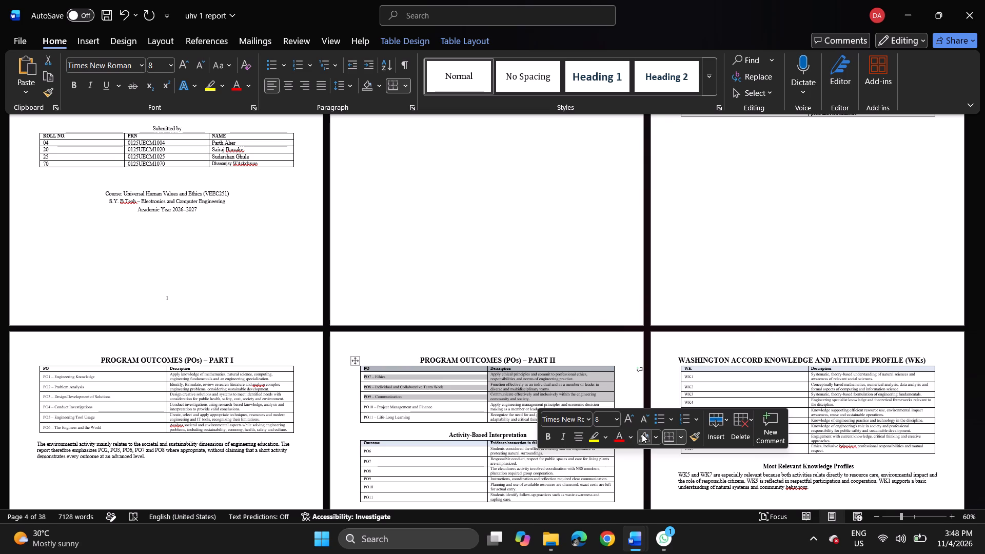
left_click(642, 434)
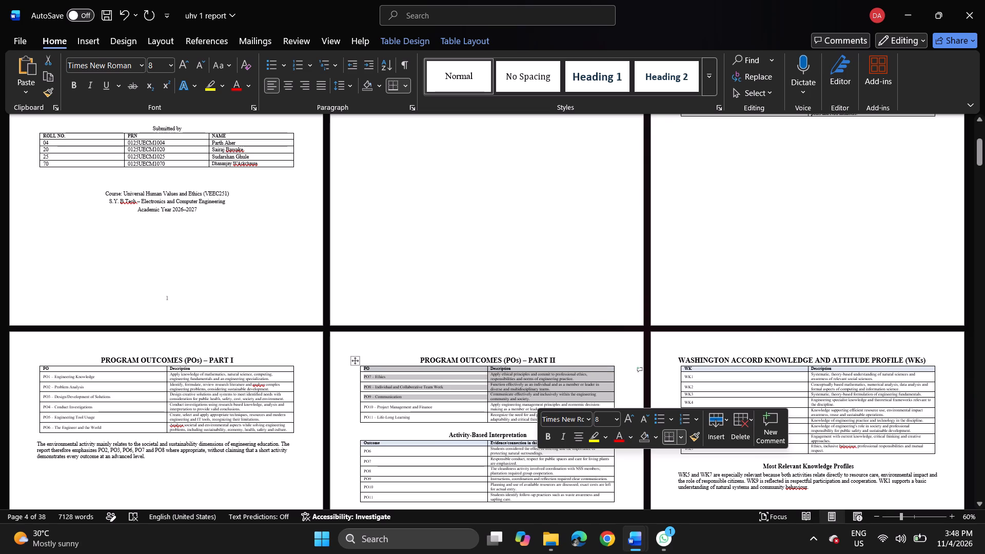
left_click_drag(399, 443, 531, 446)
left_click(637, 477)
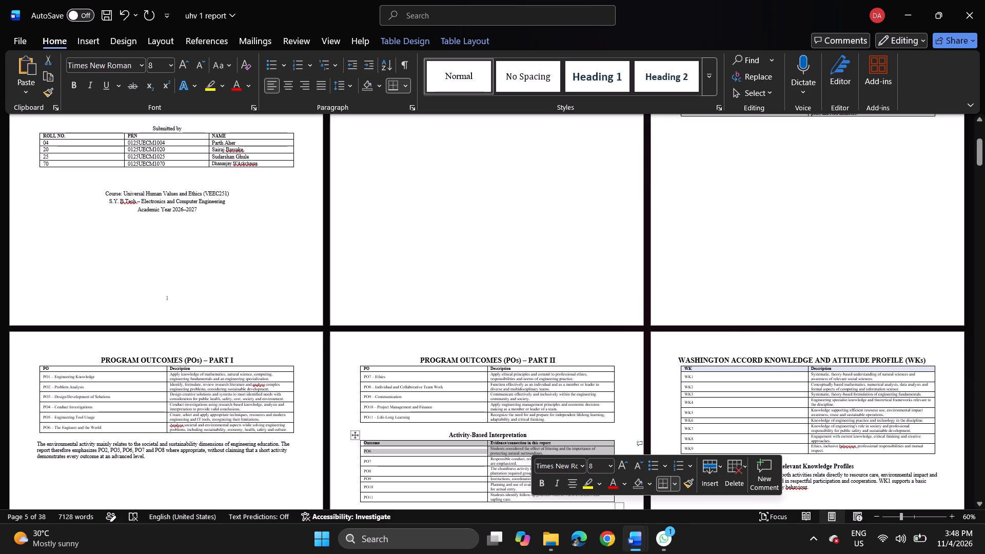
Clear the header-row shading of the Washington Accord Knowledge and Attitude Profile (WKs) table.
left_click_drag(729, 368, 829, 372)
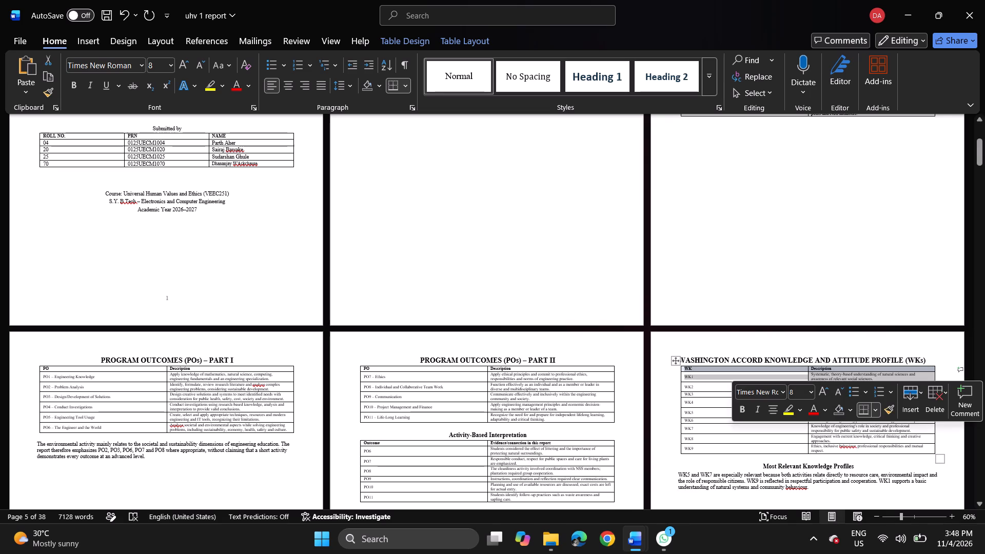
left_click(834, 411)
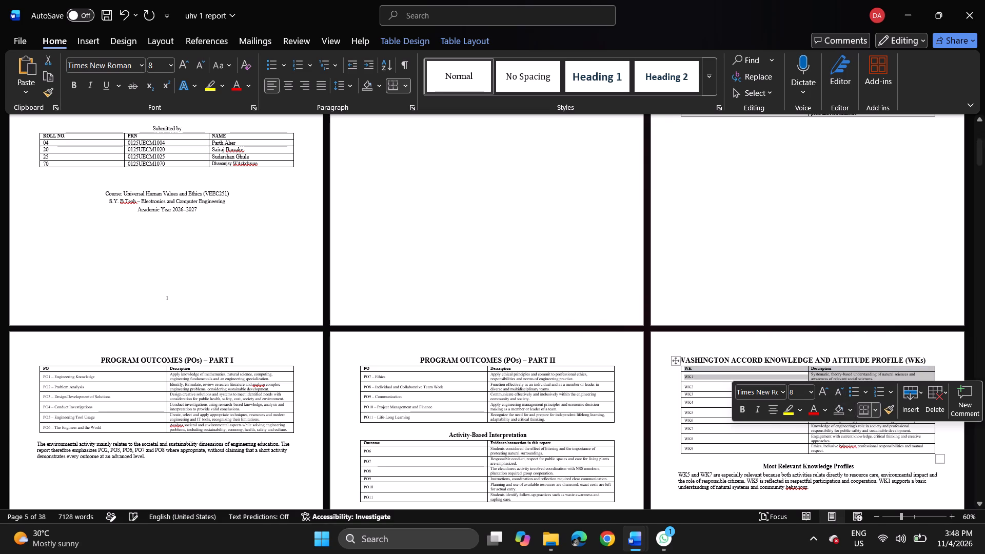
Remove the header-row shading from the PSO table and the Activity-Linked Course Outcomes (COs) table on page 7.
scroll(704, 407, "down", 7)
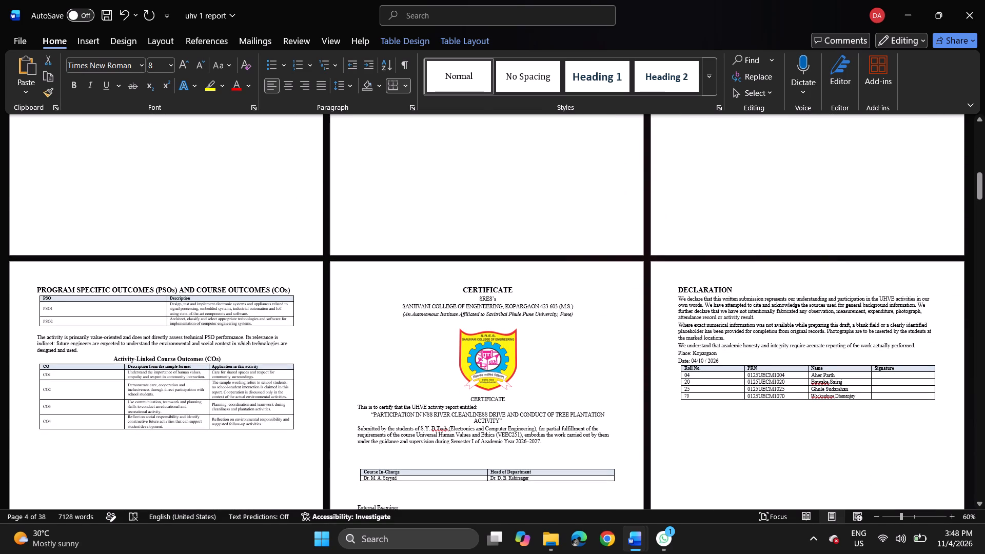
left_click_drag(95, 298, 233, 404)
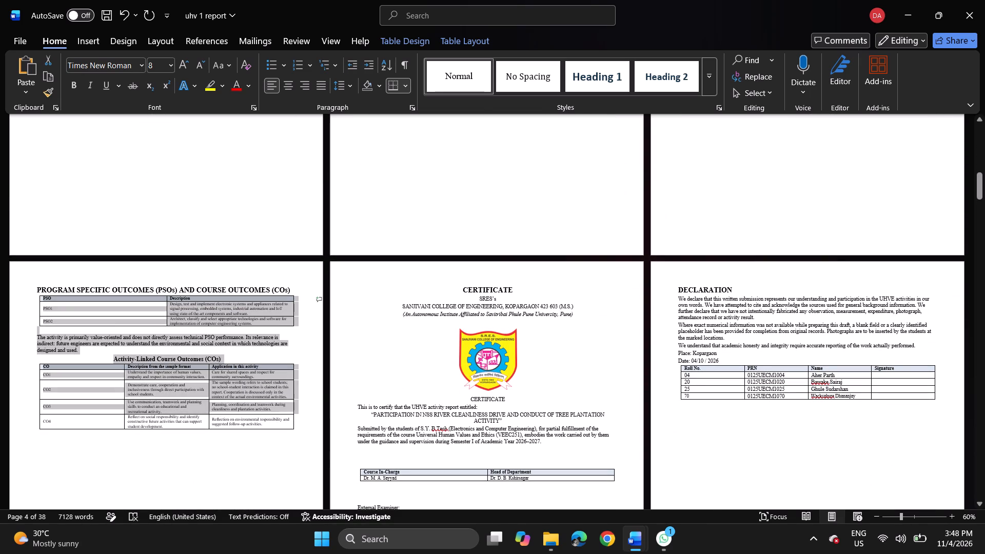
left_click_drag(233, 404, 233, 405)
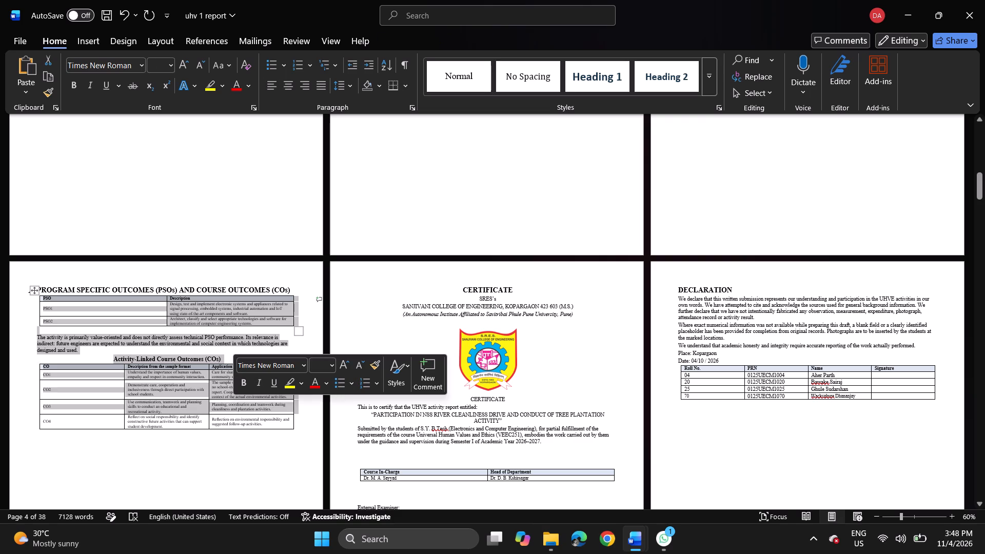
left_click(201, 291)
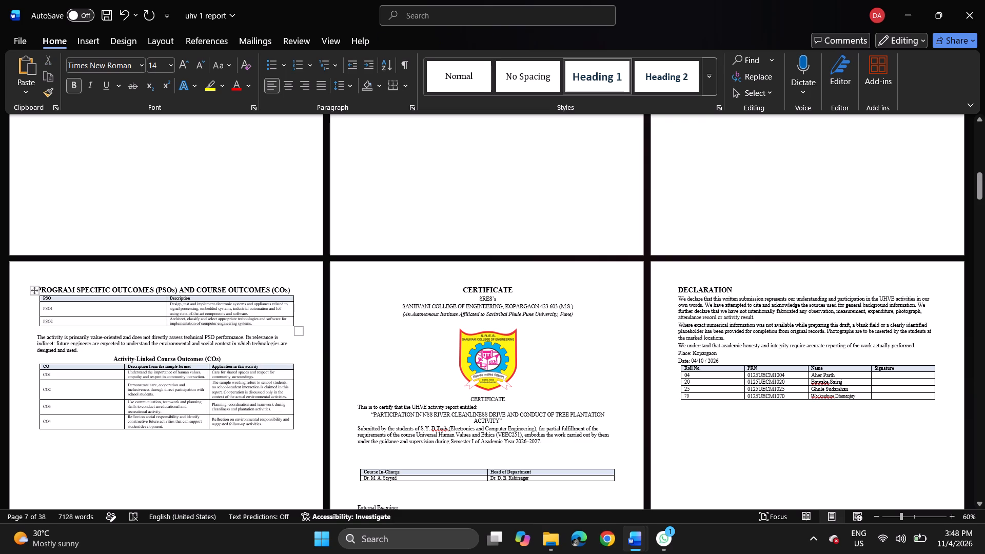
left_click_drag(139, 296, 208, 303)
left_click(317, 341)
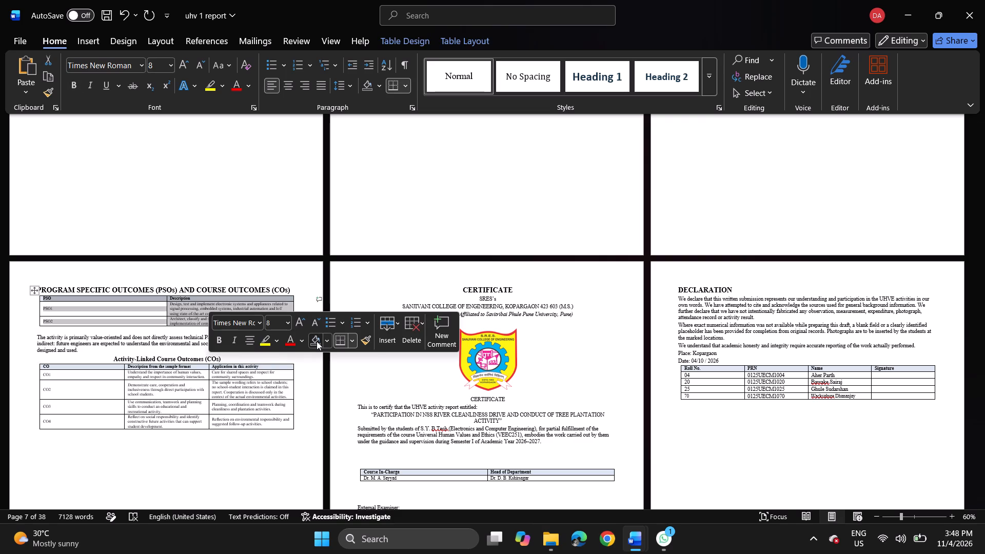
left_click(87, 362)
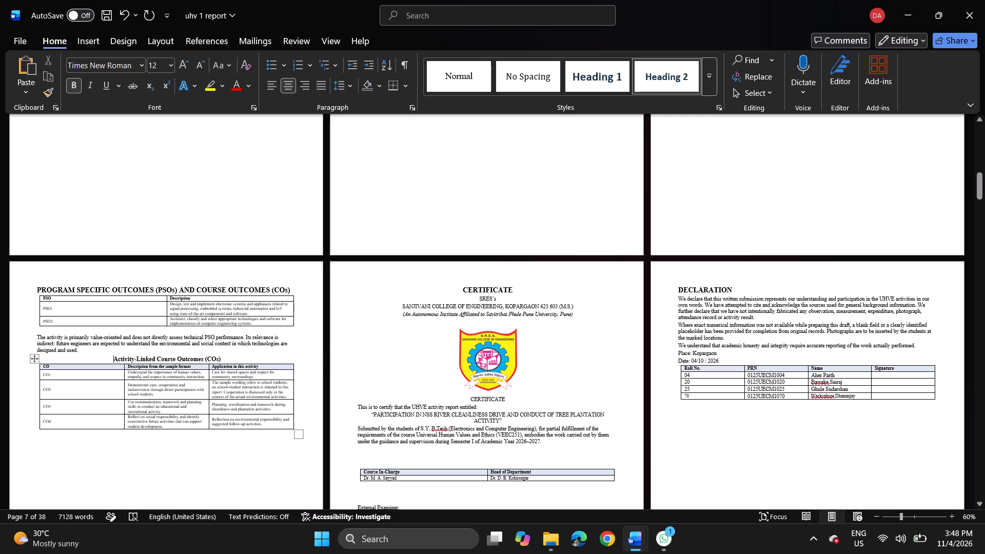
left_click_drag(87, 365, 233, 371)
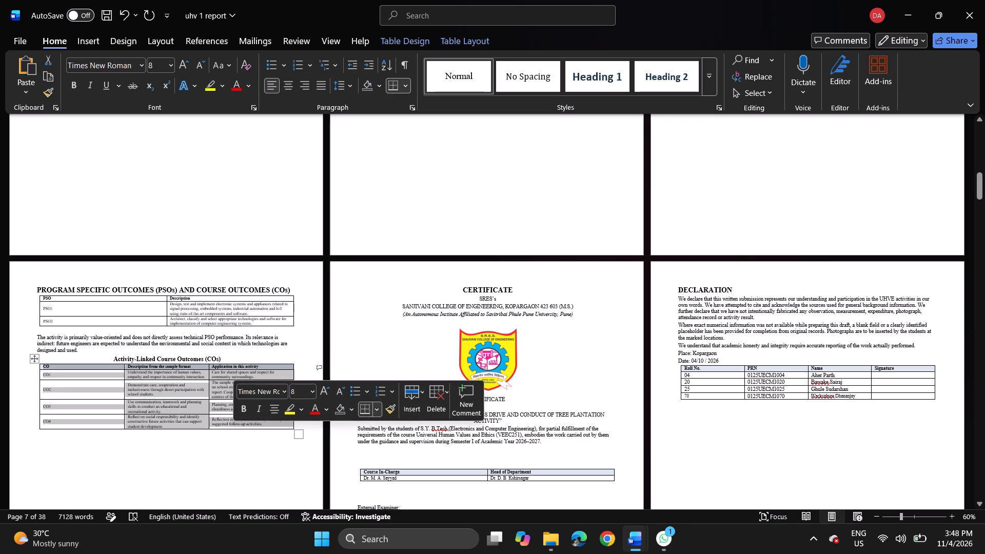
left_click(343, 410)
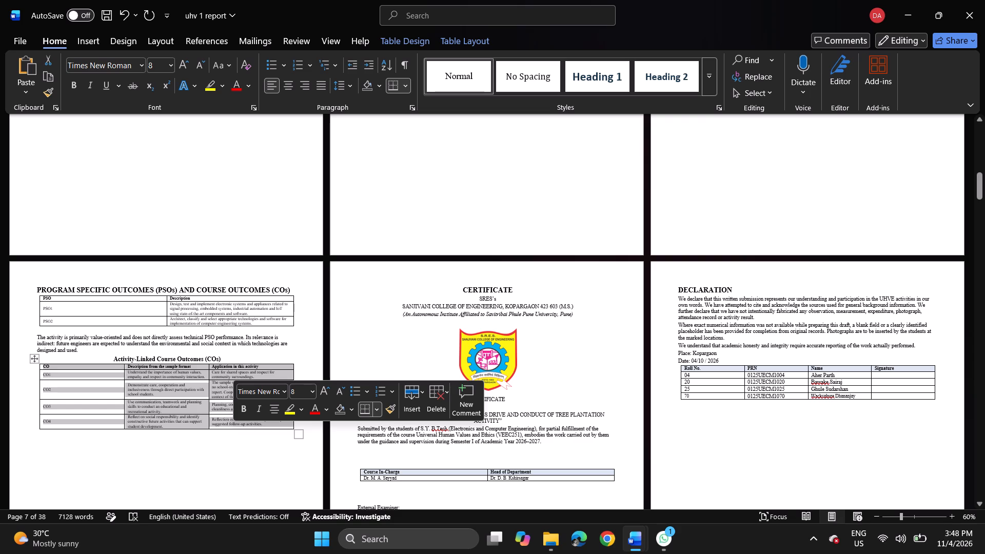
Clear the header-row shading of the Course In-Charge table on the Certificate page and the student table on the Declaration page.
left_click_drag(427, 470, 507, 472)
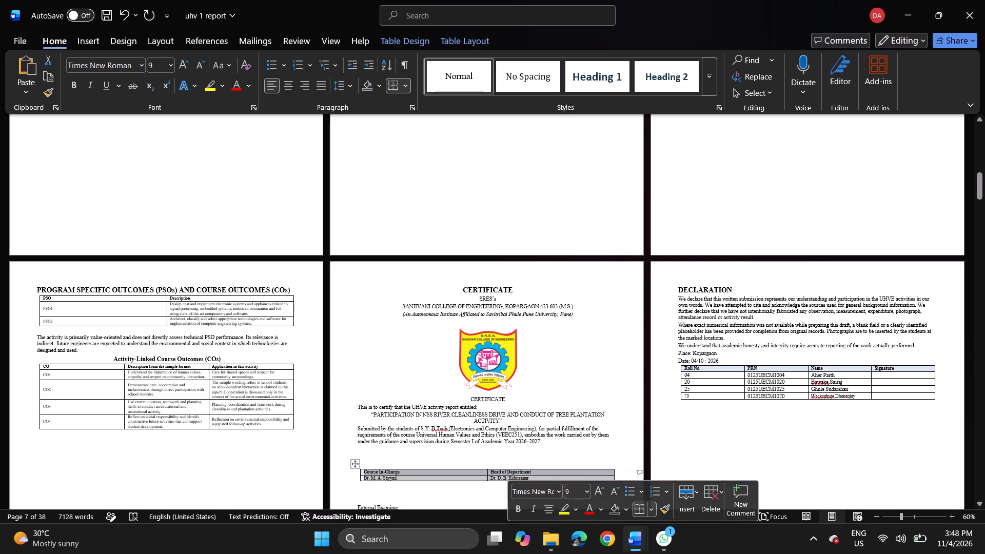
left_click(614, 515)
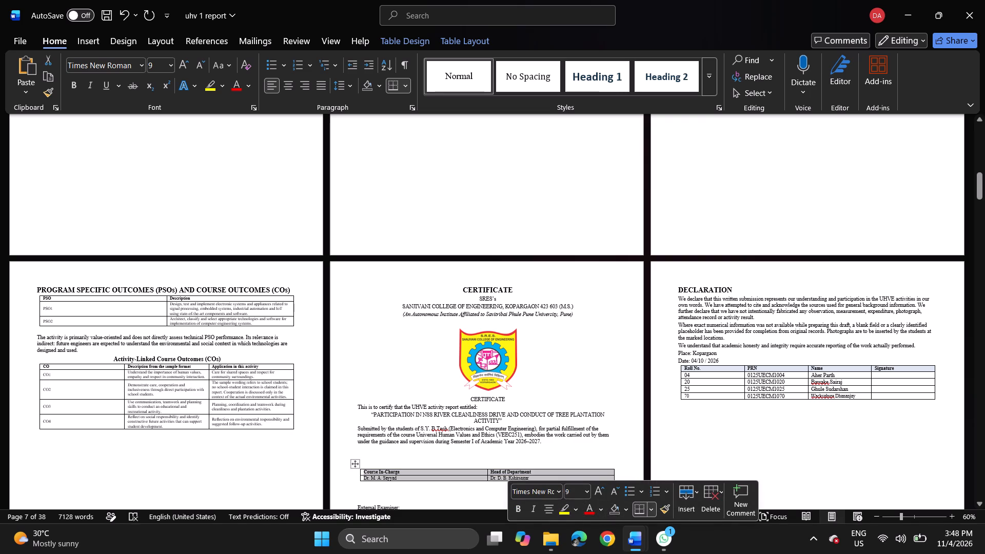
scroll(593, 419, "down", 1)
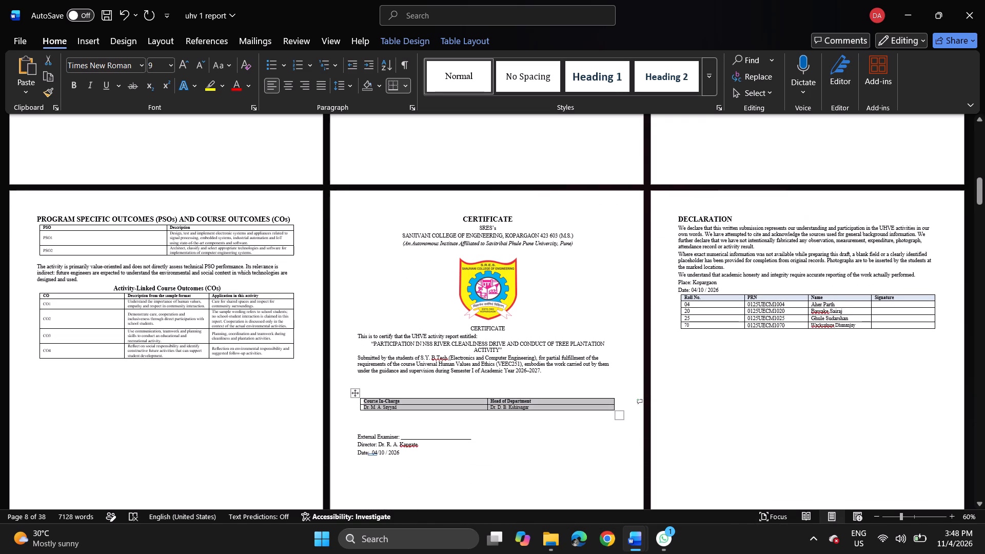
left_click_drag(719, 298, 853, 291)
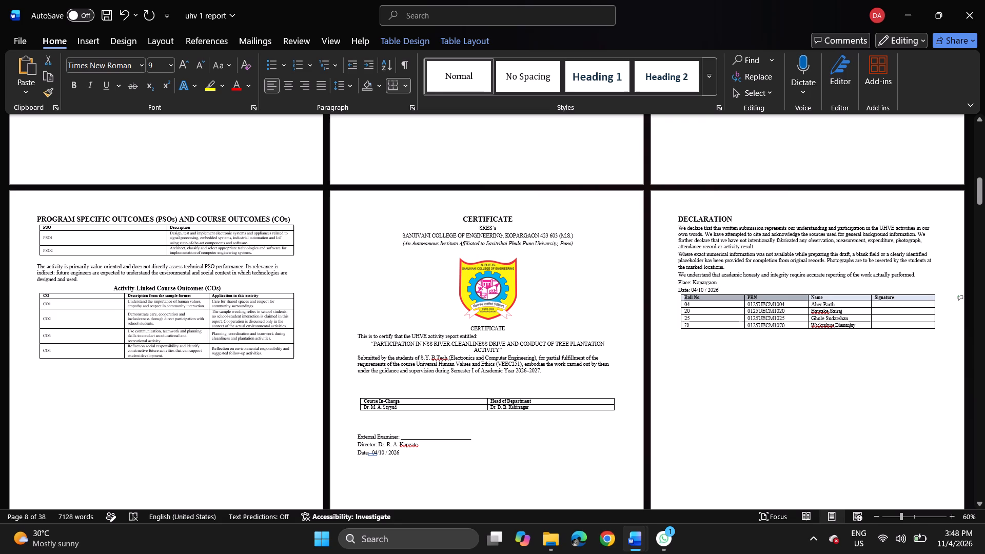
left_click_drag(853, 291, 898, 296)
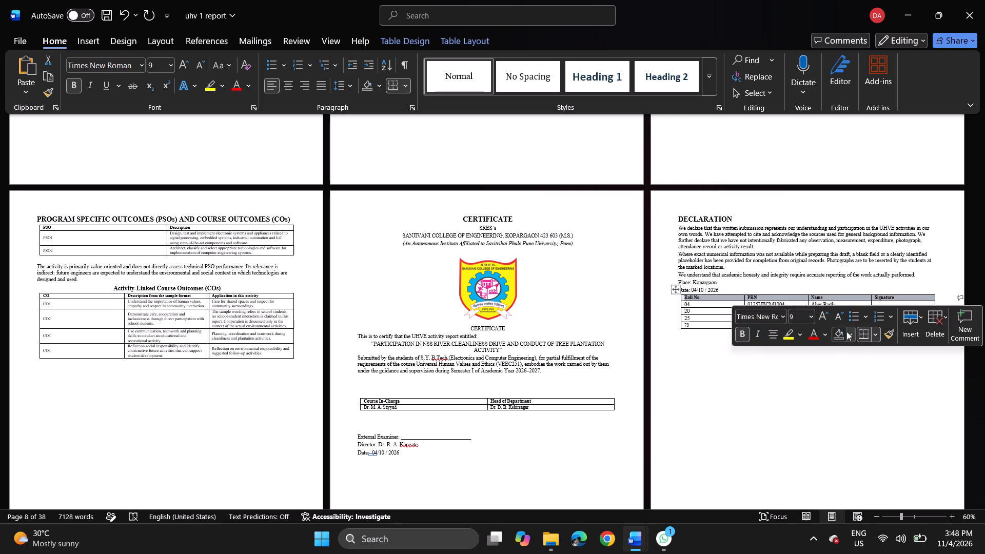
left_click(838, 330)
Remove the header-row shading from the INDEX table and the INDEX (CONTINUED) table.
scroll(717, 395, "down", 5)
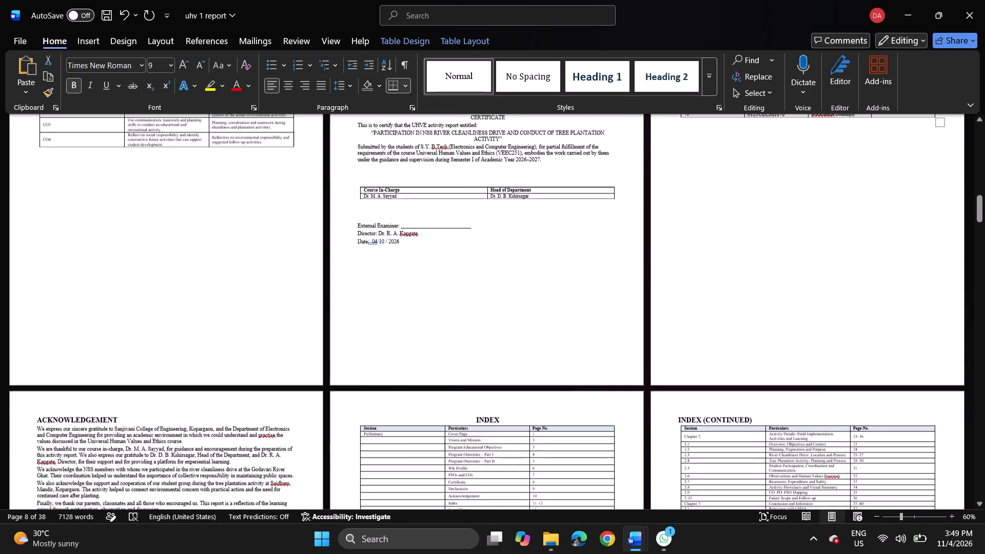
scroll(717, 395, "down", 1)
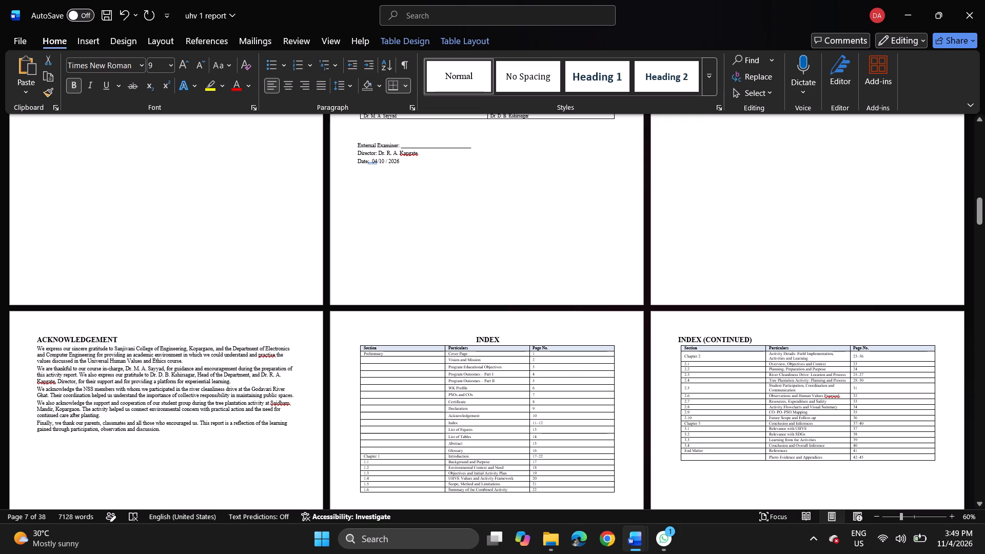
left_click_drag(401, 346, 564, 334)
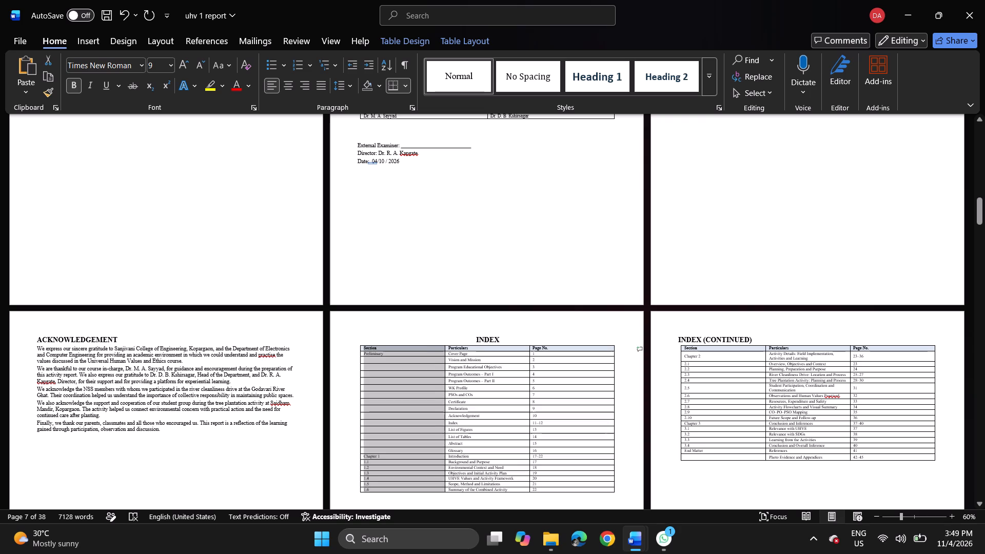
left_click_drag(564, 334, 571, 350)
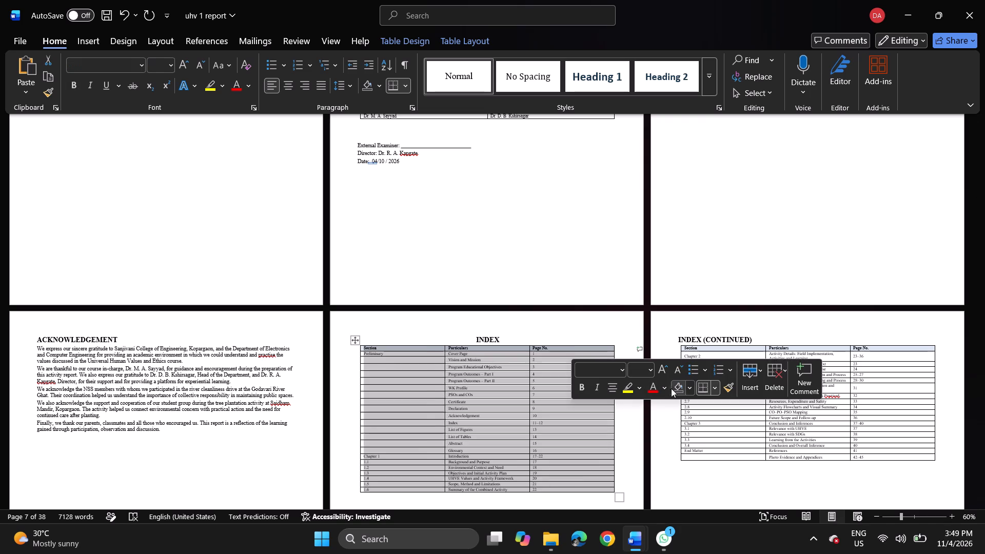
left_click(675, 386)
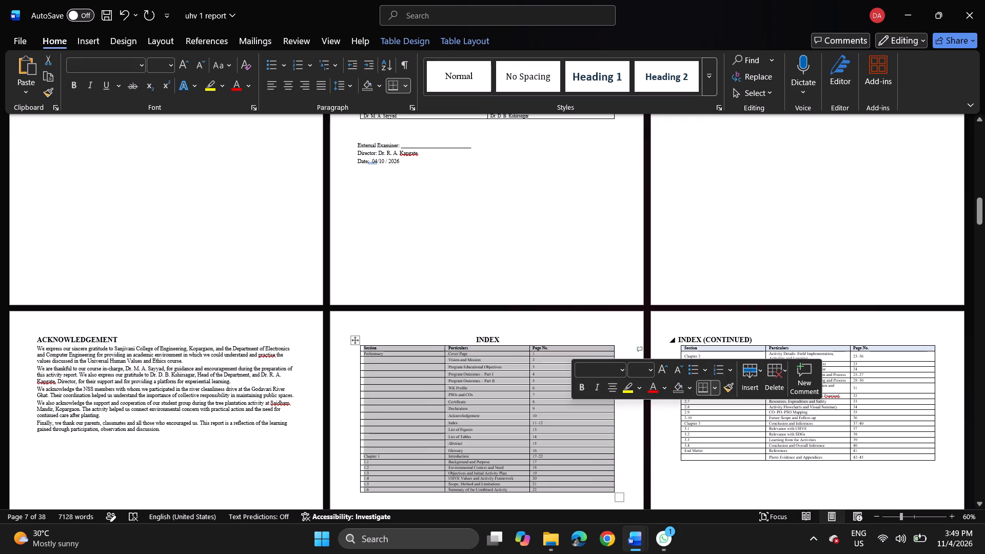
left_click_drag(725, 347, 869, 348)
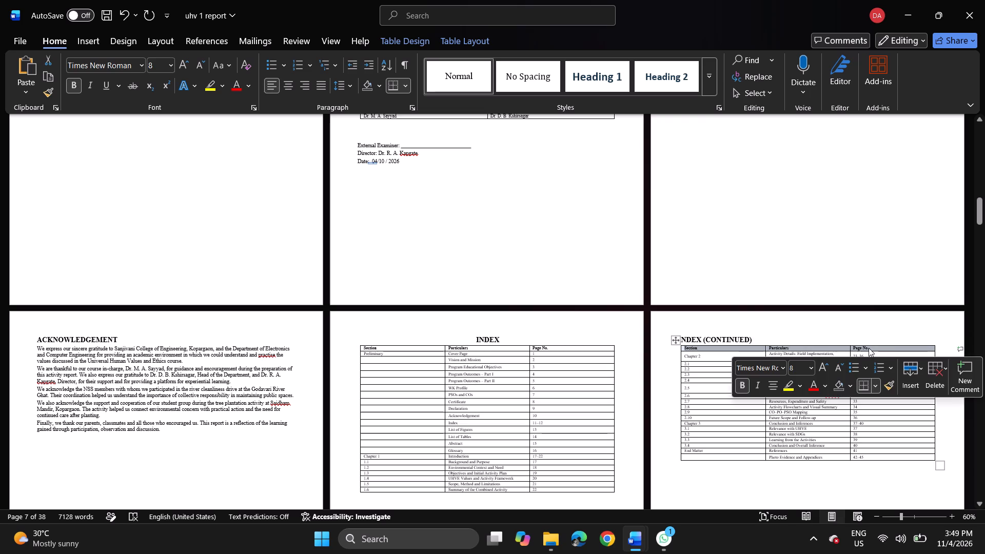
left_click(835, 389)
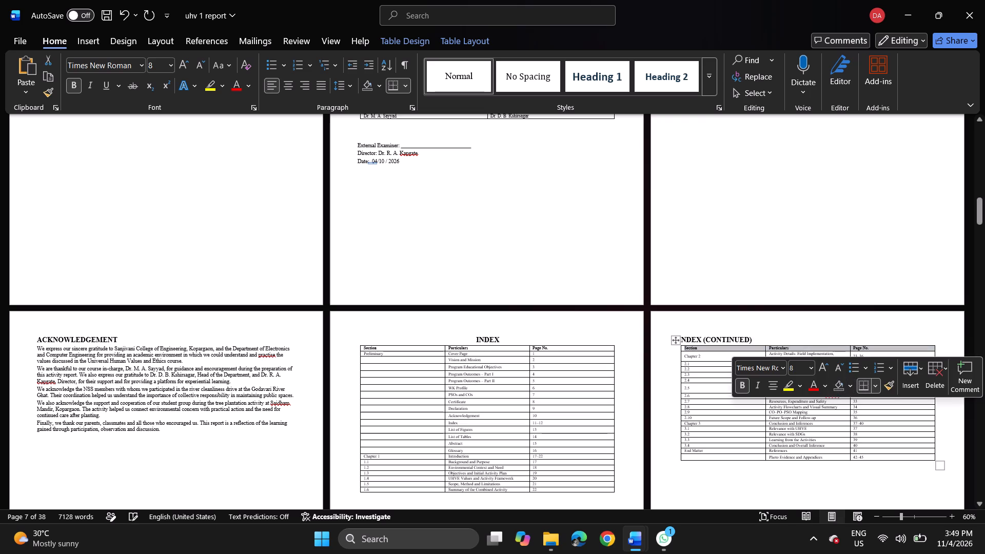
Clear the header-row shading of the LIST OF FIGURES table.
scroll(727, 429, "down", 5)
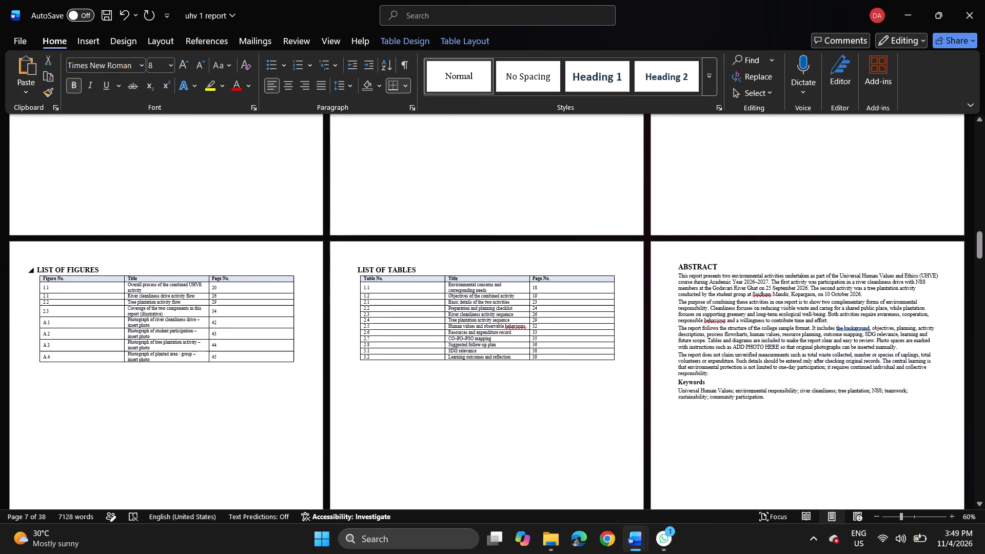
left_click_drag(92, 278, 255, 274)
left_click(365, 250)
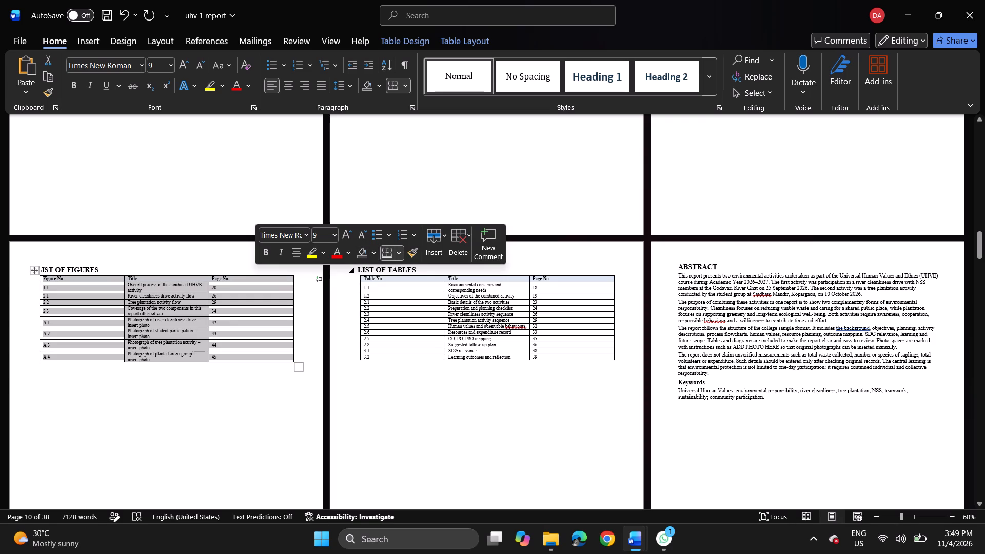
Clear the header-row shading of the LIST OF TABLES table.
left_click(431, 278)
left_click_drag(431, 278, 566, 280)
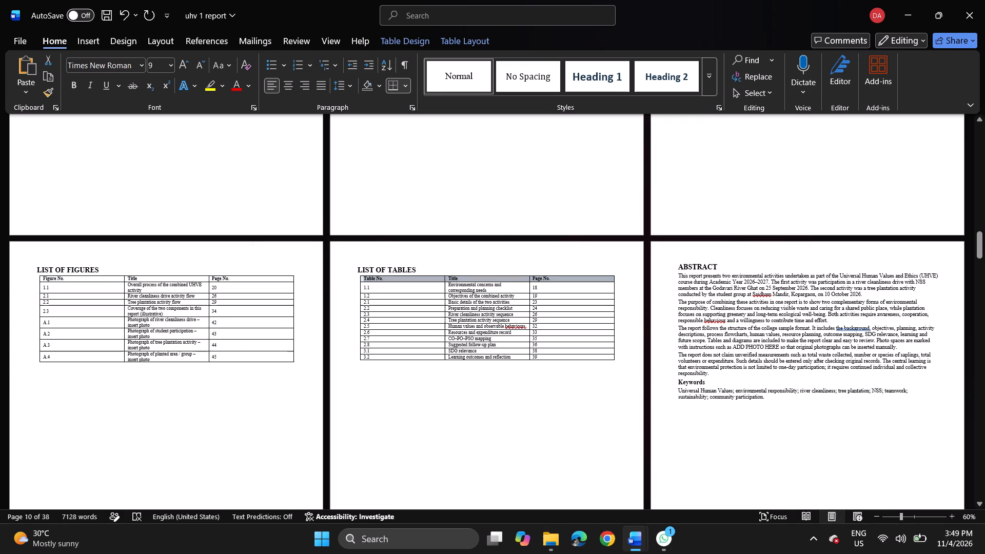
left_click_drag(566, 280, 566, 280)
left_click(672, 313)
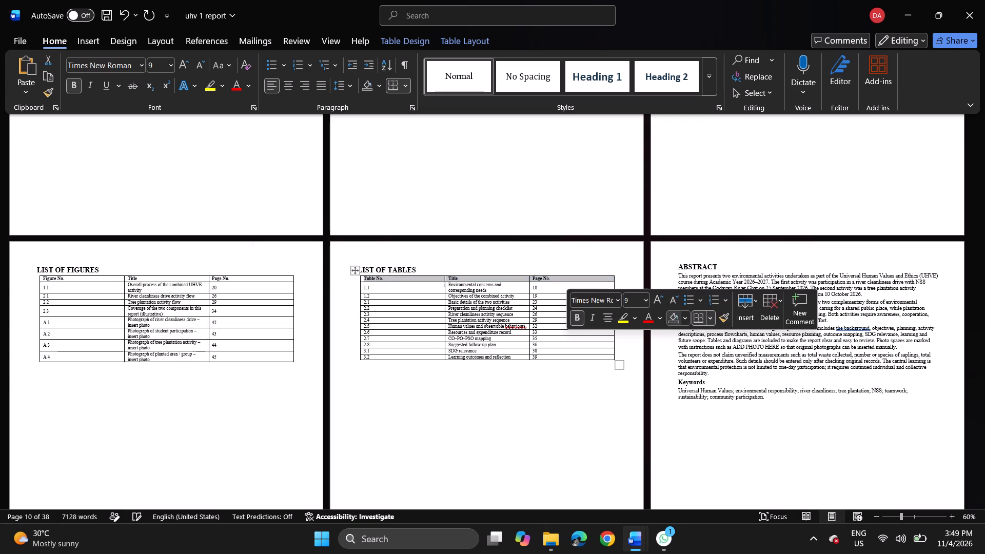
Remove the header-row shading from the GLOSSARY table and the environmental concerns table in section 1.2.
scroll(567, 350, "down", 7)
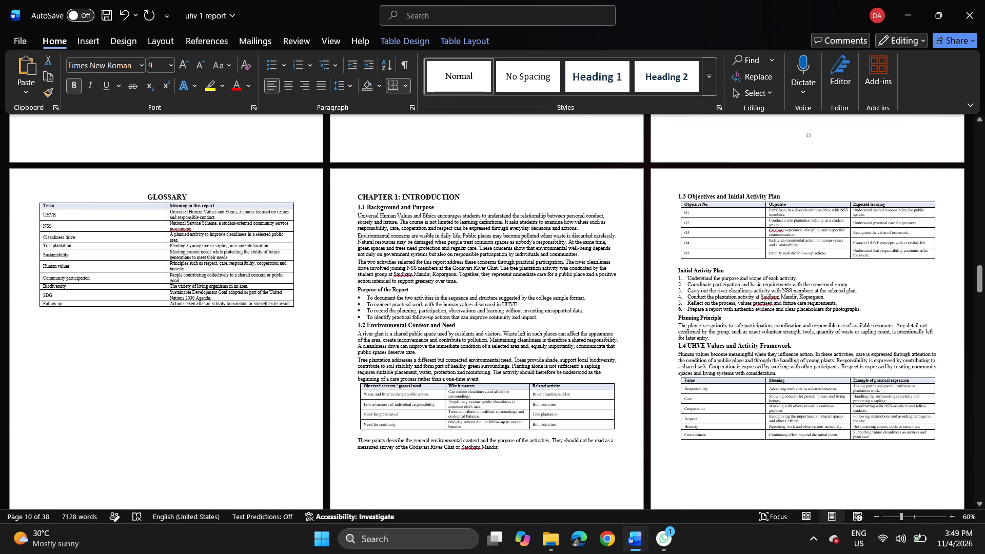
left_click(89, 208)
left_click_drag(84, 204, 231, 205)
left_click(333, 239)
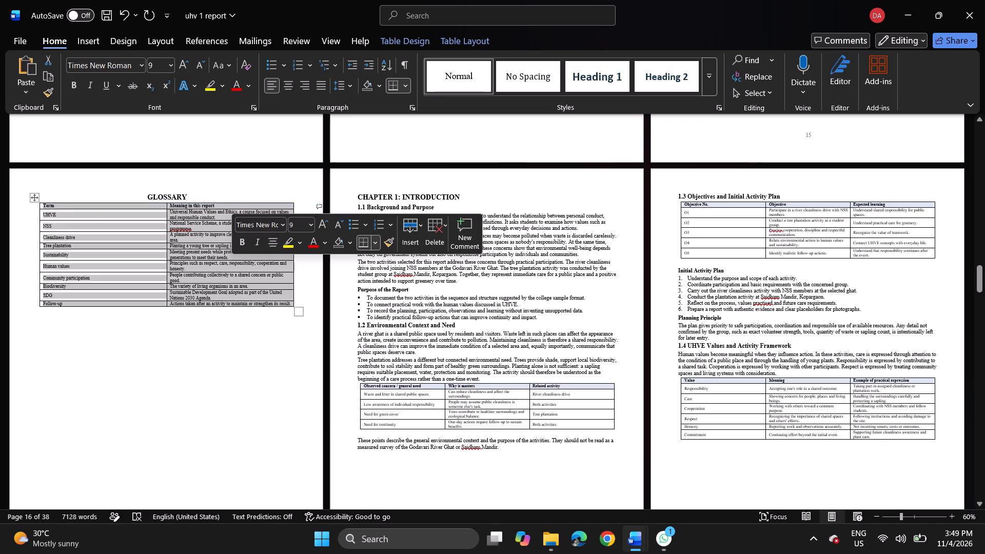
left_click_drag(420, 383, 555, 388)
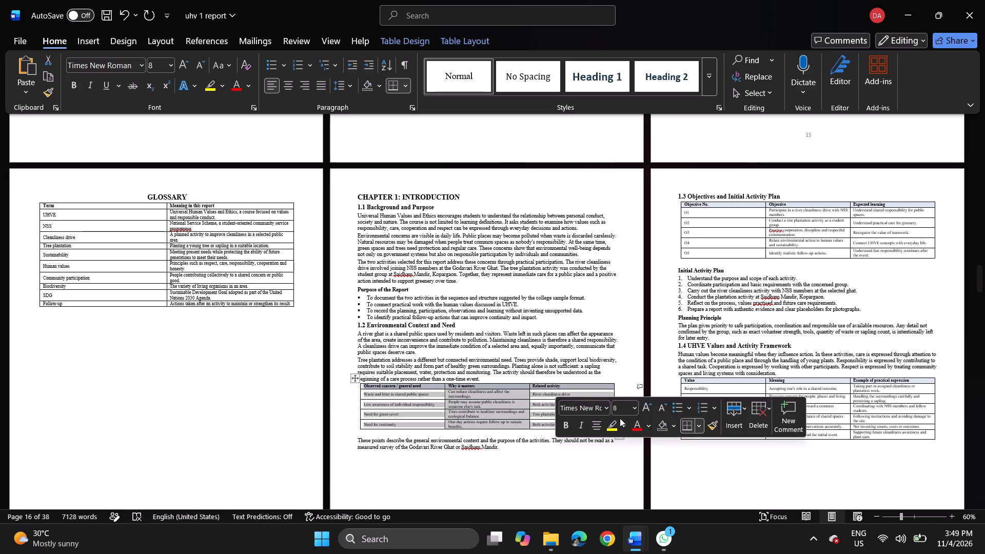
left_click(655, 424)
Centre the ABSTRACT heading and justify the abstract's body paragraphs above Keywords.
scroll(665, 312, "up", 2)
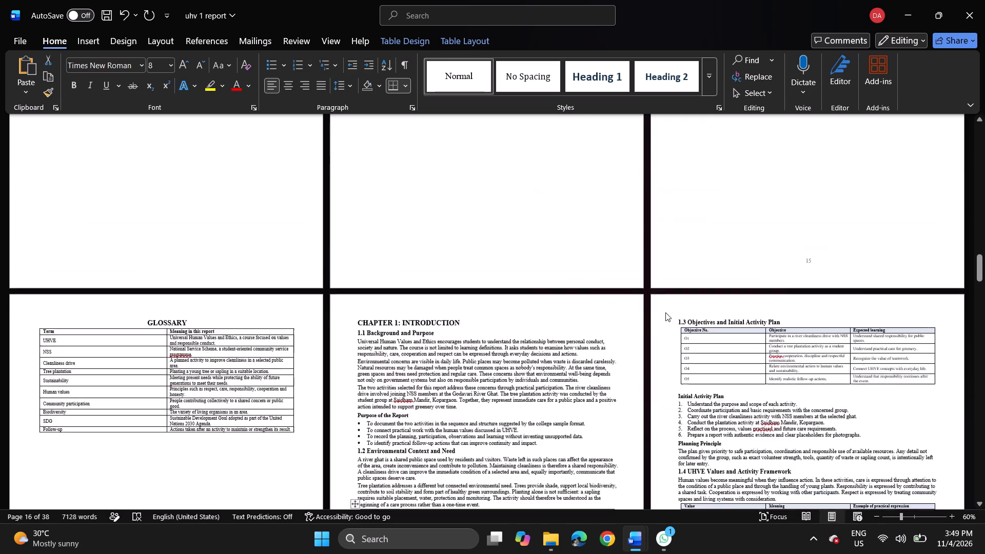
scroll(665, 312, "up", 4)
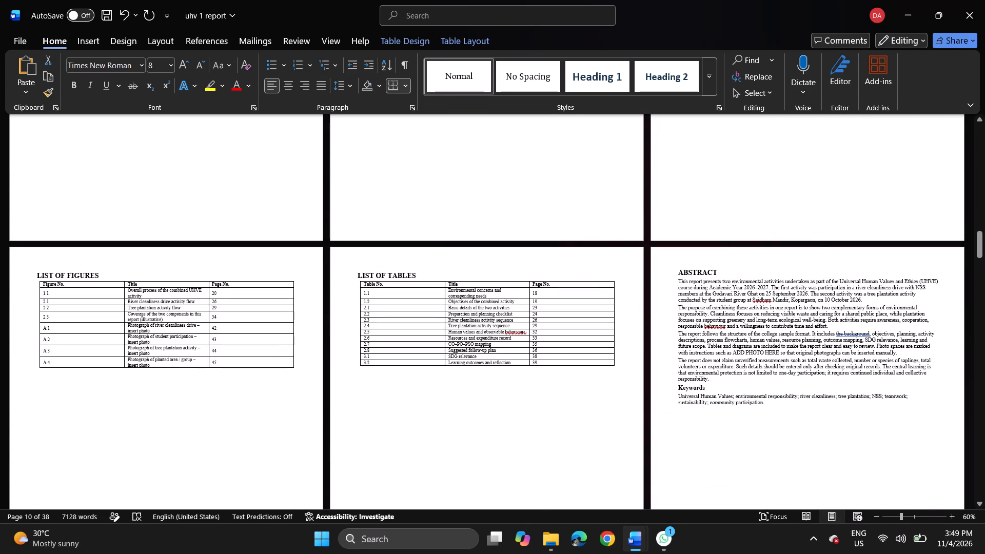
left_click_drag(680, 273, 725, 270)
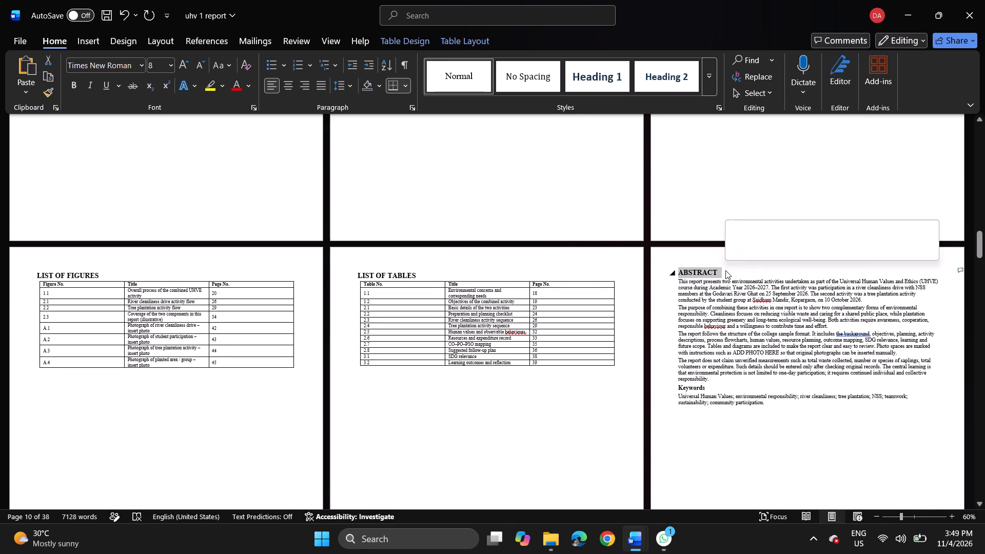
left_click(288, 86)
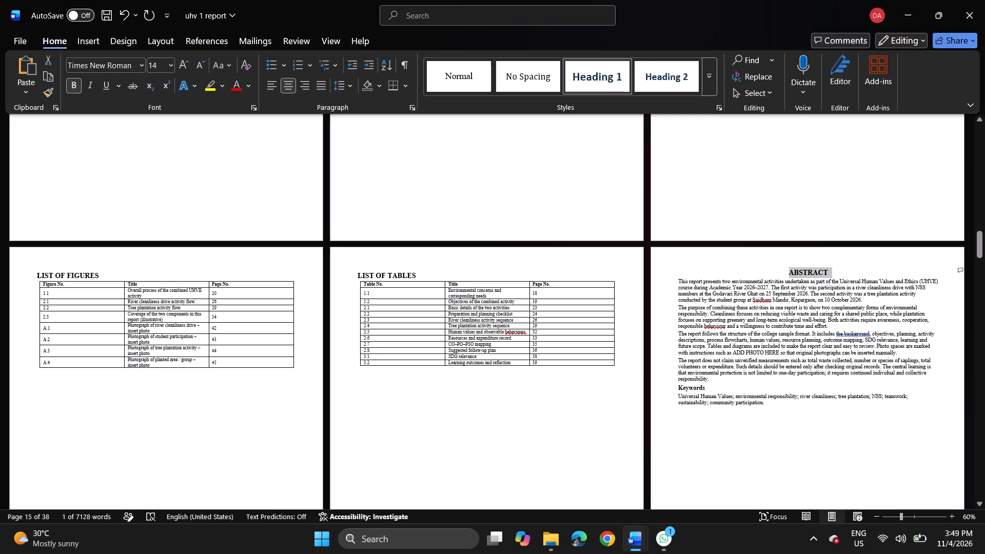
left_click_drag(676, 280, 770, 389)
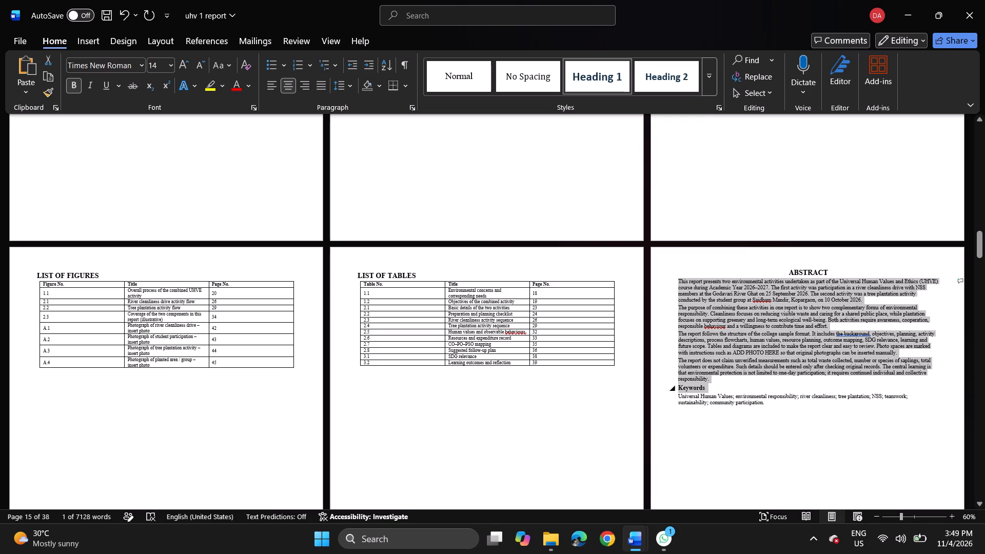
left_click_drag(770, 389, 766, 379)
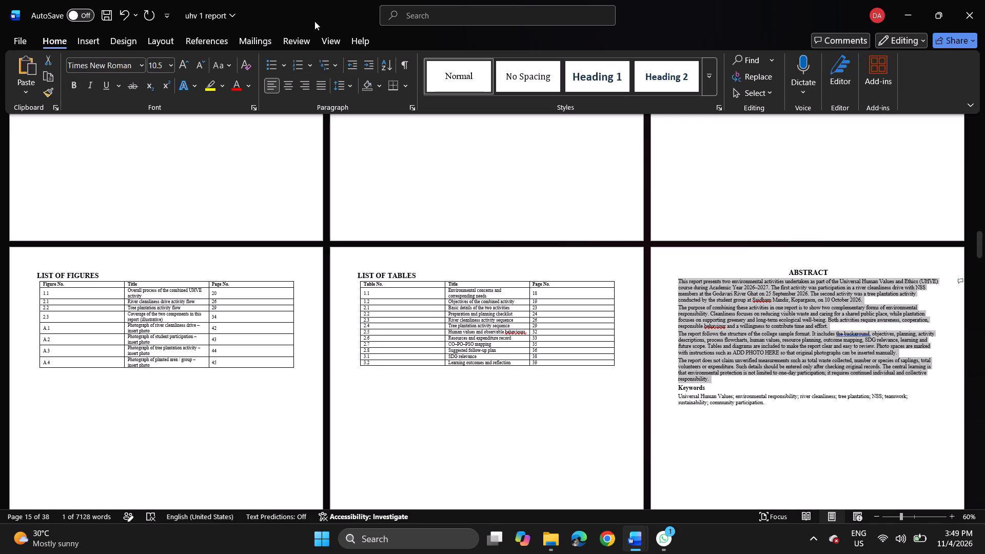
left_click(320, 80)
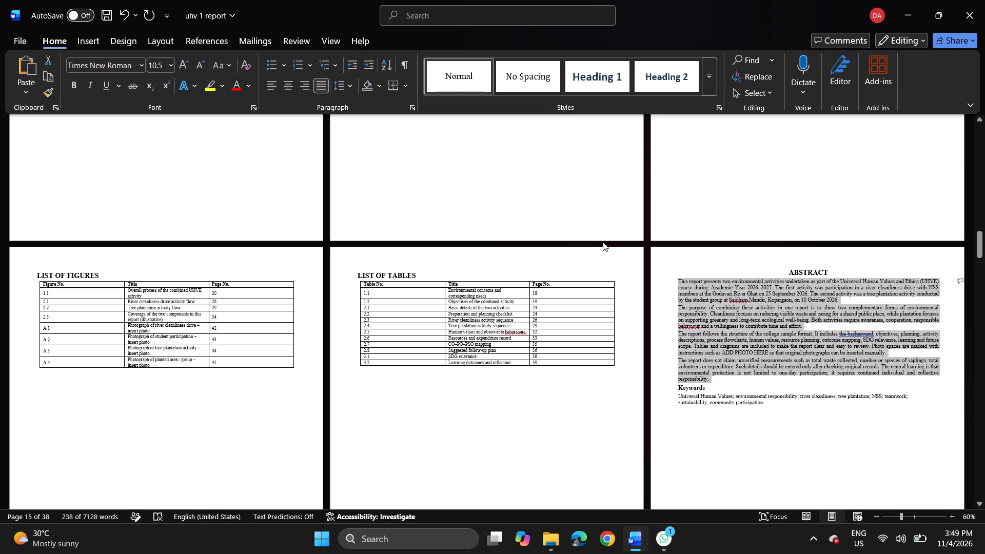
Justify all the text in the entire document.
left_click(624, 428)
key("ctrl+a")
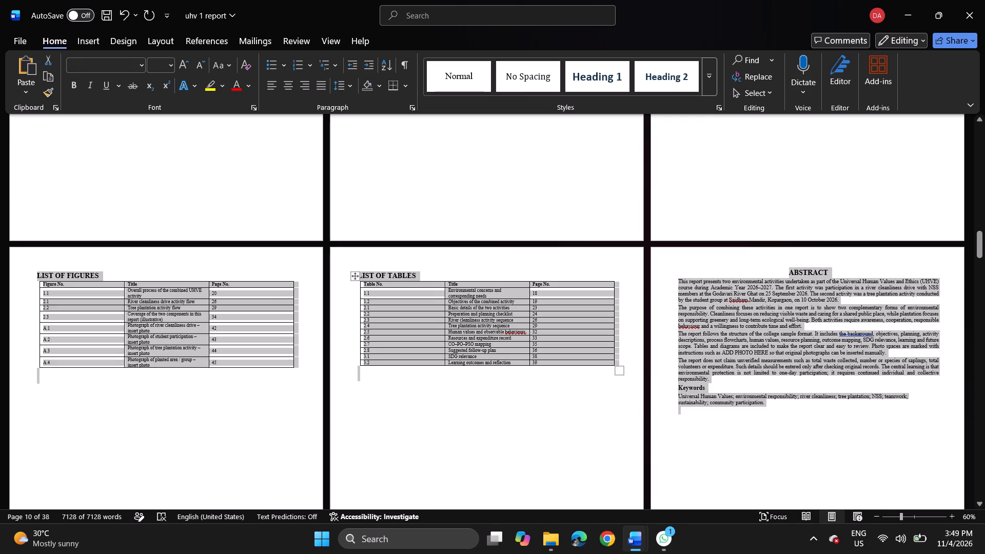
left_click(314, 82)
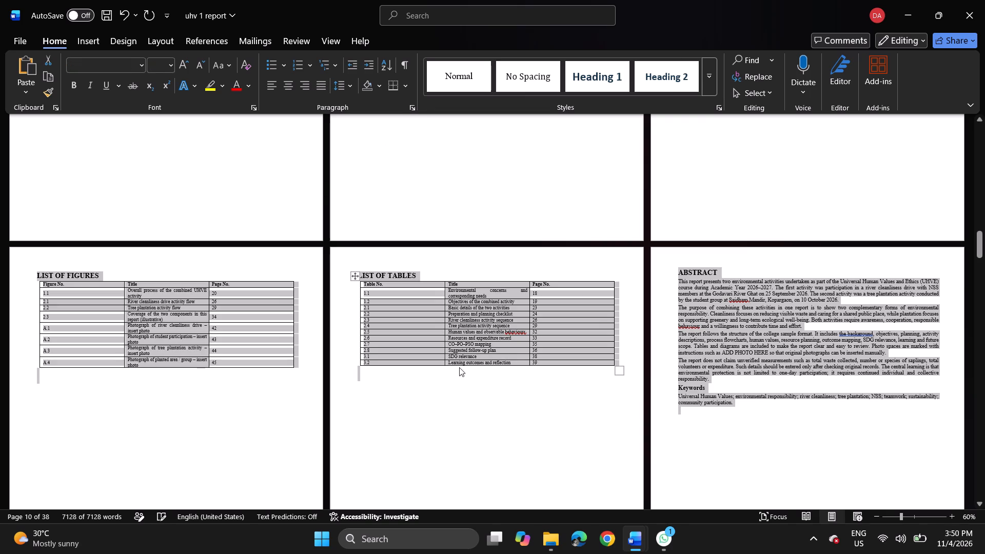
left_click(453, 395)
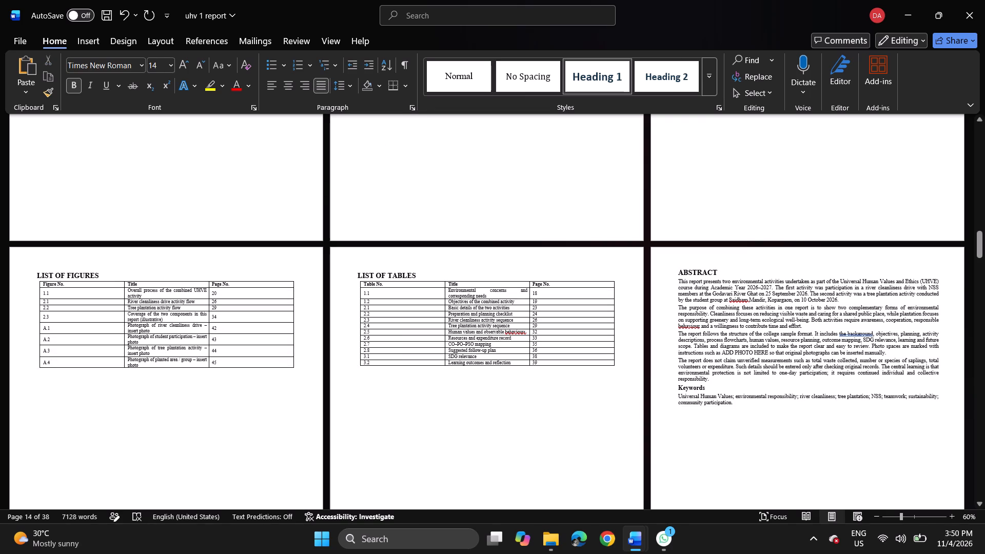
Centre the ABSTRACT heading and save the report.
left_click_drag(680, 275, 720, 266)
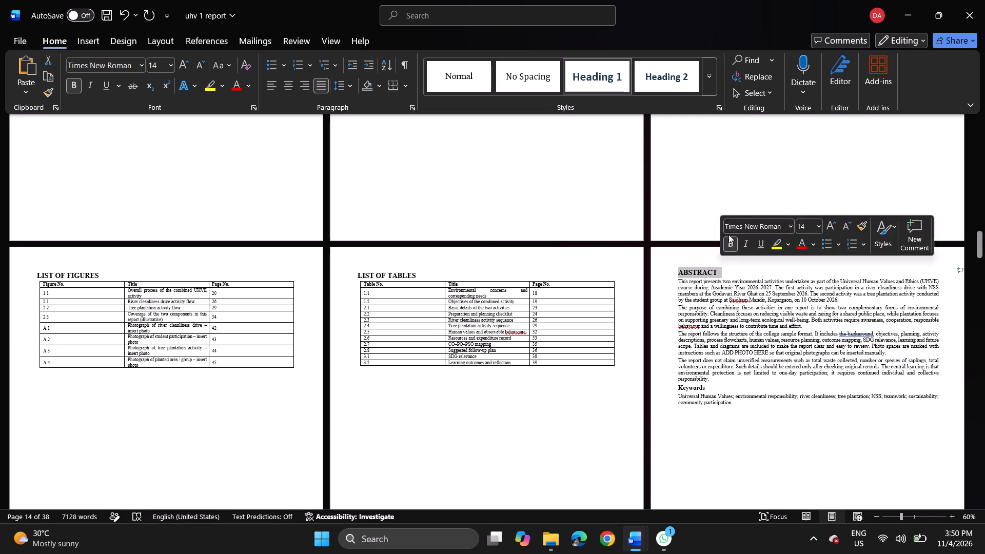
left_click(288, 83)
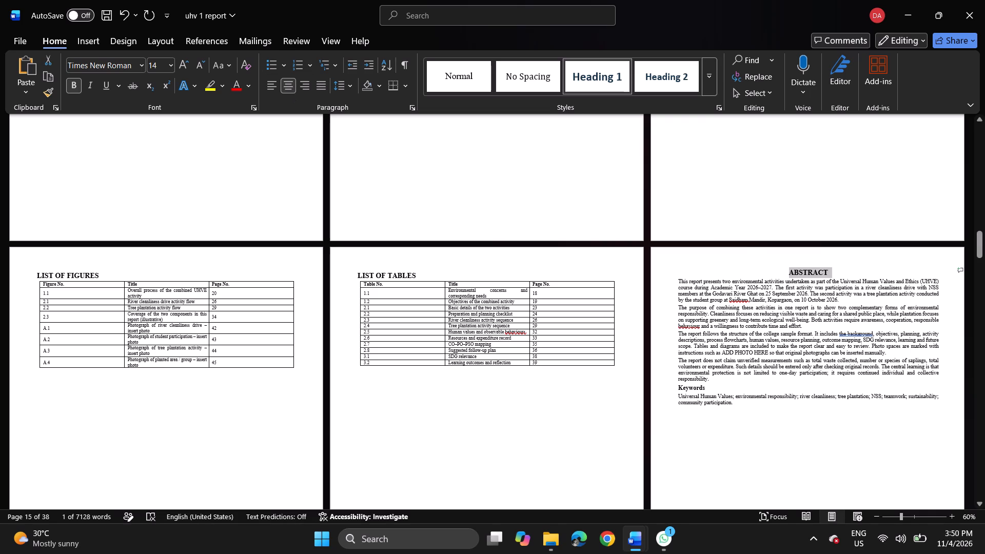
key("ctrl+s")
Clear the header-row shading of the objectives table in section 1.3 and the values table in section 1.4.
scroll(730, 317, "down", 2)
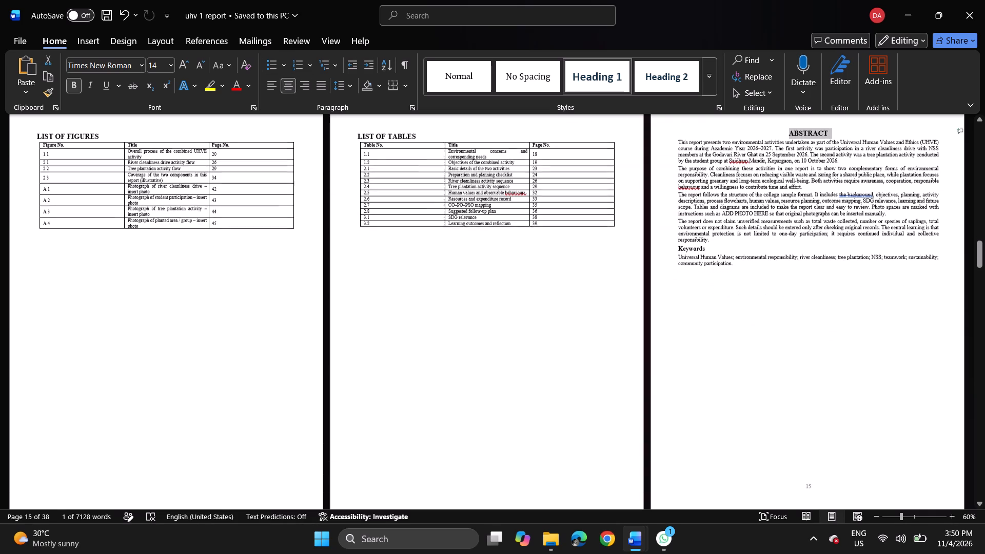
left_click(714, 224)
scroll(711, 184, "up", 1)
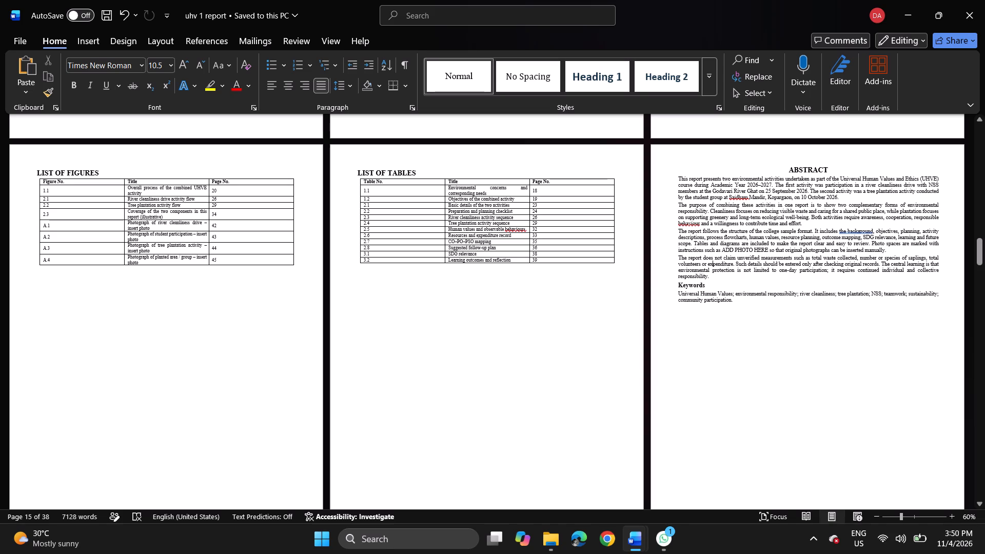
scroll(688, 294, "down", 1)
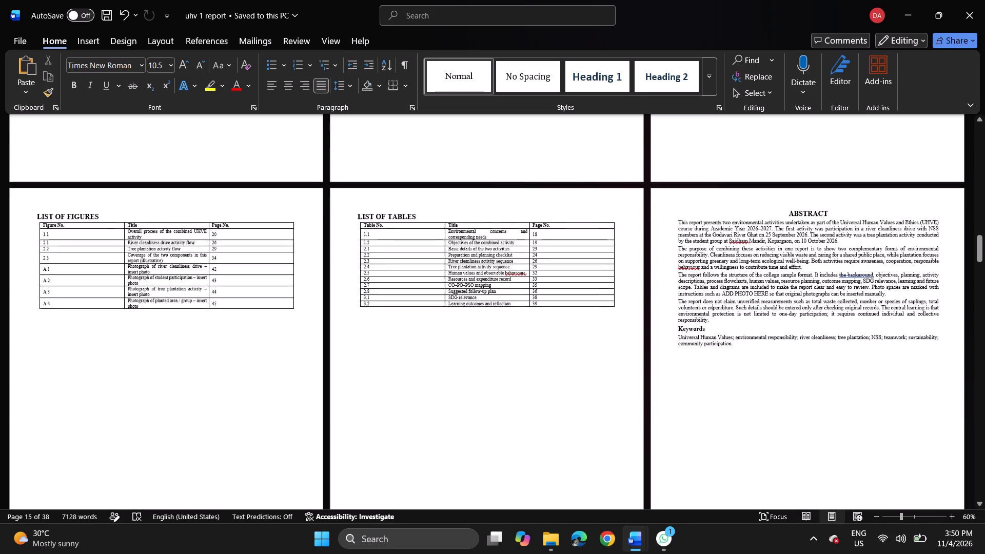
scroll(688, 294, "down", 2)
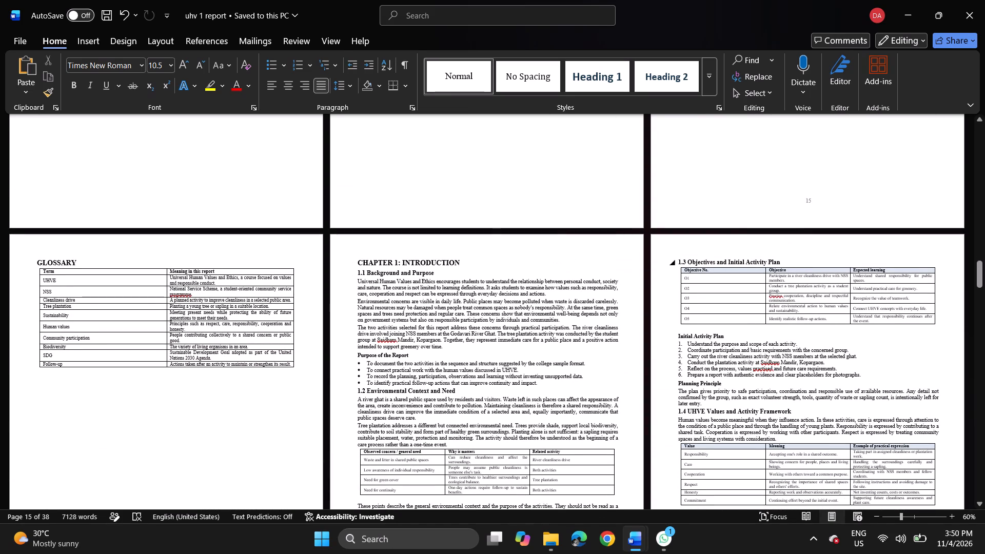
left_click_drag(698, 269, 876, 270)
left_click(836, 305)
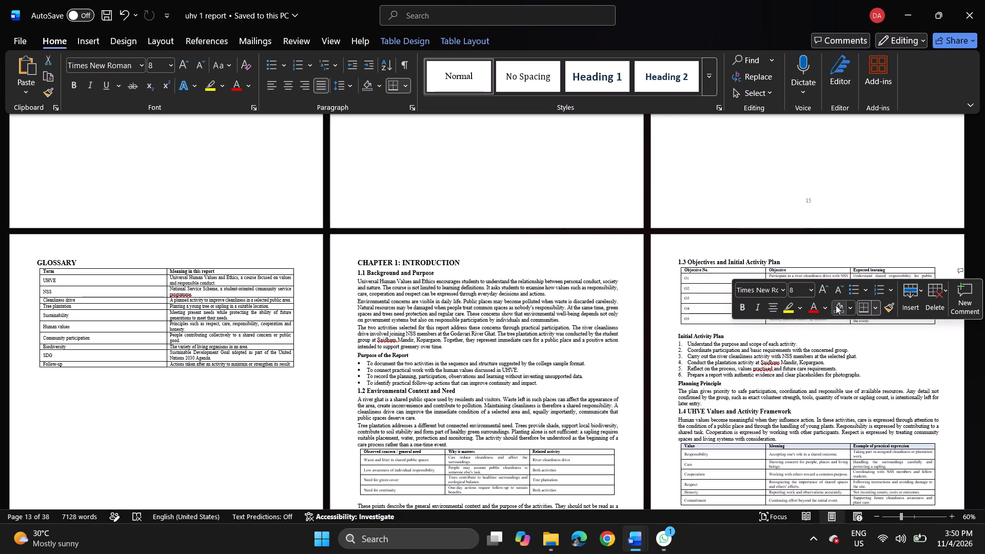
scroll(781, 368, "down", 1)
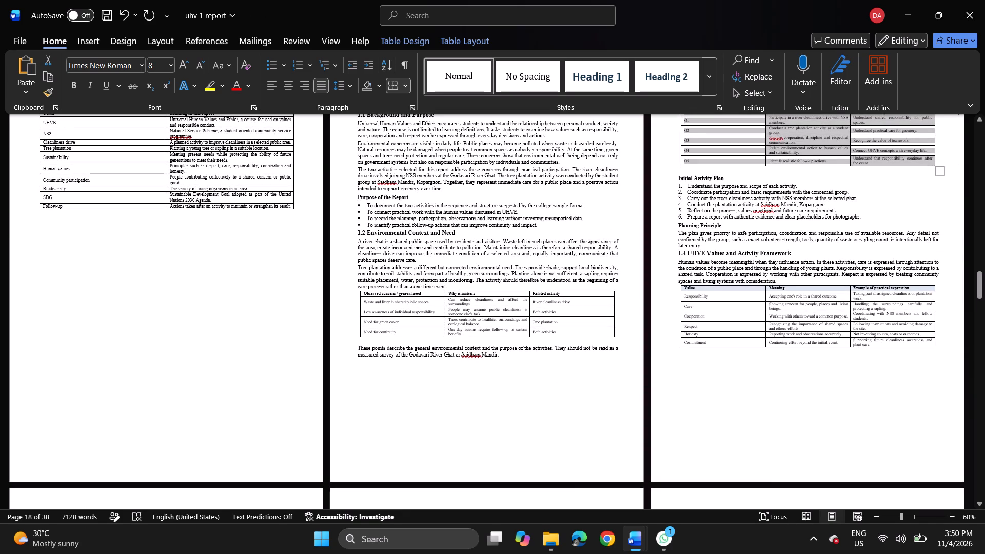
left_click_drag(712, 286, 770, 285)
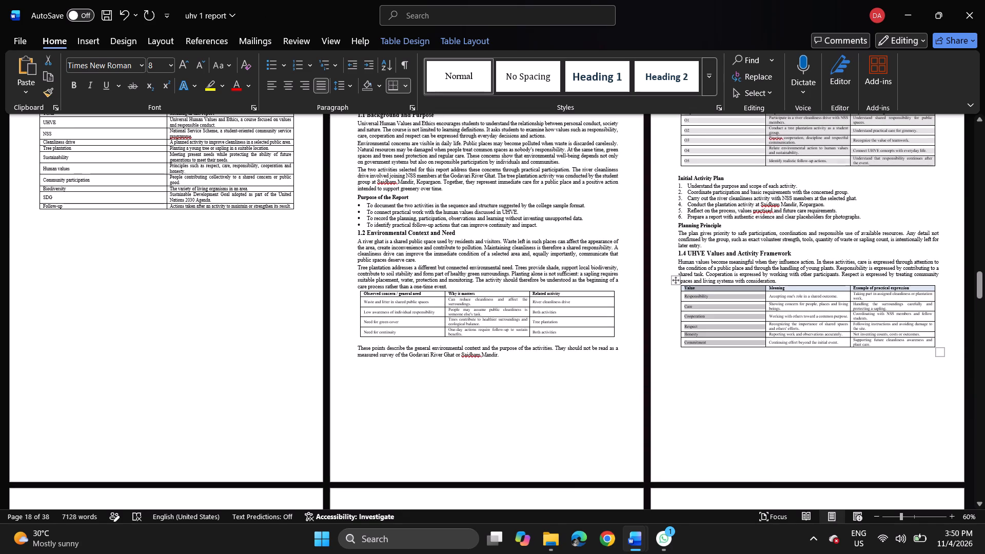
left_click_drag(770, 285, 881, 291)
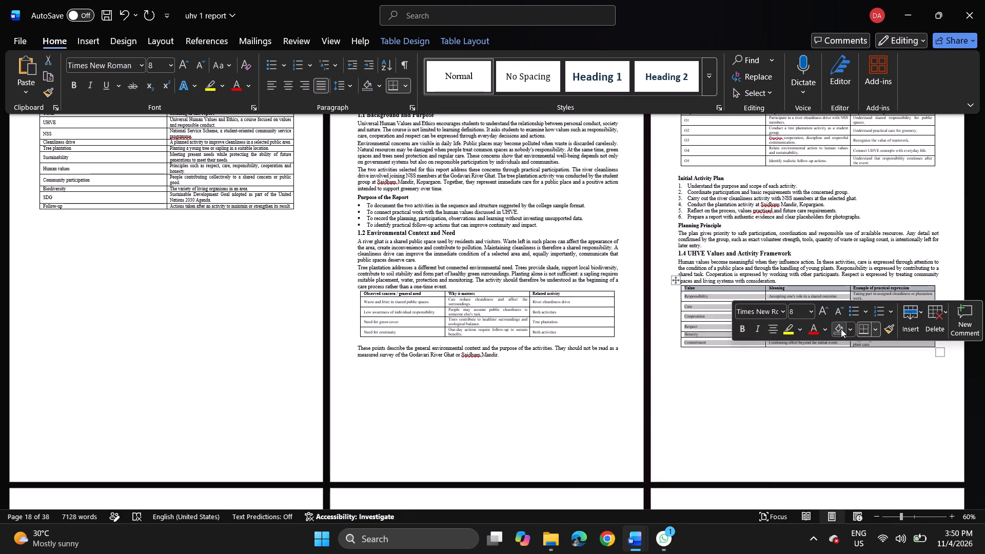
left_click(841, 329)
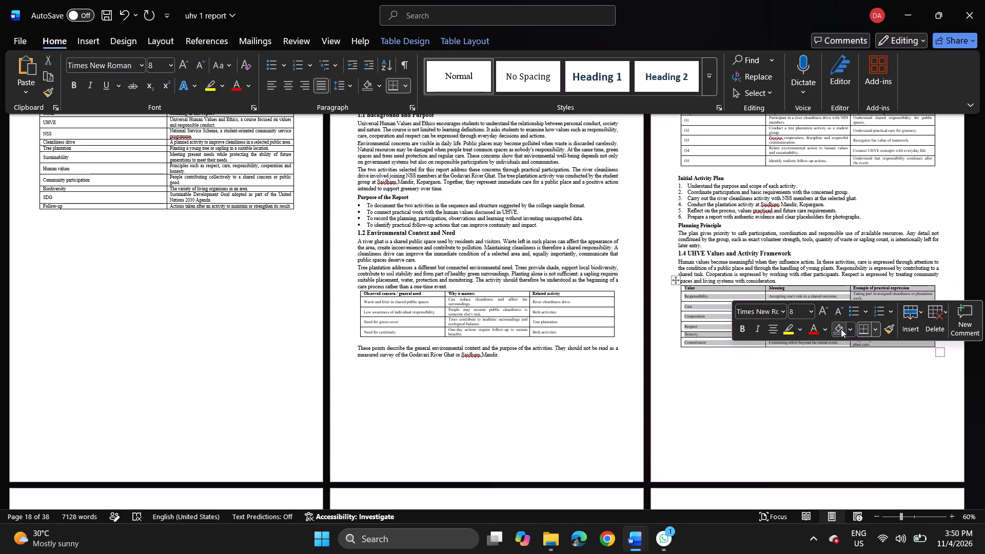
left_click(563, 442)
Examine the Chapter 1 pages, including the process flowchart, scope and summary pages, for formatting that needs correcting.
scroll(563, 442, "down", 4)
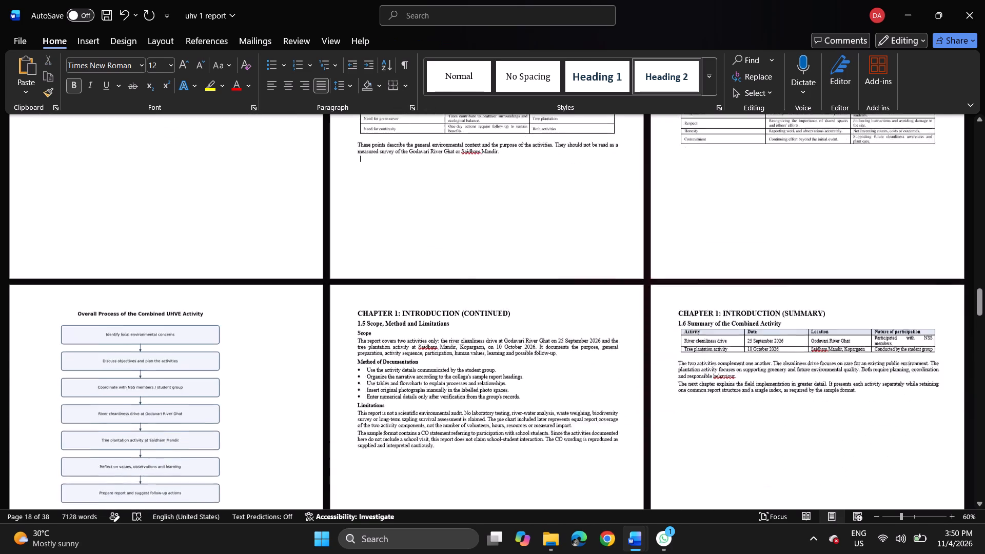
scroll(563, 442, "down", 2)
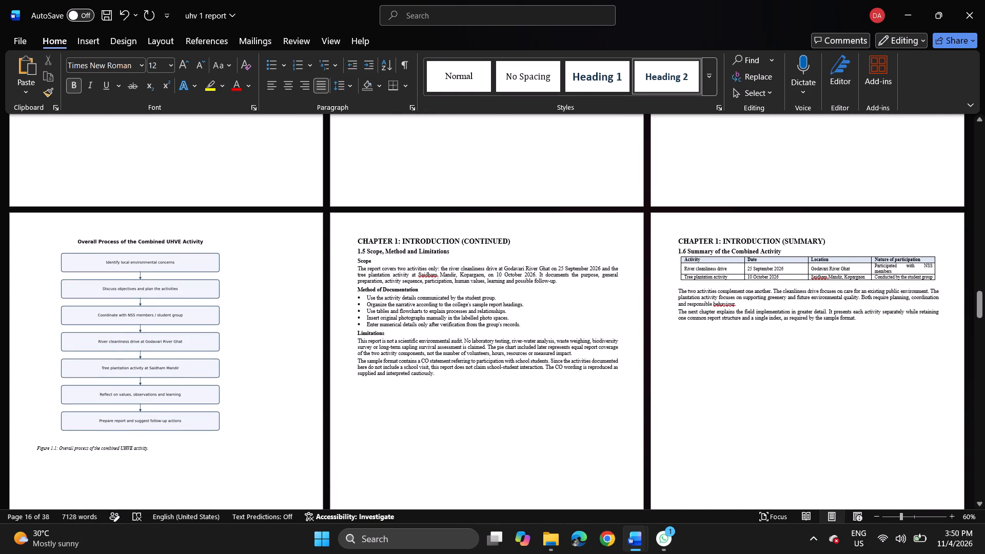
scroll(328, 296, "down", 2)
scroll(328, 296, "up", 2)
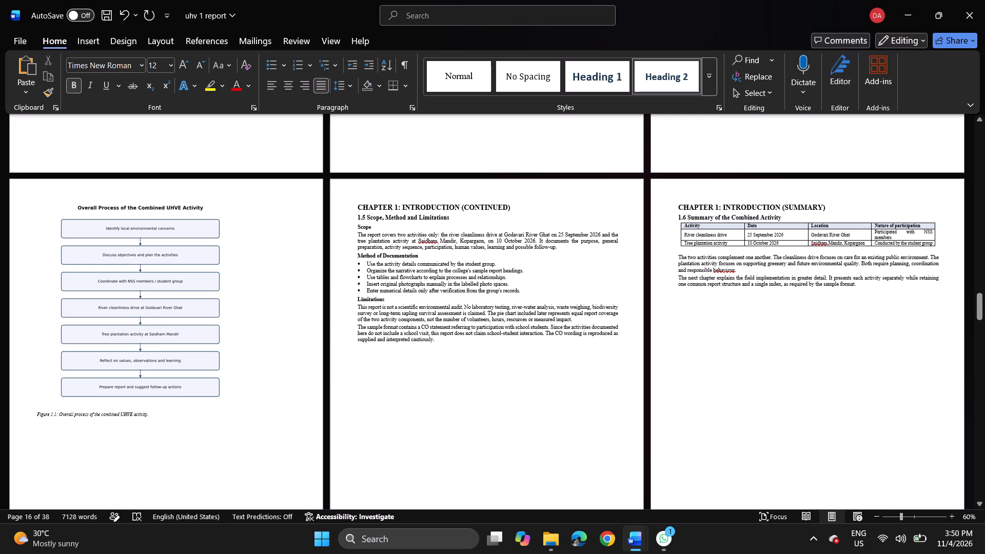
scroll(500, 364, "up", 5)
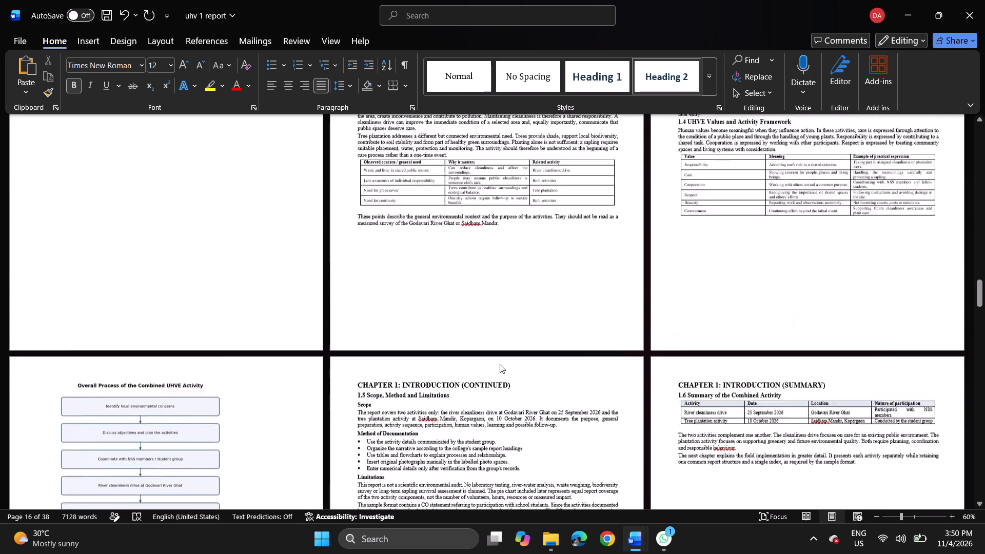
scroll(500, 364, "up", 3)
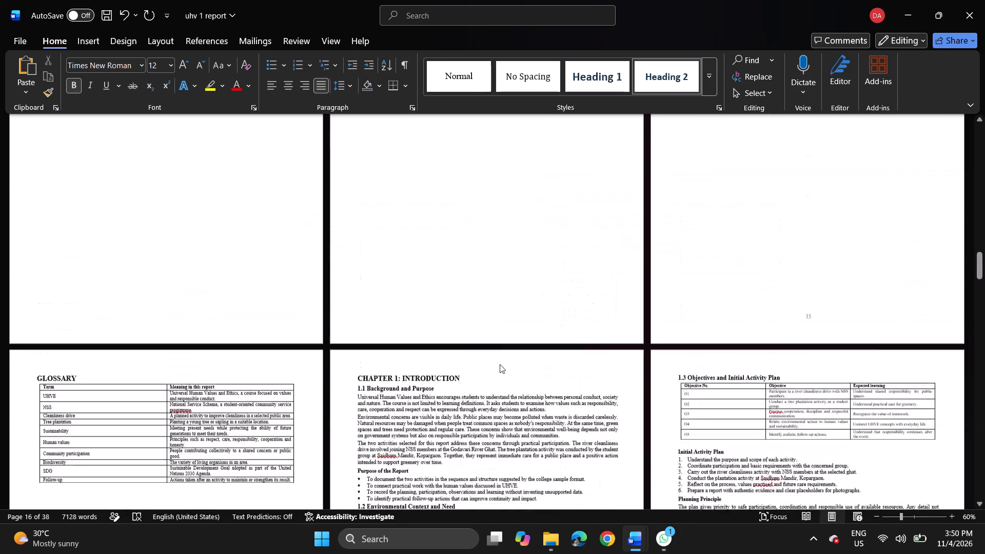
scroll(500, 364, "up", 1)
Centre the CHAPTER 1: INTRODUCTION heading.
scroll(500, 364, "down", 1)
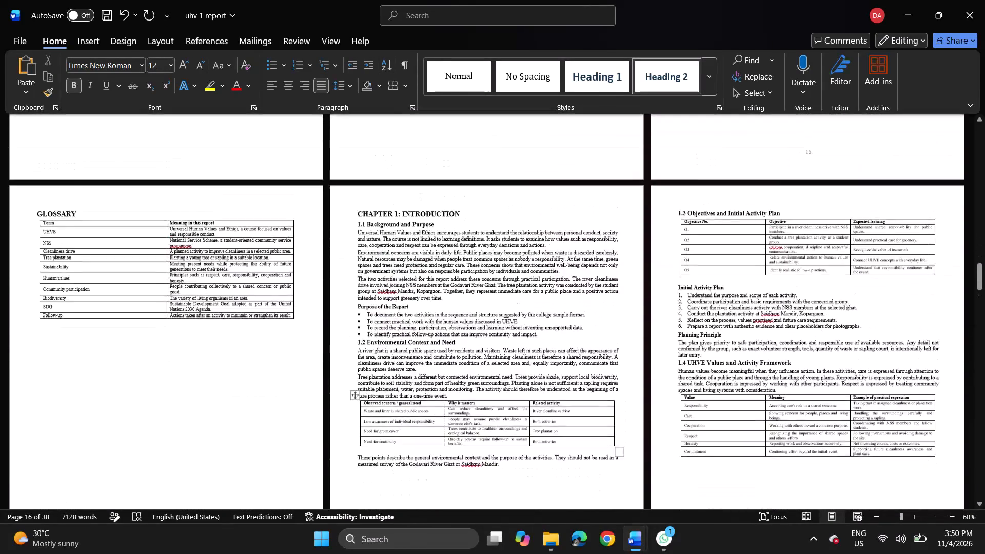
scroll(500, 364, "down", 1)
left_click_drag(359, 229, 382, 230)
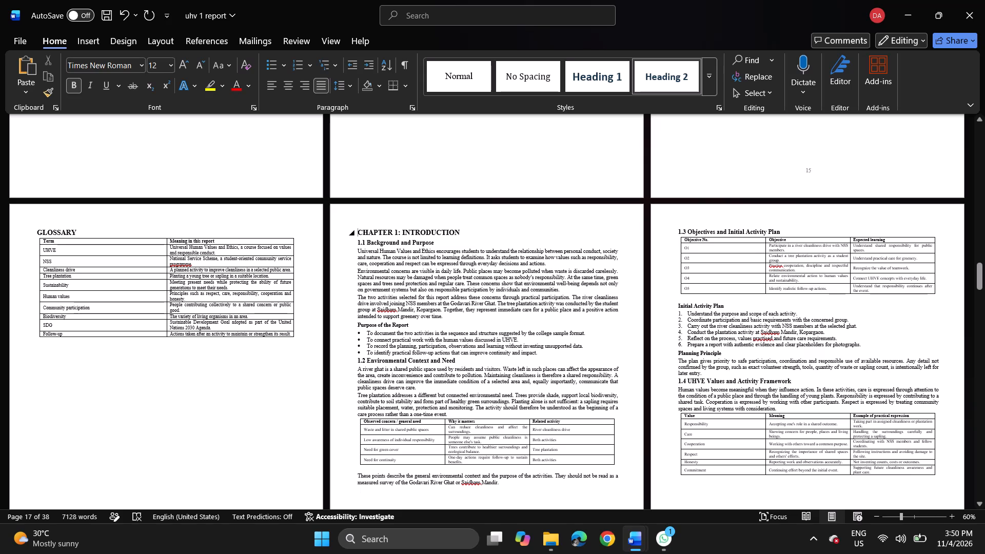
left_click_drag(382, 230, 463, 237)
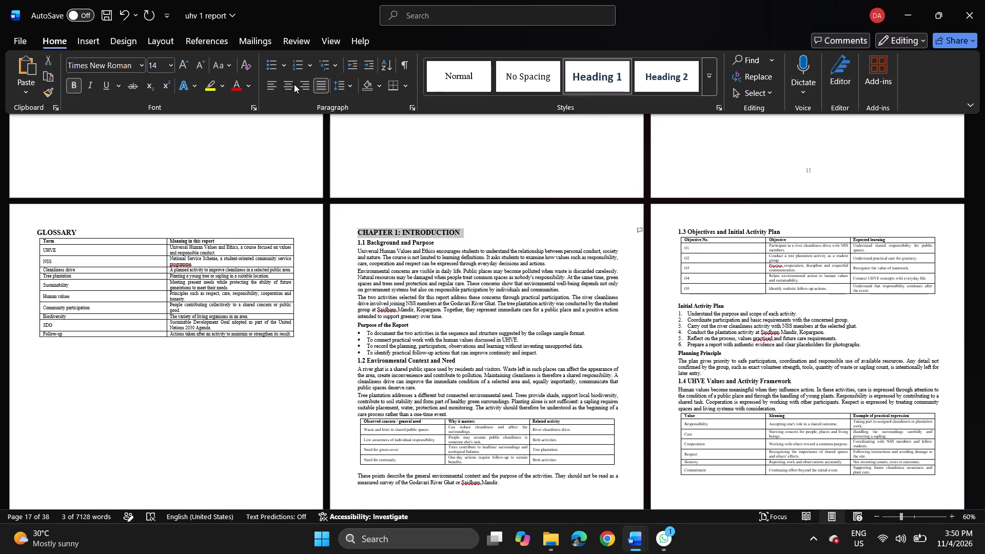
left_click(289, 83)
scroll(527, 271, "down", 1)
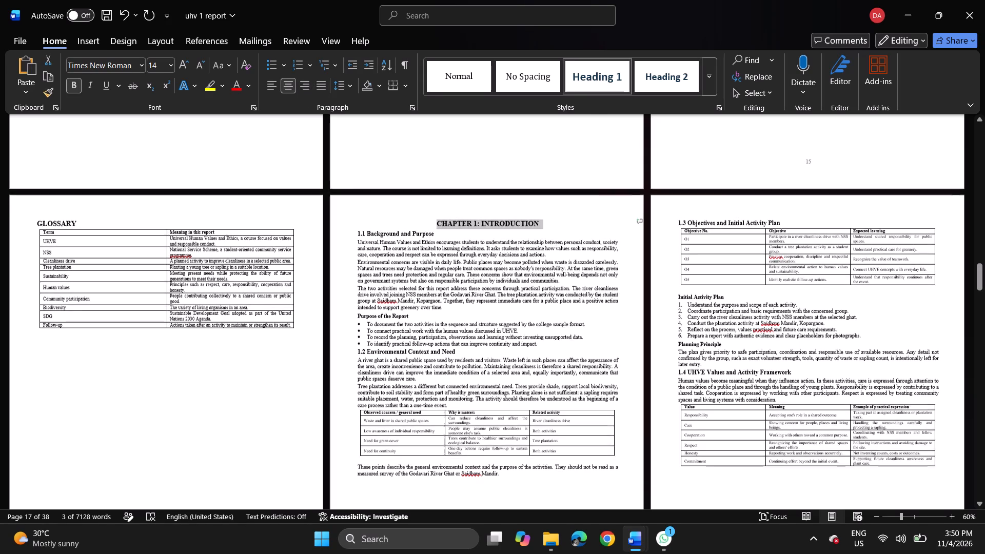
Remove the page break before section 1.3 so it follows directly after the section 1.2 text.
scroll(527, 271, "down", 1)
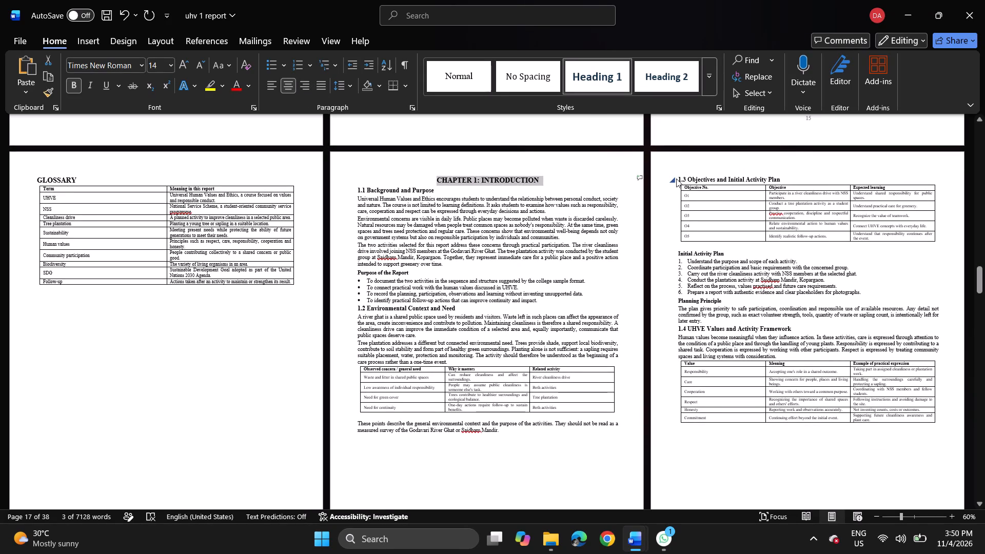
left_click(679, 177)
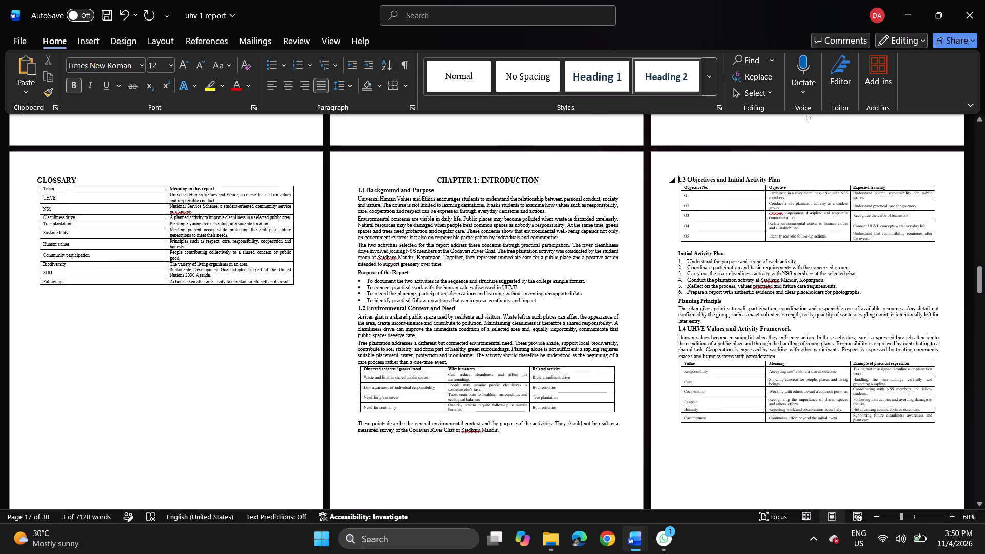
key("BackSpace")
key("BackSpace")
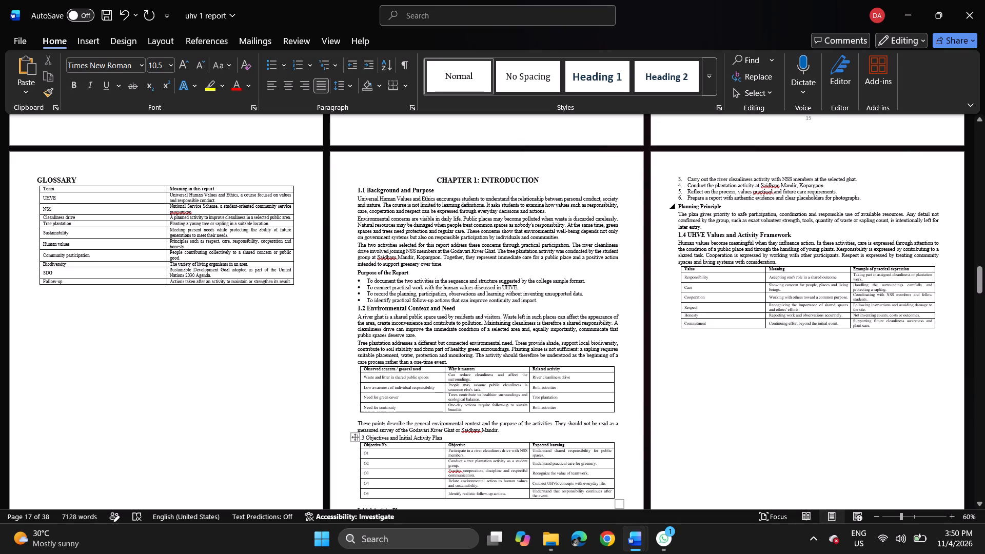
Make the 1.3 Objectives and Initial Activity Plan heading bold.
left_click_drag(361, 438, 441, 433)
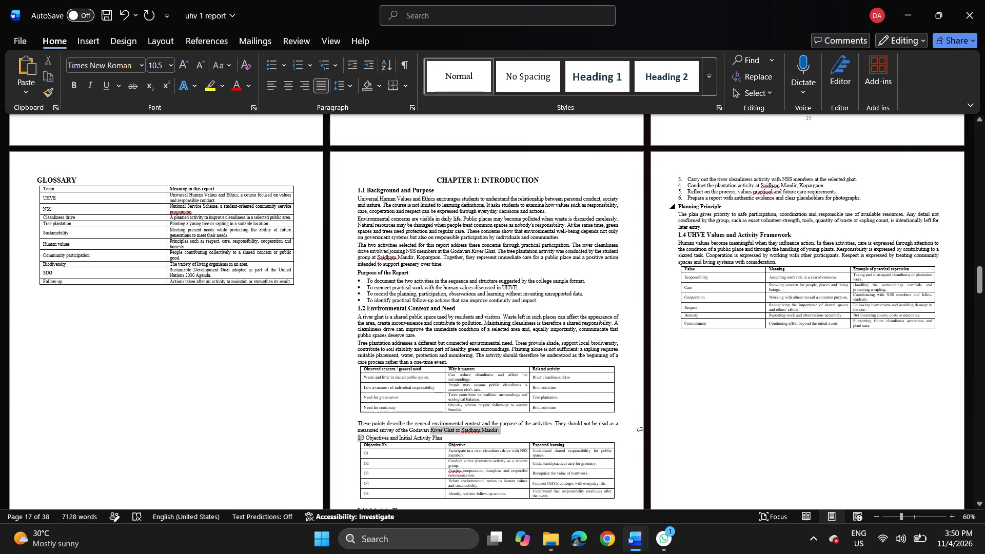
left_click_drag(441, 433, 442, 438)
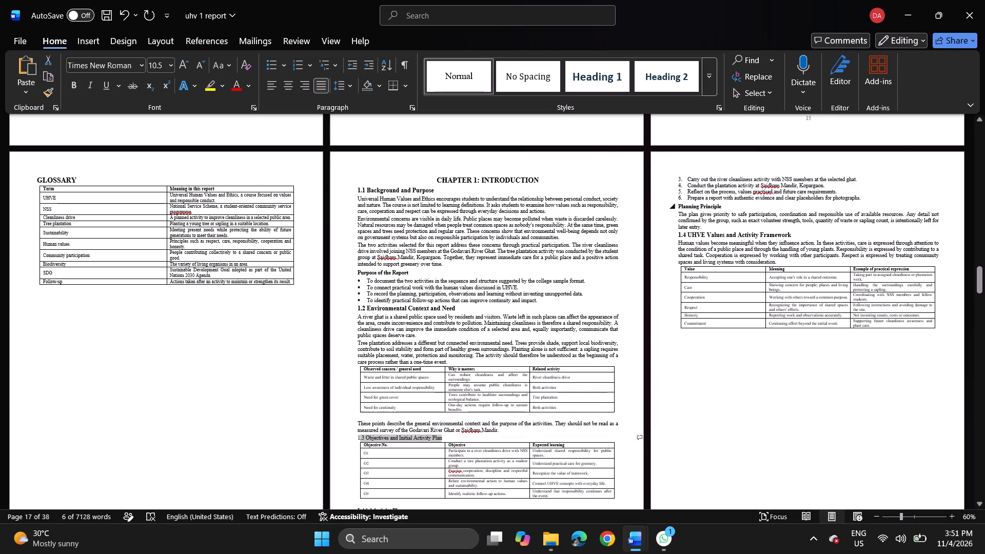
left_click_drag(357, 437, 441, 440)
left_click_drag(441, 440, 442, 439)
left_click(453, 419)
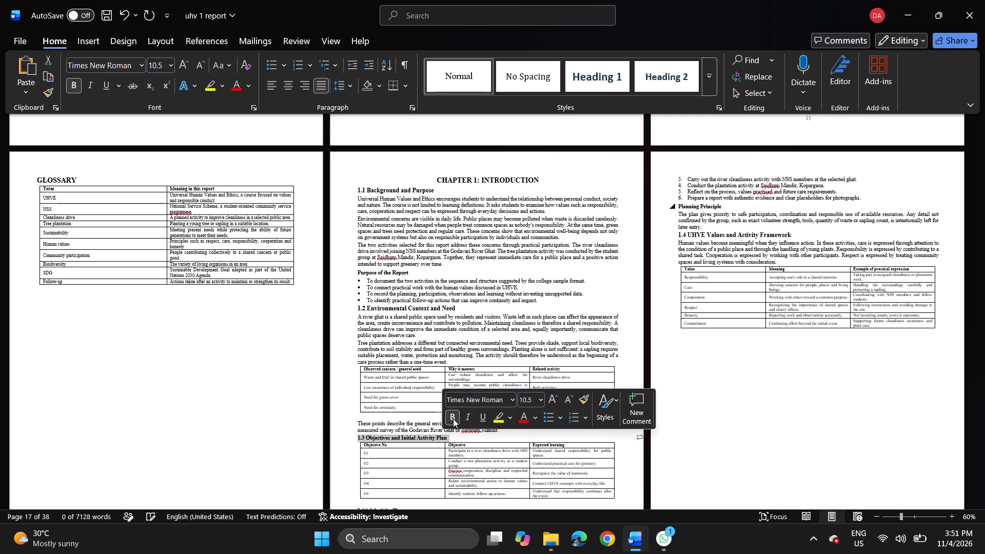
left_click(541, 400)
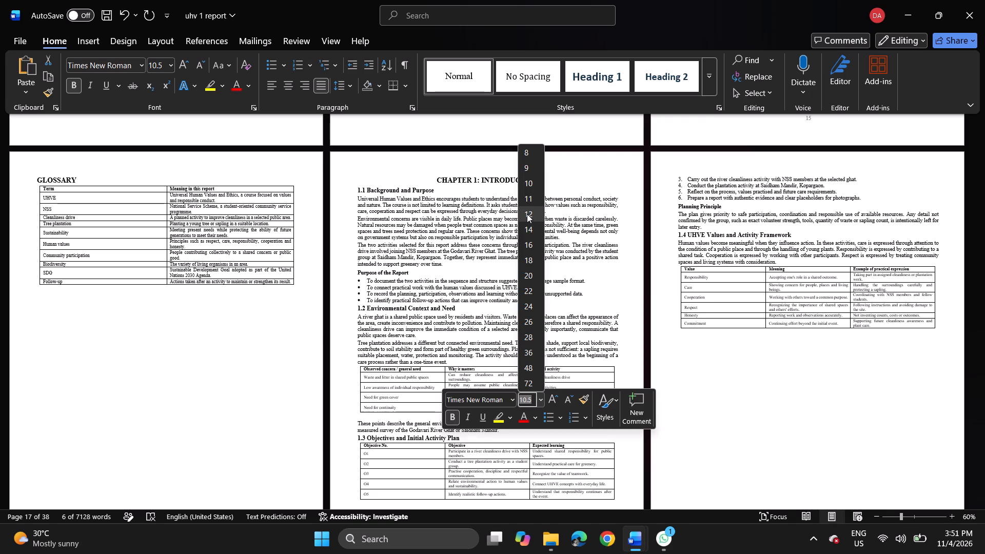
left_click(790, 403)
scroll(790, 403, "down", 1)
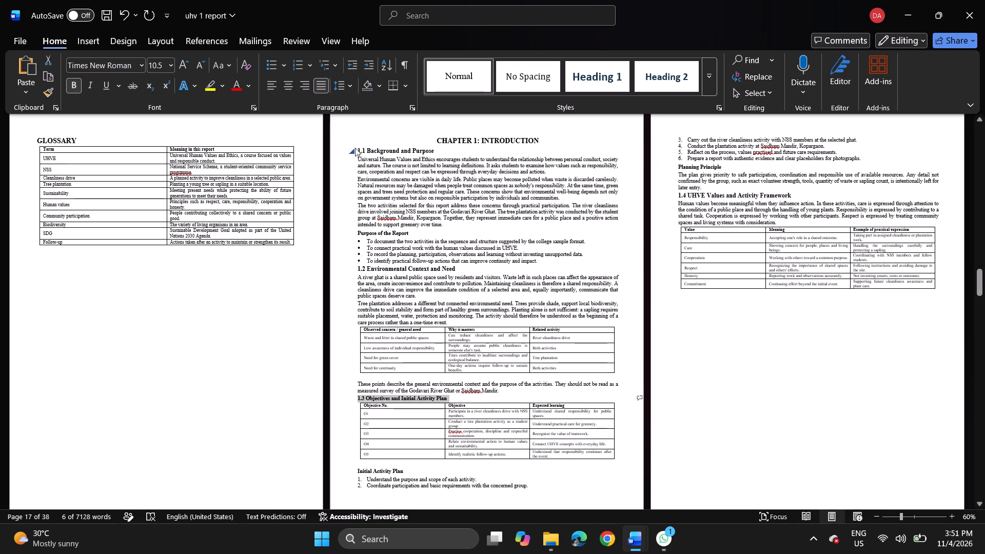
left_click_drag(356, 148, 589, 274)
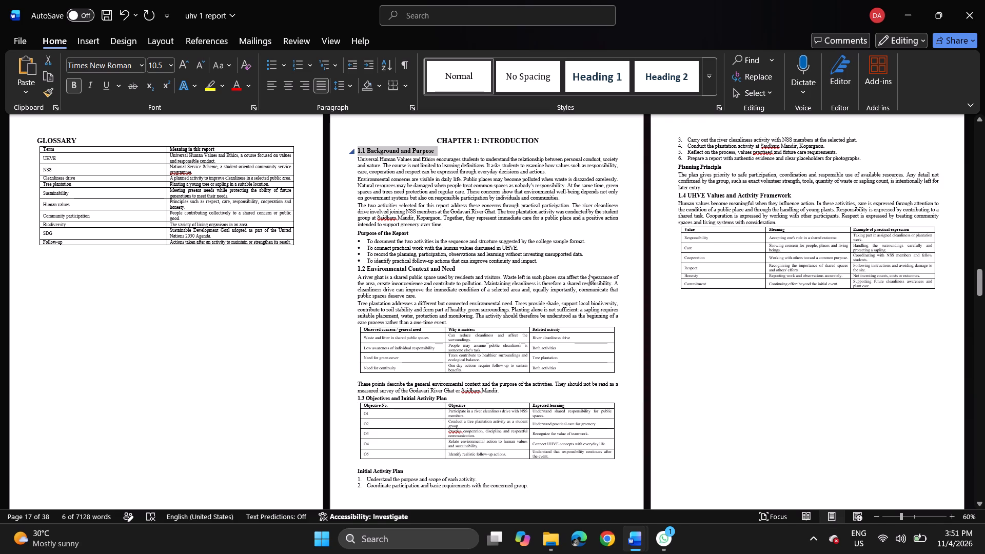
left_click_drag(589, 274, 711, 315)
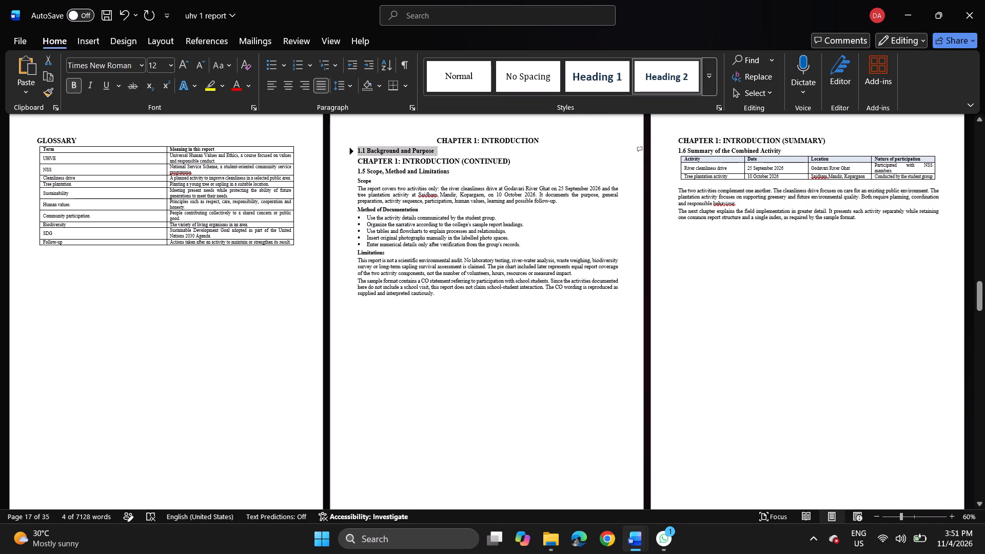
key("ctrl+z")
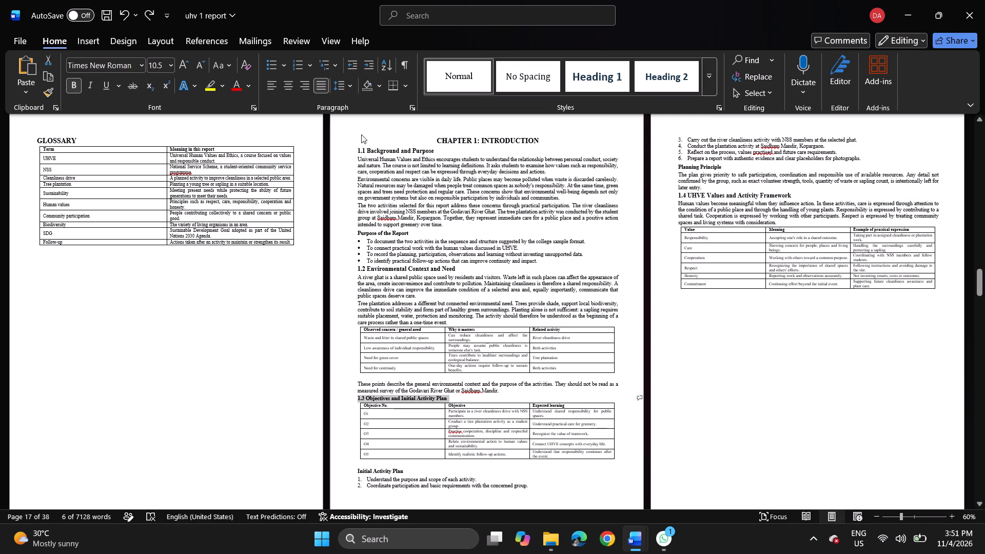
Set sections 1.1 to 1.4, including their tables, to 12 pt text with 1.5 line spacing.
left_click_drag(359, 150, 710, 272)
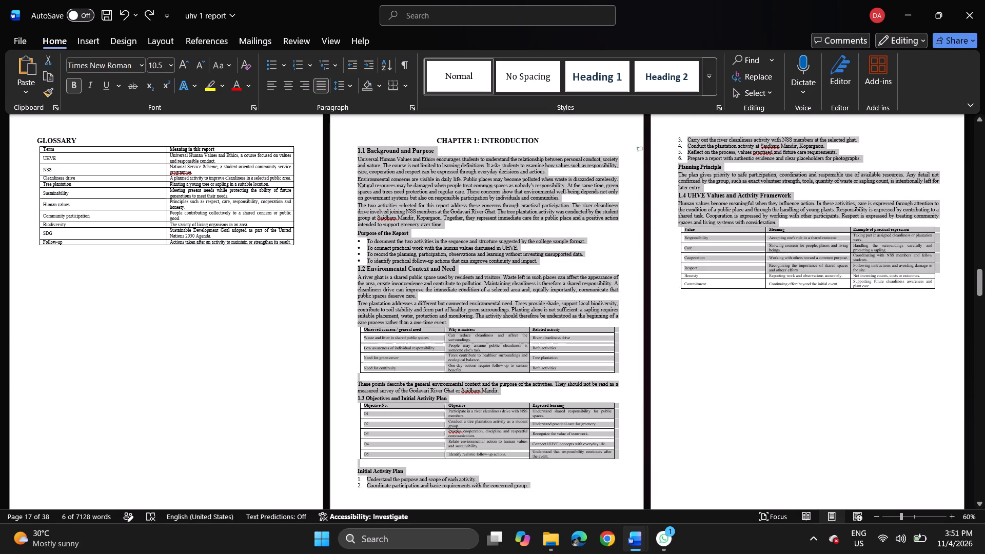
left_click_drag(710, 272, 926, 296)
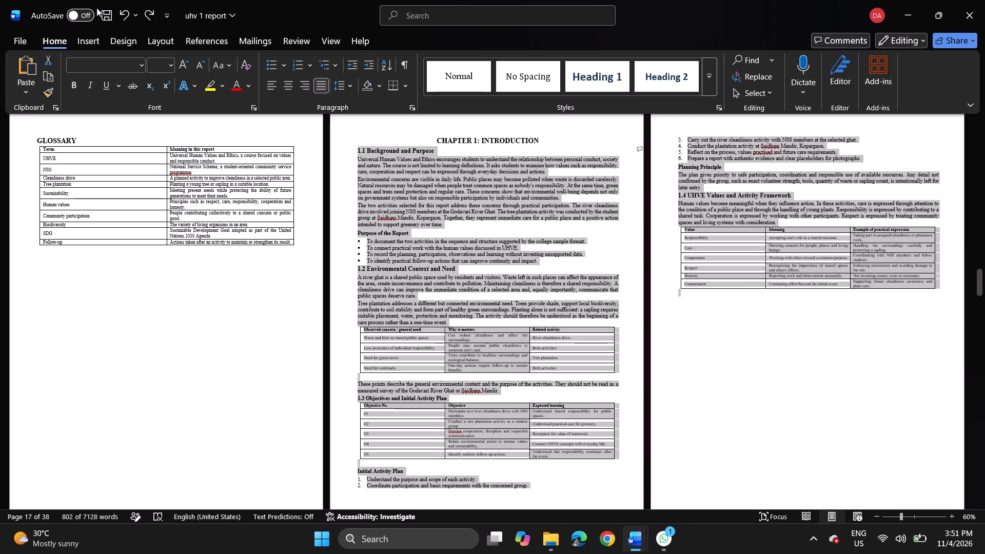
left_click(171, 64)
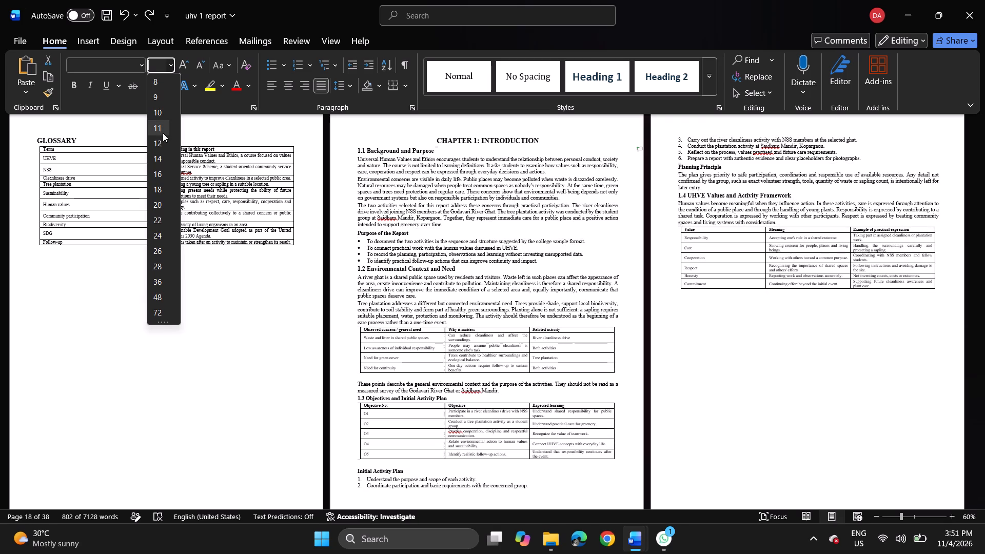
left_click(156, 142)
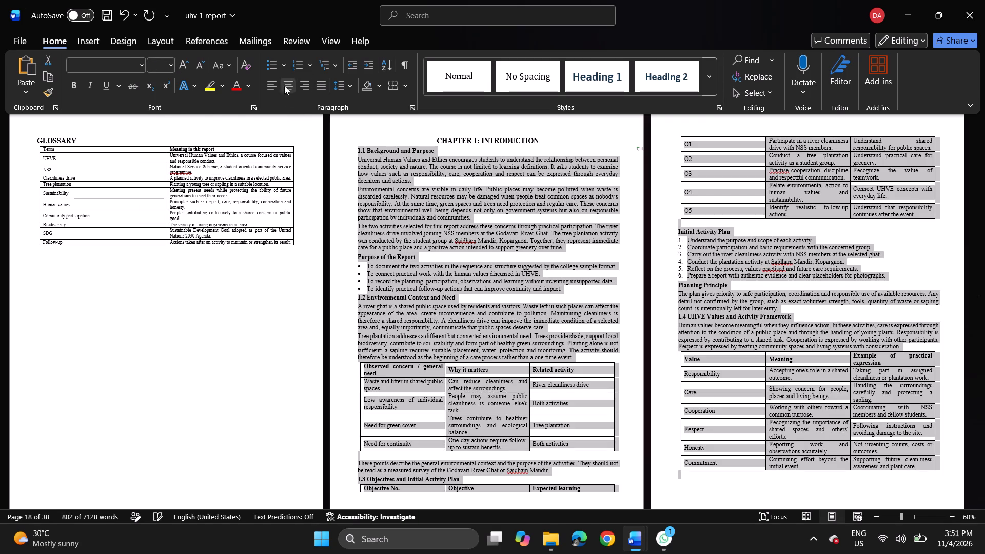
left_click(353, 84)
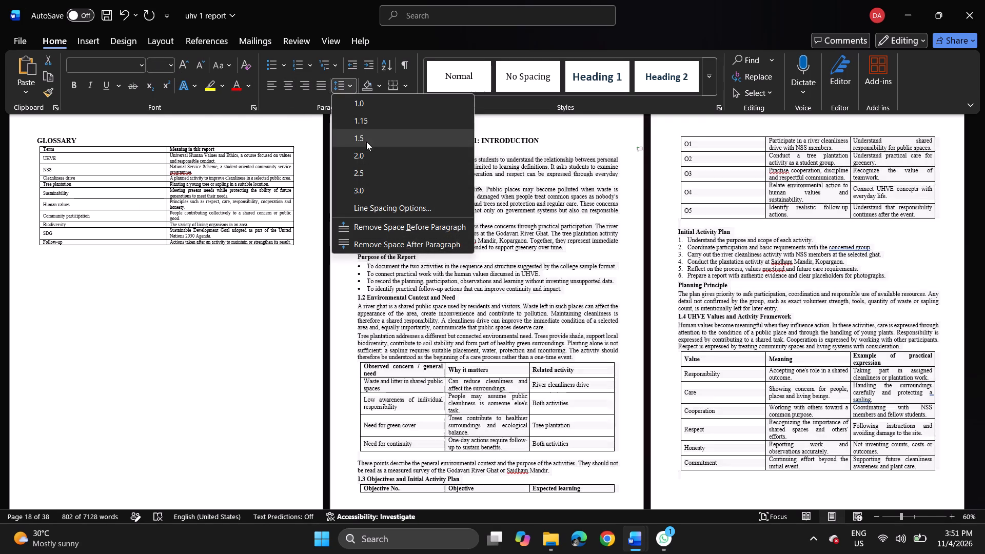
left_click(364, 145)
Examine the layout of the reformatted Chapter 1 text and tables through to the process flowchart page.
scroll(468, 264, "down", 1)
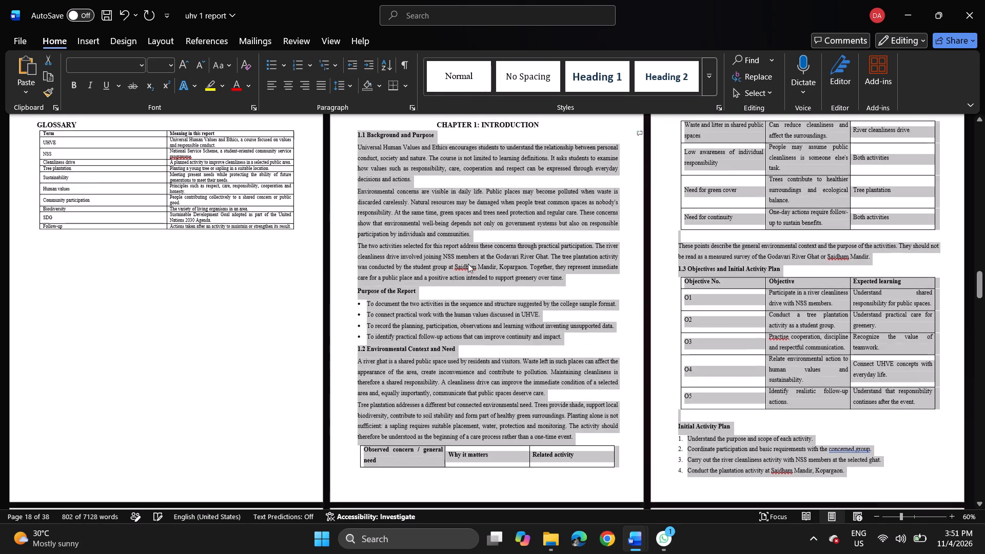
scroll(468, 264, "down", 1)
left_click(262, 284)
scroll(289, 358, "down", 1)
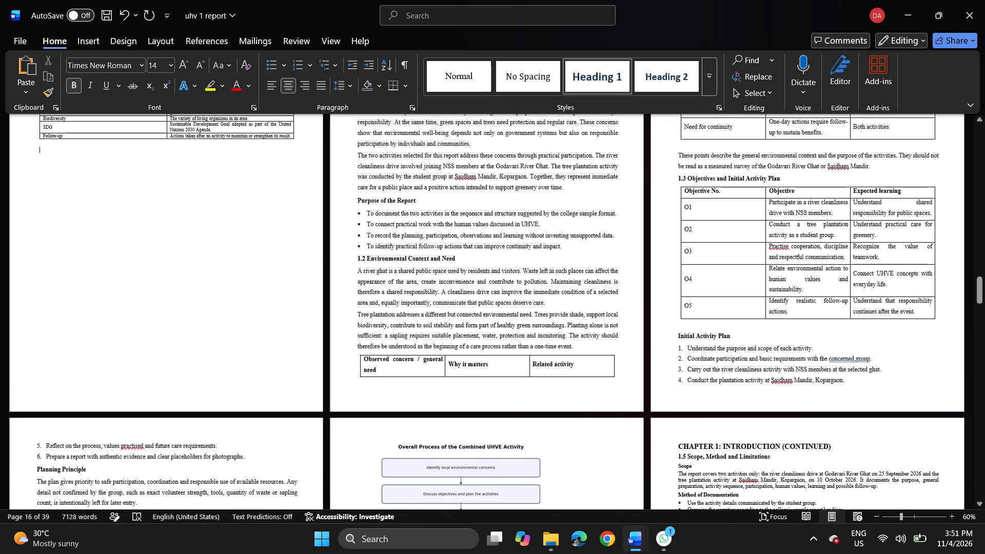
scroll(289, 358, "down", 2)
scroll(206, 341, "down", 1)
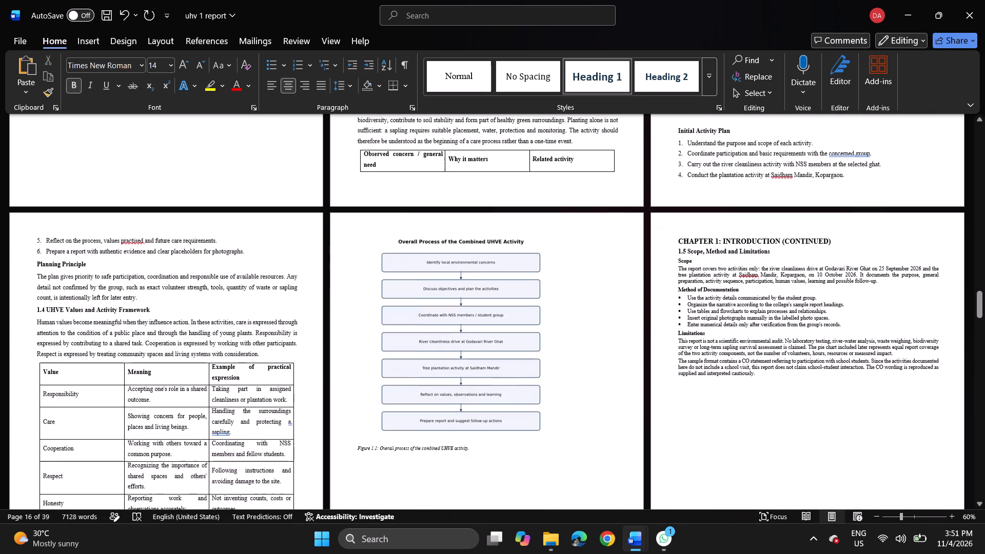
left_click_drag(36, 262, 287, 408)
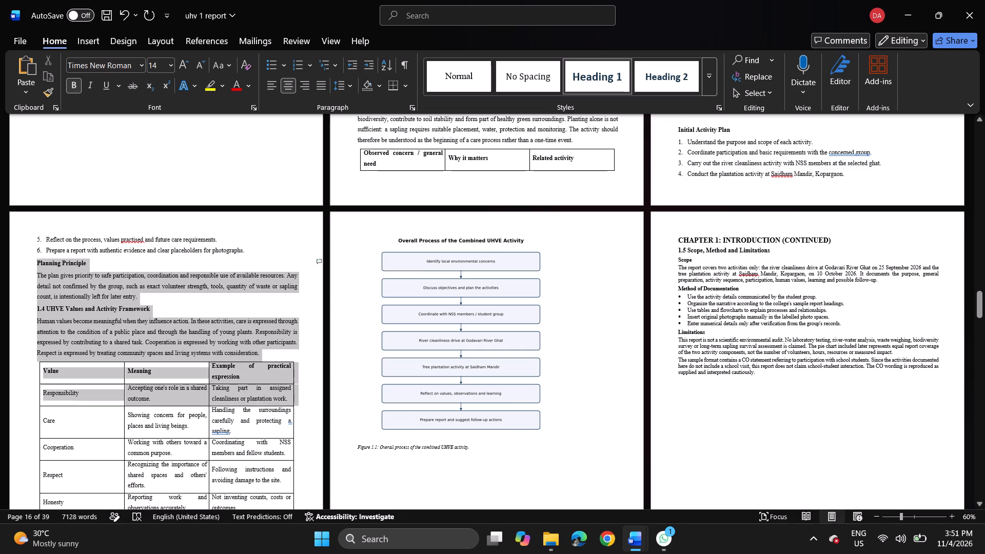
left_click_drag(287, 408, 264, 282)
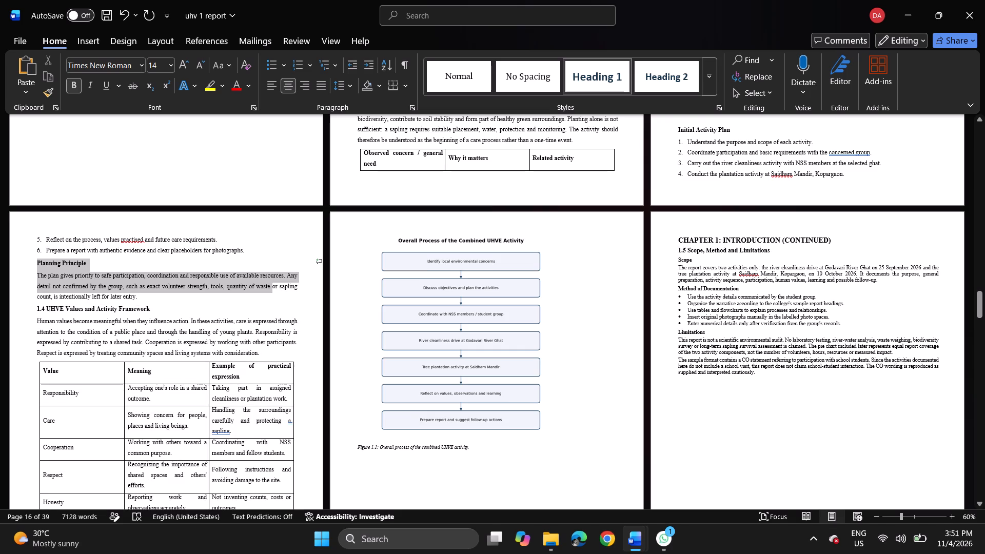
left_click_drag(264, 282, 198, 250)
left_click(162, 254)
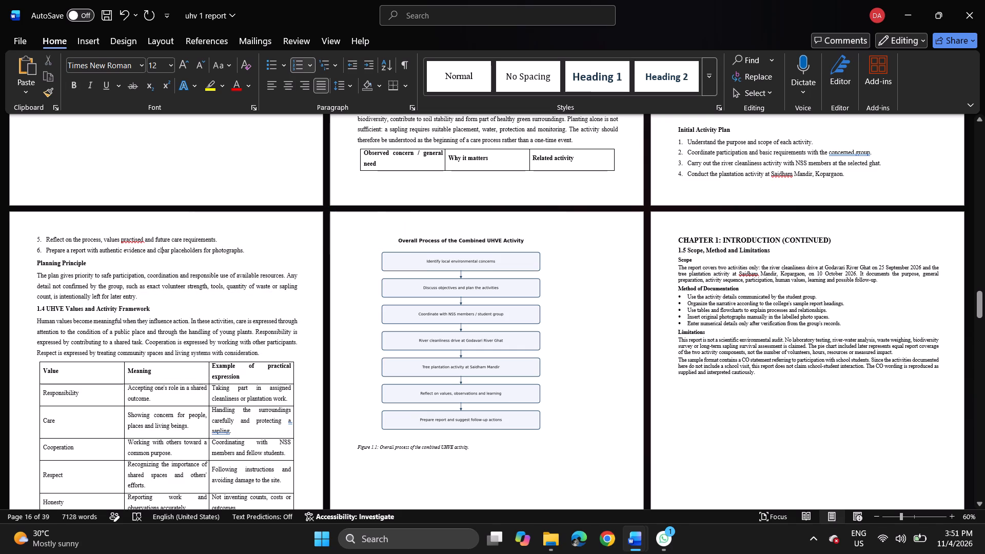
Remove the italics from the Figure 1.1 caption, centre it and set it to 12 pt.
scroll(322, 318, "right", 1)
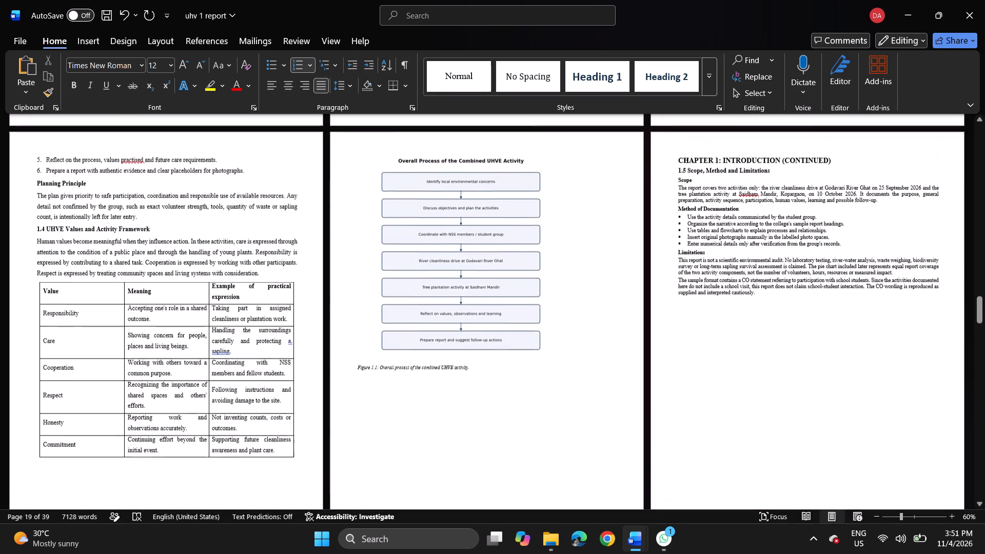
scroll(322, 318, "right", 1)
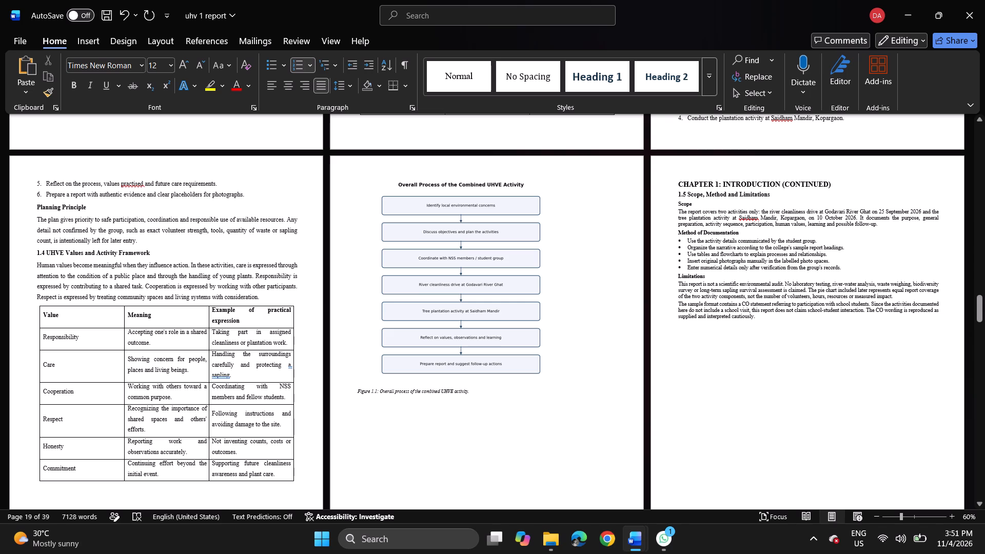
left_click(358, 390)
left_click_drag(358, 390, 403, 392)
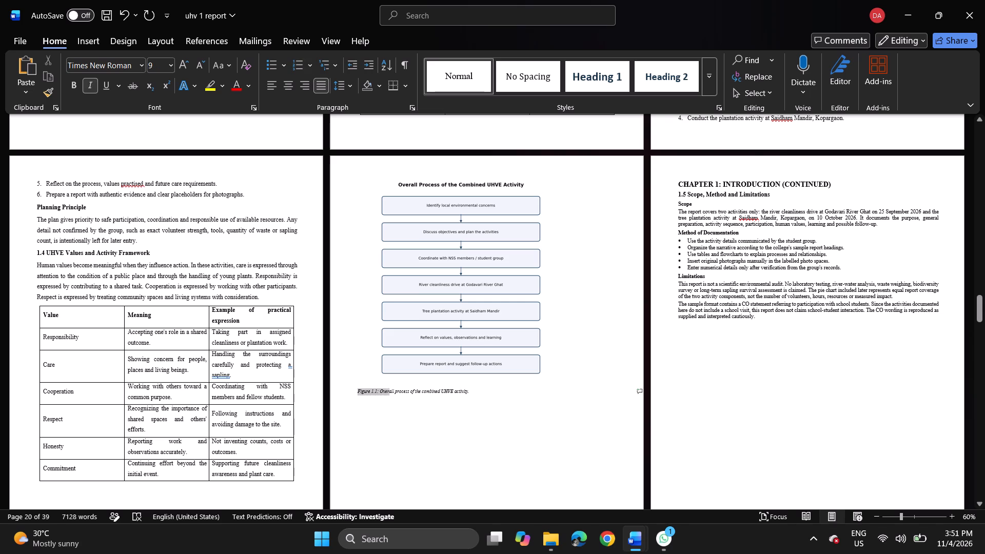
left_click_drag(403, 392, 470, 390)
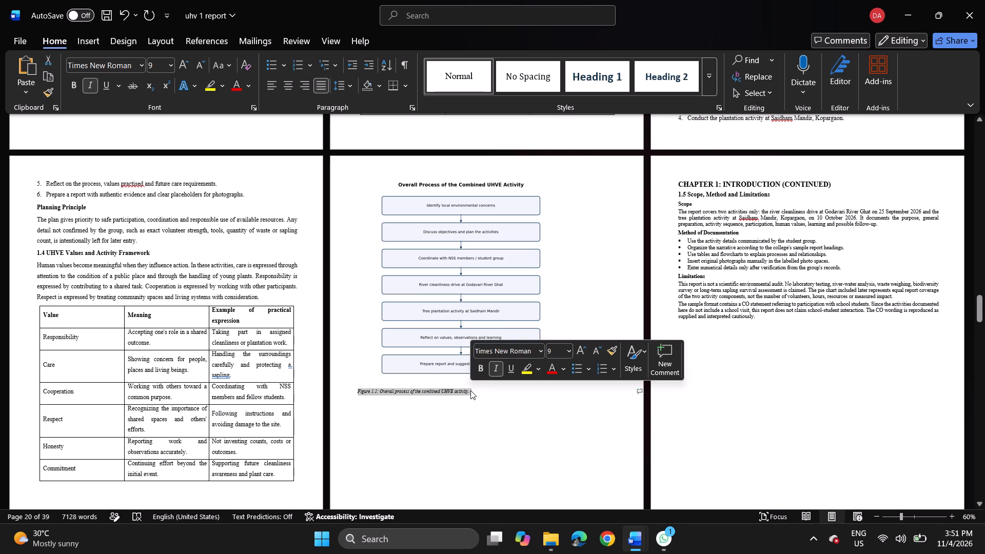
left_click(499, 368)
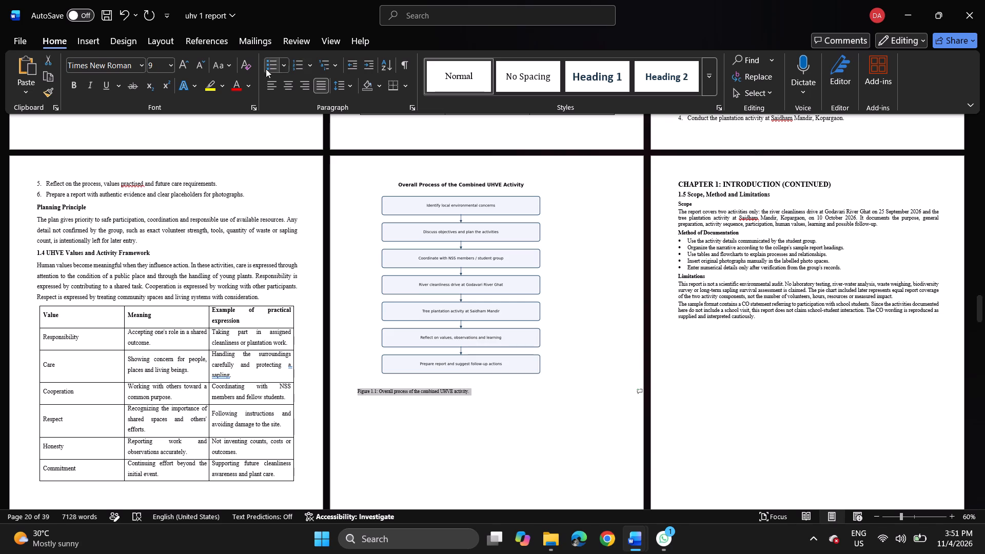
left_click(289, 79)
left_click_drag(171, 62, 154, 146)
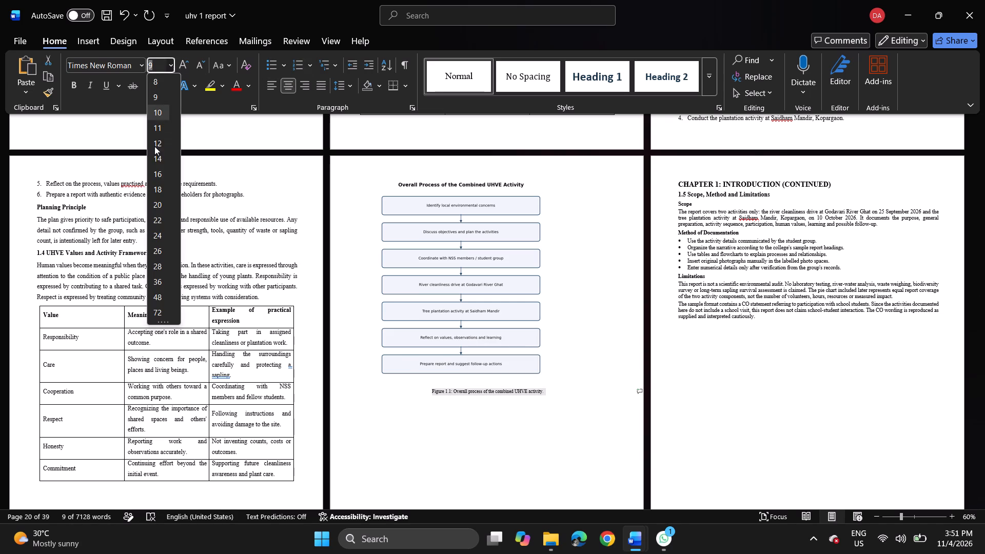
left_click_drag(154, 146, 158, 144)
left_click(158, 144)
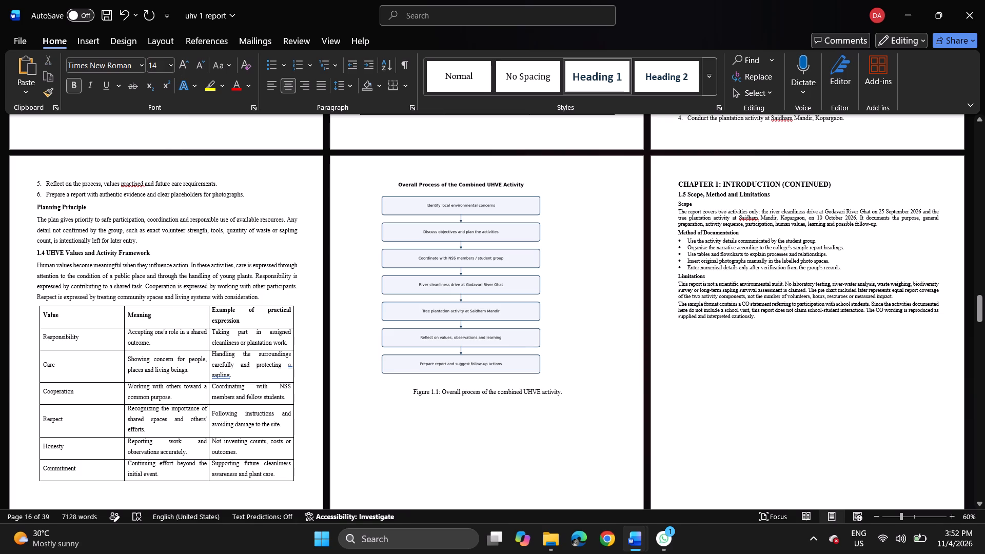
Set the text wrapping of the Overall Process flowchart picture to In Front of Text.
left_click(441, 277)
left_click_drag(459, 254, 469, 255)
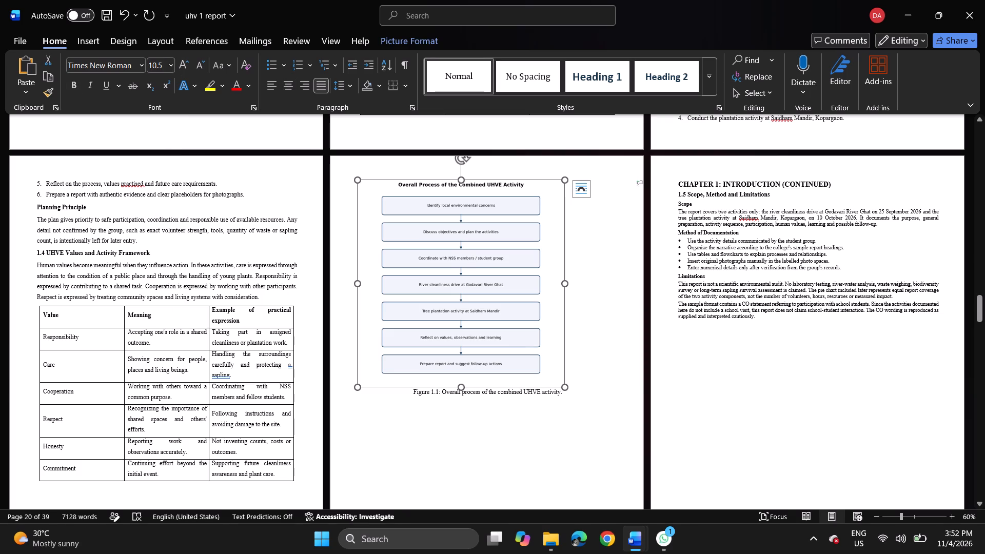
left_click(577, 194)
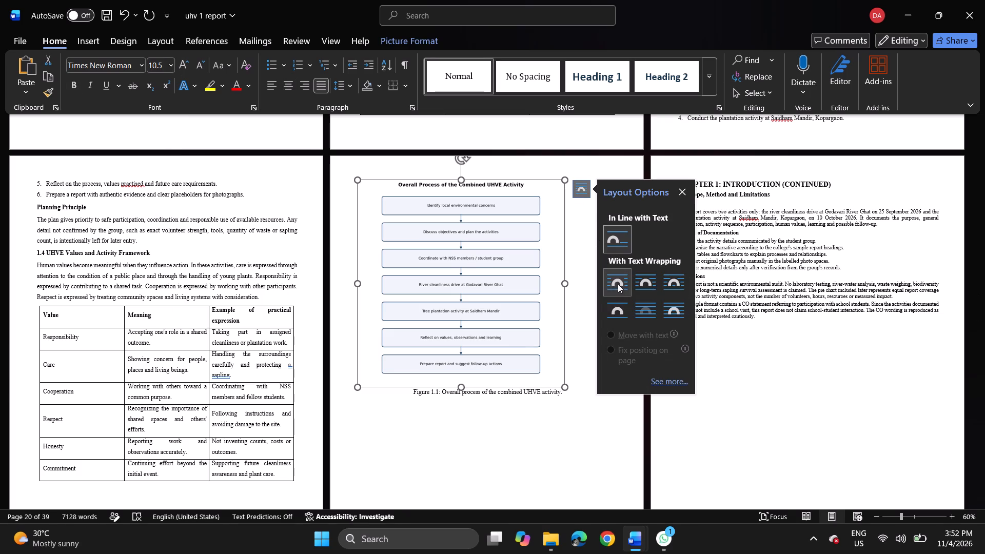
left_click(618, 284)
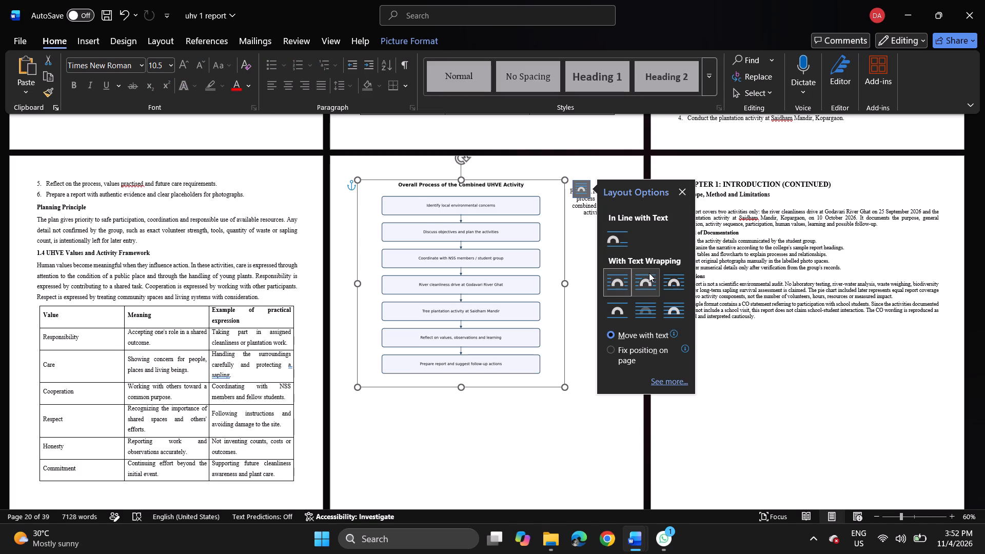
left_click(648, 273)
left_click(674, 279)
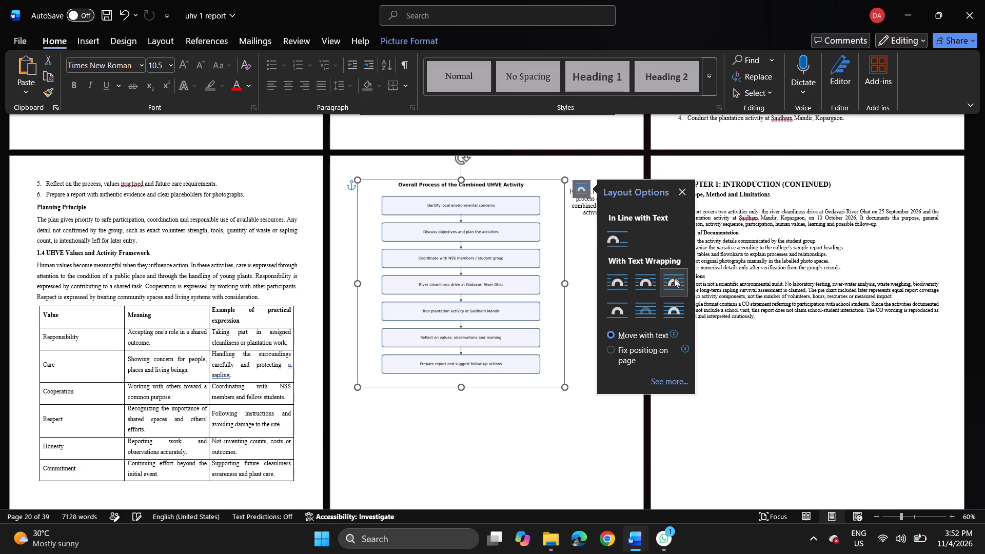
left_click(674, 303)
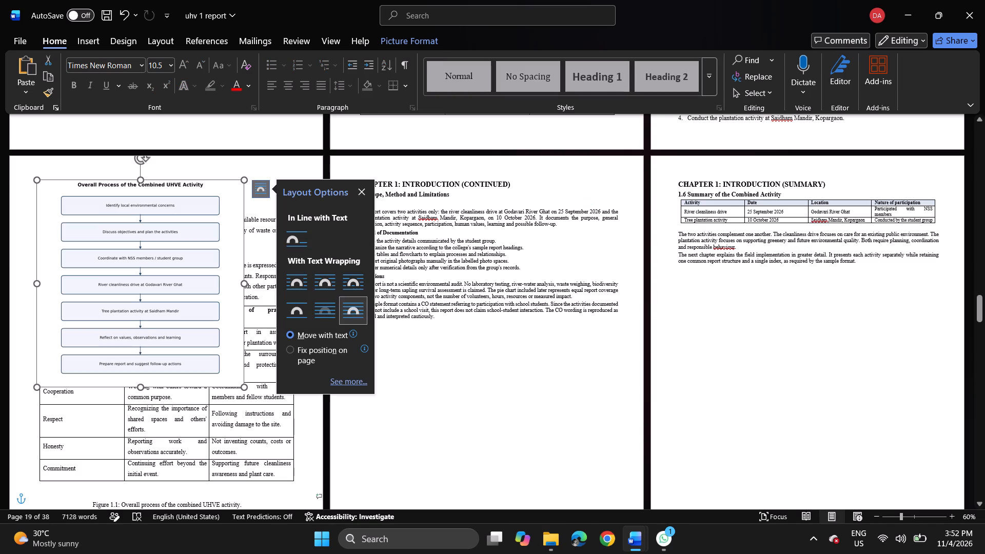
Undo the In Front of Text wrapping of the Overall Process flowchart, set it In Line with Text and centre it.
key("ctrl+z")
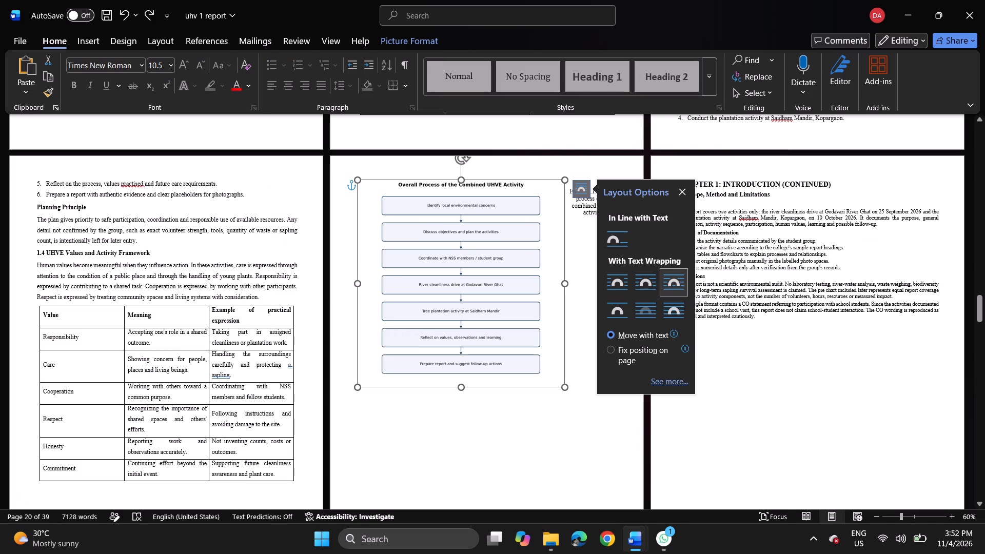
left_click(618, 236)
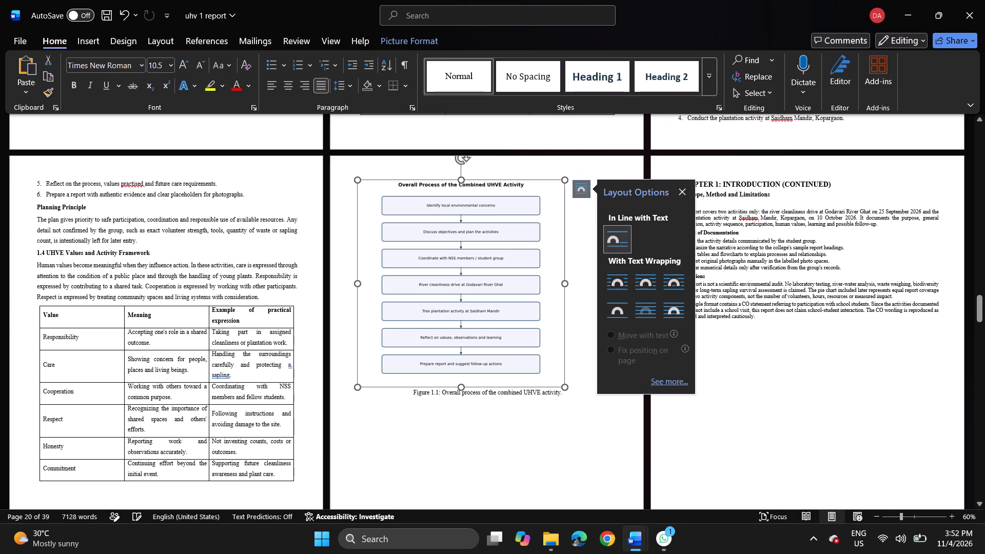
left_click(287, 85)
left_click(474, 457)
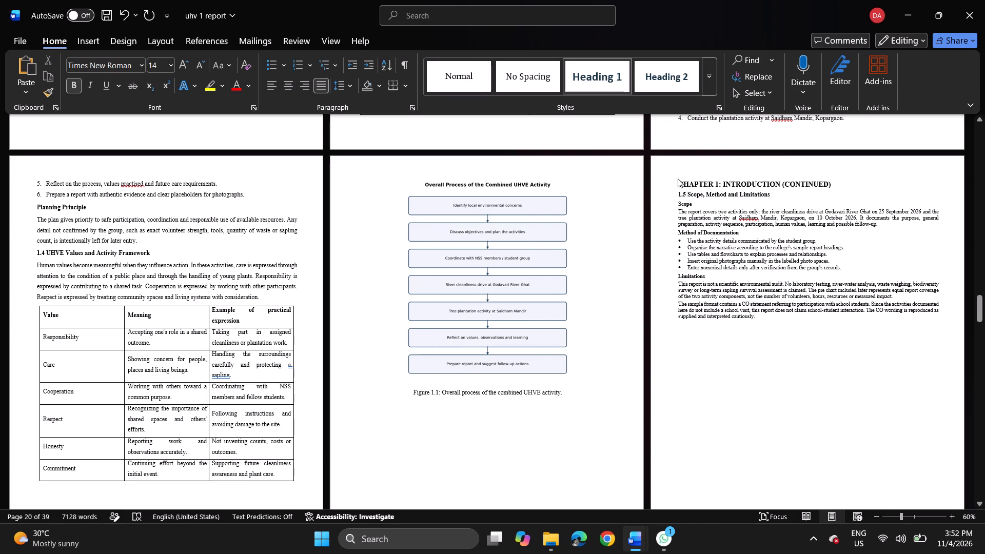
Delete the "CHAPTER 1: INTRODUCTION (CONTINUED)" heading and pull section 1.5 up directly below the Figure 1.1 caption.
left_click_drag(679, 182, 846, 177)
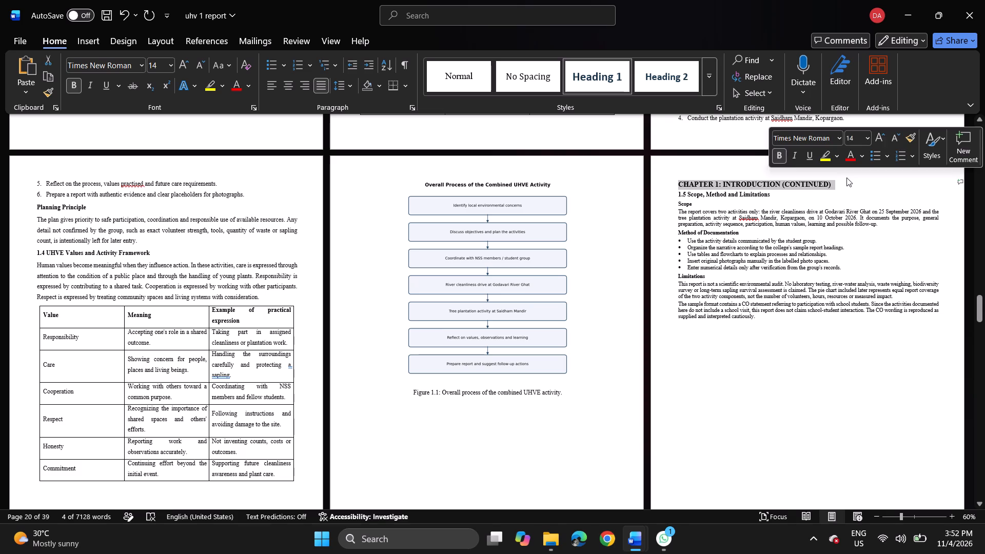
key("BackSpace")
key("BackSpace")
key("BackSpace")
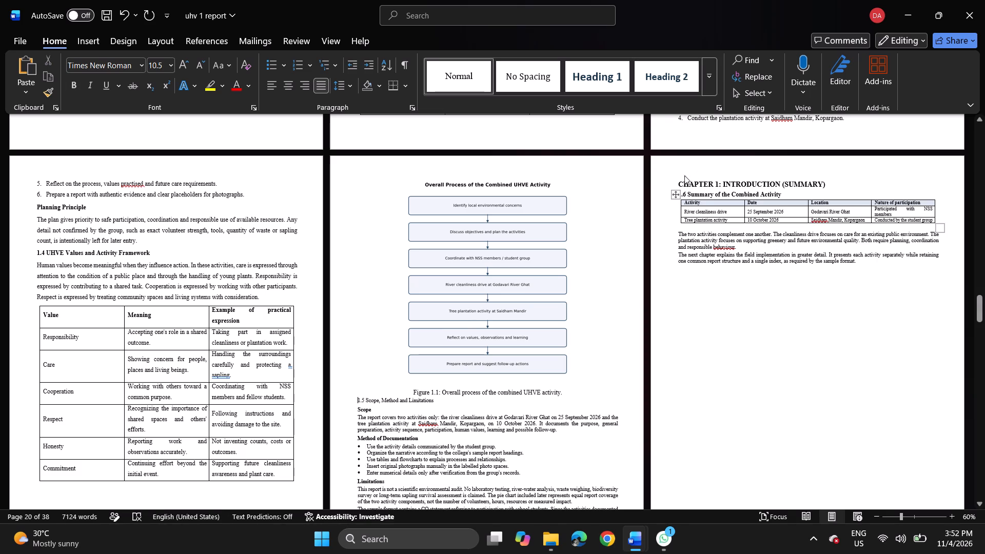
Delete the "CHAPTER 1: INTRODUCTION (SUMMARY)" heading, keeping the section 1.6 heading together with its table at the start of the page.
left_click_drag(681, 182, 830, 180)
key("BackSpace")
key("BackSpace")
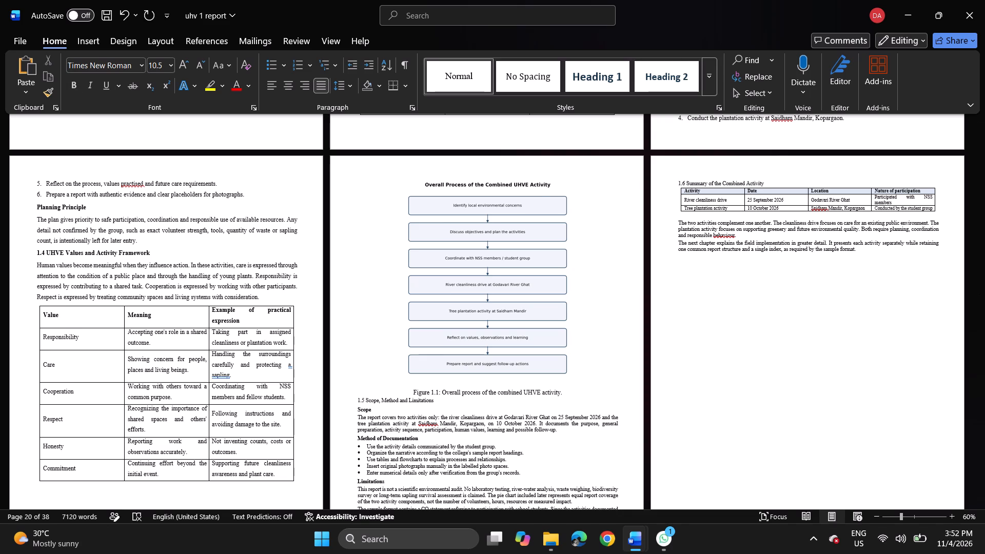
key("BackSpace")
scroll(830, 180, "down", 1)
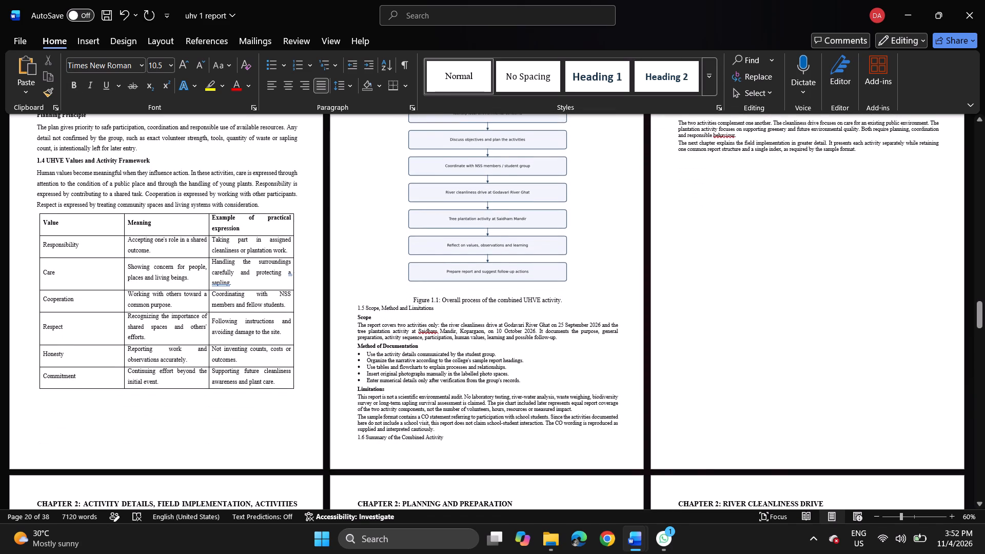
key("Return")
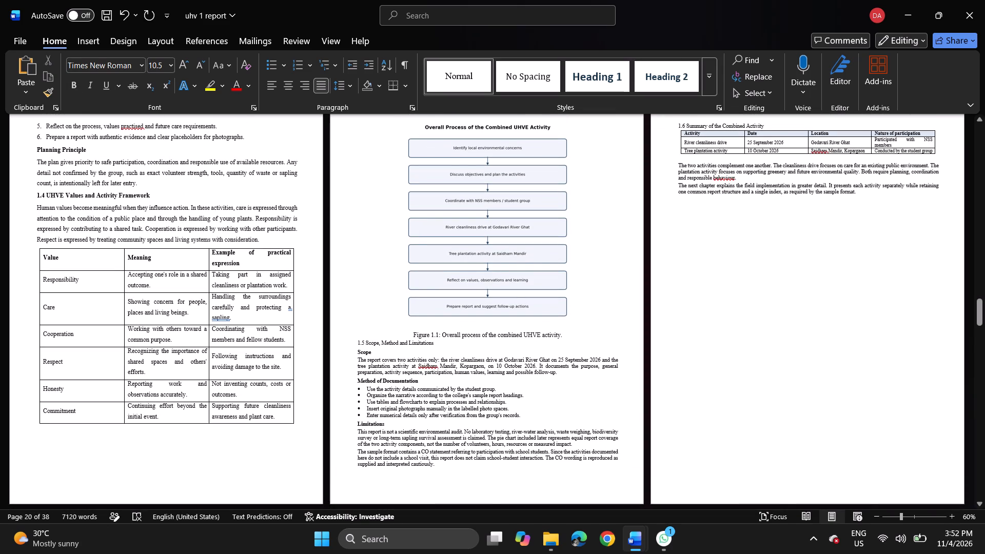
Make the headings "1.5 Scope, Method and Limitations" and "1.6 Summary of the Combined Activity" bold.
left_click_drag(357, 343, 436, 343)
left_click(443, 323)
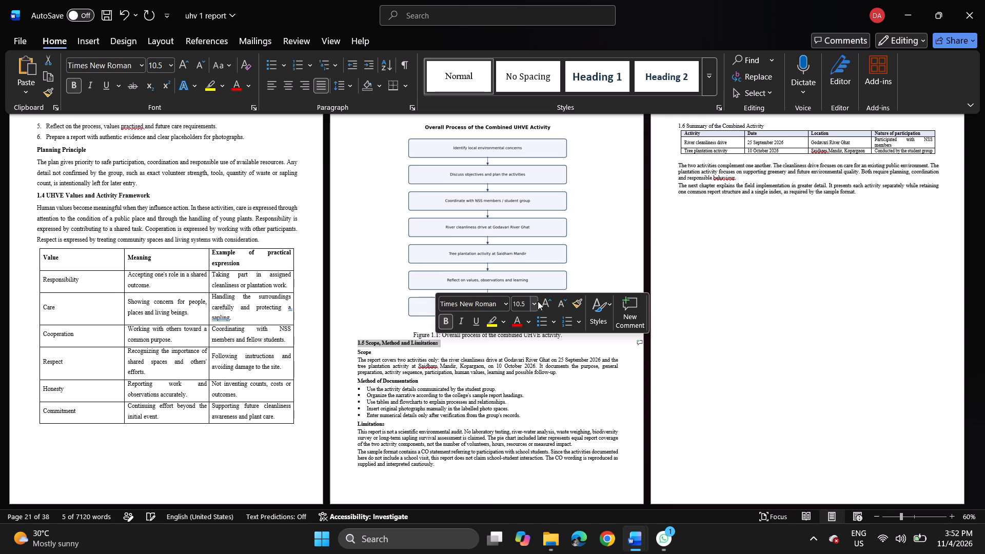
scroll(726, 176, "up", 1)
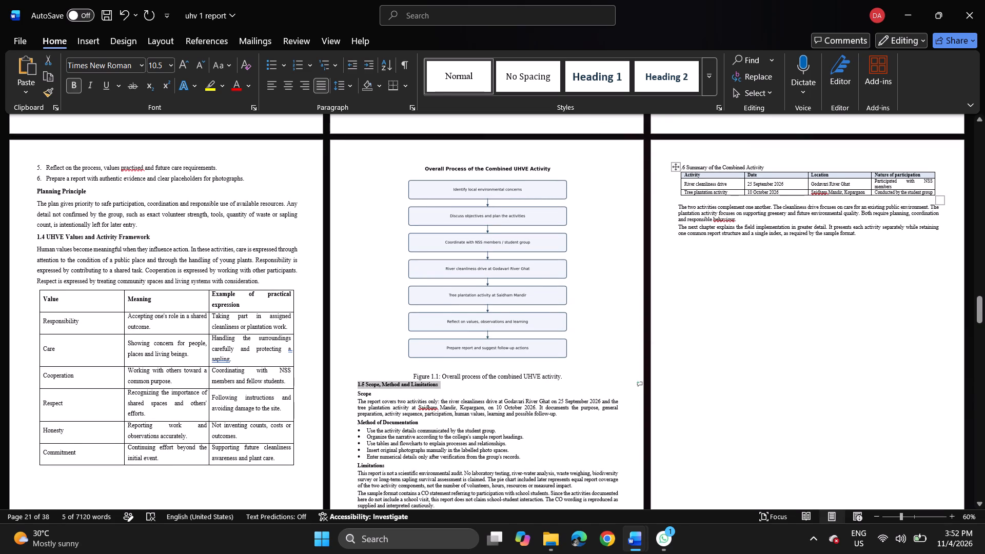
left_click_drag(684, 165, 763, 163)
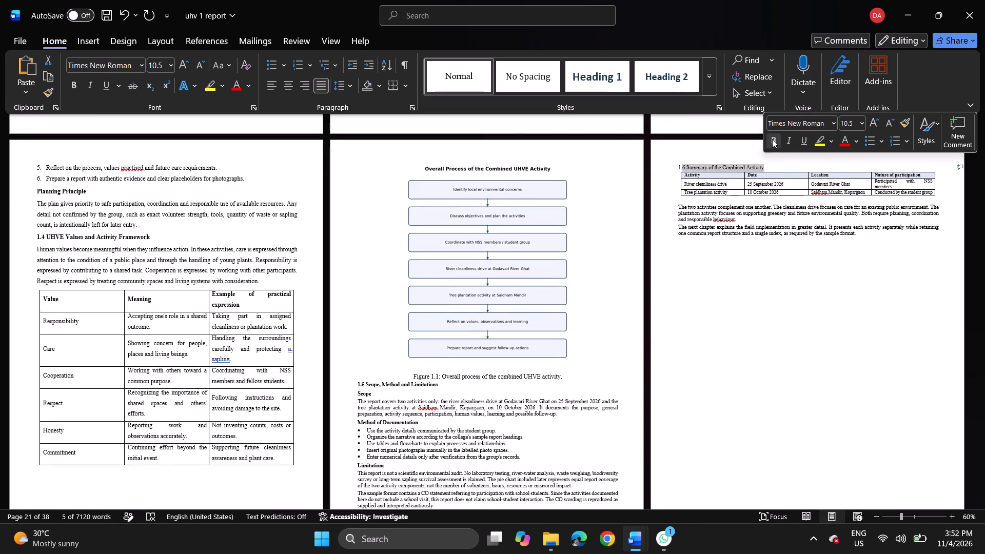
left_click(772, 139)
left_click(679, 167)
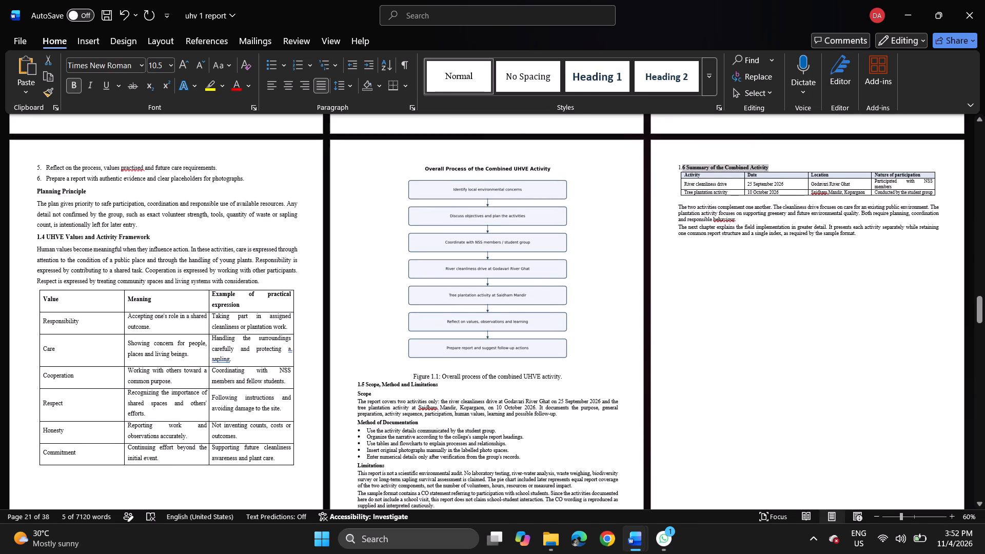
left_click_drag(677, 168, 682, 166)
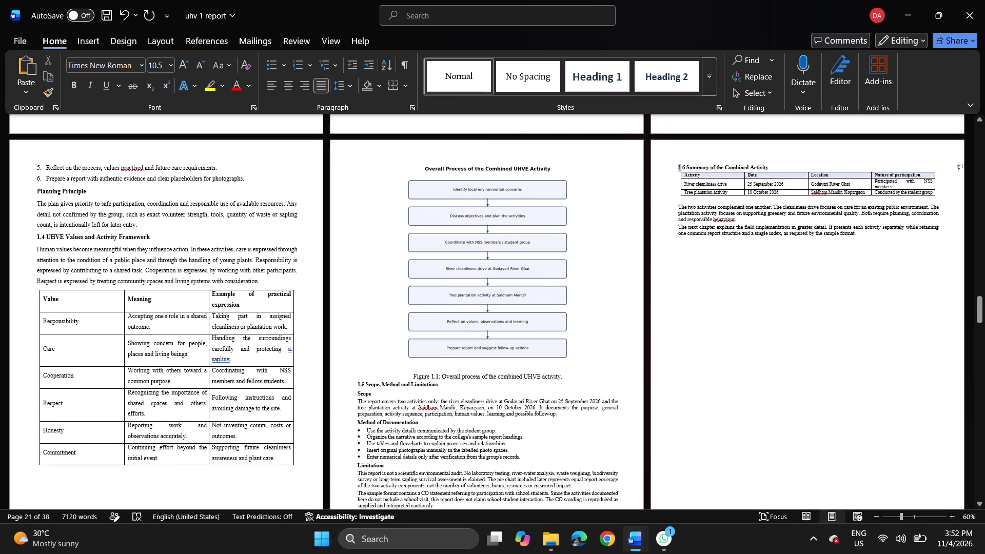
left_click_drag(682, 166, 685, 166)
left_click(694, 144)
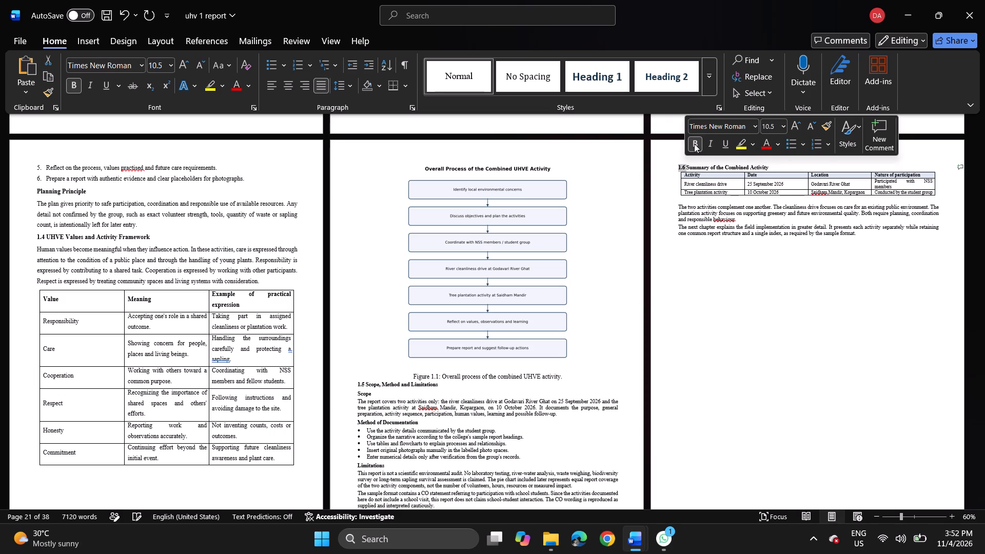
left_click(670, 283)
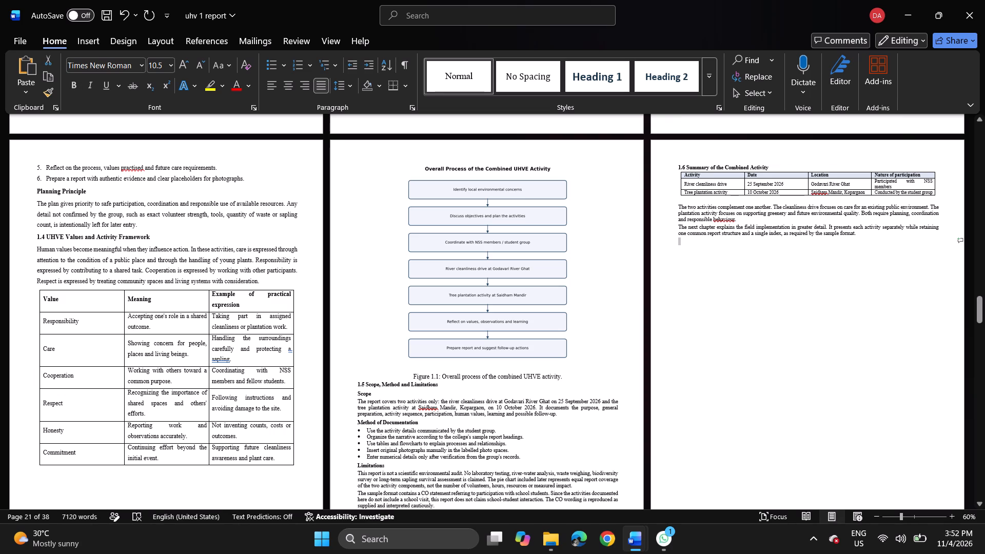
Set sections 1.5 and 1.6, including the summary table, to 12 pt justified text with 1.5 line spacing.
left_click_drag(357, 383, 869, 247)
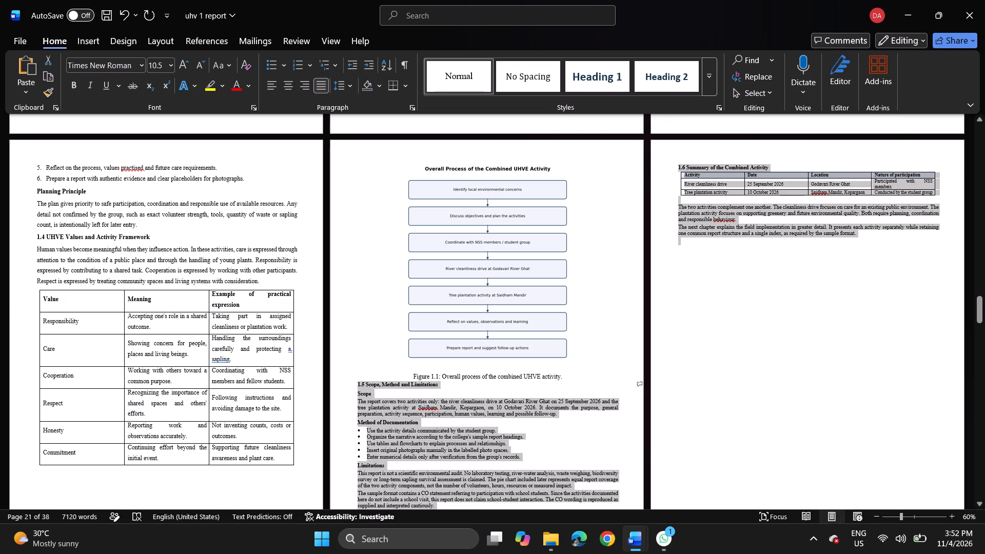
left_click_drag(869, 247, 865, 235)
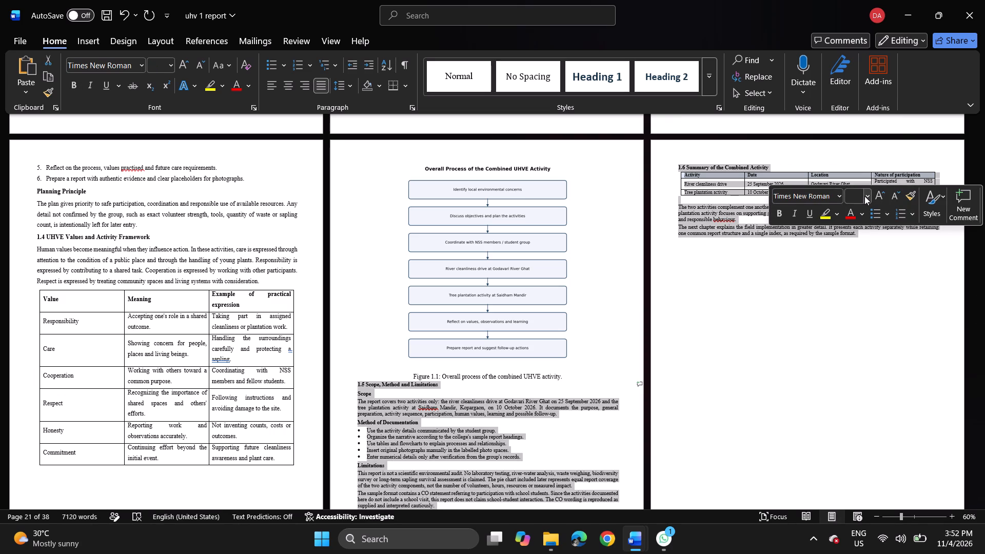
left_click(864, 196)
left_click(857, 272)
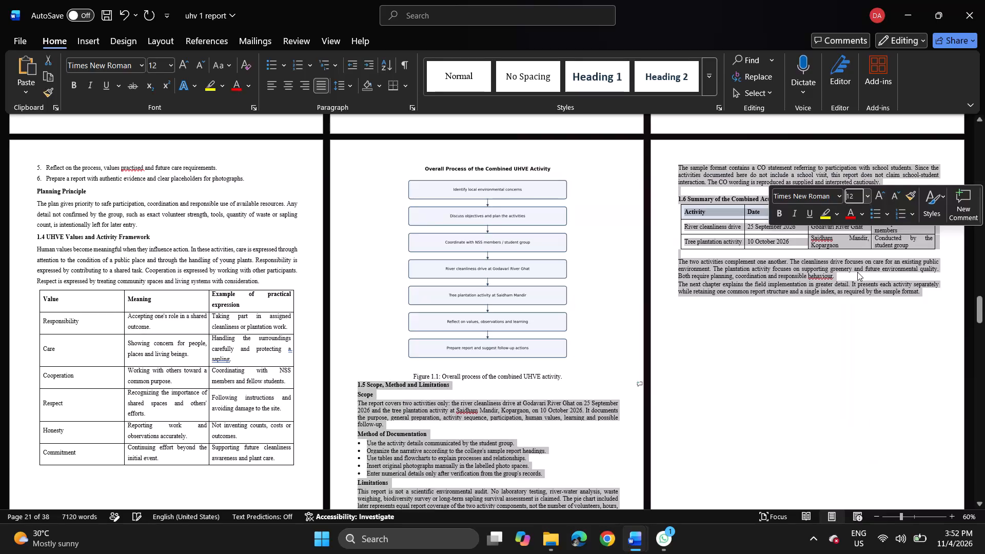
left_click(339, 82)
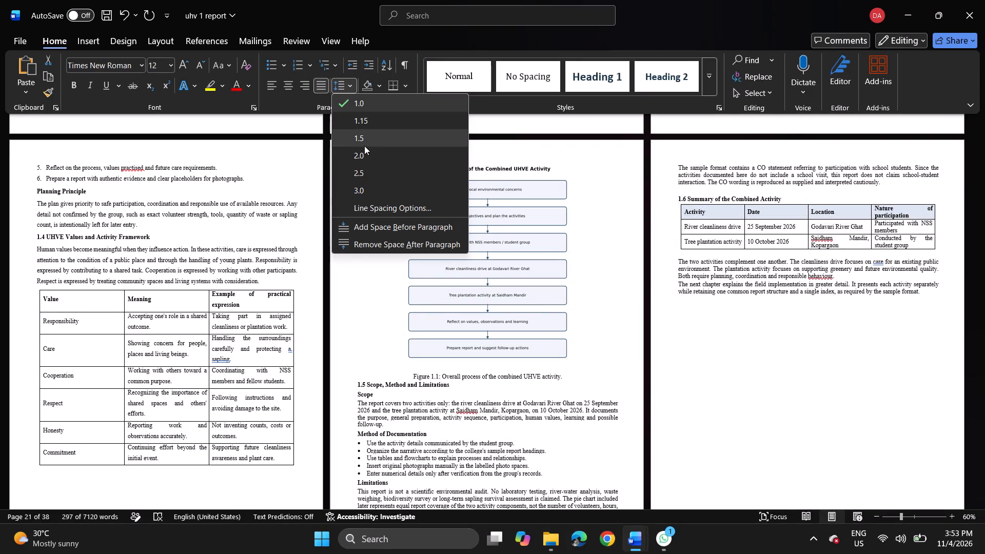
left_click(365, 146)
scroll(482, 334, "down", 2)
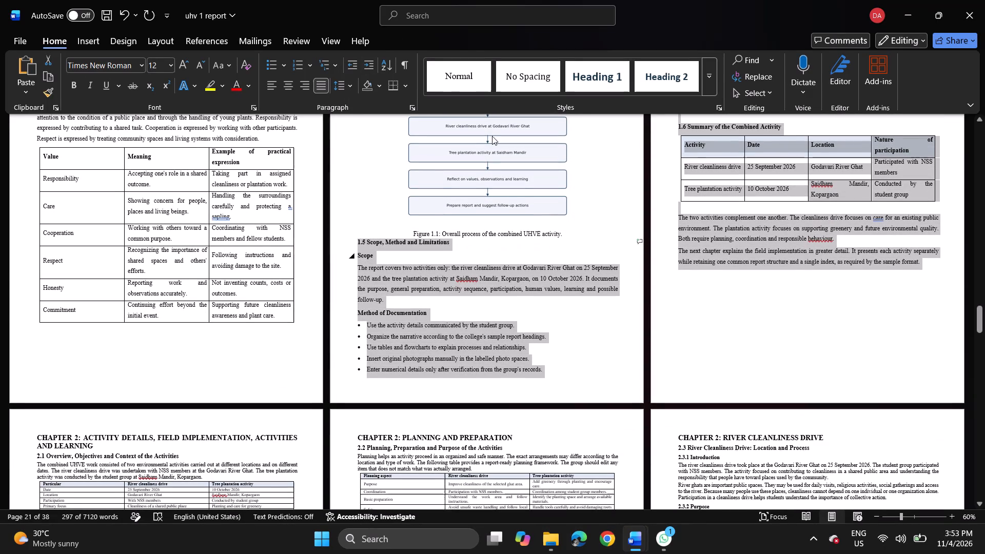
left_click(321, 84)
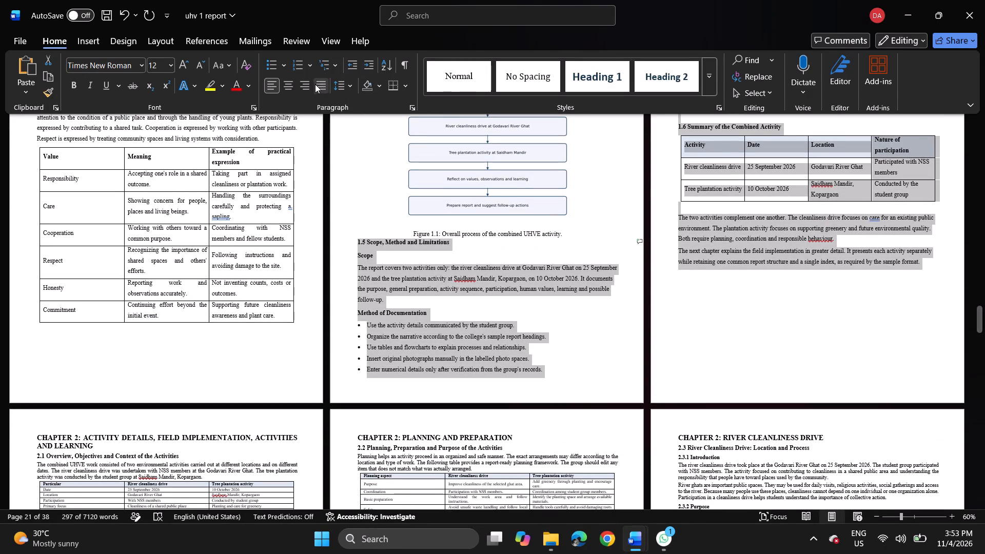
left_click(314, 81)
left_click(597, 330)
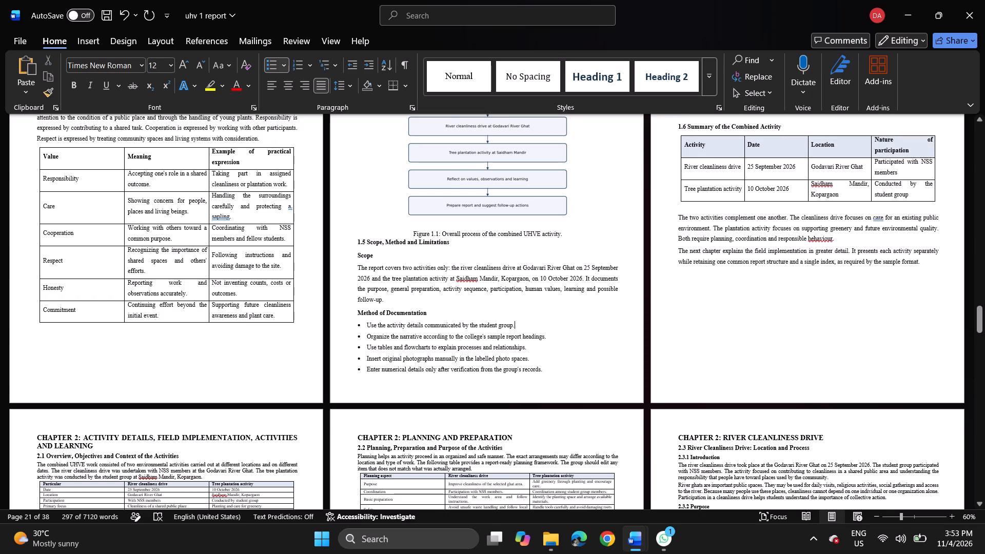
Delete the "CHAPTER 2: PLANNING AND PREPARATION" heading and pull section 2.2 up directly below the Common Objectives list.
scroll(661, 352, "down", 2)
scroll(202, 357, "down", 1)
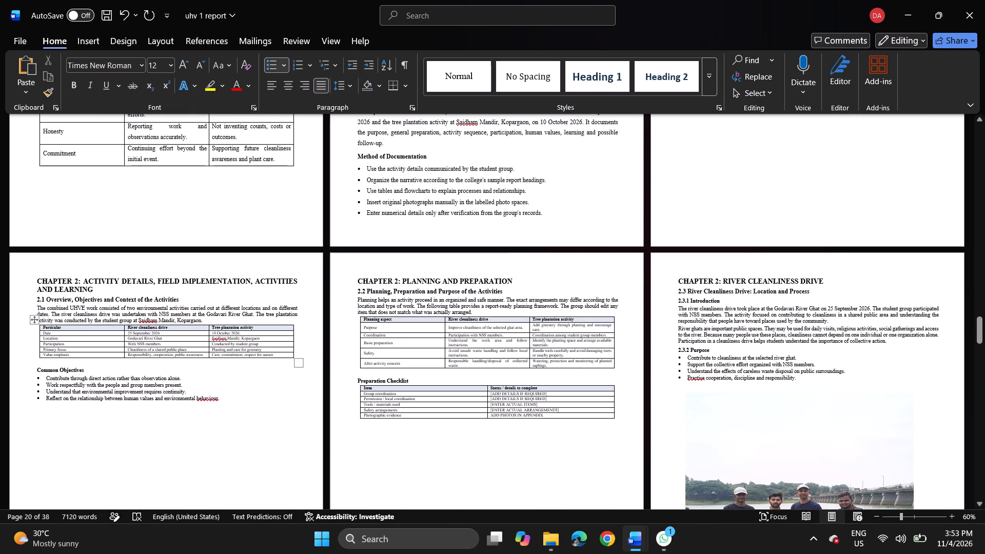
left_click_drag(357, 279, 519, 281)
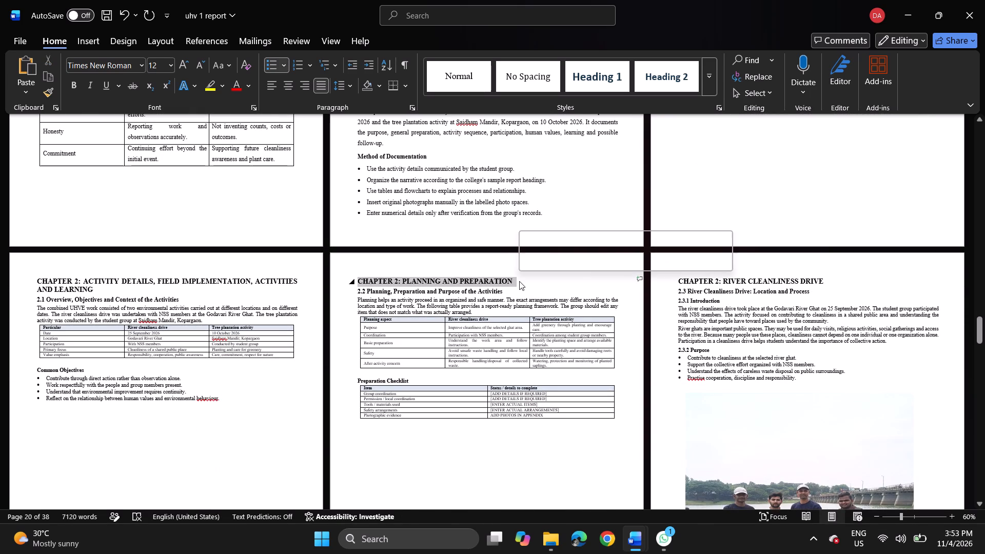
key("BackSpace")
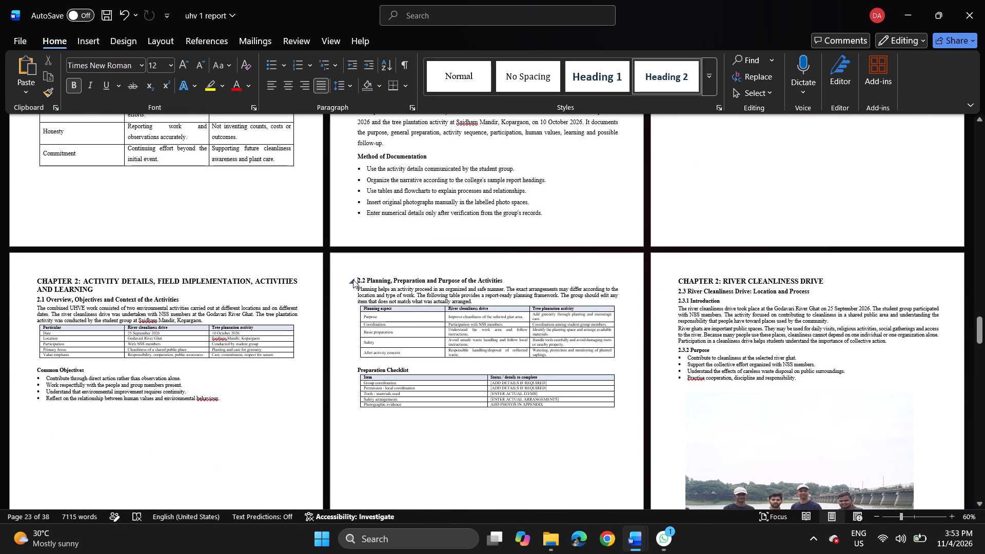
left_click_drag(359, 279, 609, 385)
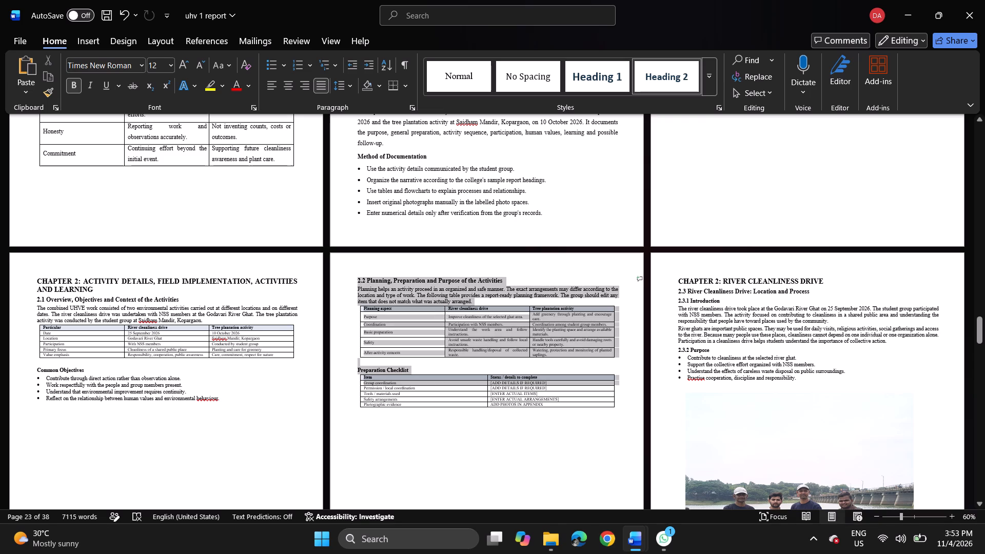
left_click_drag(609, 385, 615, 398)
left_click(530, 444)
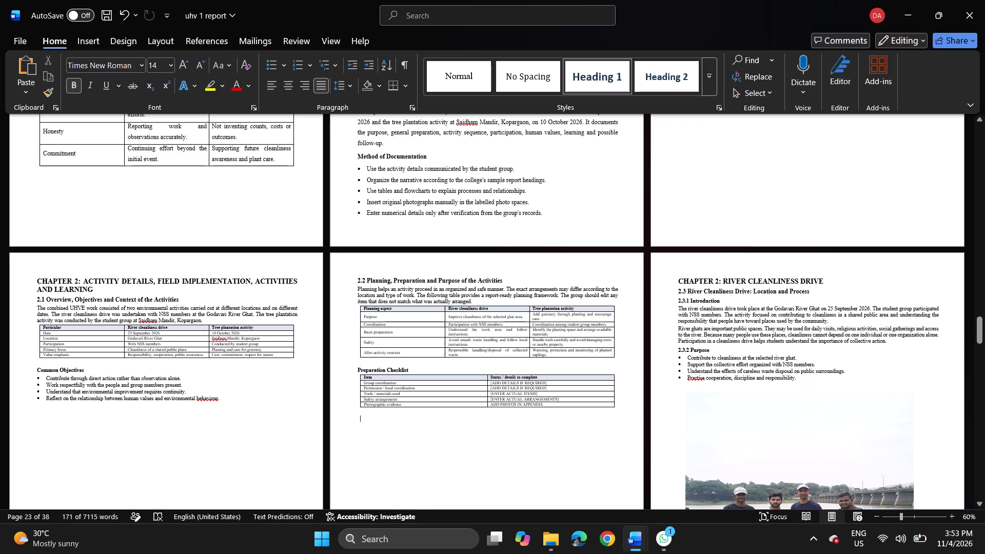
left_click(360, 280)
key("Left")
key("BackSpace")
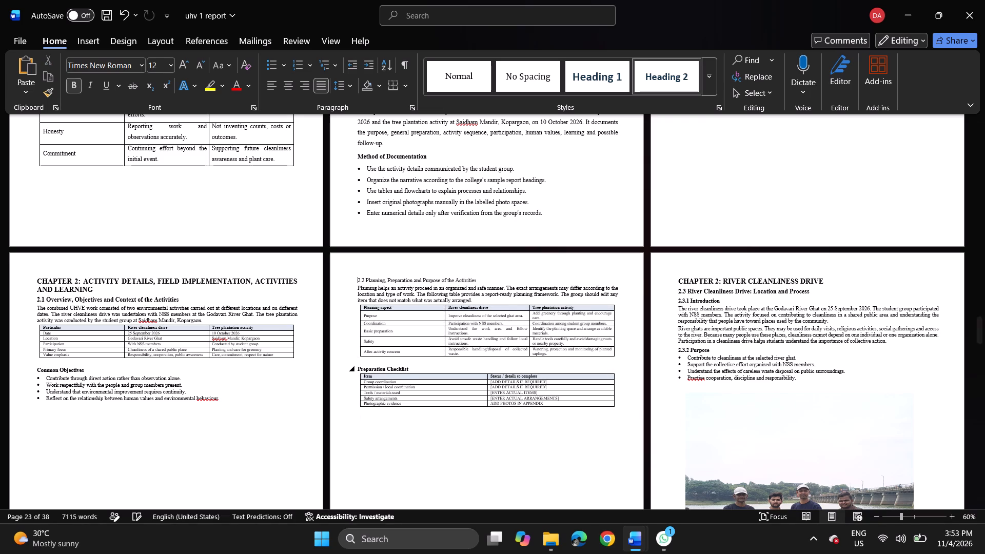
key("BackSpace")
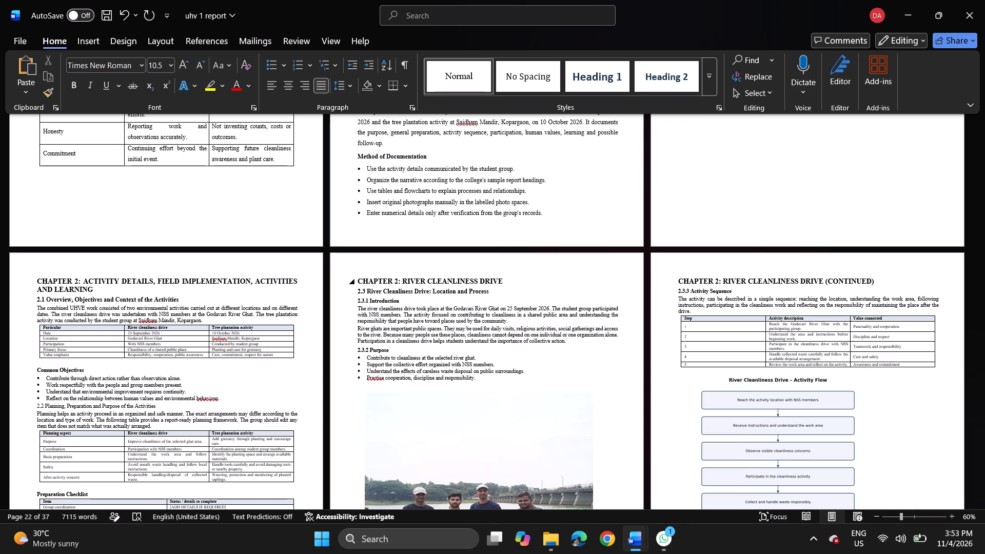
Delete the "CHAPTER 2: RIVER CLEANLINESS DRIVE" heading above section 2.3.
left_click(356, 278)
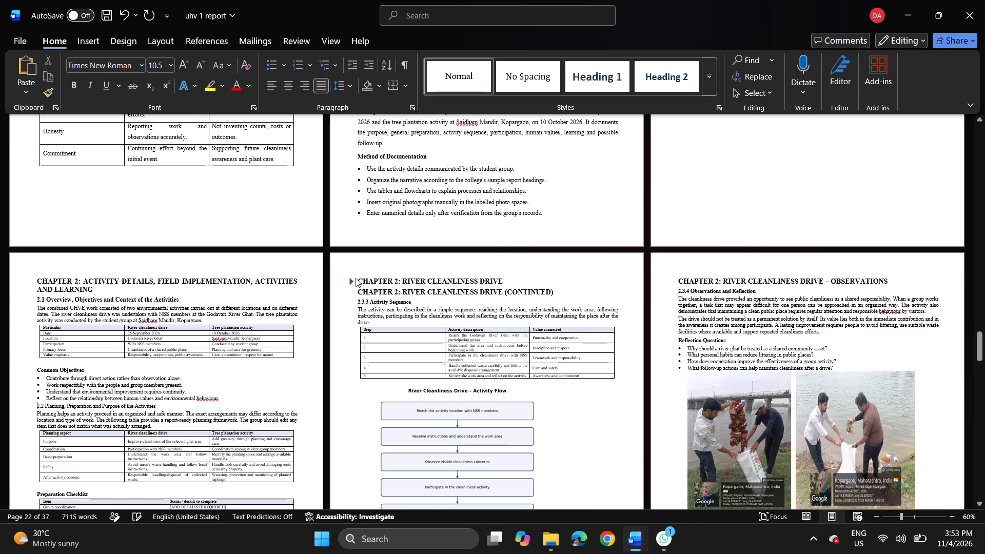
left_click(352, 280)
left_click_drag(360, 280, 504, 285)
key("BackSpace")
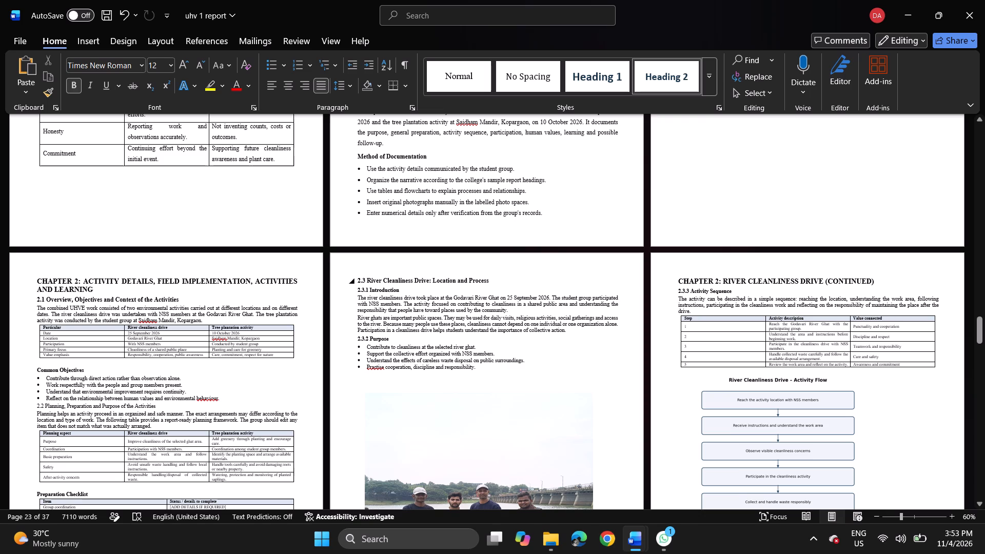
Delete the "CHAPTER 2: RIVER CLEANLINESS DRIVE (CONTINUED)" heading and pull section 2.3.3 up directly below the 2.3.2 Purpose list.
scroll(355, 365, "down", 3)
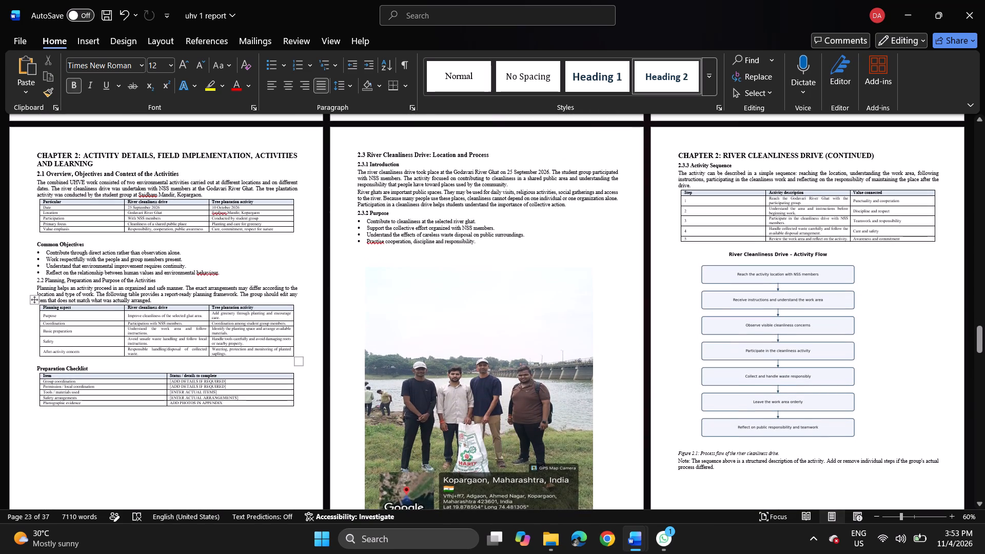
left_click_drag(679, 152, 918, 133)
key("BackSpace")
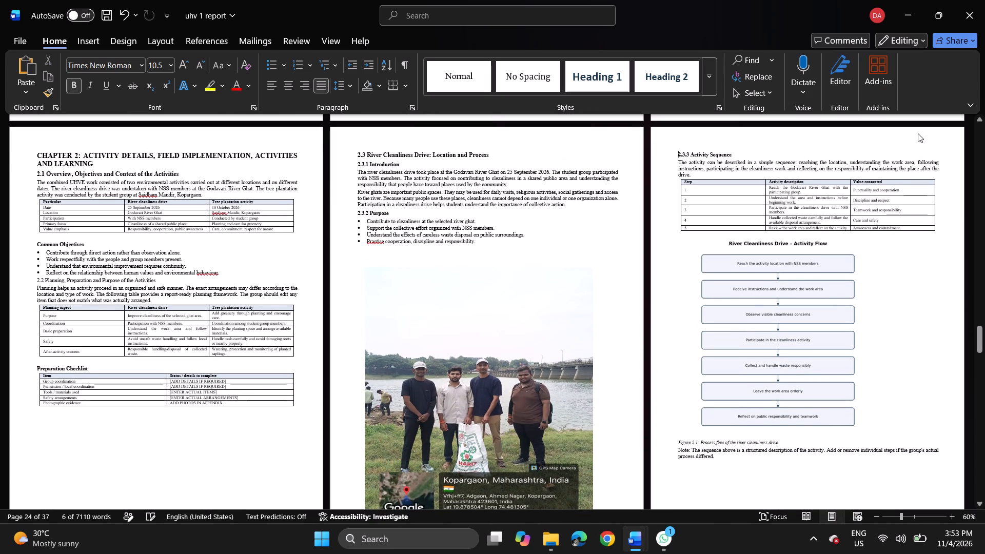
key("BackSpace")
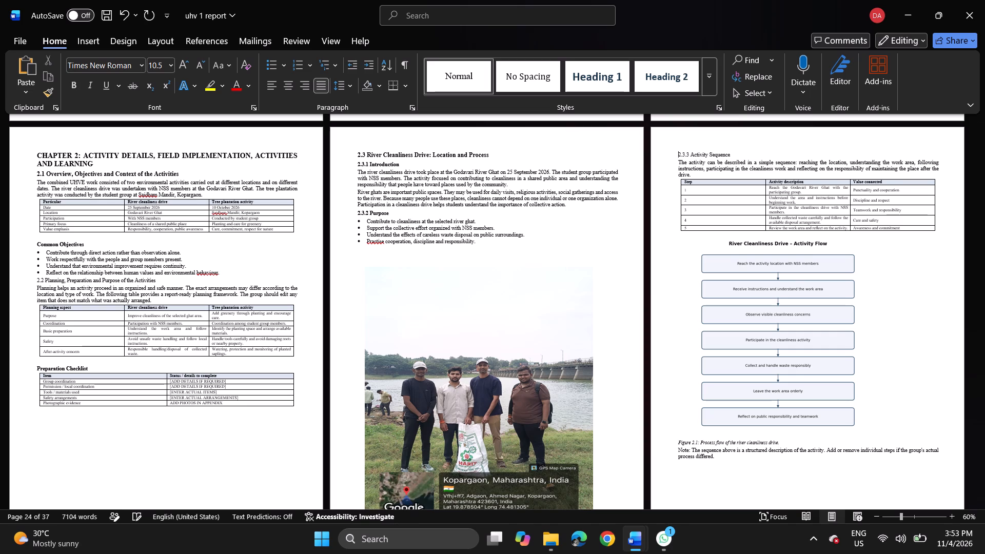
key("BackSpace")
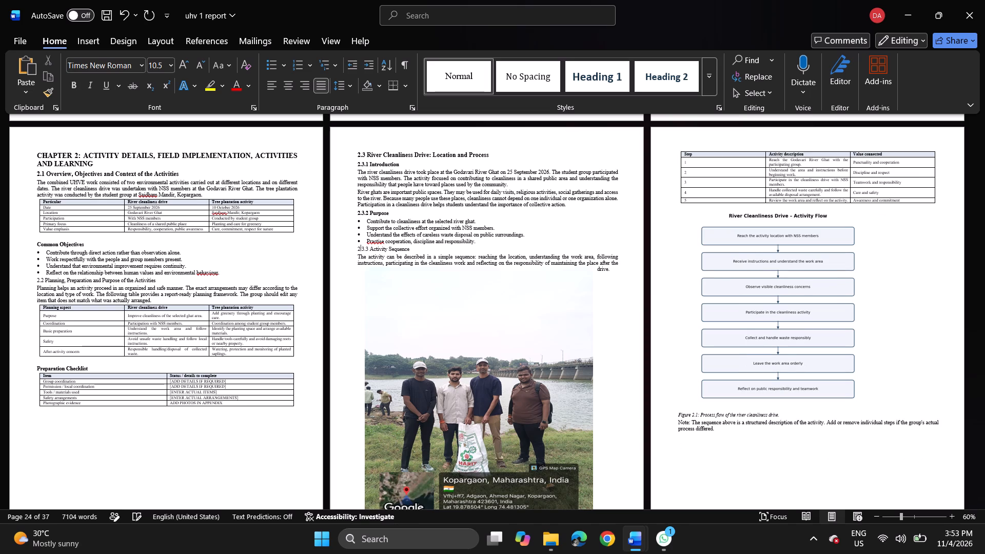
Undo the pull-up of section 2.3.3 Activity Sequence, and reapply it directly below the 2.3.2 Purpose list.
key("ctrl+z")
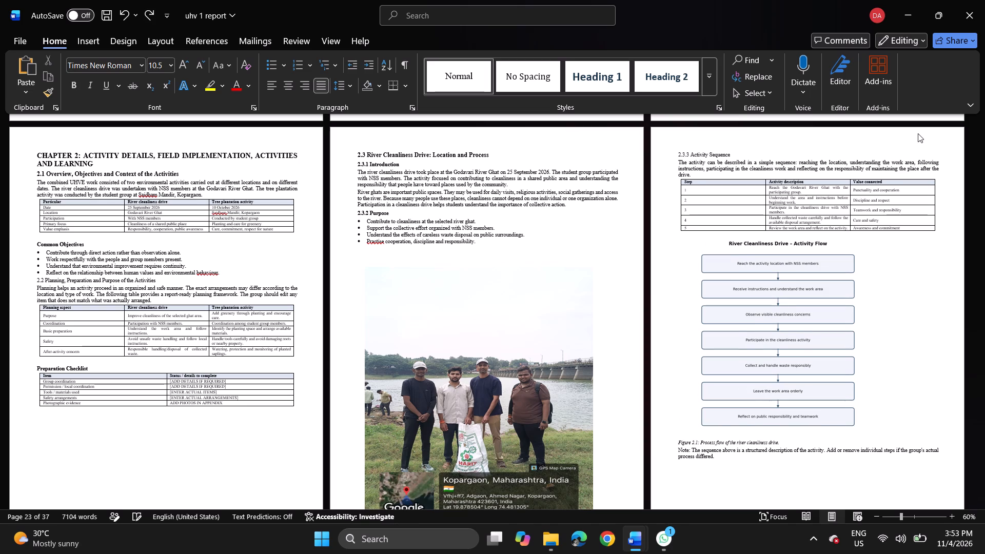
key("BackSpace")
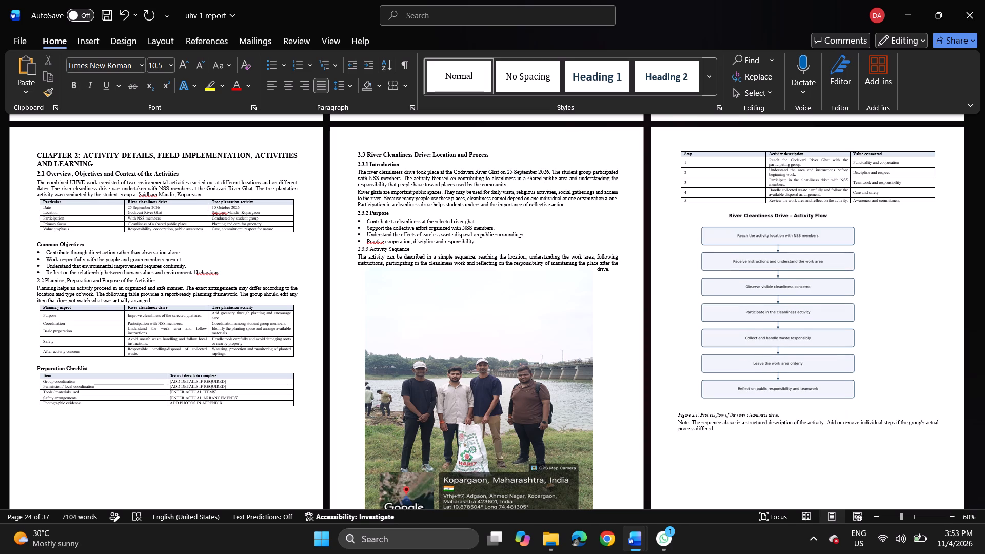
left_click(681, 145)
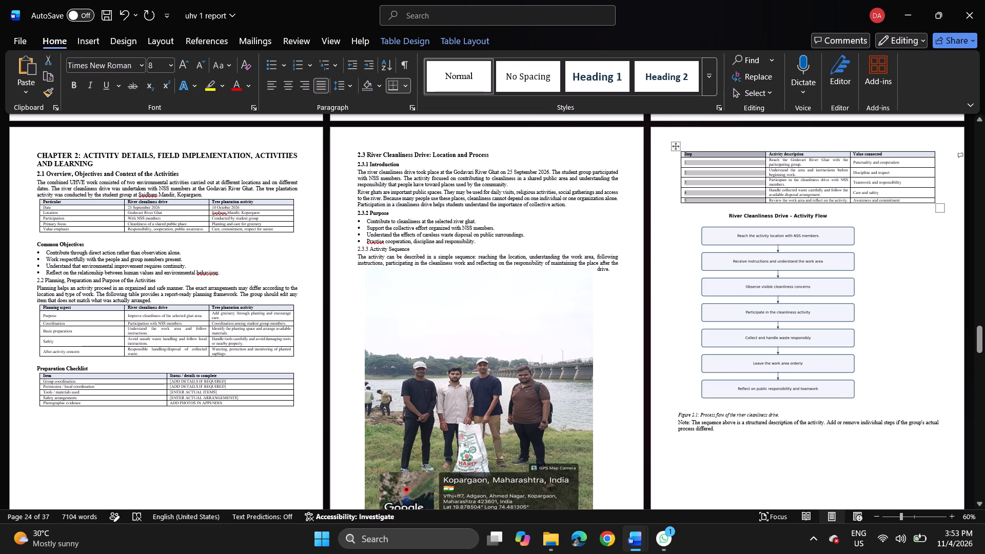
Reposition the river ghat group photo directly below the 2.3.2 Purpose list, centred between the page margins.
left_click_drag(520, 305, 529, 317)
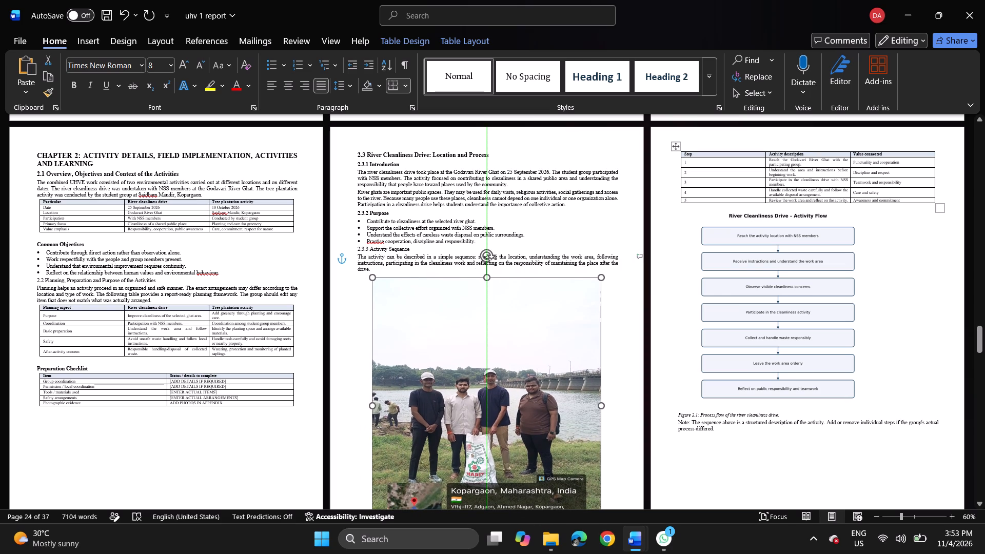
left_click_drag(529, 317, 528, 316)
scroll(615, 384, "down", 2)
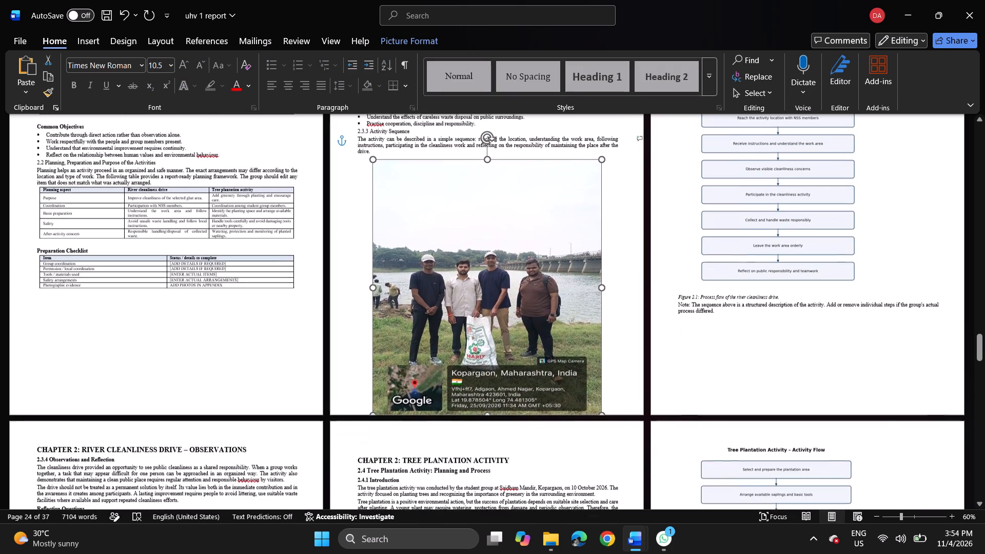
scroll(615, 384, "down", 1)
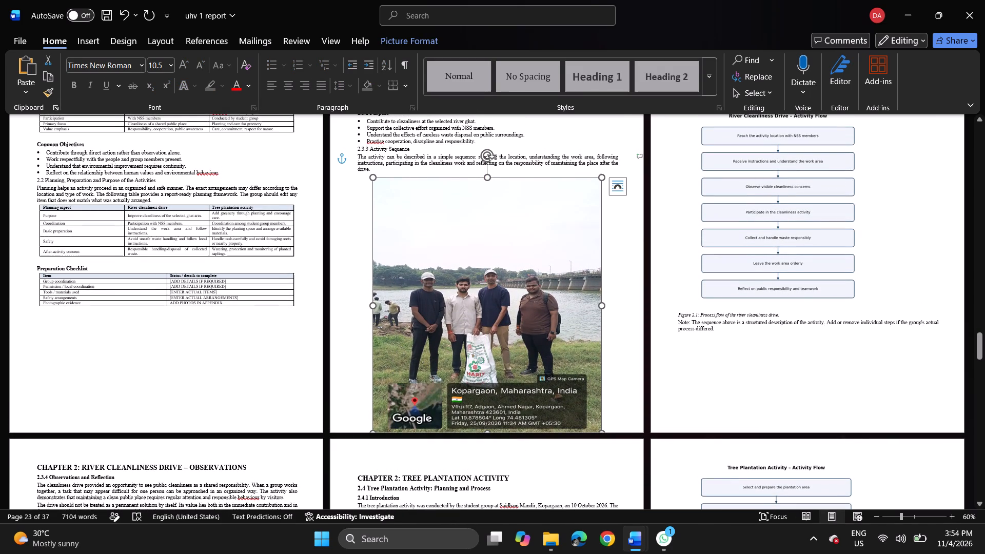
left_click_drag(488, 178, 494, 207)
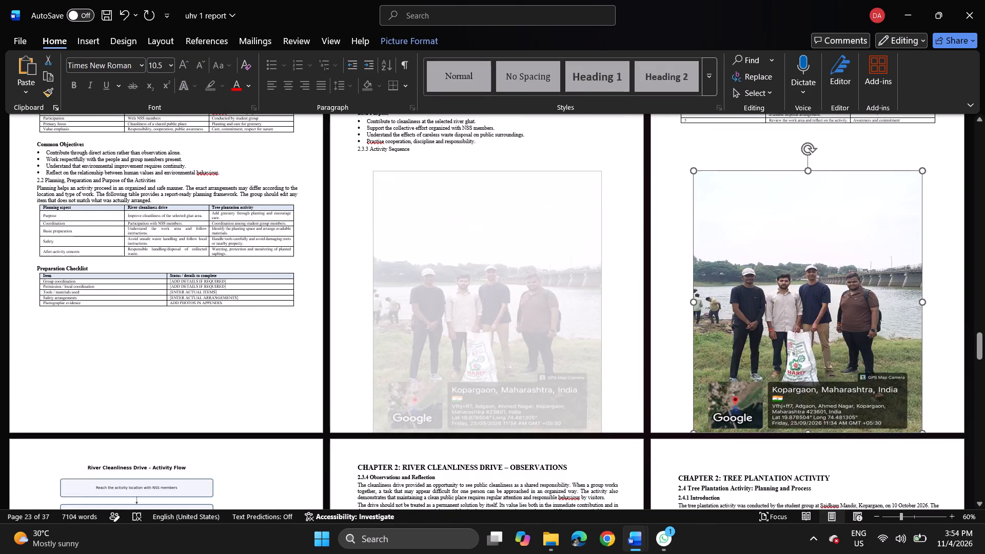
left_click_drag(494, 207, 491, 184)
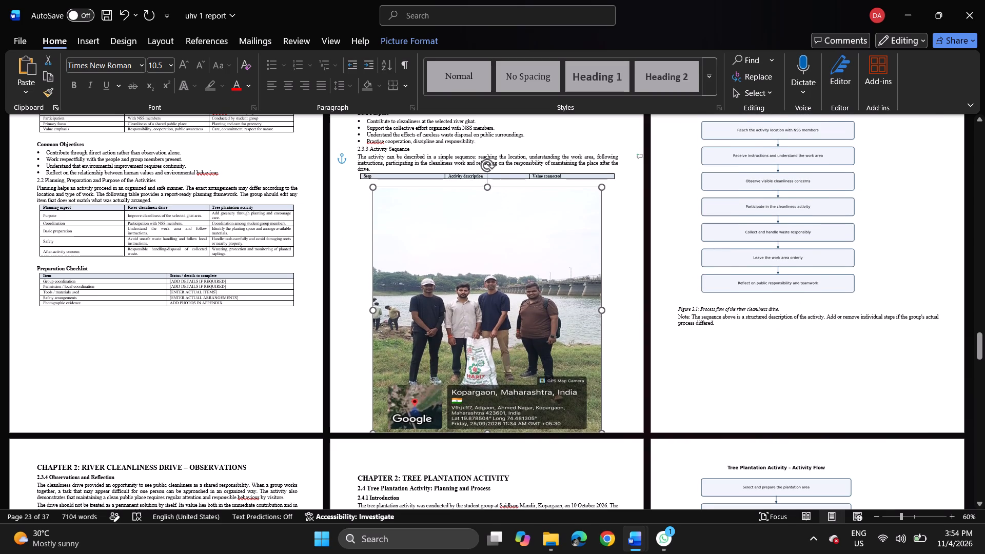
left_click_drag(491, 184, 488, 168)
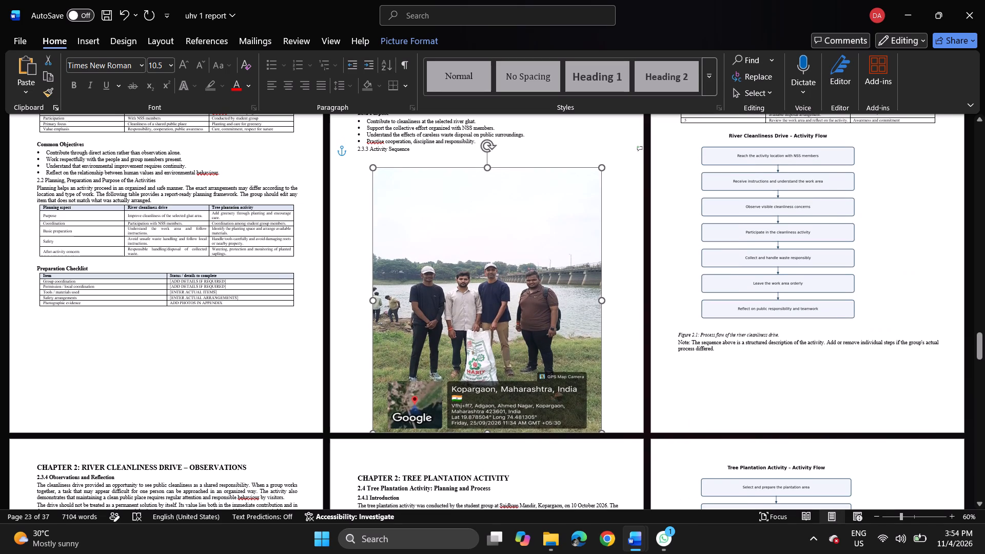
left_click_drag(488, 168, 488, 167)
left_click_drag(474, 215, 474, 201)
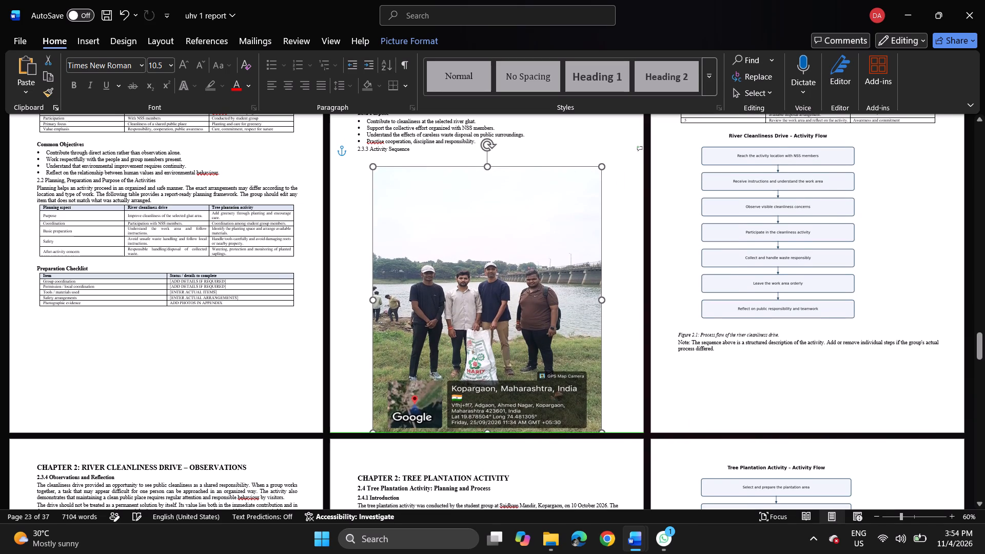
left_click_drag(474, 201, 473, 200)
left_click_drag(472, 249, 470, 243)
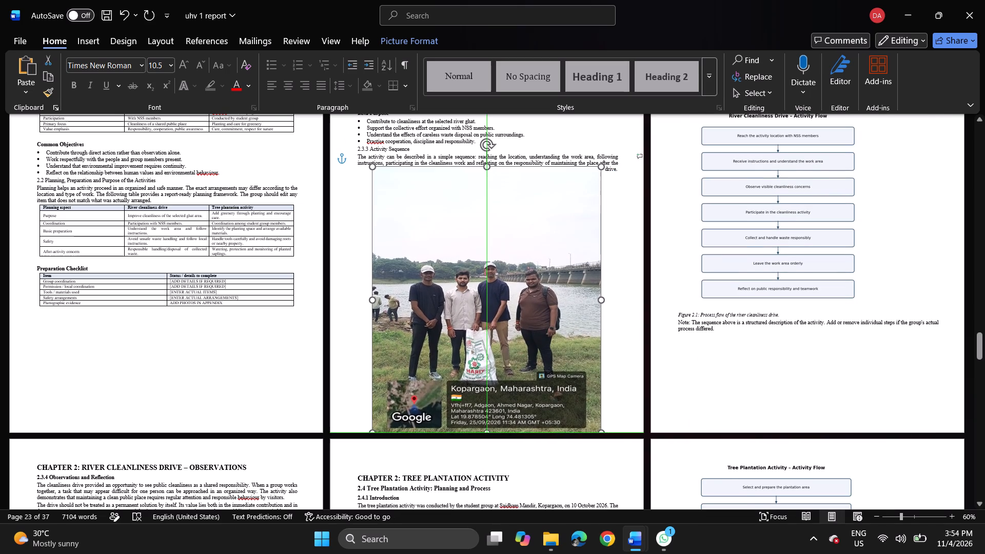
left_click_drag(470, 243, 468, 232)
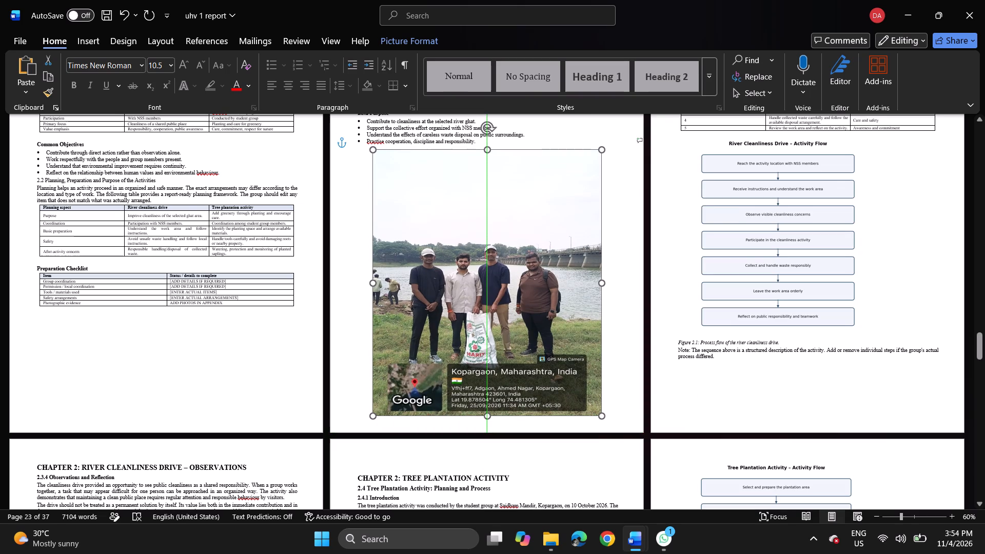
left_click_drag(468, 232, 463, 231)
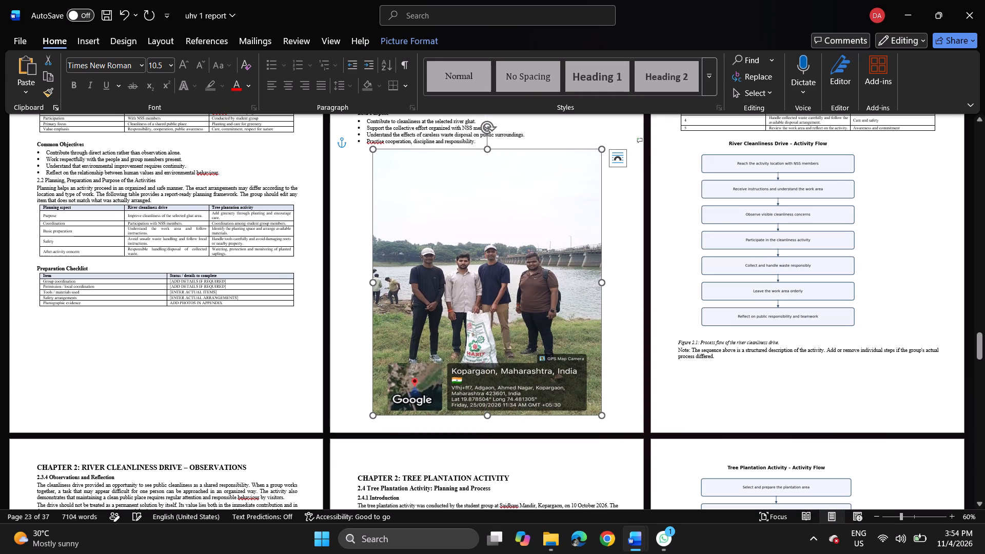
Make the "2.3.3 Activity Sequence" heading bold.
scroll(675, 265, "up", 2)
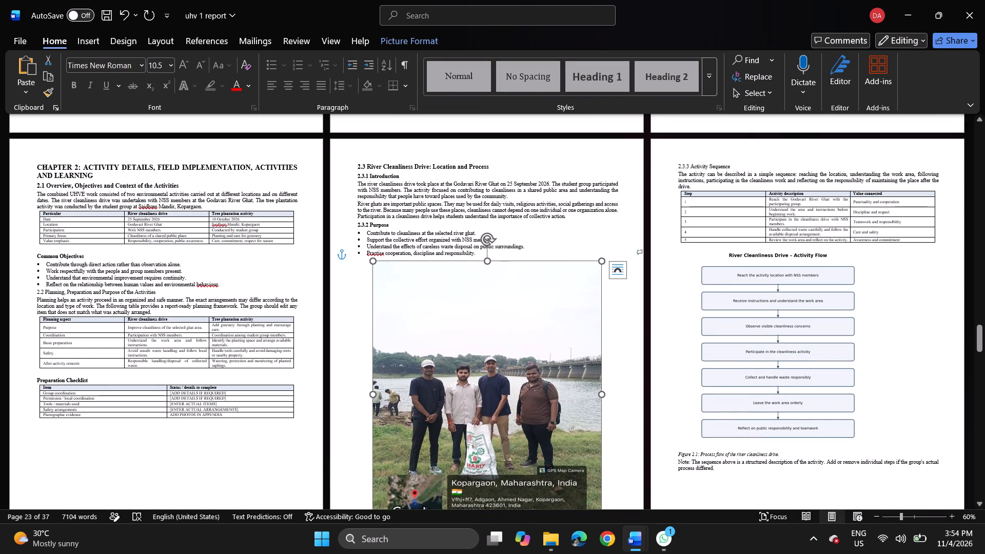
left_click_drag(674, 163, 737, 163)
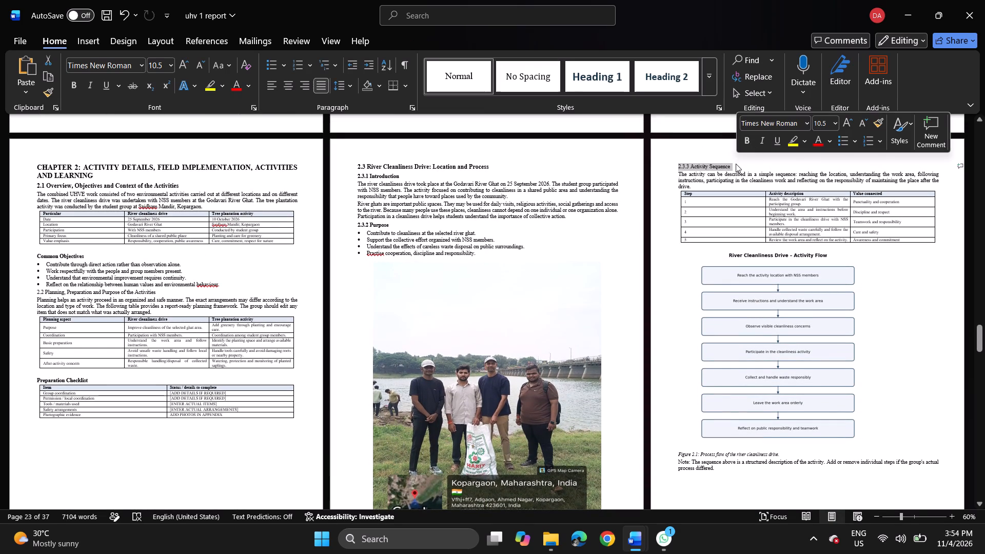
left_click(751, 138)
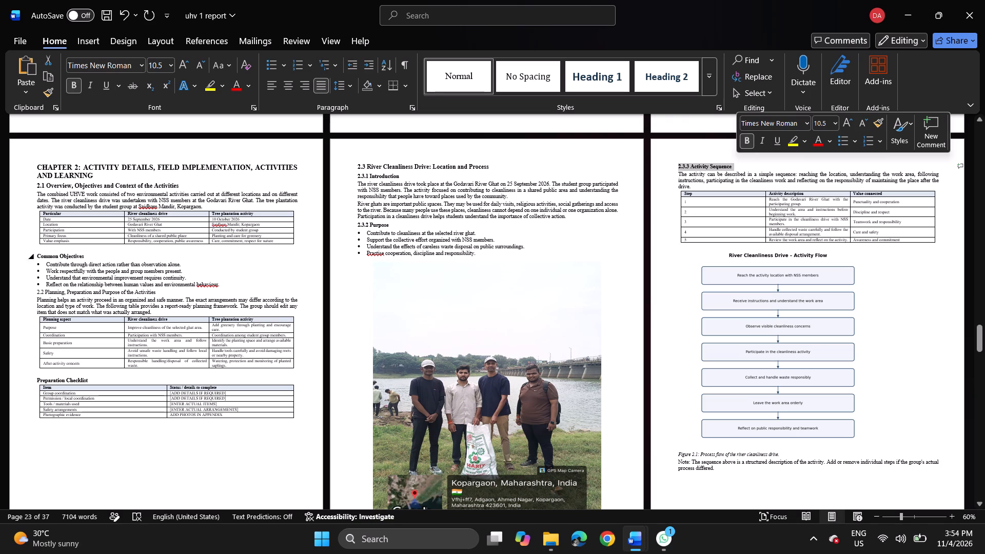
Pull section 2.3 River Cleanliness Drive up onto the preceding page, below the Preparation Checklist table.
left_click(358, 165)
key("BackSpace")
key("BackSpace")
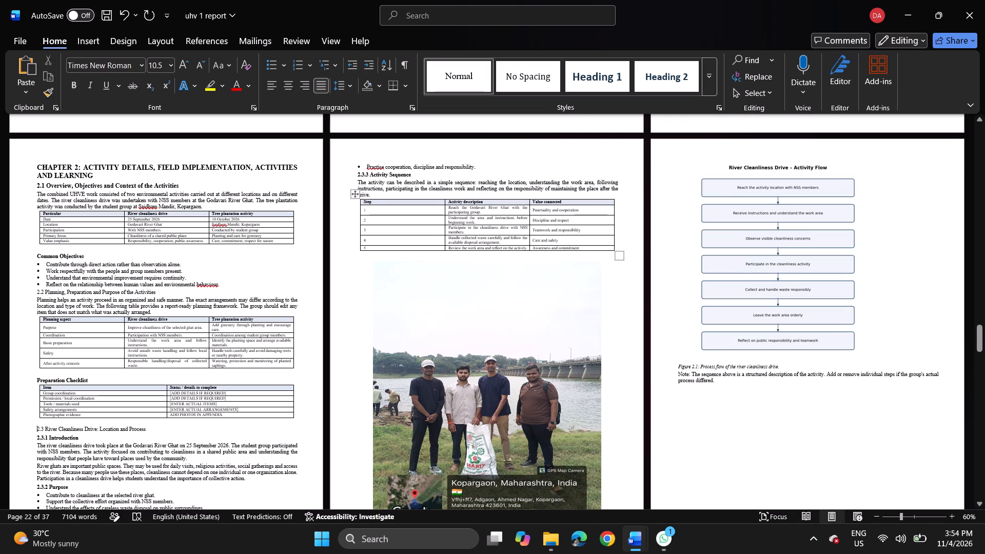
Make the Figure 2.1 caption below the river cleanliness flowchart bold, non-italic and centred.
scroll(556, 264, "down", 1)
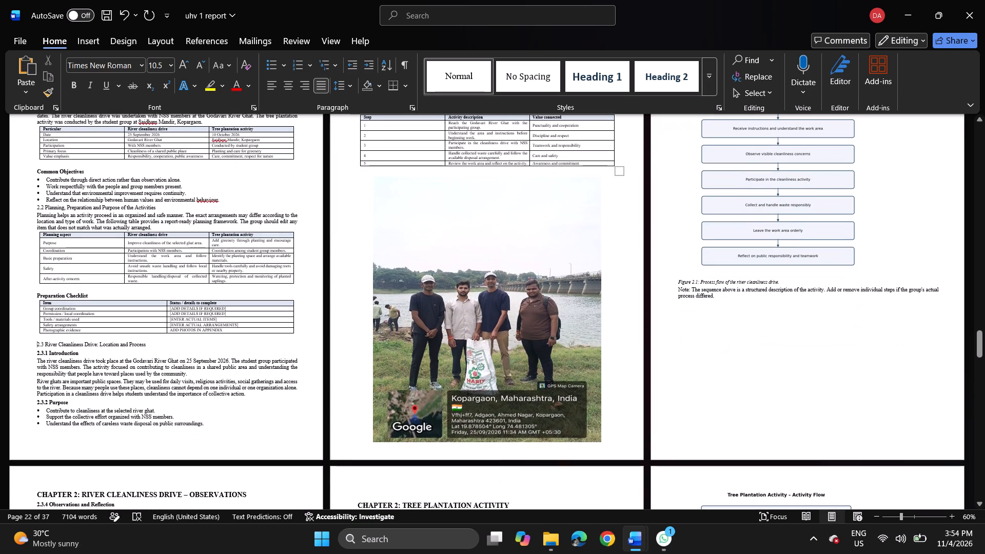
left_click_drag(678, 280, 778, 282)
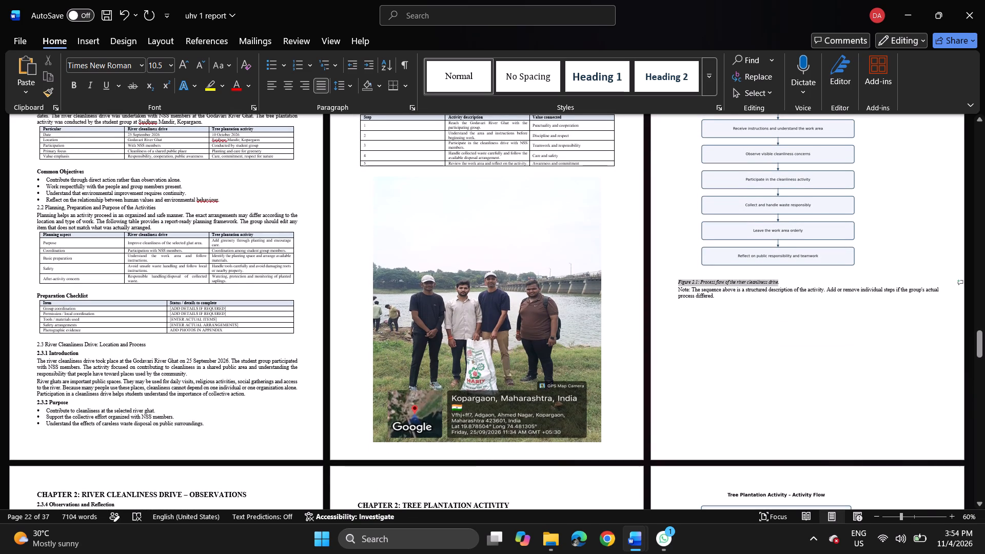
left_click_drag(778, 282, 782, 284)
left_click(776, 264)
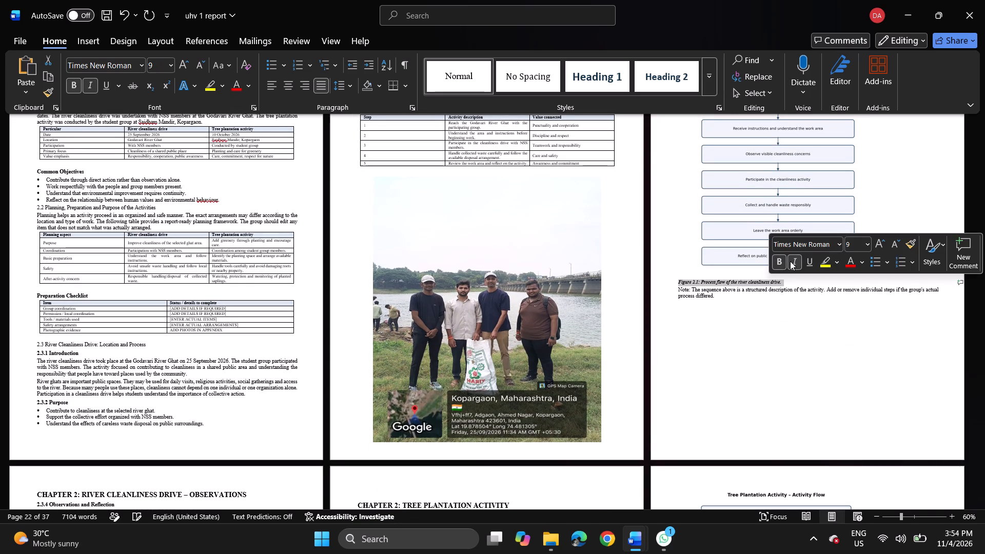
left_click(791, 261)
left_click(288, 81)
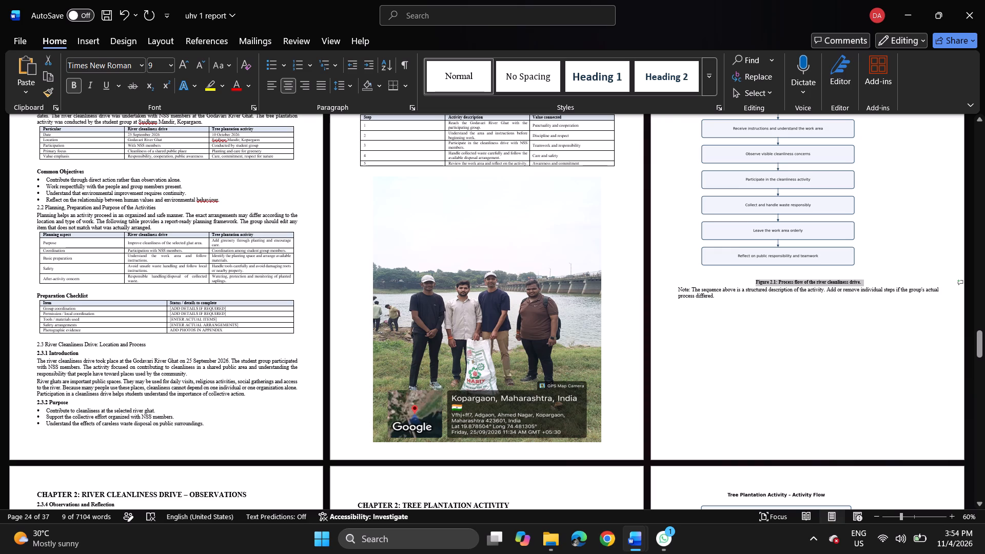
Delete the note about the activity sequence below the Figure 2.1 caption.
left_click_drag(678, 289, 717, 299)
key("BackSpace")
Set section 2.1 through the 2.3.3 Activity Sequence table to Times New Roman 12 pt, justified, with 1.5 line spacing.
scroll(199, 212, "up", 1)
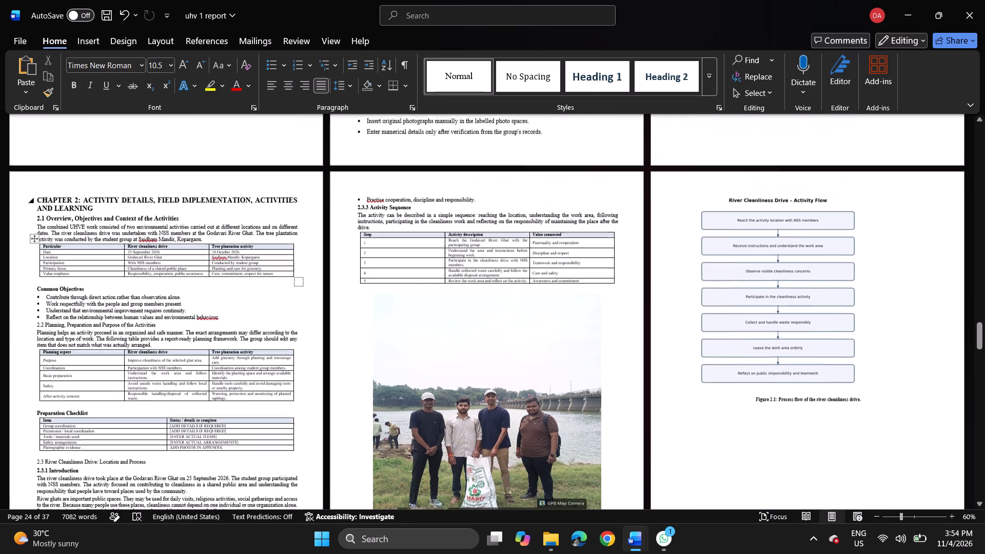
left_click_drag(36, 218, 260, 345)
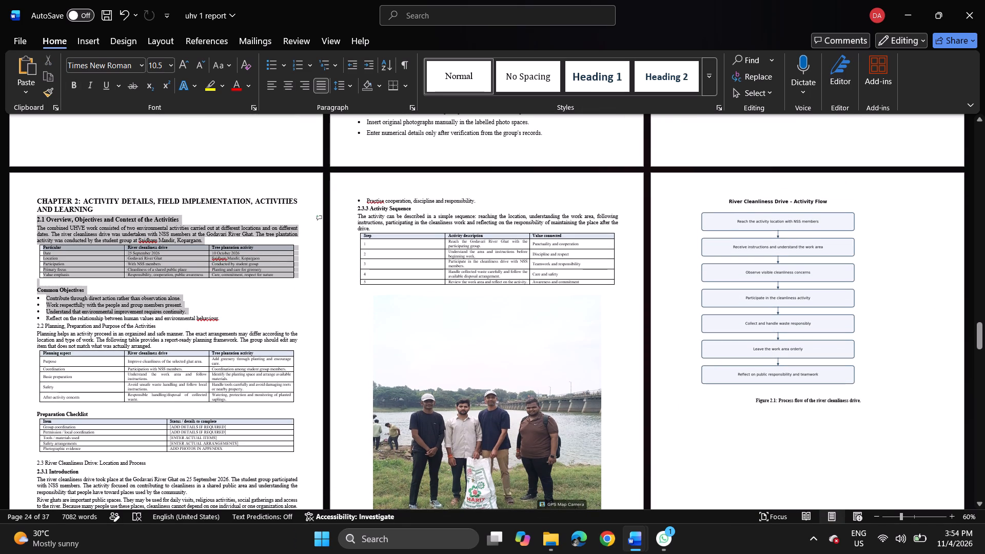
left_click_drag(260, 345, 581, 228)
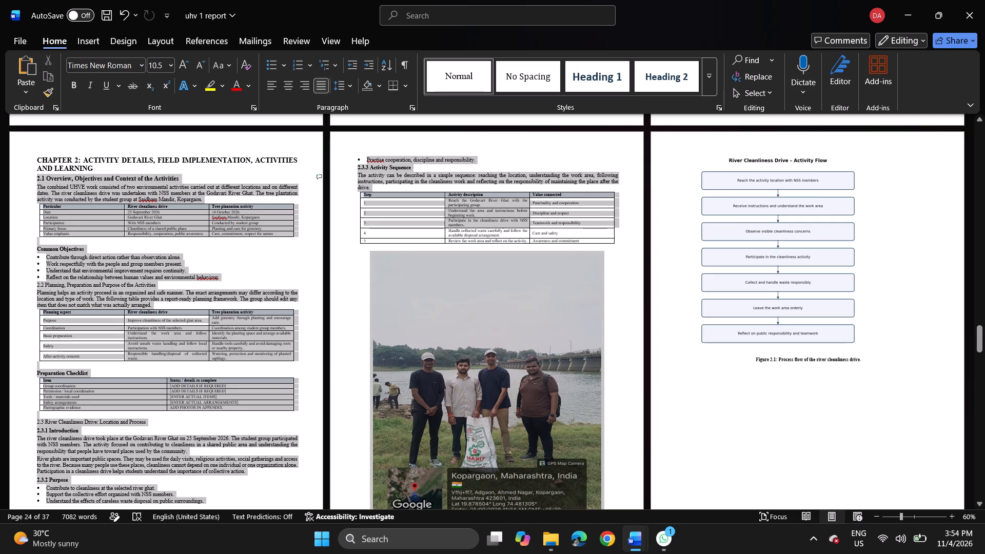
left_click_drag(581, 228, 602, 241)
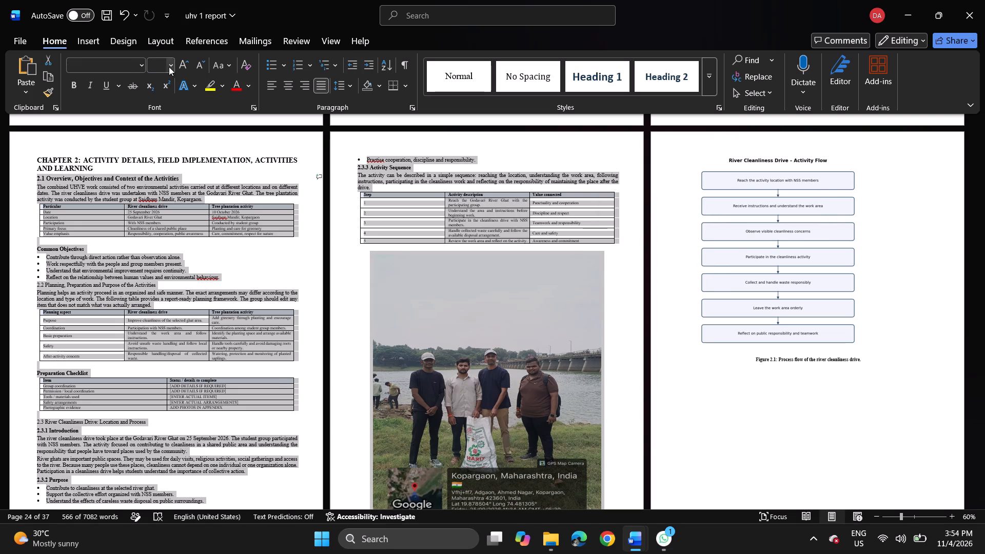
left_click(142, 65)
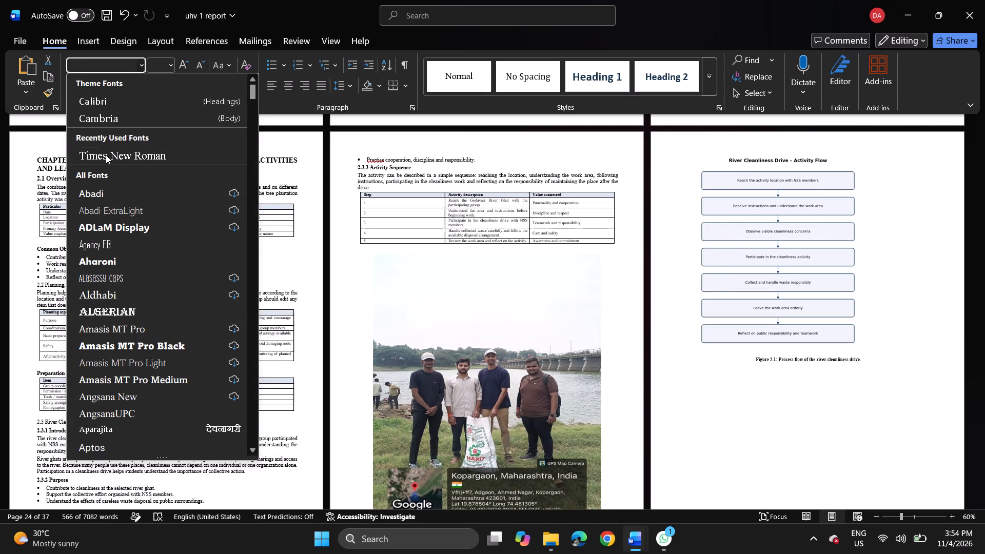
left_click(106, 155)
left_click(173, 62)
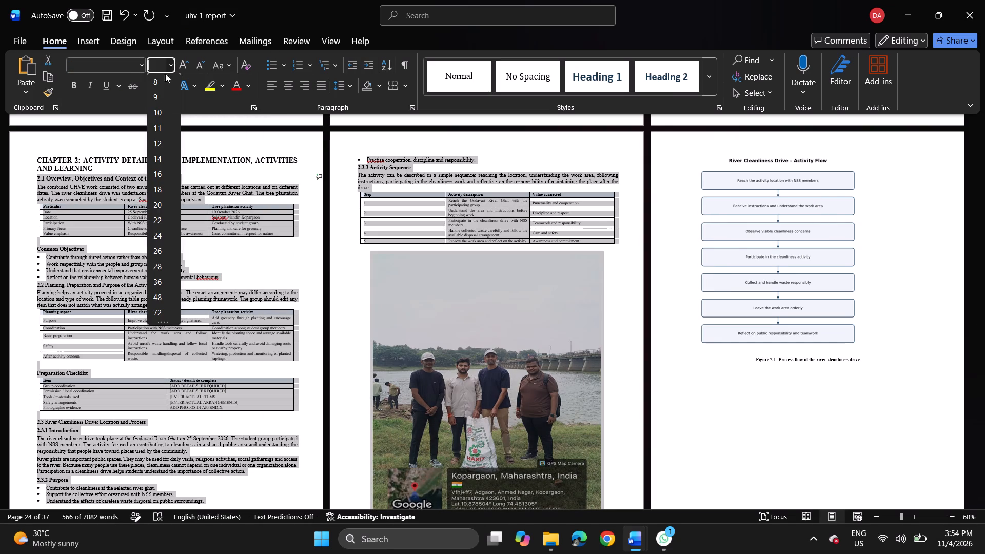
left_click(156, 144)
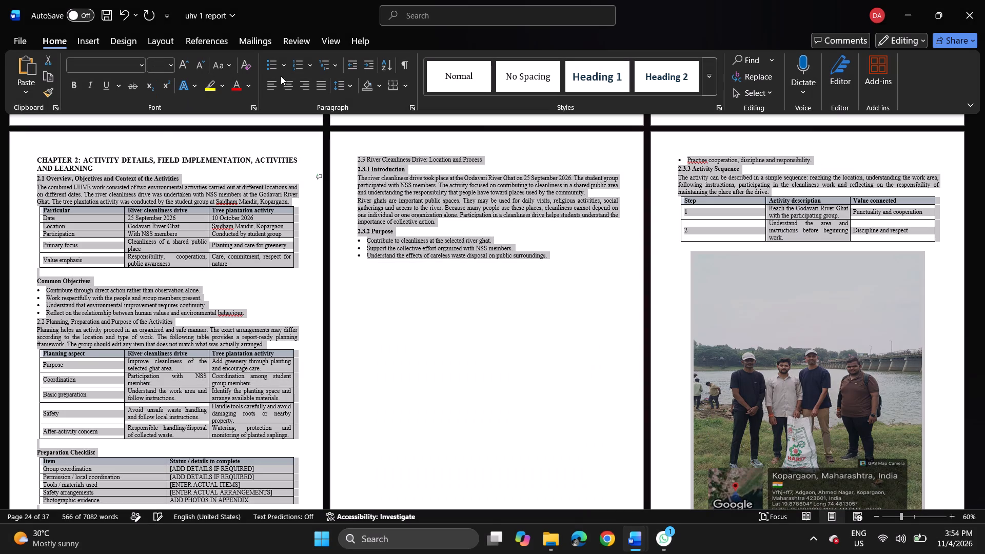
left_click(319, 85)
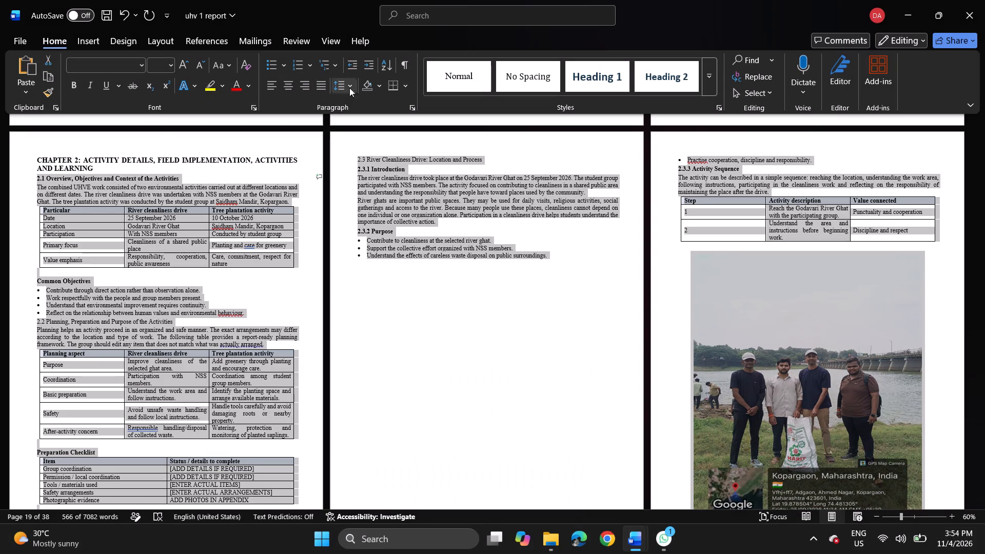
left_click(348, 86)
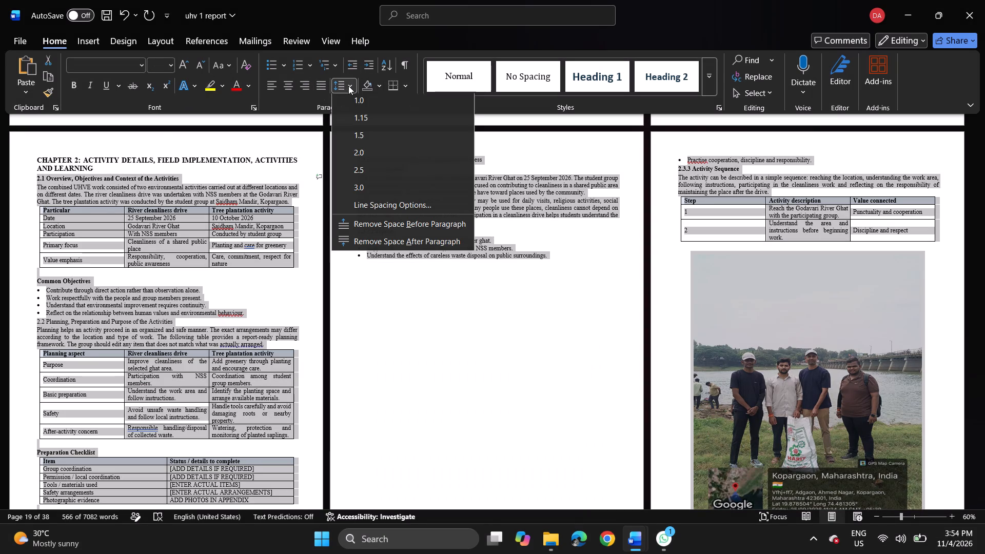
left_click(352, 136)
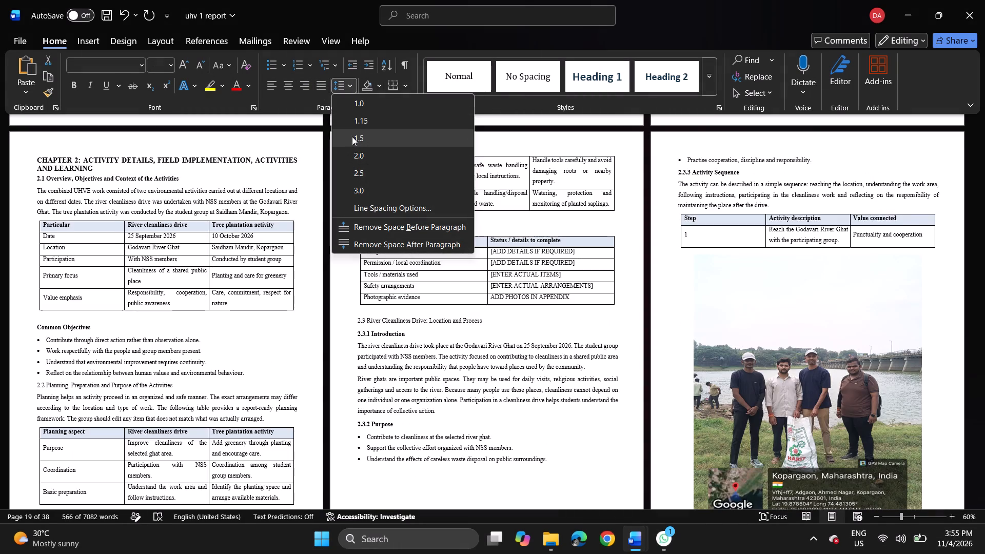
scroll(427, 320, "down", 2)
left_click(377, 362)
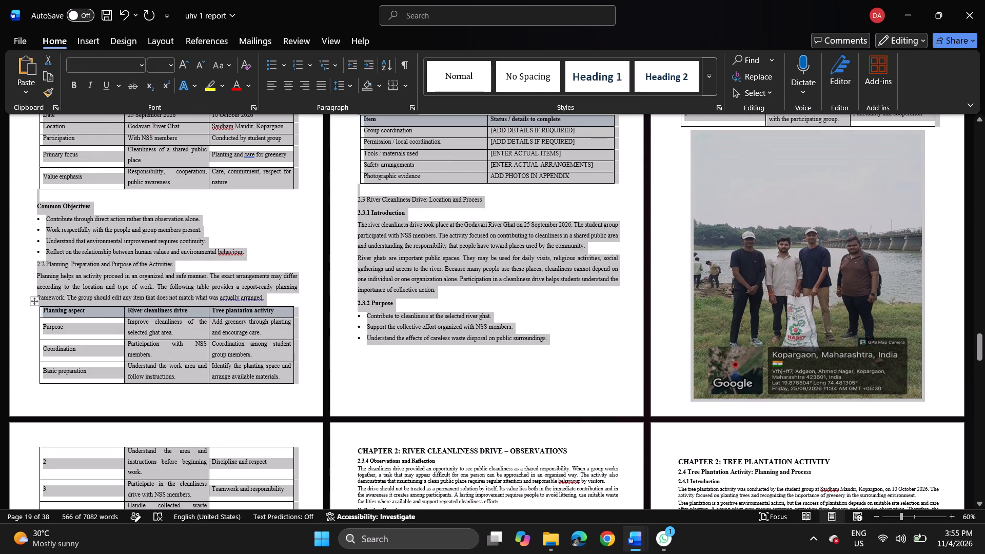
Delete the "CHAPTER 2: RIVER CLEANLINESS DRIVE – OBSERVATIONS" heading above section 2.3.4.
scroll(406, 374, "down", 3)
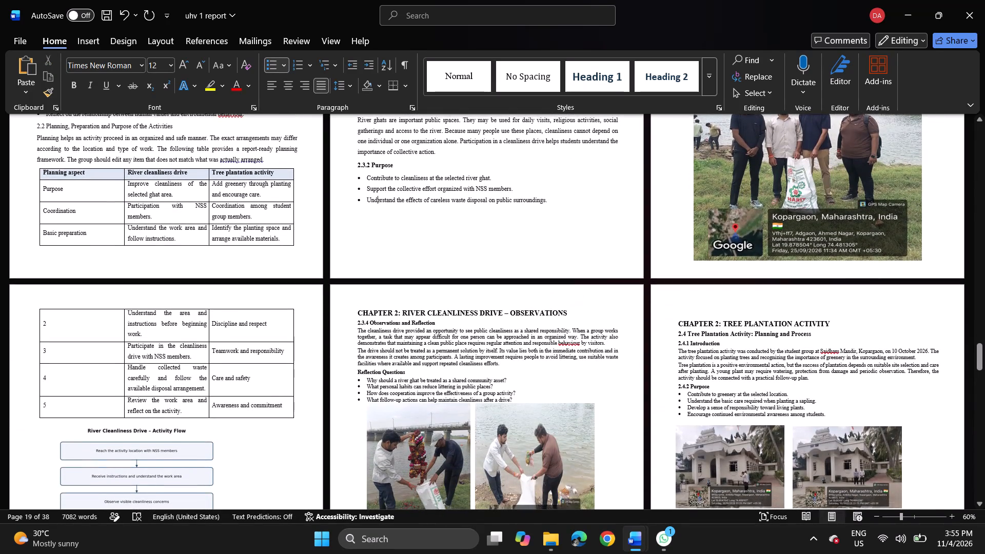
scroll(377, 333, "down", 1)
left_click_drag(359, 270, 554, 274)
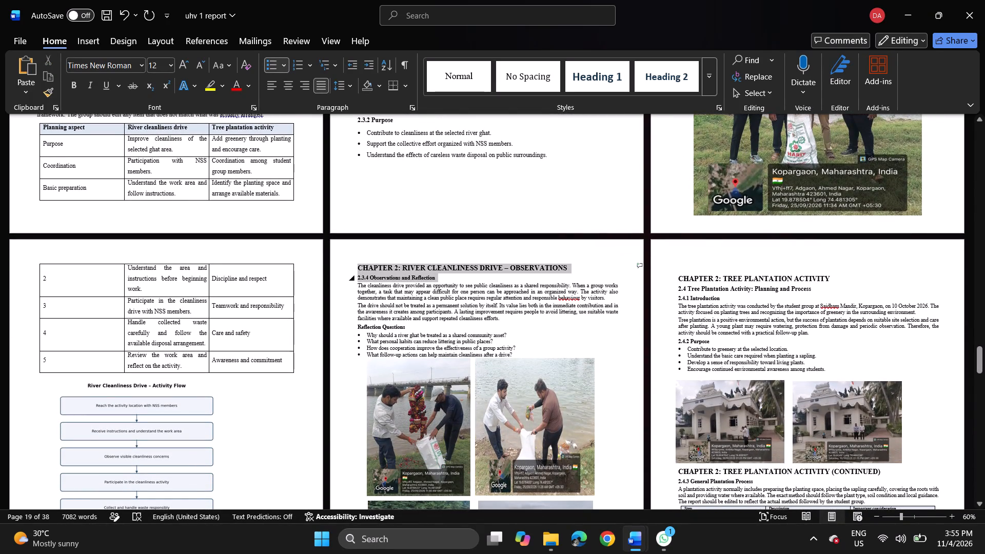
left_click_drag(554, 274, 572, 268)
key("BackSpace")
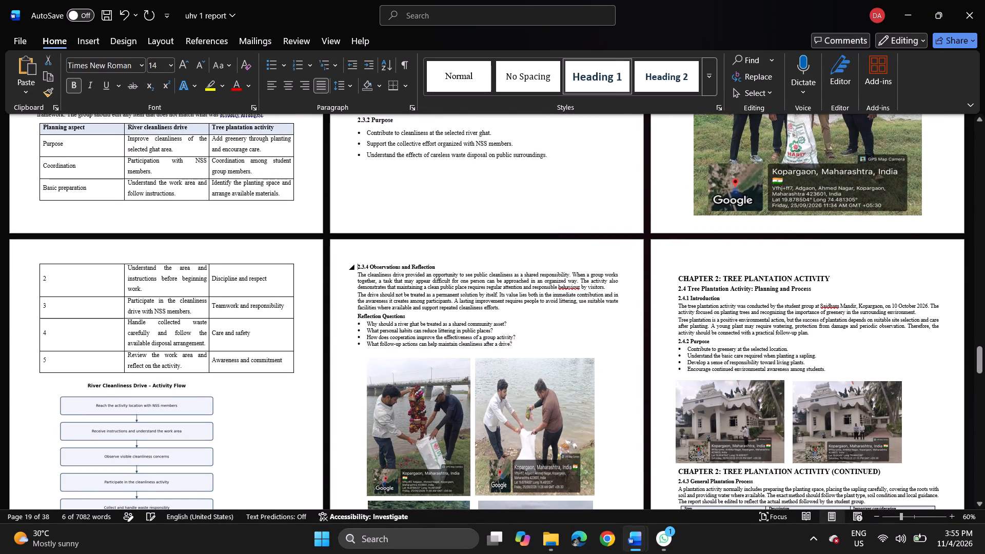
Delete the "CHAPTER 2: TREE PLANTATION ACTIVITY" heading above section 2.4.
scroll(572, 268, "up", 1)
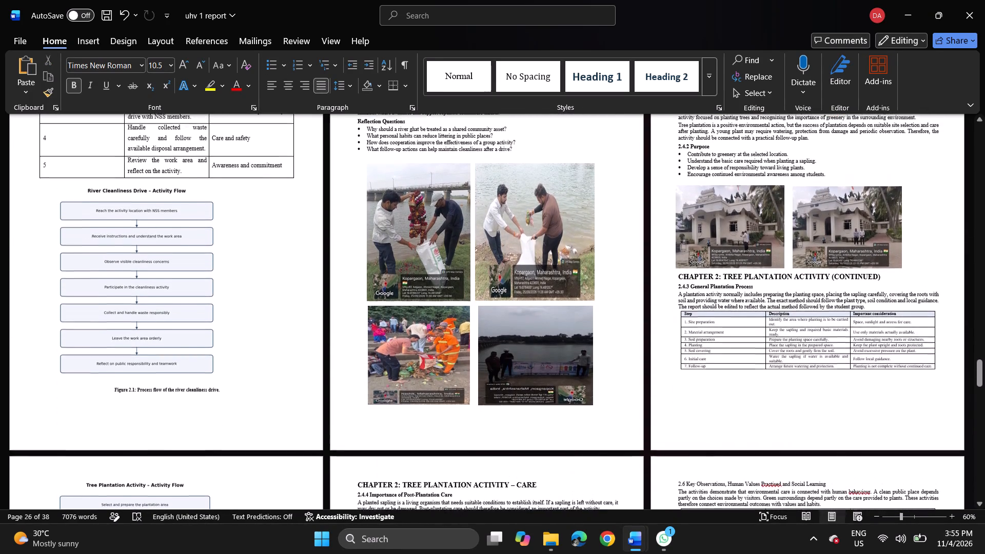
scroll(572, 268, "up", 1)
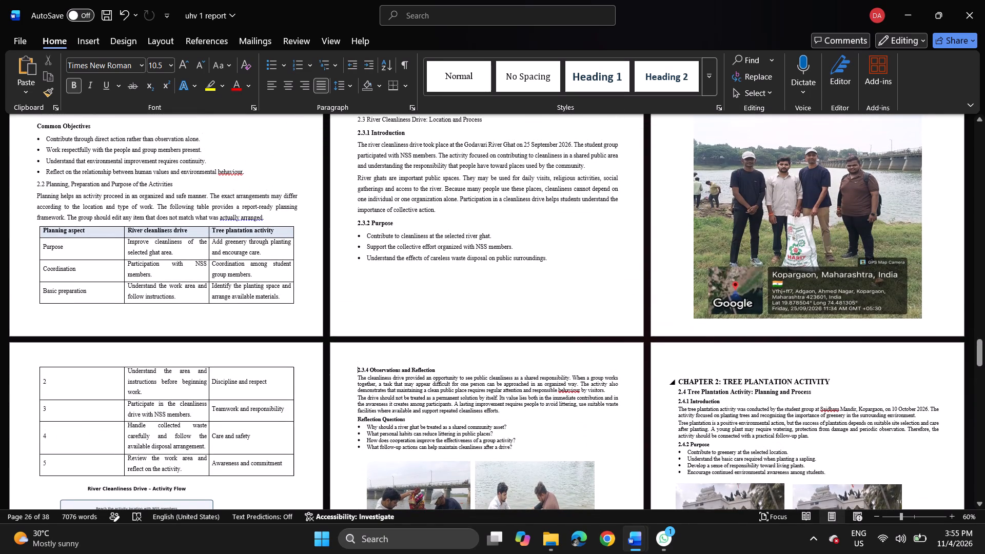
left_click_drag(677, 385, 780, 362)
left_click_drag(780, 362, 836, 381)
key("BackSpace")
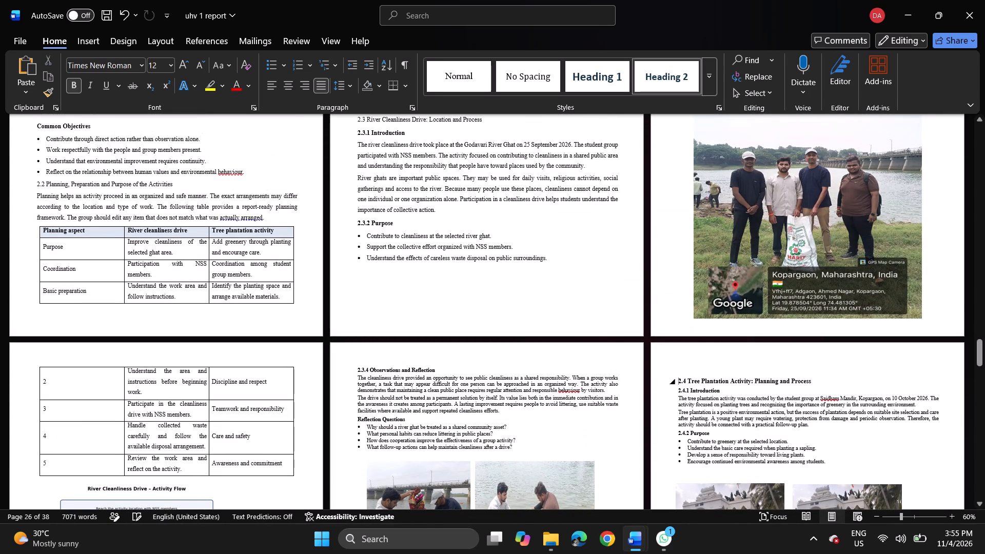
key("BackSpace")
Delete the "CHAPTER 2: TREE PLANTATION ACTIVITY (CONTINUED)" heading and place the 2.4.3 heading on its own line below the temple photos.
scroll(746, 415, "down", 3)
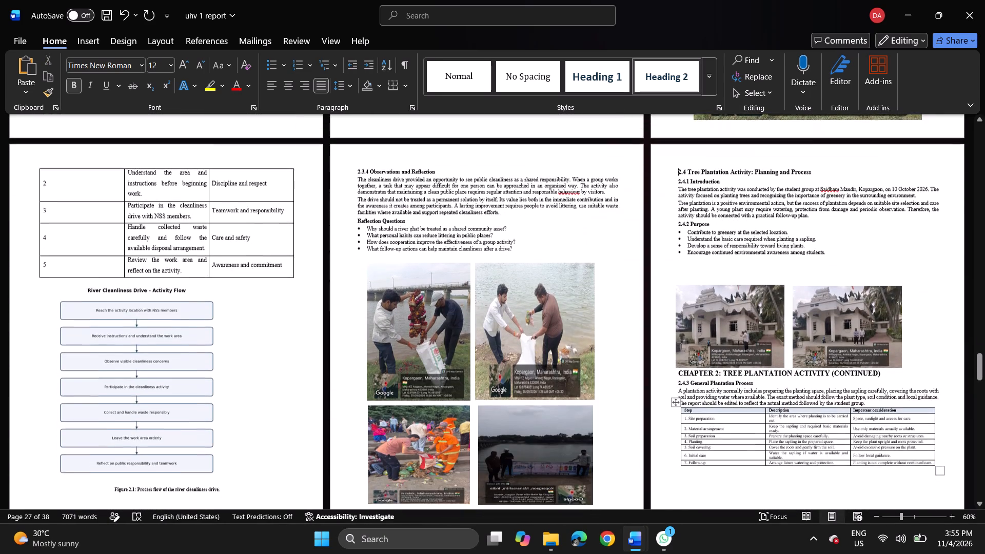
scroll(746, 415, "down", 2)
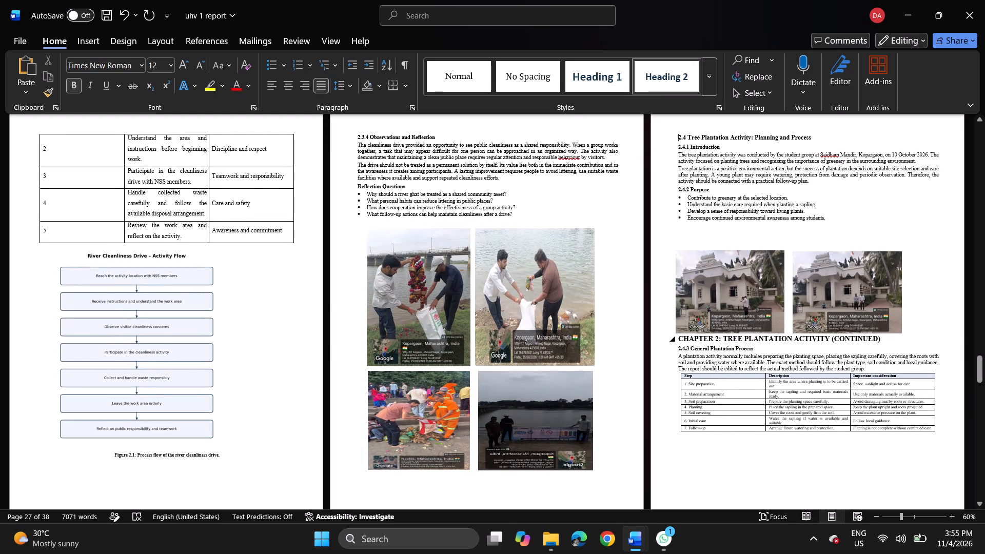
left_click_drag(679, 340, 904, 343)
key("BackSpace")
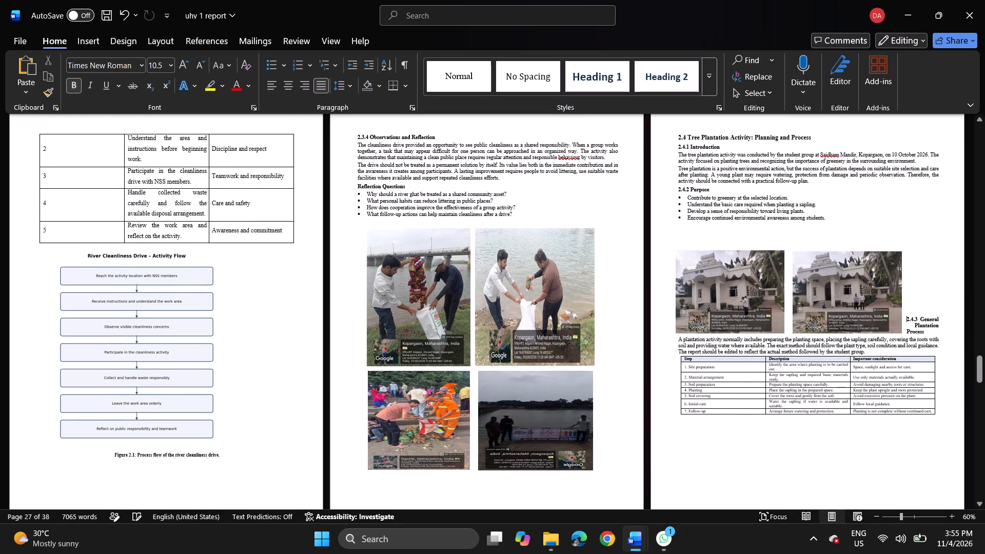
key("Return")
key("Return")
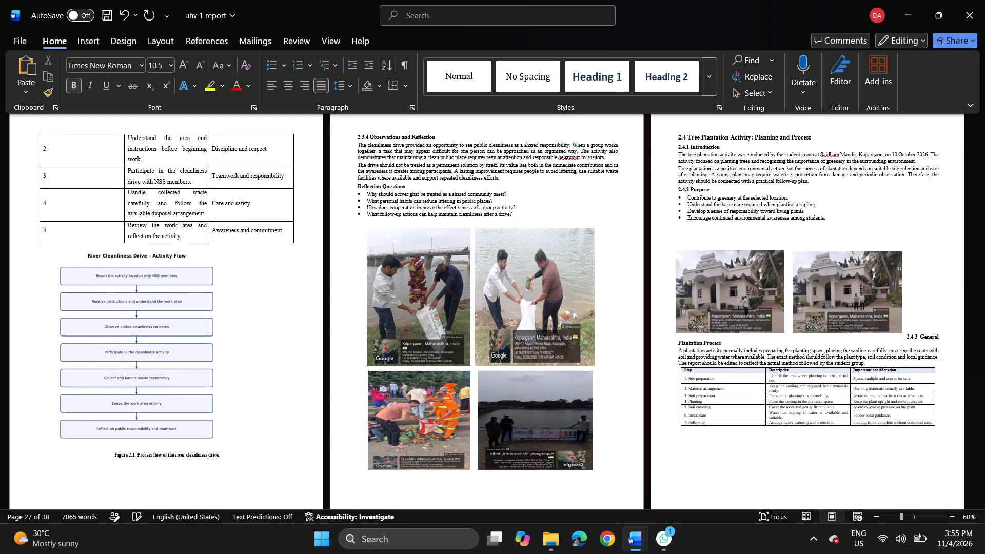
key("Return")
Delete the "CHAPTER 2: TREE PLANTATION ACTIVITY – CARE" heading above section 2.4.4.
scroll(853, 362, "down", 2)
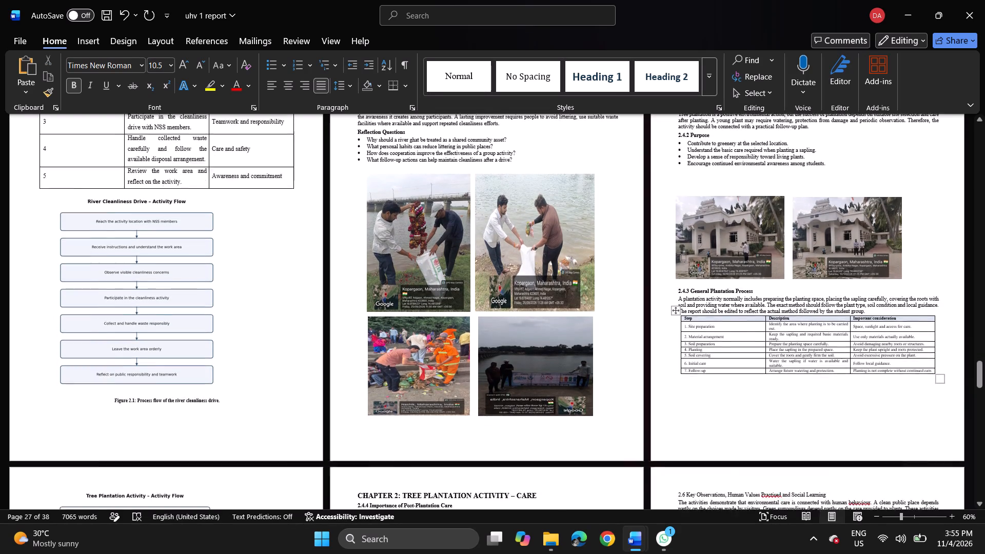
scroll(853, 362, "down", 1)
scroll(680, 352, "down", 1)
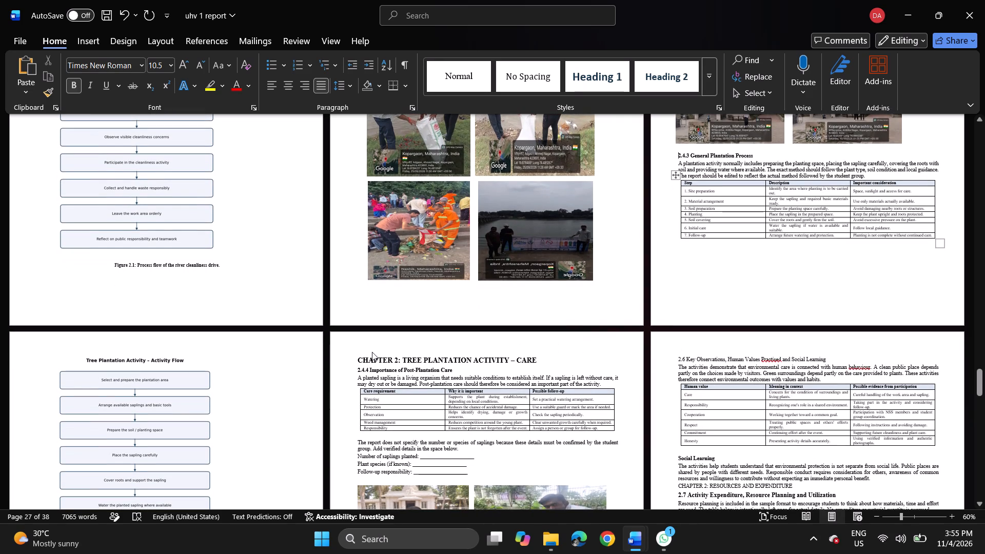
left_click_drag(358, 359, 575, 347)
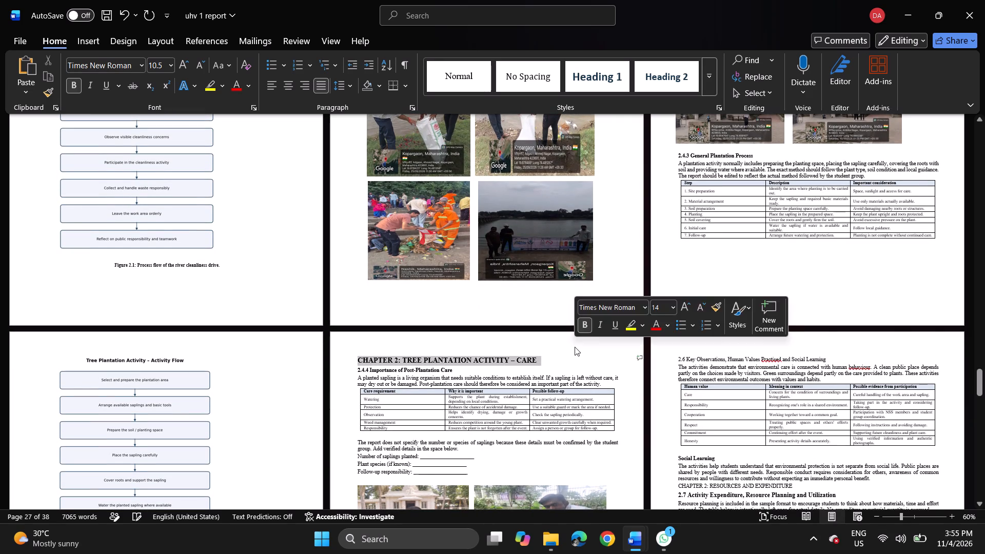
key("BackSpace")
Move section 2.4.4 Importance of Post-Plantation Care up to directly below the Figure 2.2 caption.
scroll(575, 347, "down", 1)
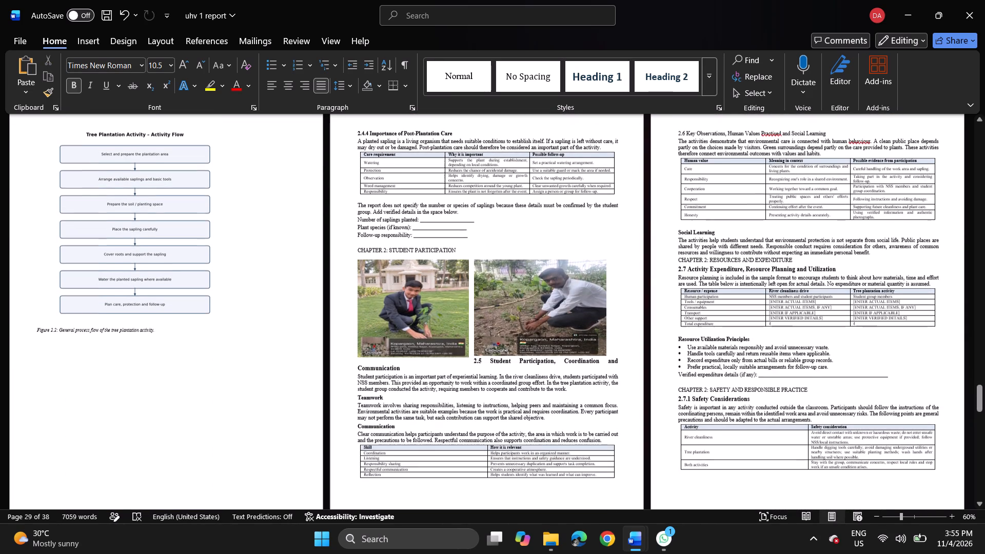
scroll(575, 347, "down", 1)
key("BackSpace")
key("BackSpace")
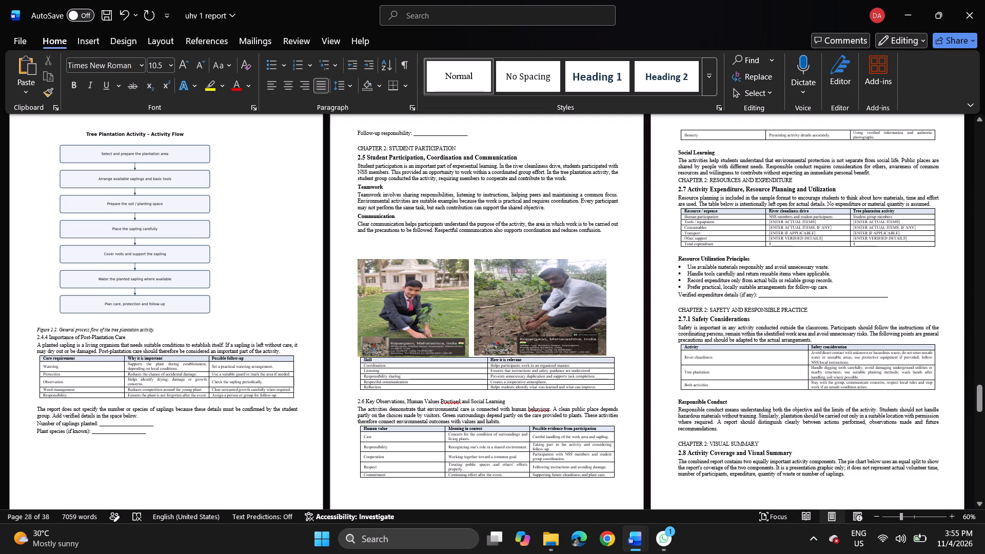
Delete the "Number of saplings planted" and "Plant species (if known)" fill-in lines below the section 2.4.4 table.
left_click_drag(35, 412, 156, 432)
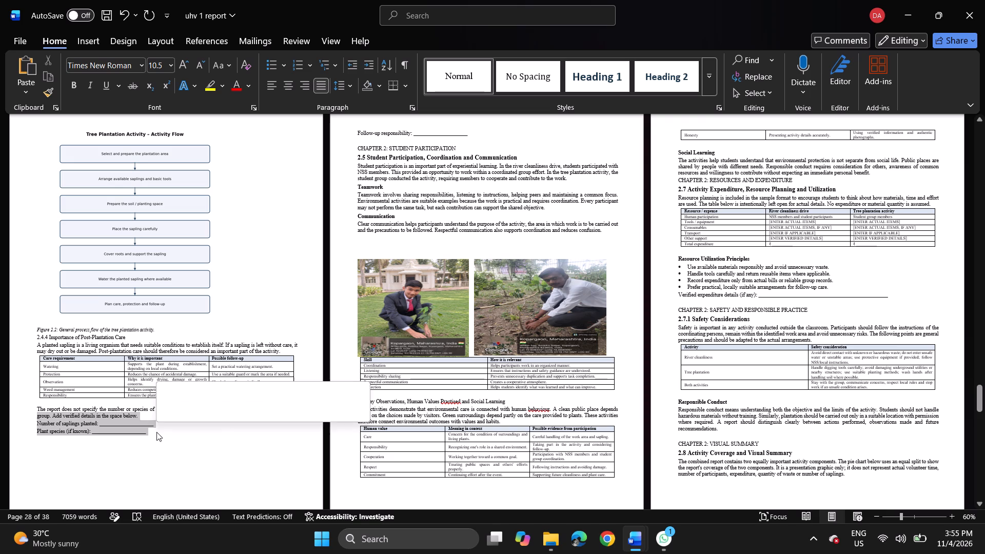
left_click(37, 423)
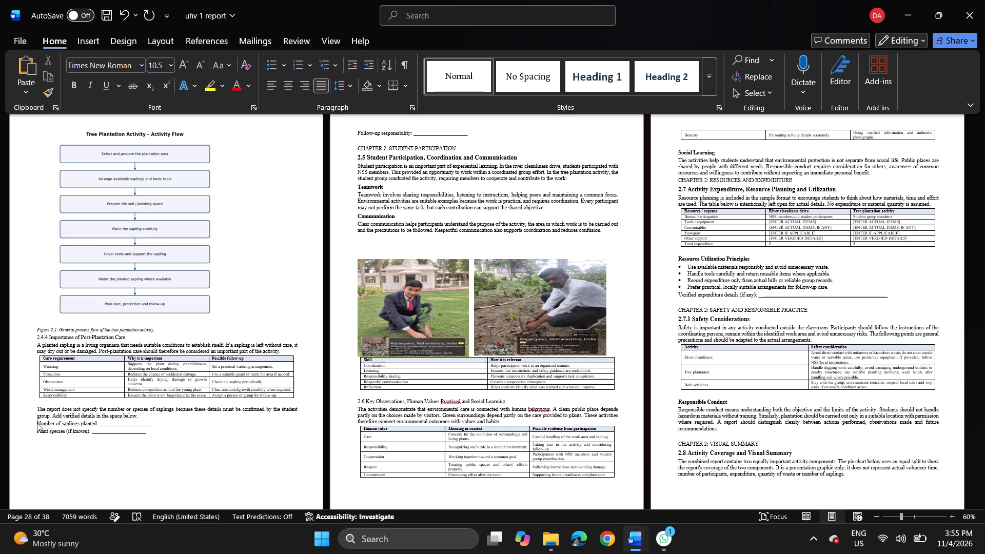
left_click_drag(37, 425, 146, 442)
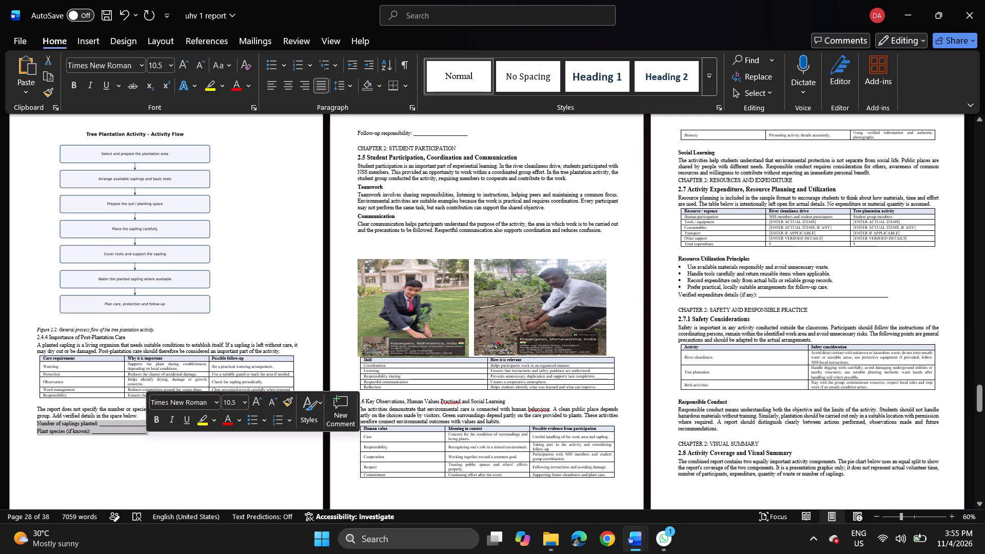
key("BackSpace")
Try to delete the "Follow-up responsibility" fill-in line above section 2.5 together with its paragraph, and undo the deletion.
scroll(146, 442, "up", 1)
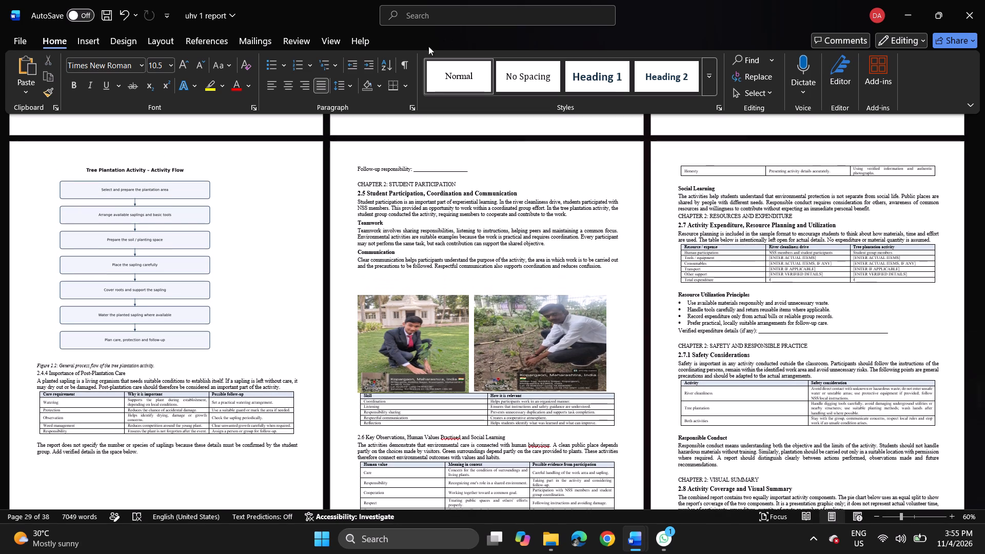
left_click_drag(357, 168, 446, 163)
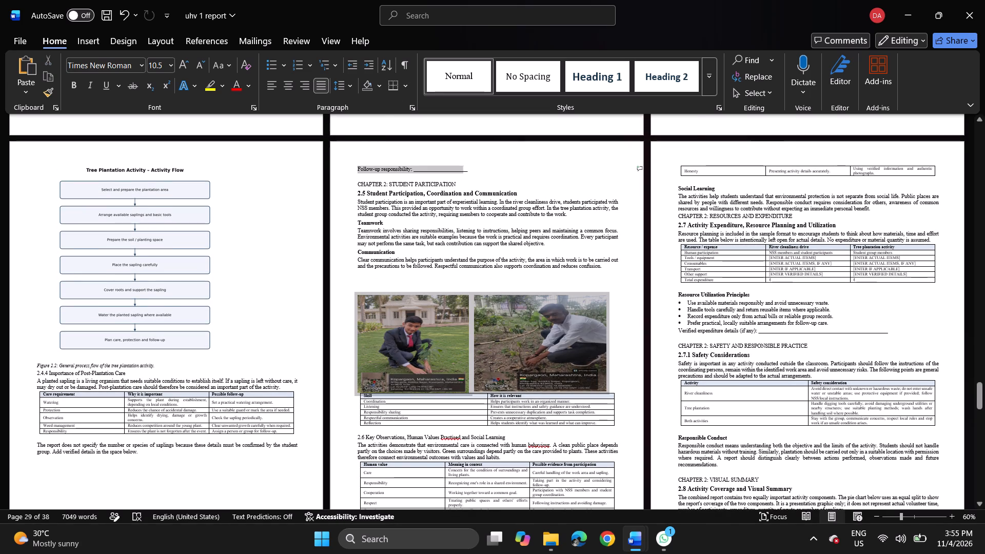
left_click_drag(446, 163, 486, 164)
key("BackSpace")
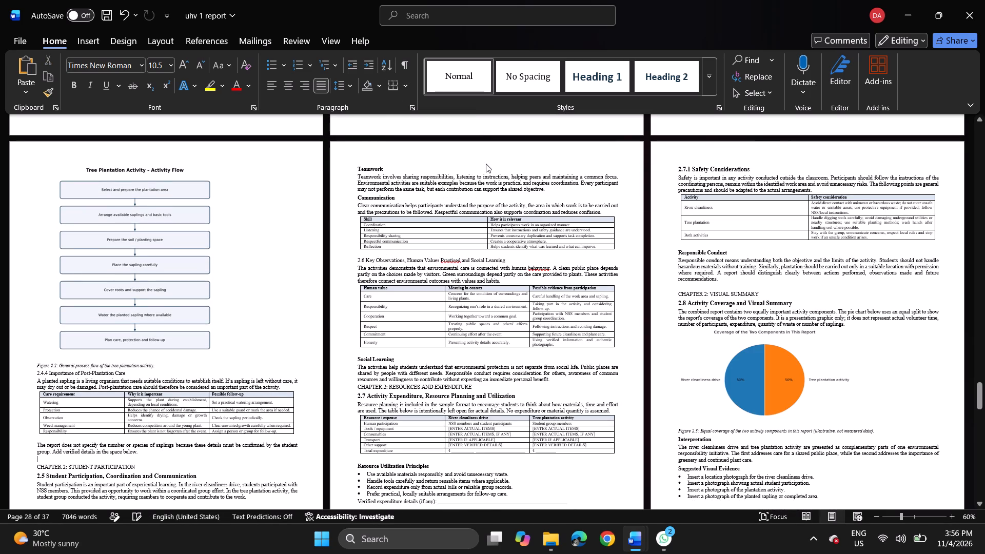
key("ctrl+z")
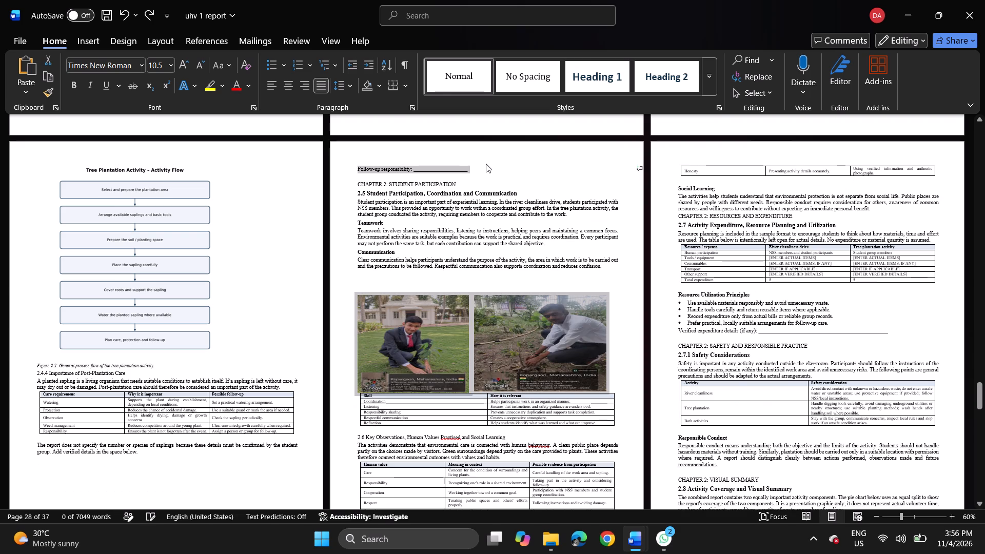
Delete the text of the "Follow-up responsibility" fill-in line and its empty paragraph, keeping the two sapling planting photos.
left_click(453, 184)
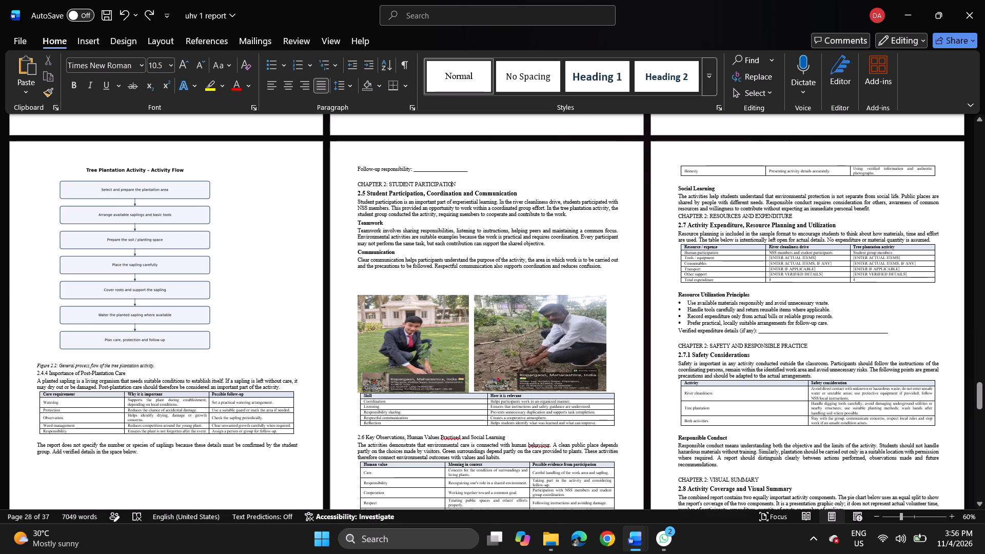
left_click(477, 168)
key("ctrl+BackSpace")
key("ctrl+BackSpace")
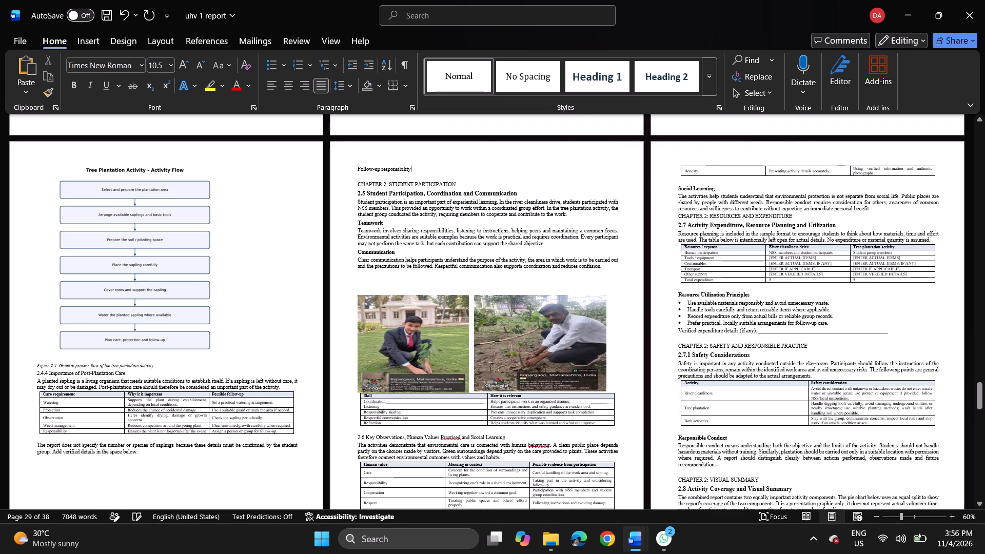
key("ctrl+BackSpace")
key("ctrl+BackSpace")
key("ctrl+BackSpace")
key("ctrl+BackSpace")
key("BackSpace")
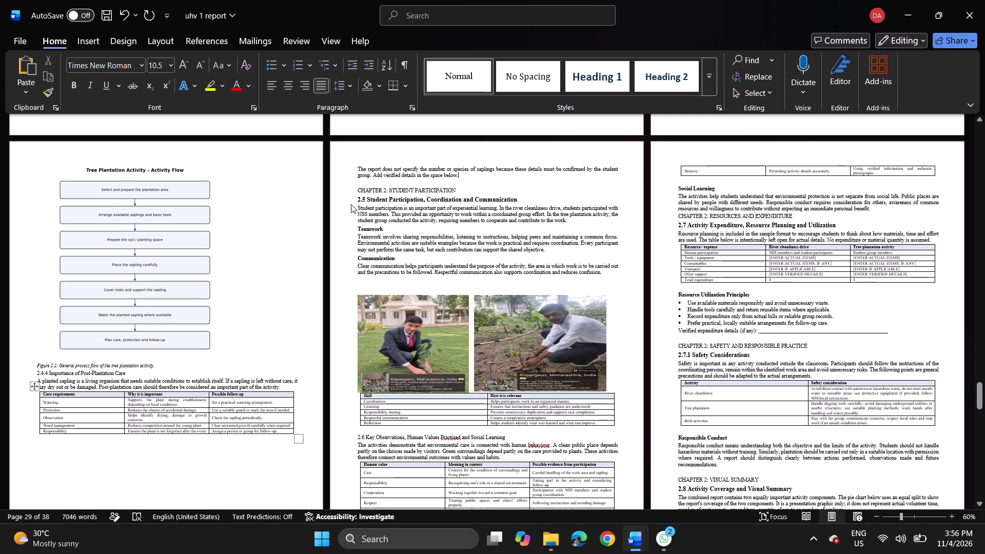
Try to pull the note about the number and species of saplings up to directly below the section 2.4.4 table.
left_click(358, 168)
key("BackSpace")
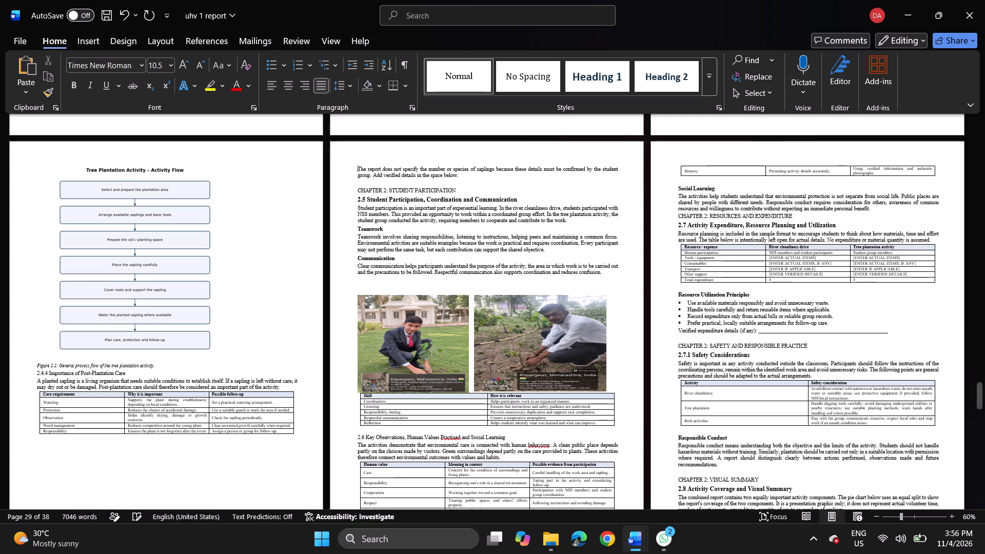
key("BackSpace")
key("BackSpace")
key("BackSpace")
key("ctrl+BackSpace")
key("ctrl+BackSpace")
Make the Figure 2.2 caption below the tree plantation flowchart non-italic and centred.
scroll(243, 338, "down", 2)
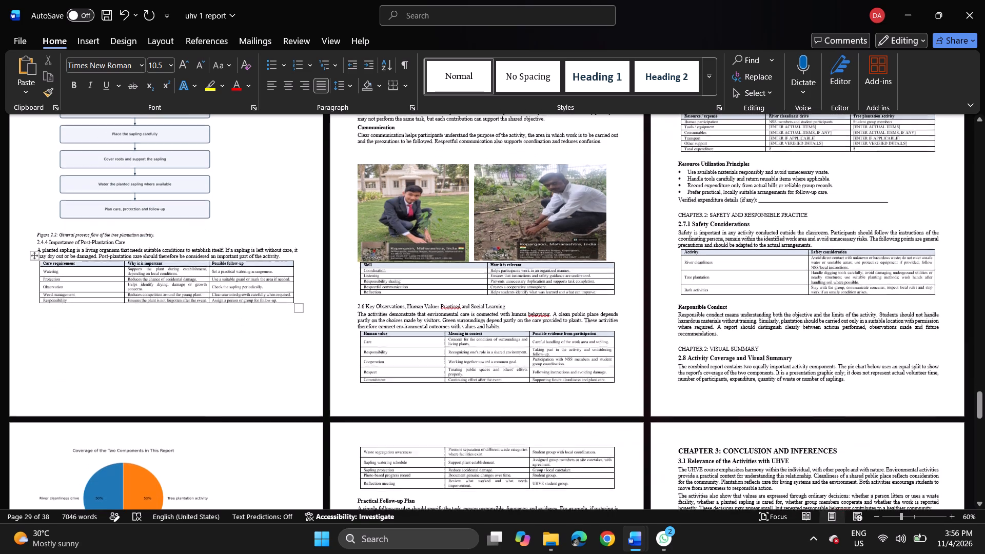
scroll(53, 241, "left", 4)
left_click_drag(34, 232, 54, 232)
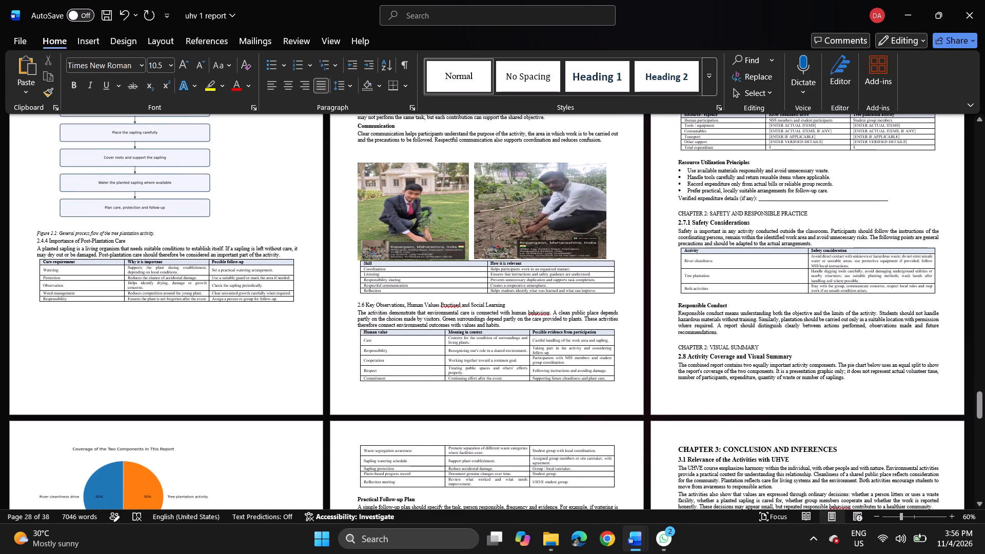
left_click_drag(54, 232, 160, 233)
left_click(183, 207)
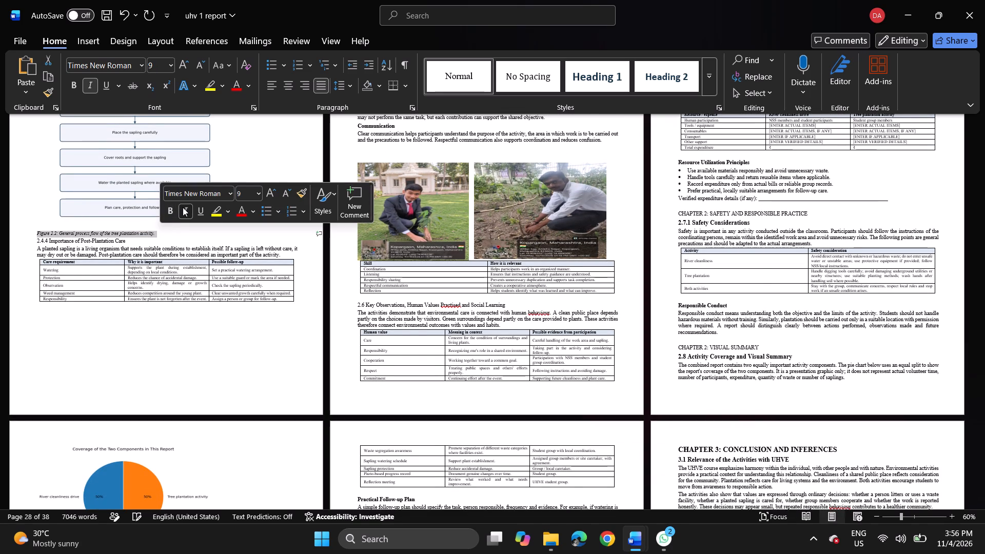
left_click(286, 80)
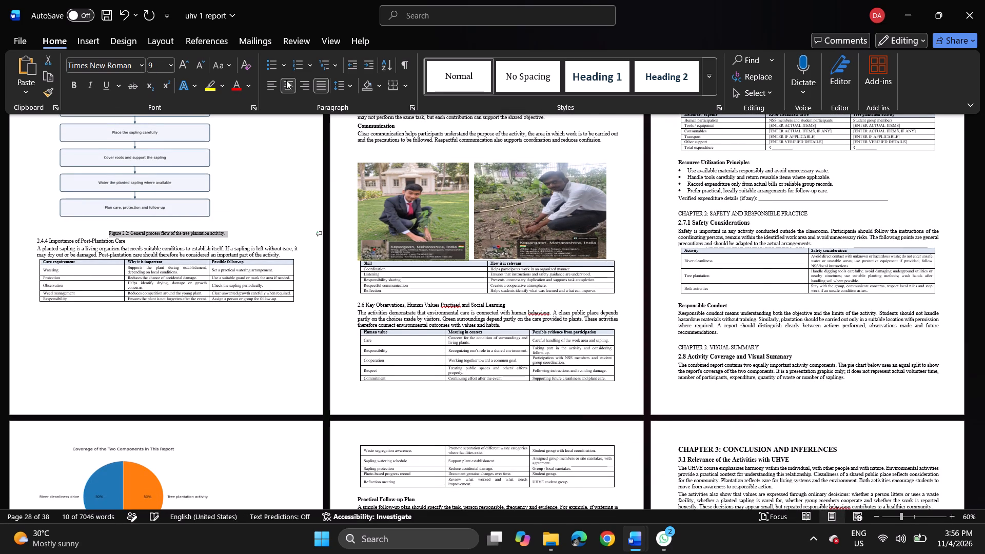
Centre the tree plantation activity flowchart above the Figure 2.2 caption.
scroll(206, 319, "up", 1)
left_click(183, 252)
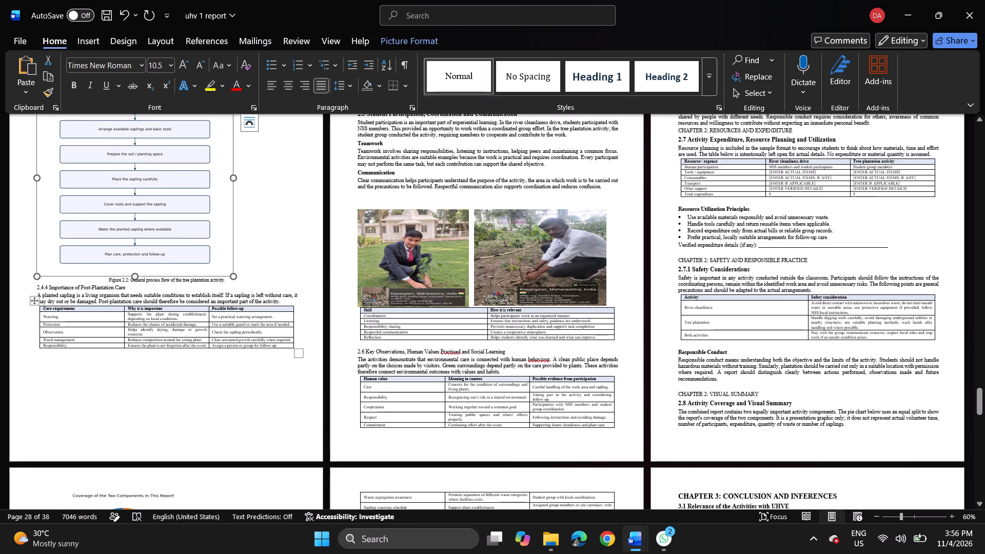
left_click(295, 83)
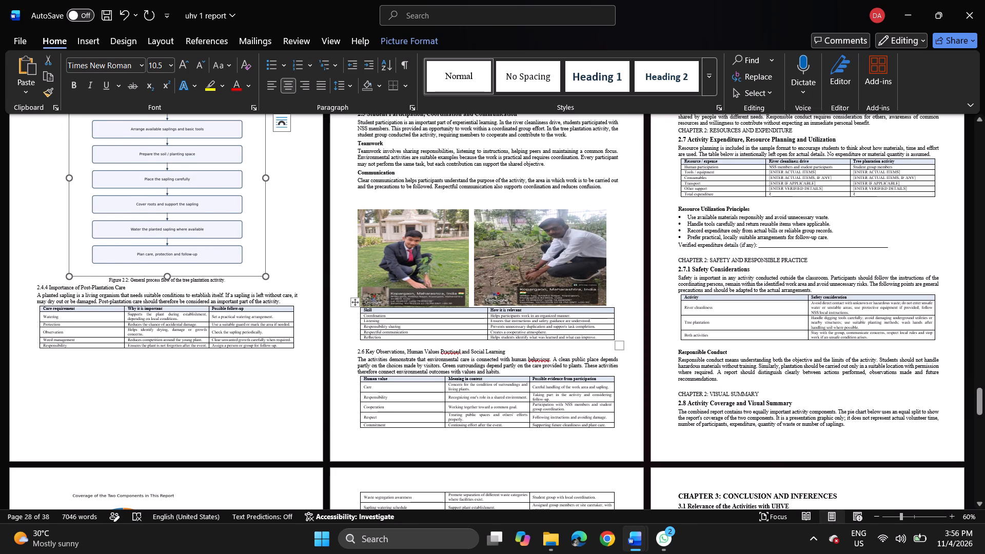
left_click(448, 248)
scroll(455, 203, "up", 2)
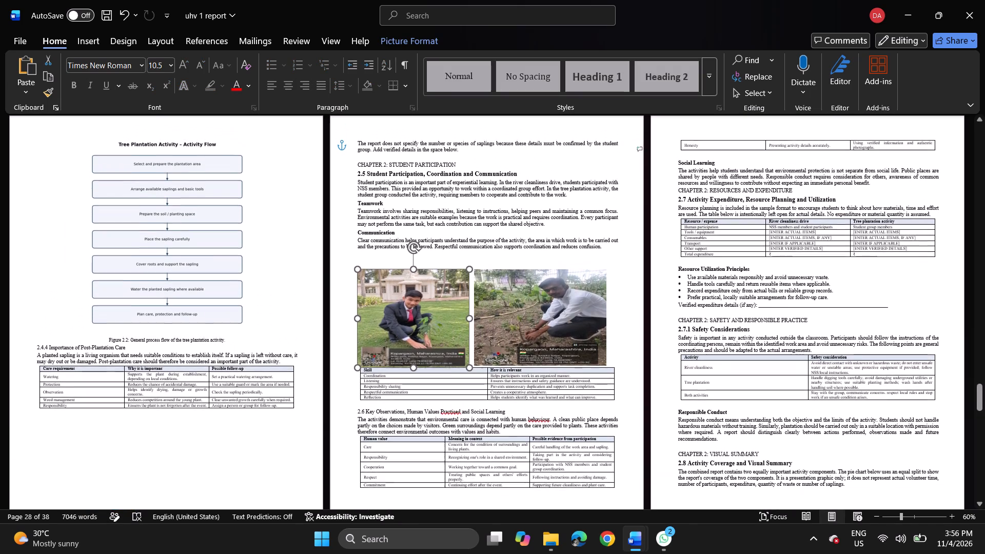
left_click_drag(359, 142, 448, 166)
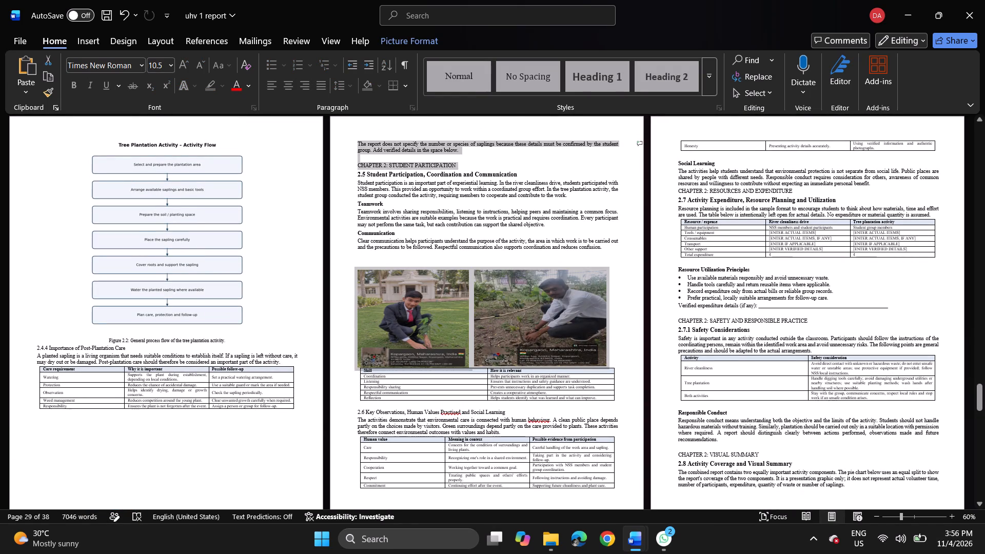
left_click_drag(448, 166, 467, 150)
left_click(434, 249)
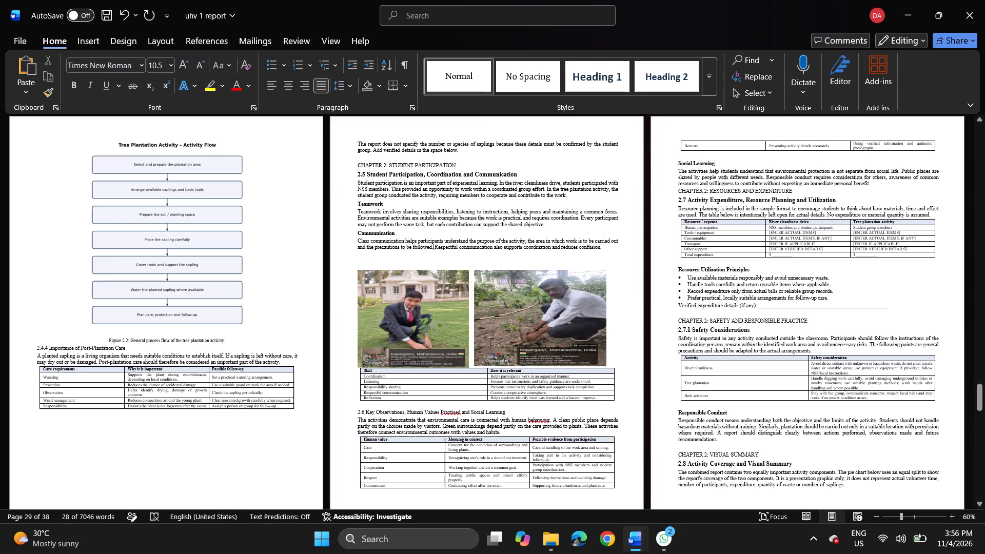
Move both sapling planting photos slightly up the page, keeping them side by side at the same height.
left_click_drag(423, 321, 422, 312)
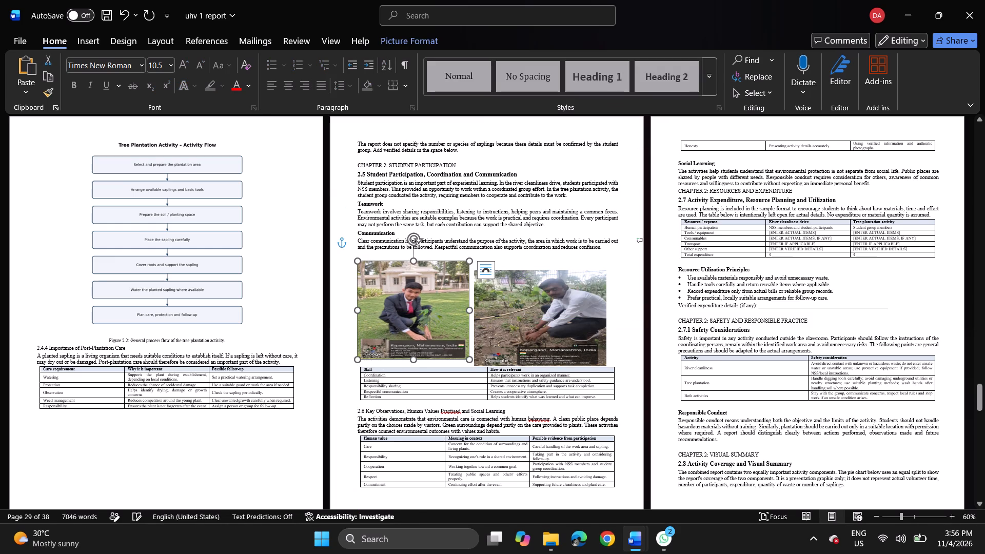
left_click_drag(522, 318, 522, 308)
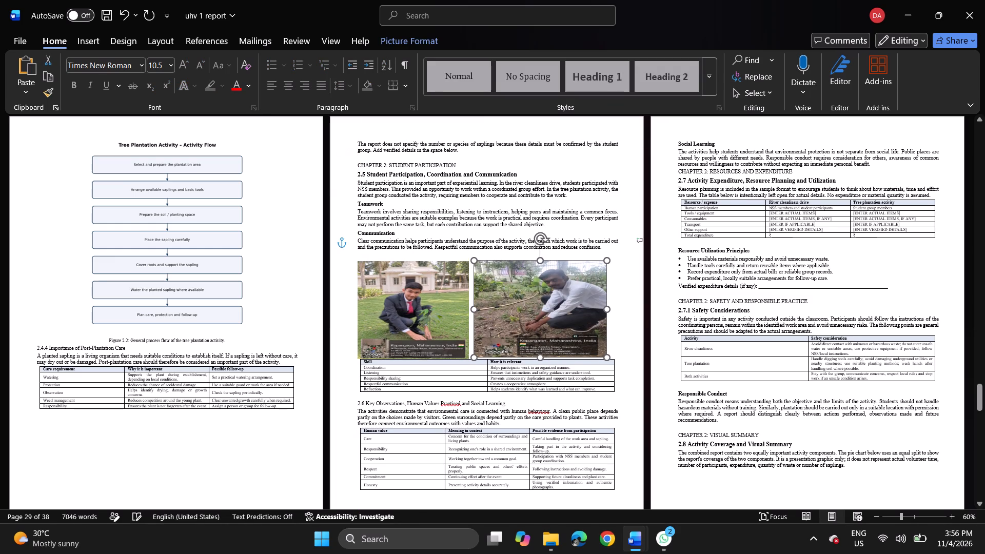
left_click_drag(522, 308, 522, 309)
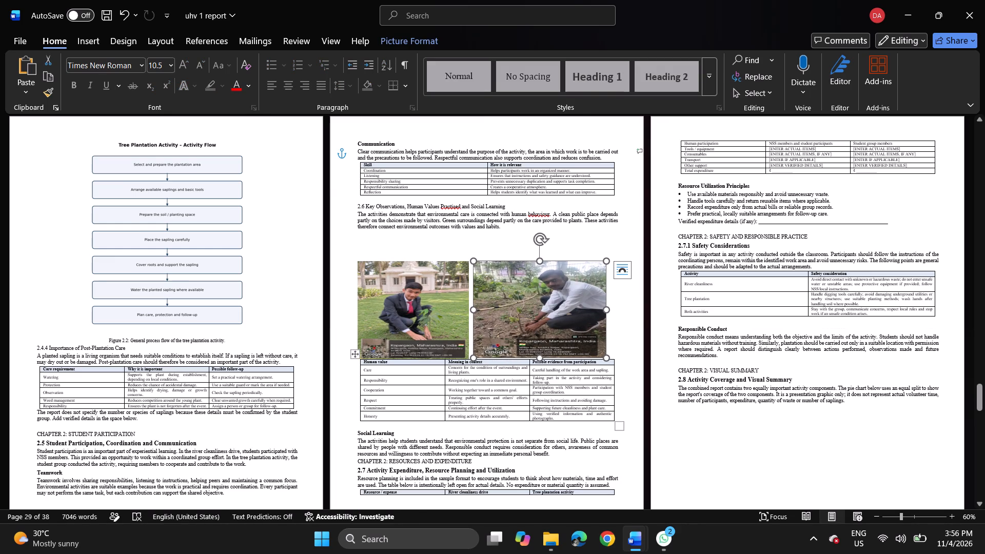
Delete the repeated heading "CHAPTER 2: STUDENT PARTICIPATION" and its empty paragraph above section 2.5.
scroll(405, 461, "down", 2)
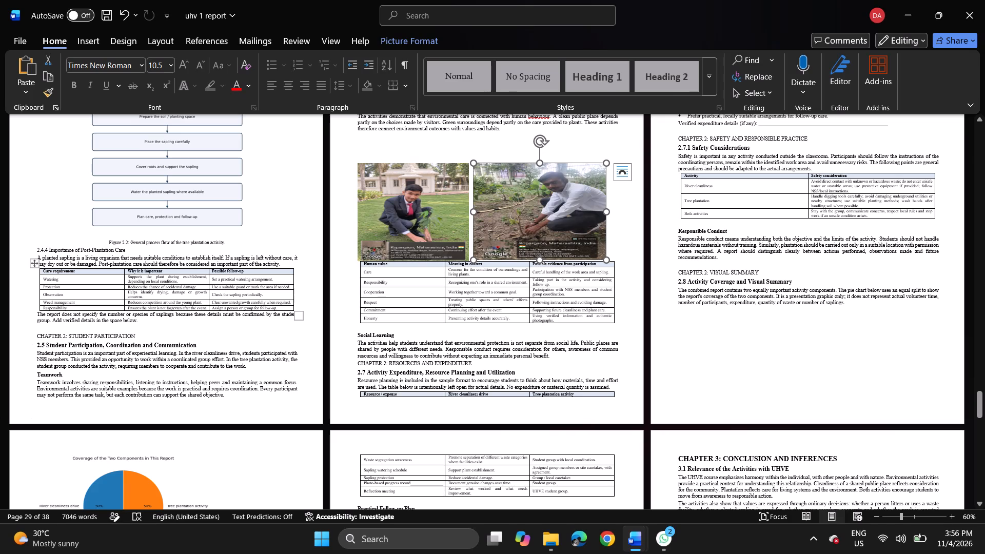
left_click(145, 339)
key("ctrl+BackSpace")
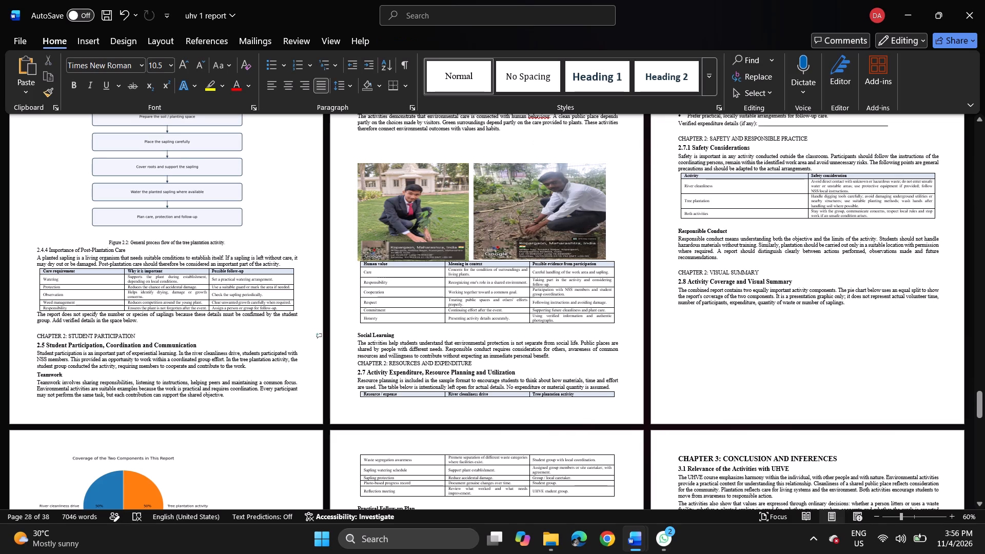
key("ctrl+BackSpace")
key("ctrl+BackSpace")
key("ctrl+BackSpace")
key("ctrl+BackSpace")
key("ctrl+BackSpace")
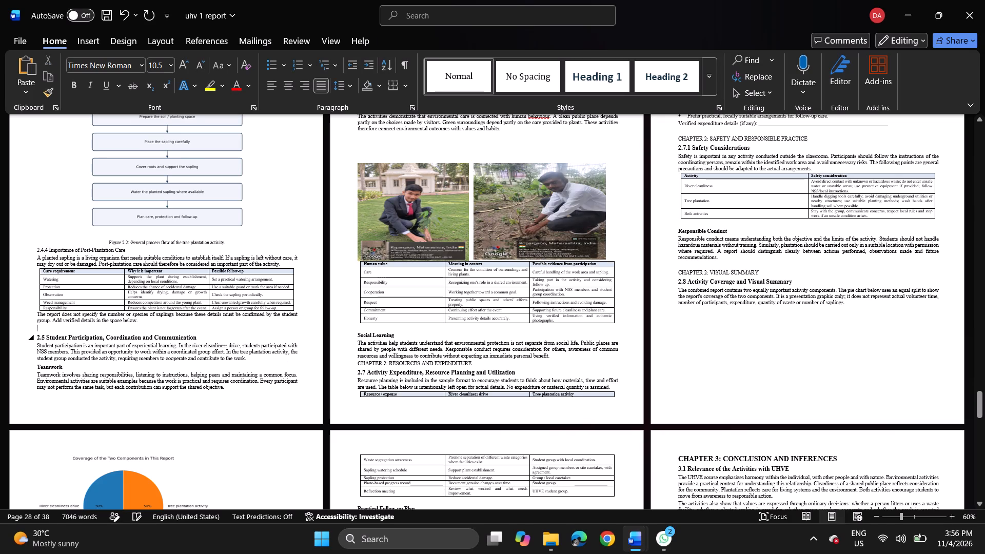
key("ctrl+BackSpace")
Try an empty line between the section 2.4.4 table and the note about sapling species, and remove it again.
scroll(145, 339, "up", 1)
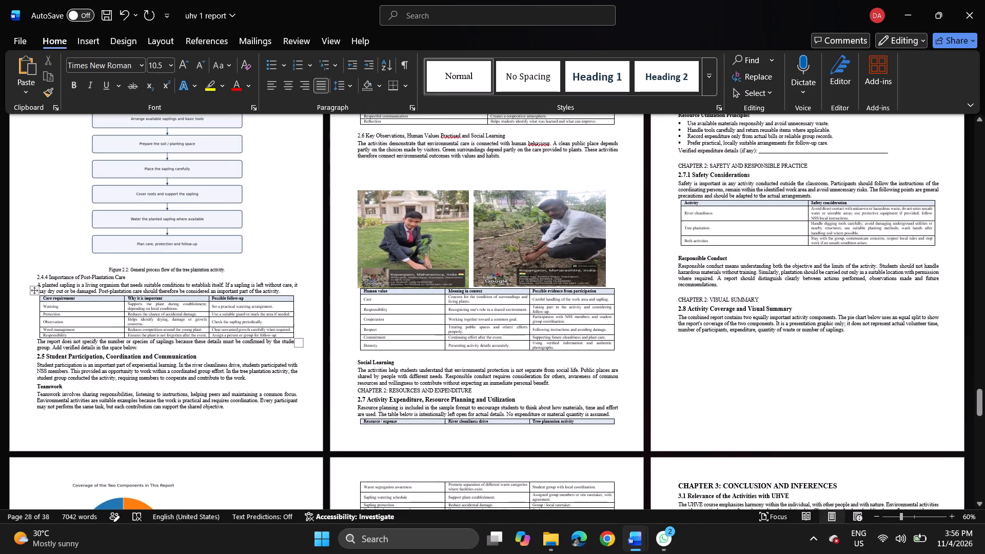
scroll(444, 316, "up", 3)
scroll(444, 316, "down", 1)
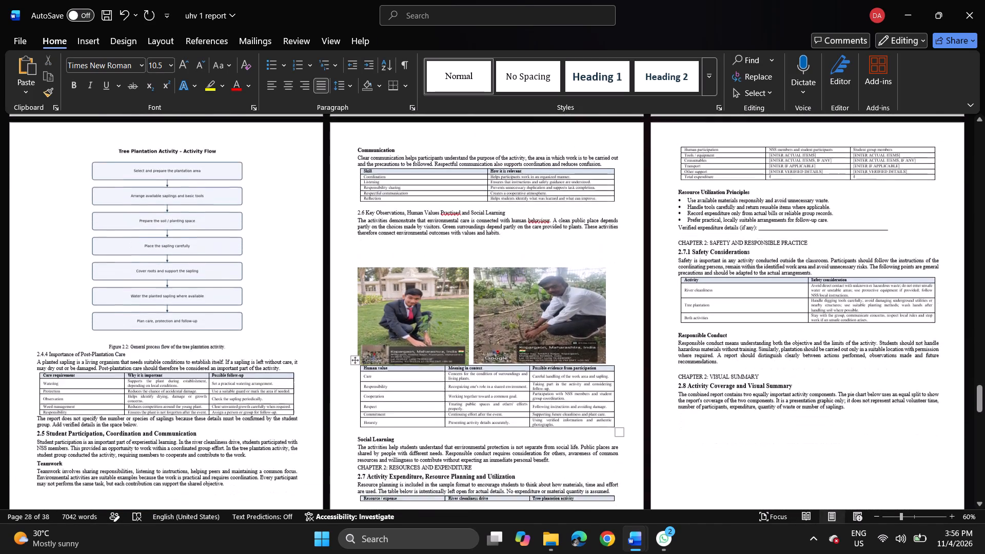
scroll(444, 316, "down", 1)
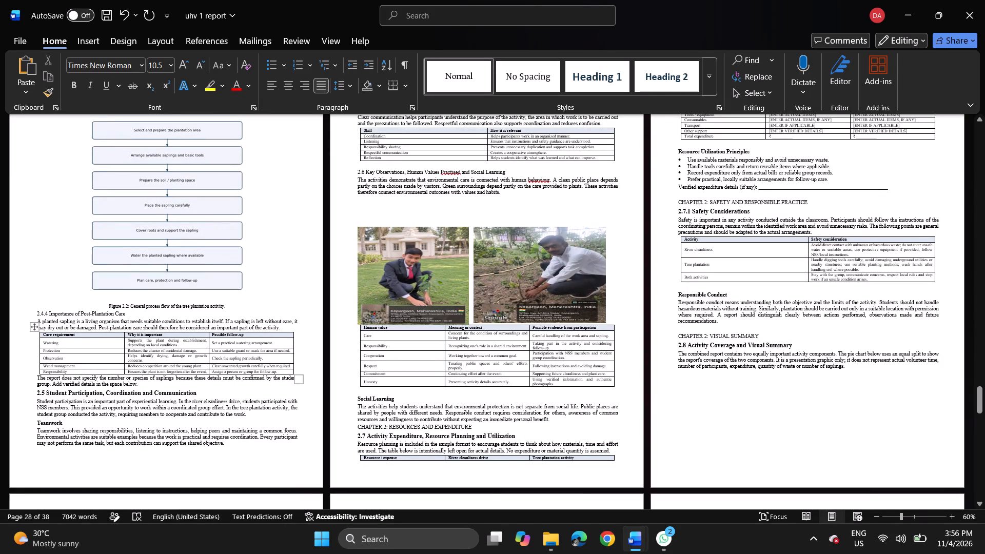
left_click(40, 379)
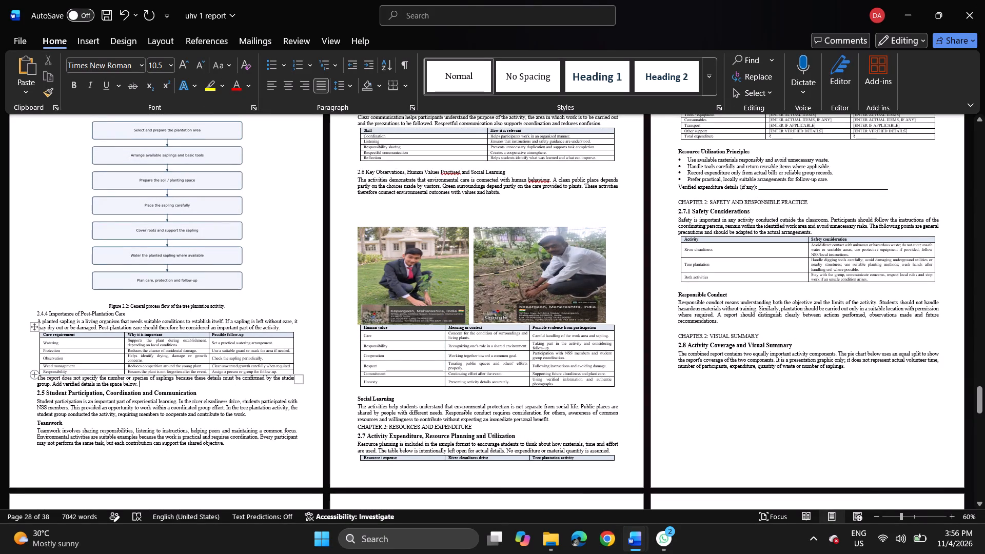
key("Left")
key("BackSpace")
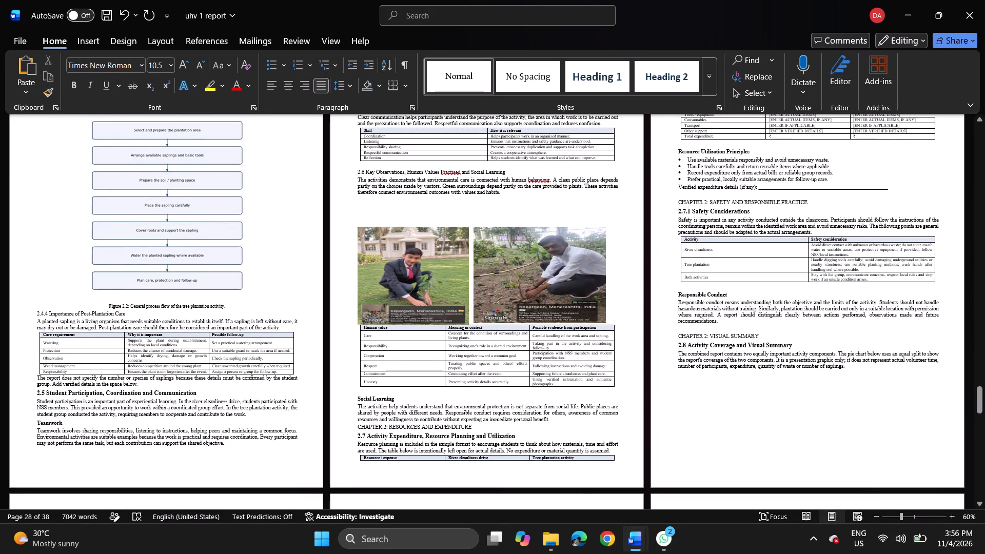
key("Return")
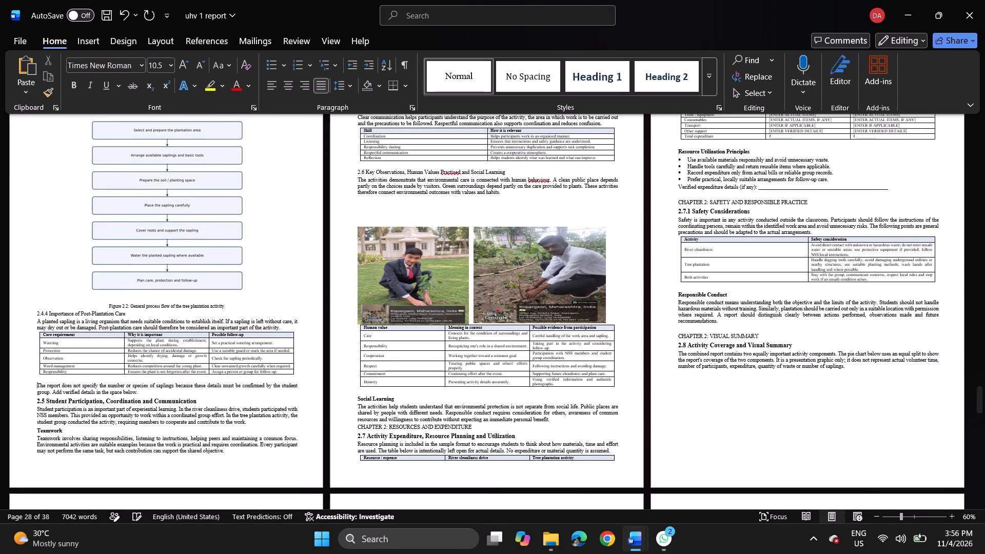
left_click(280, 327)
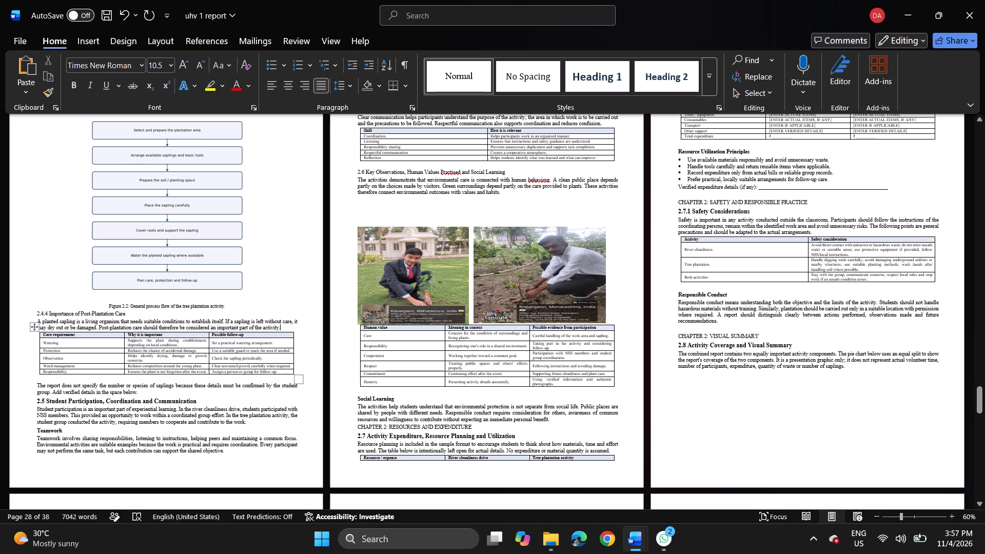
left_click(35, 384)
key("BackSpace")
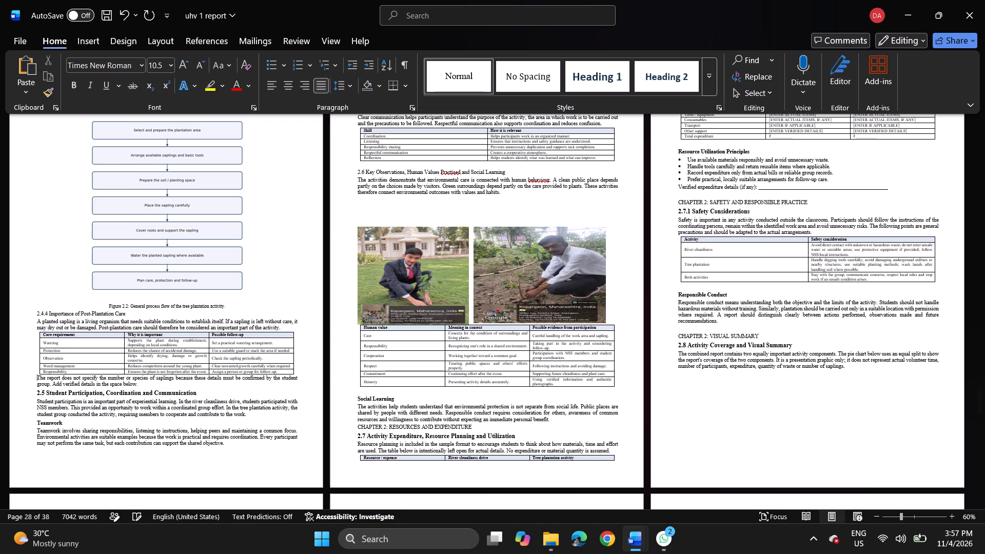
Remove the empty paragraph between the human value table and the "Social Learning" heading, keeping the heading text intact.
left_click(362, 400)
key("Left")
key("BackSpace")
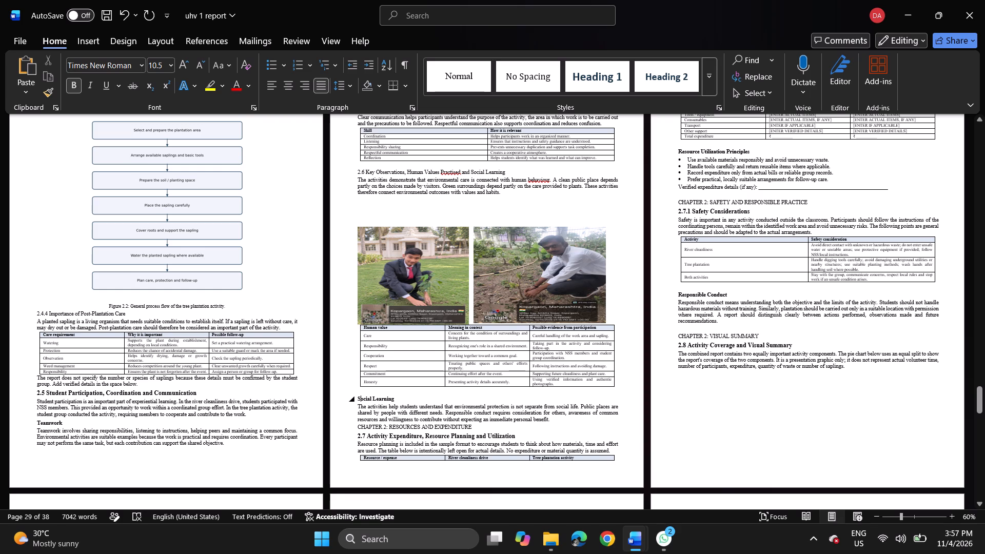
key("ctrl+z")
key("Left")
key("BackSpace")
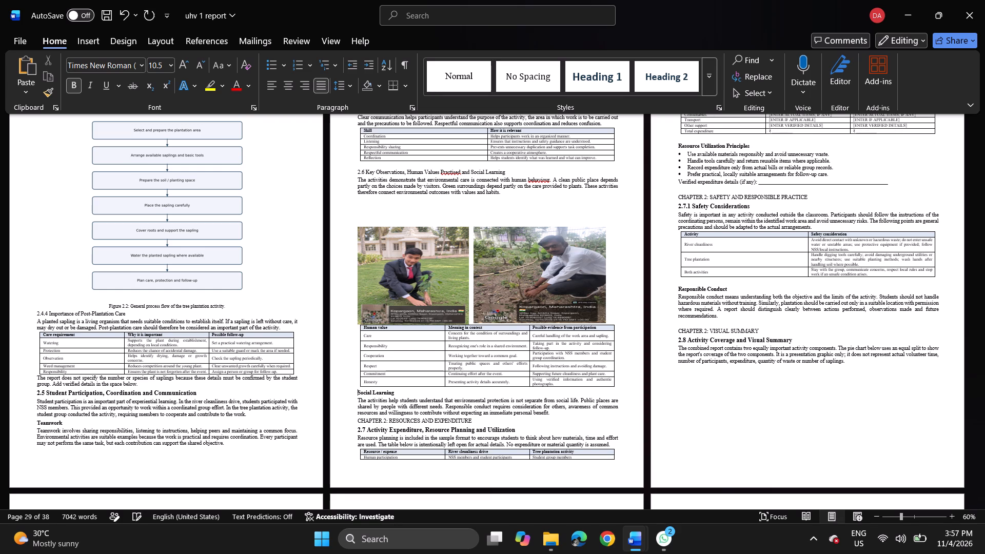
Insert two line breaks after the section 2.7 introduction to move the whole resource/expense table onto the next page.
scroll(647, 342, "up", 3)
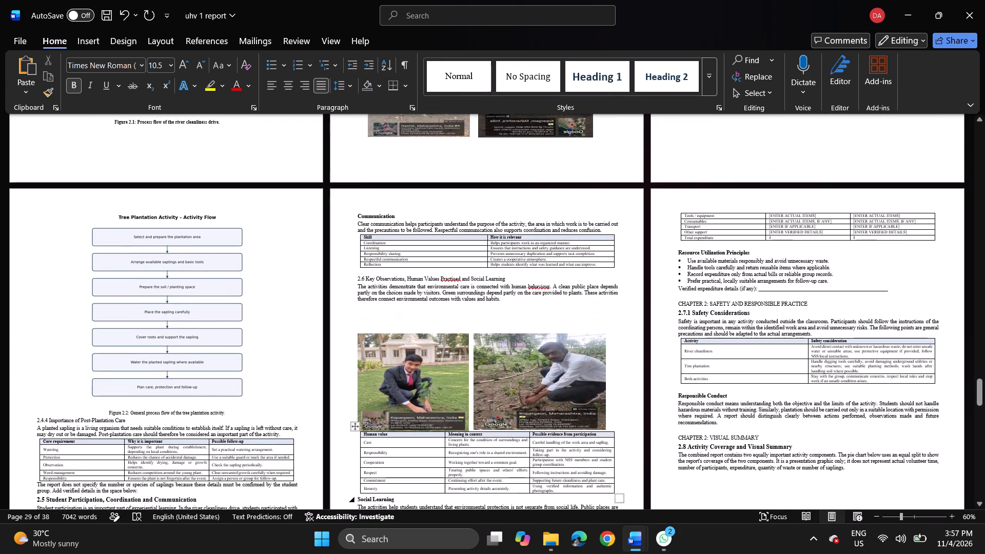
scroll(525, 498, "down", 1)
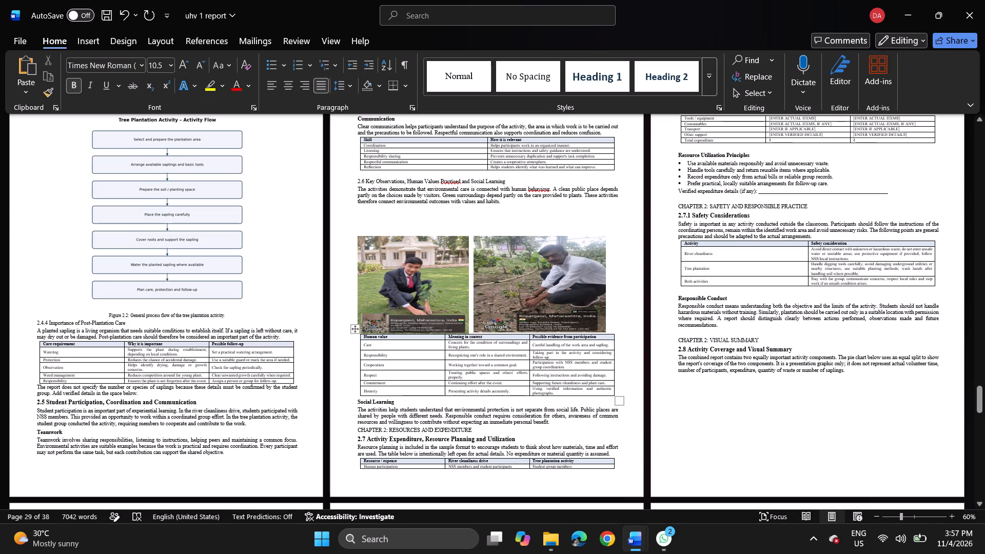
left_click(613, 453)
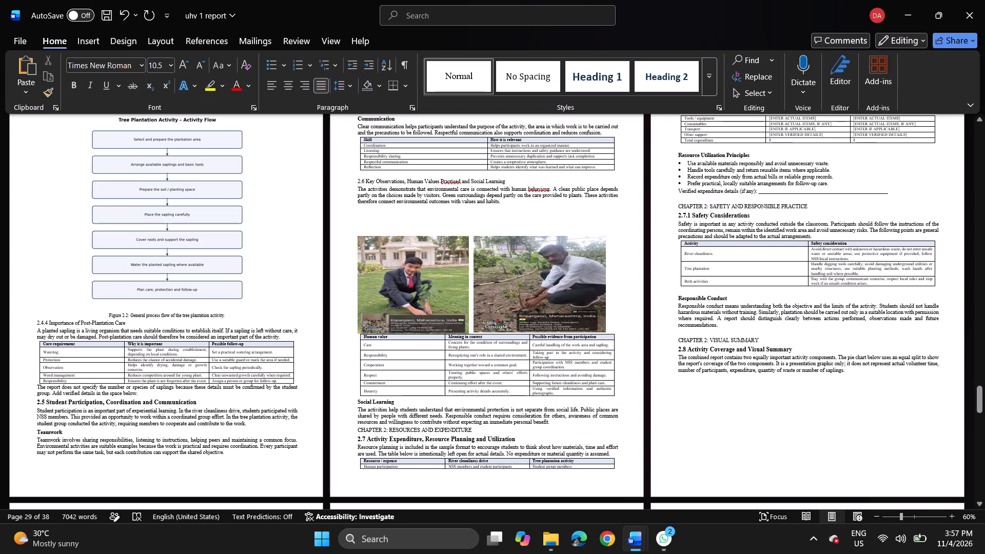
key("Return")
key("Return")
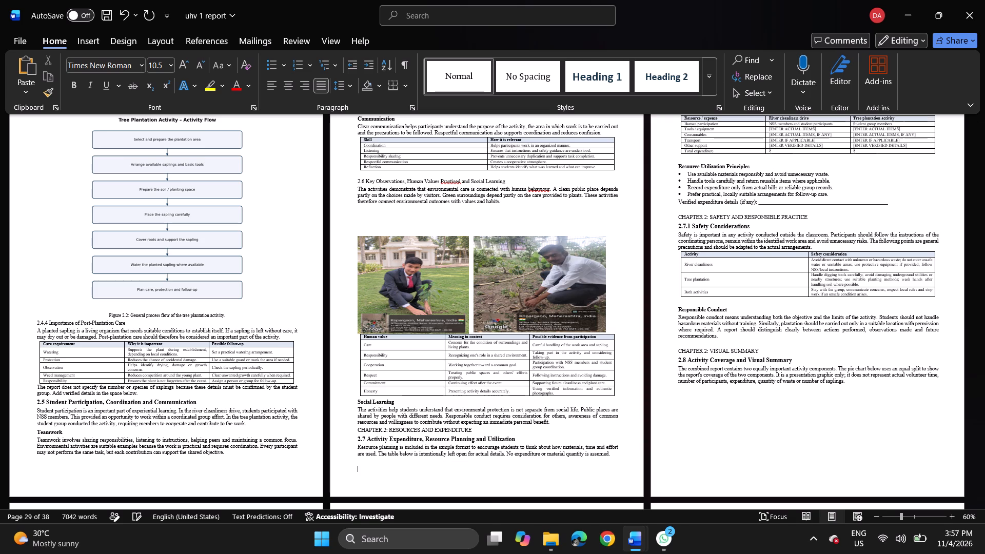
Delete the repeated heading "CHAPTER 2: SAFETY AND RESPONSIBLE PRACTICE" above section 2.7.1.
scroll(613, 453, "up", 2)
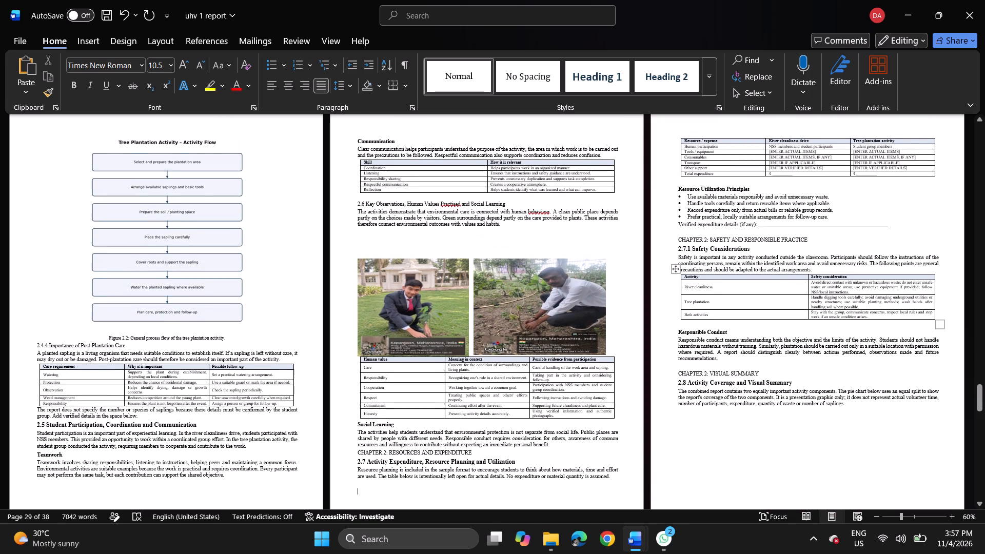
left_click_drag(678, 238, 813, 234)
left_click_drag(813, 234, 817, 239)
key("BackSpace")
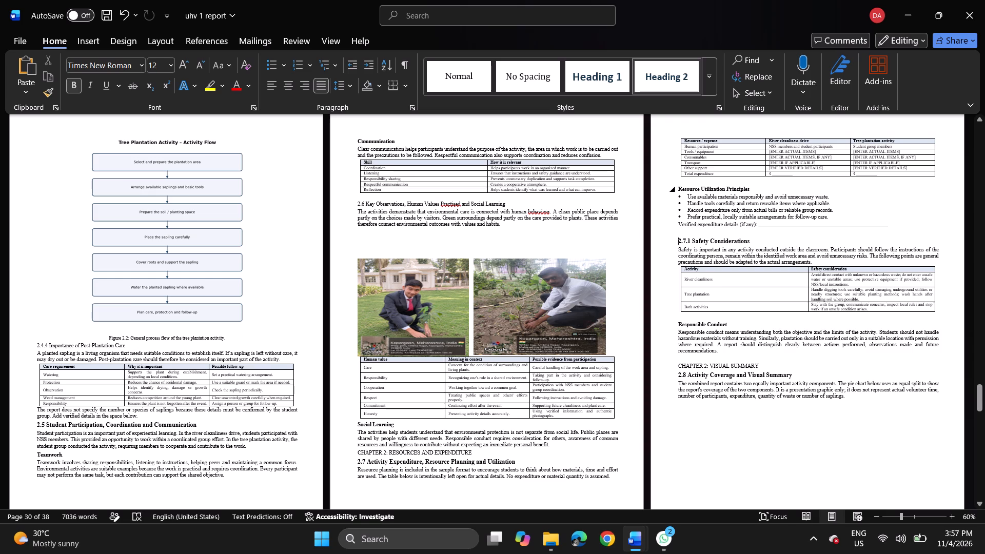
Delete the "Verified expenditure details (if any)" fill-in line and its empty paragraph below the Resource Utilization Principles list.
left_click_drag(676, 225, 779, 219)
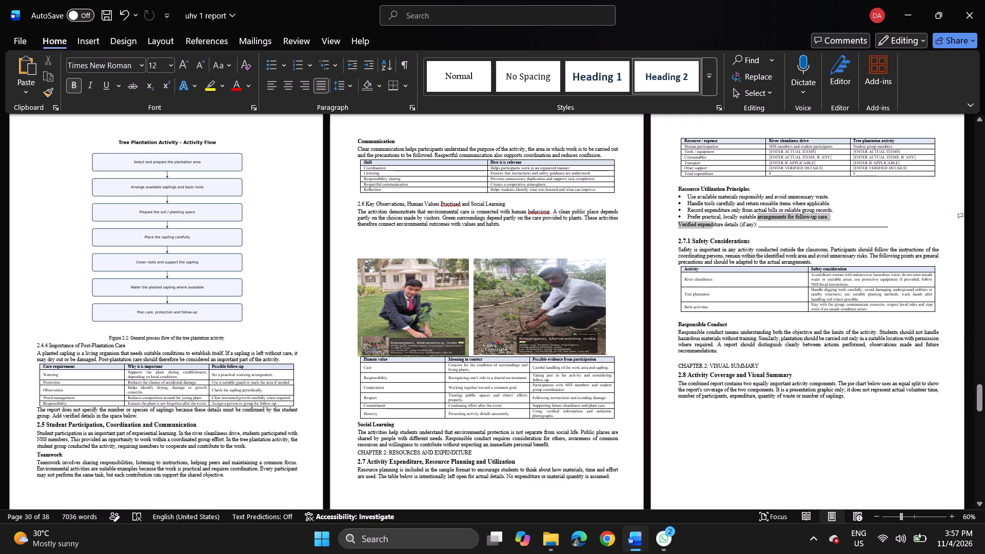
left_click_drag(779, 219, 887, 225)
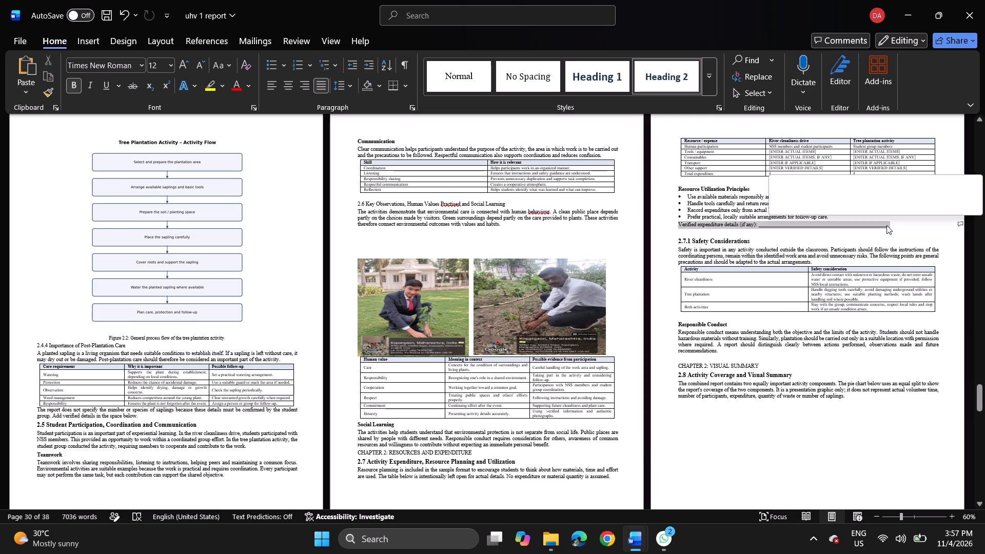
key("BackSpace")
key("BackSpace")
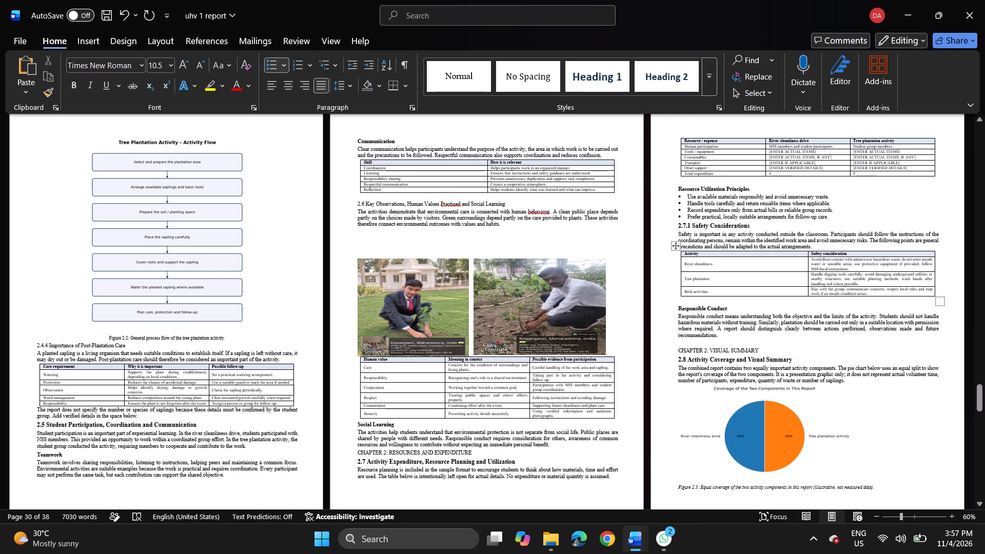
Make the Figure 2.3 caption below the pie chart bold, non-italic and centred.
scroll(735, 318, "down", 2)
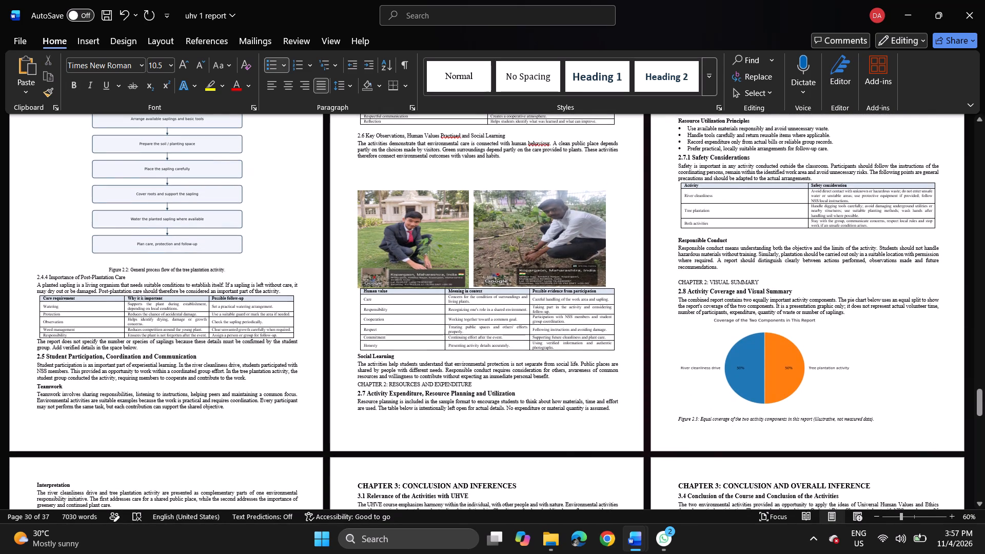
left_click_drag(679, 421, 885, 421)
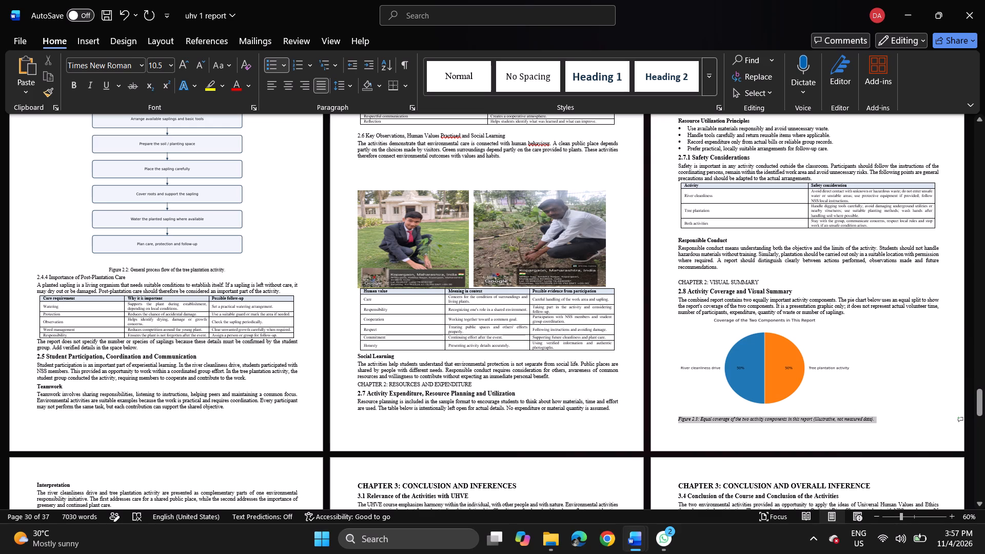
left_click_drag(885, 421, 888, 422)
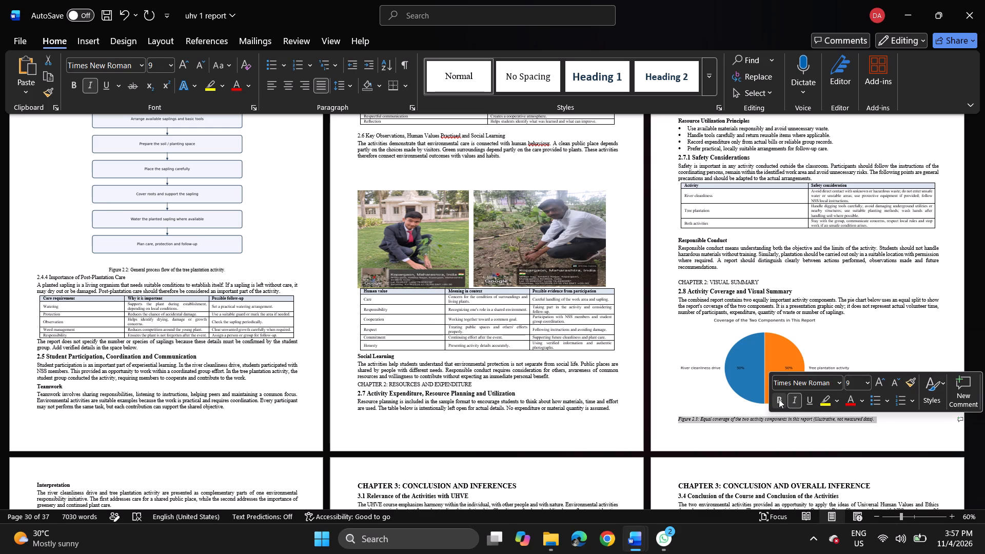
left_click(779, 399)
left_click(792, 399)
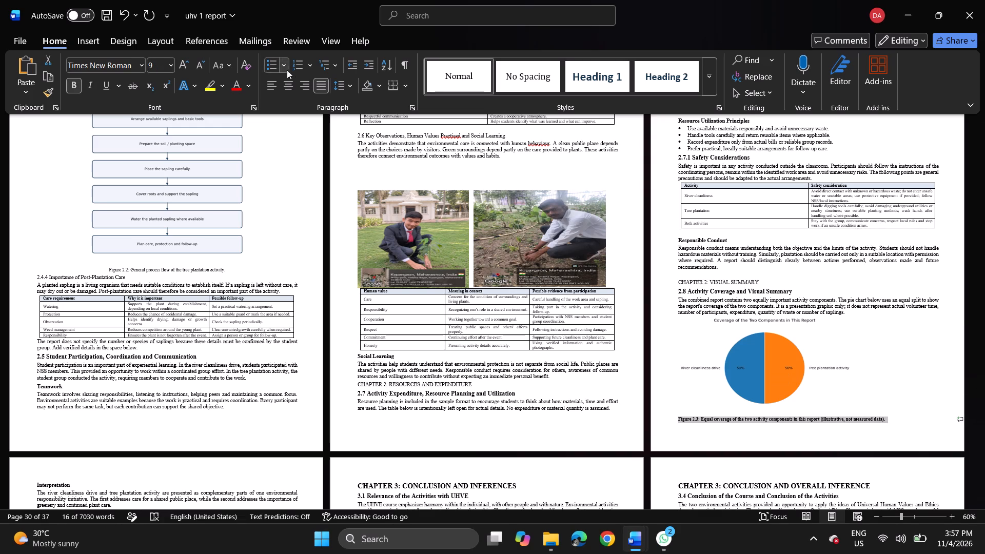
left_click(291, 84)
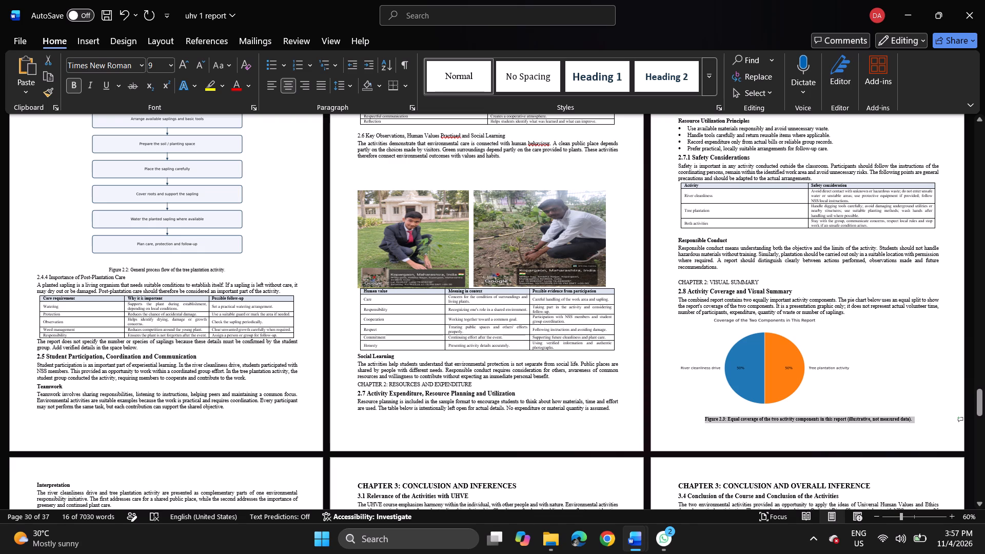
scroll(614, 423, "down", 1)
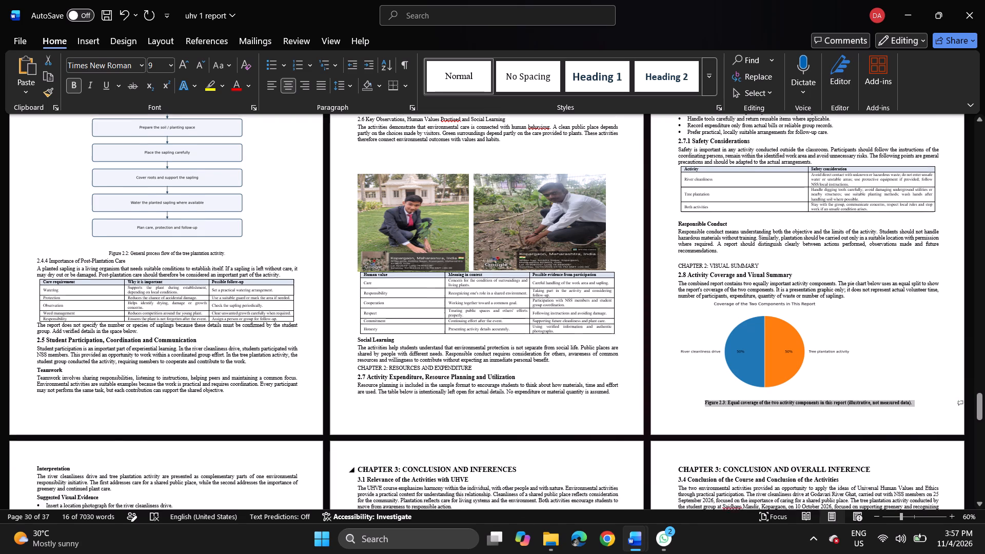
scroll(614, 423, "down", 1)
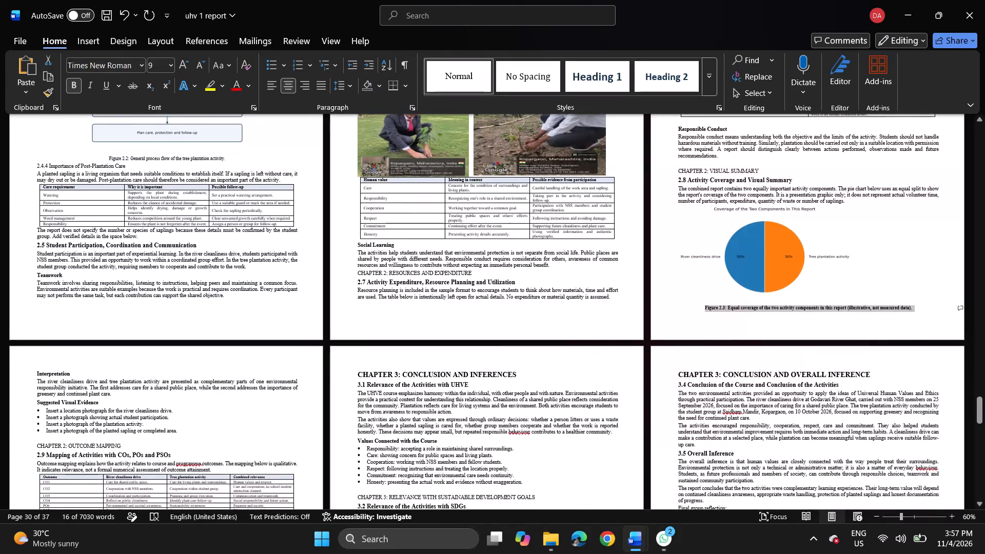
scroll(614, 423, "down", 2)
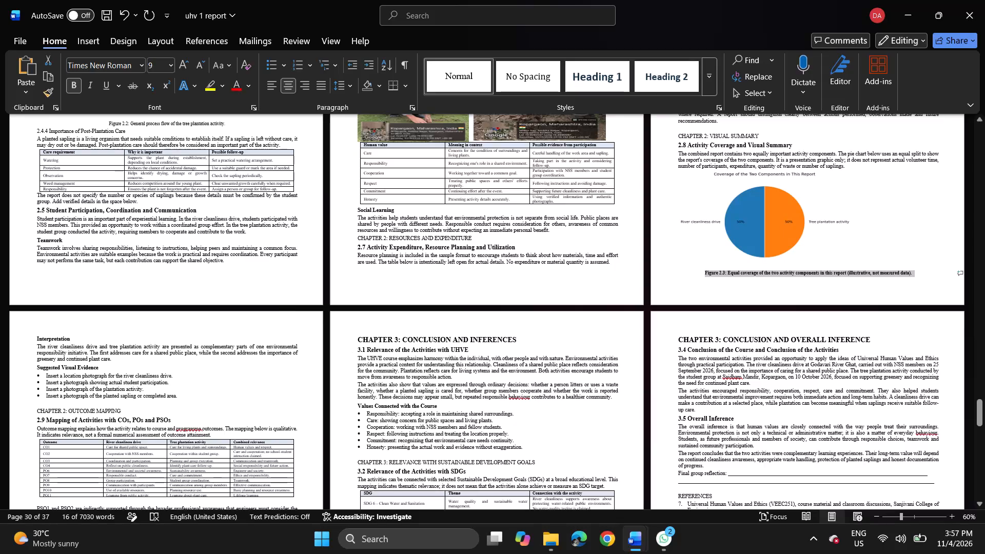
Centre the pie chart in section 2.8, Activity Coverage and Visual Summary.
scroll(482, 269, "up", 1)
scroll(482, 269, "down", 3)
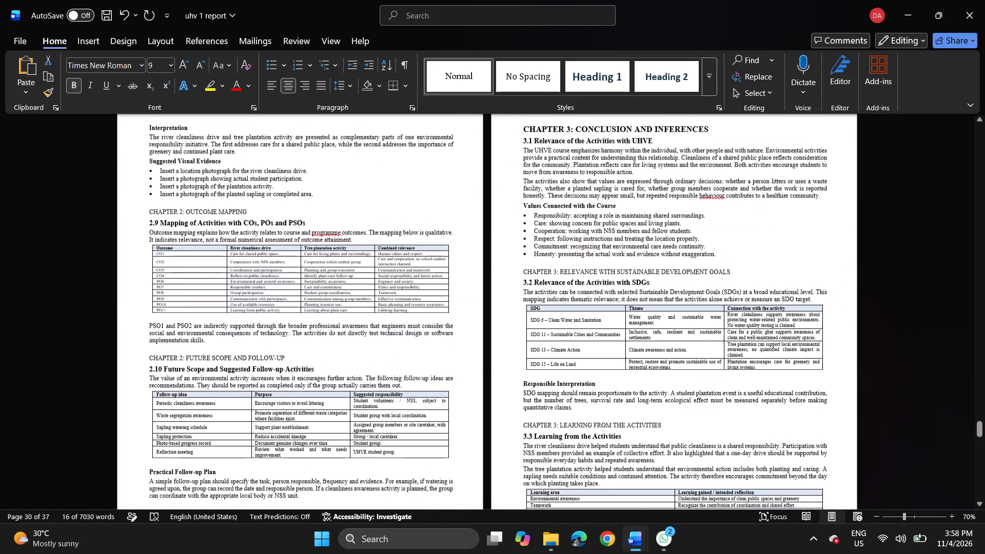
scroll(482, 269, "up", 2)
scroll(482, 269, "up", 2, "ctrl")
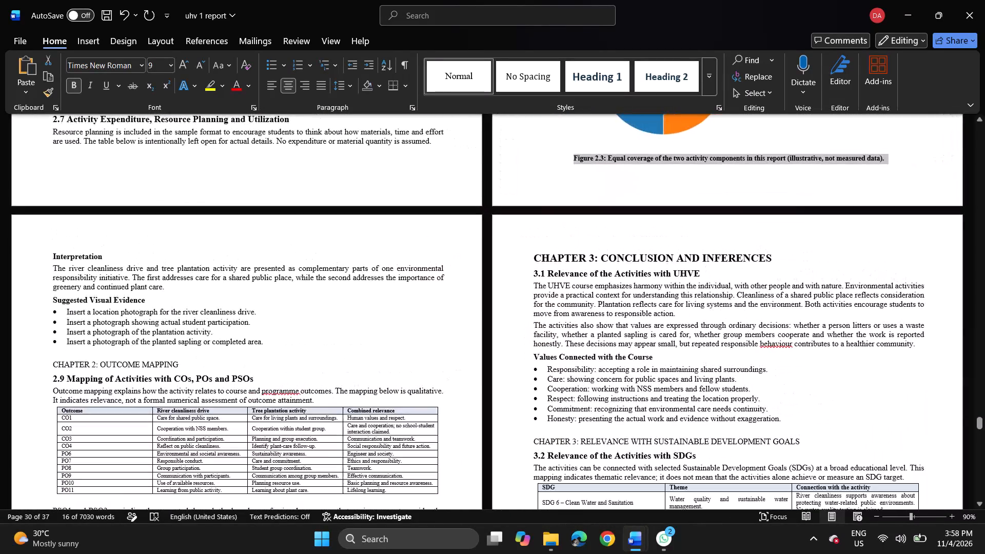
scroll(546, 210, "up", 3)
left_click(617, 242)
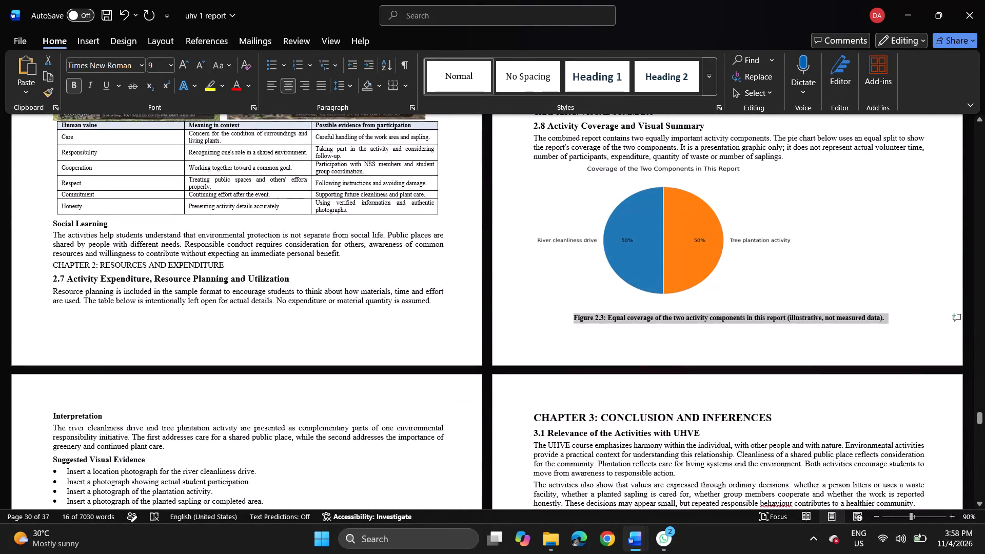
left_click(292, 81)
Delete the repeated heading "CHAPTER 2: FUTURE SCOPE AND FOLLOW-UP" above section 2.10.
scroll(295, 193, "down", 4, "ctrl")
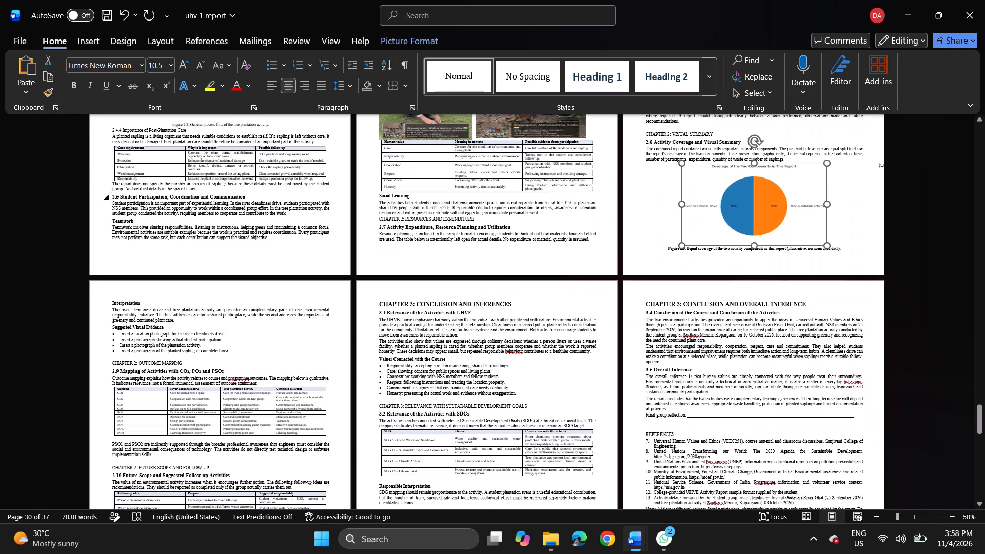
scroll(301, 312, "down", 3)
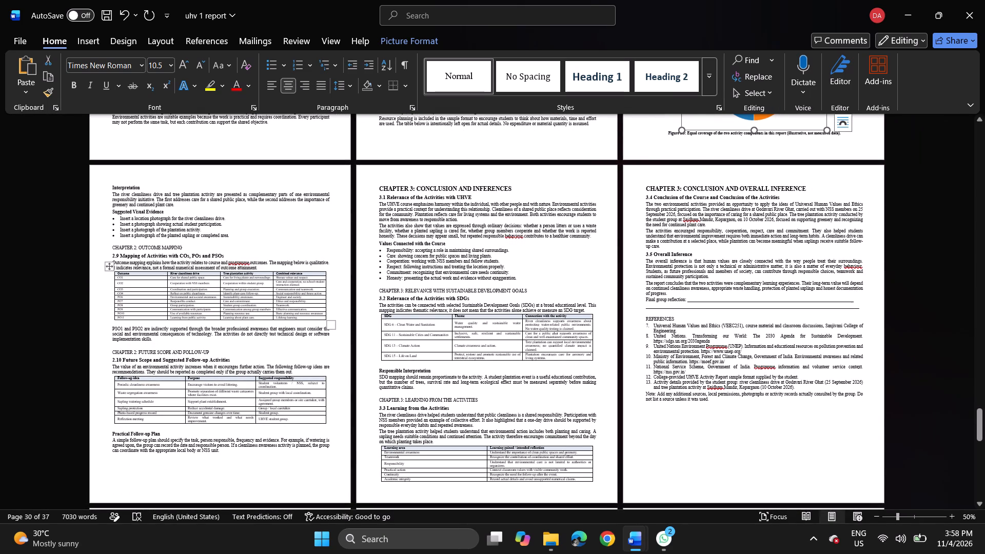
left_click_drag(113, 349, 245, 355)
key("BackSpace")
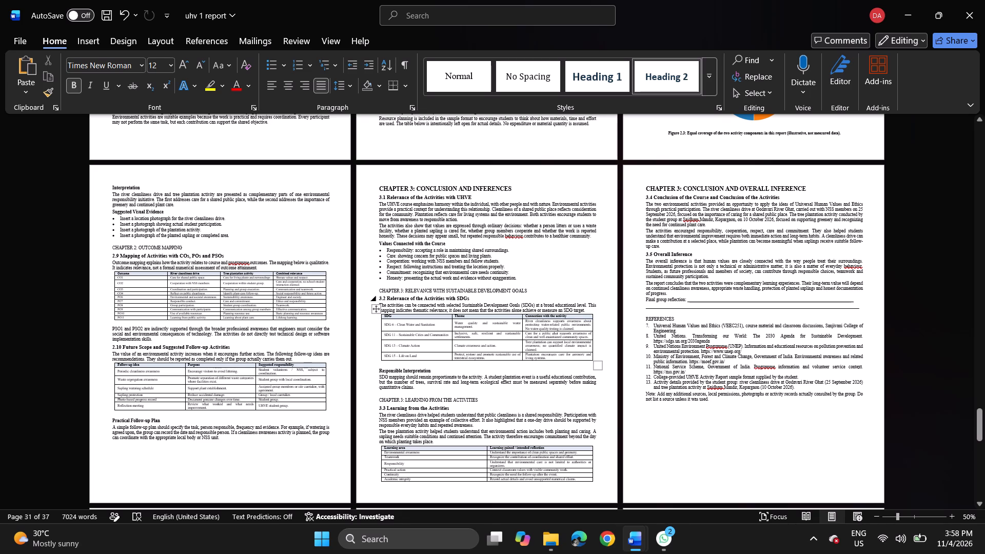
Centre the heading "CHAPTER 3: CONCLUSION AND INFERENCES" and break it onto two lines after "CHAPTER 3:".
left_click_drag(378, 185, 513, 177)
left_click(289, 86)
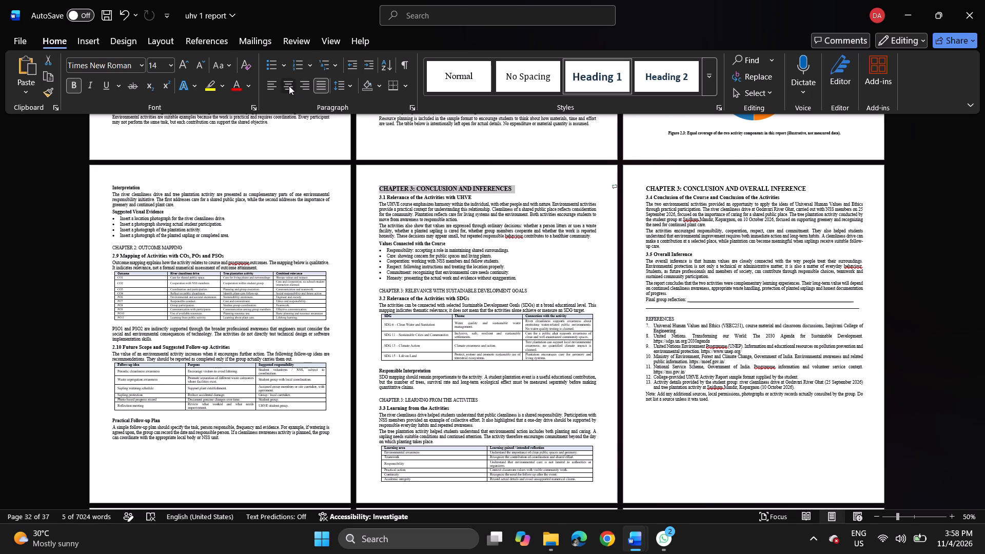
left_click(461, 187)
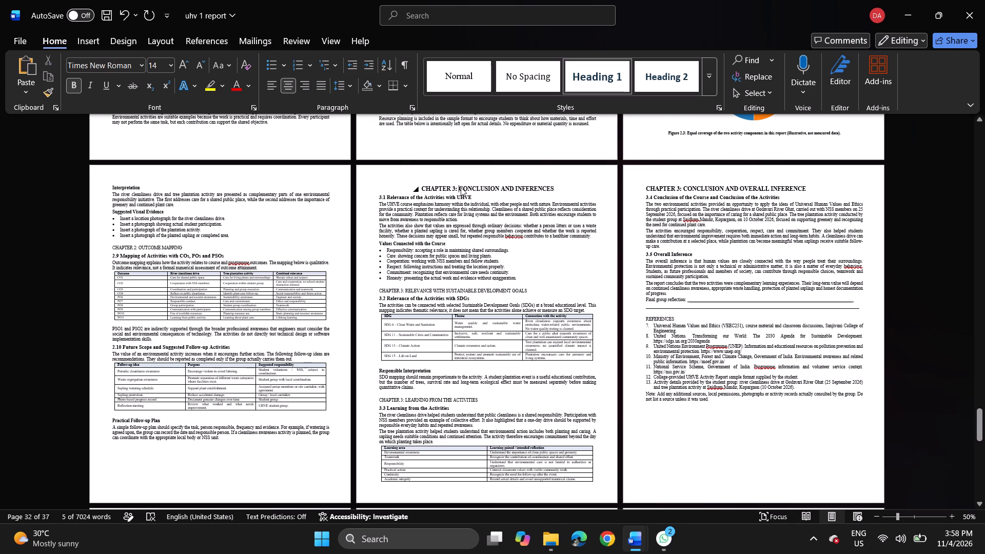
key("Return")
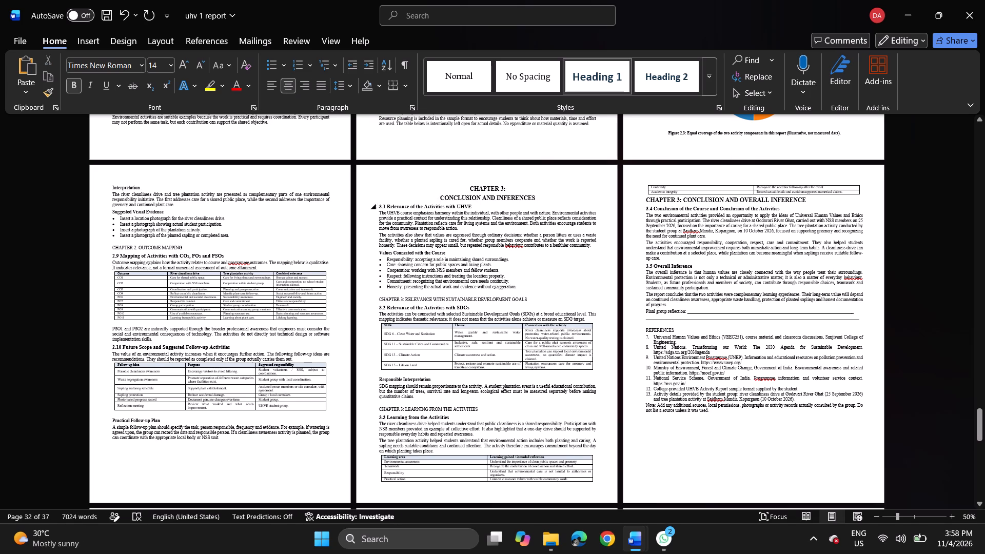
Look over the Chapter 1, 2 and 3 pages and the appendices to compare their text size and spacing.
scroll(489, 259, "down", 1)
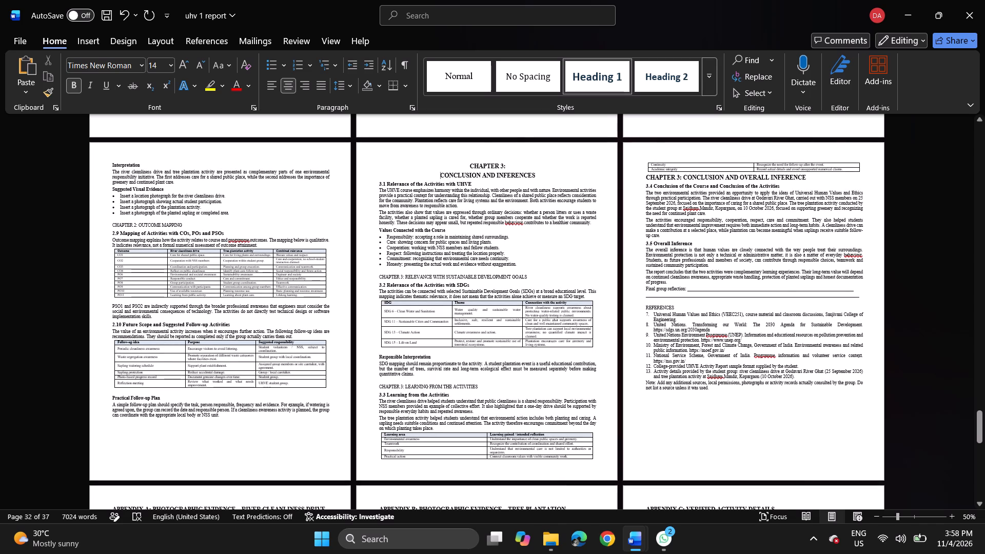
scroll(644, 293, "down", 4)
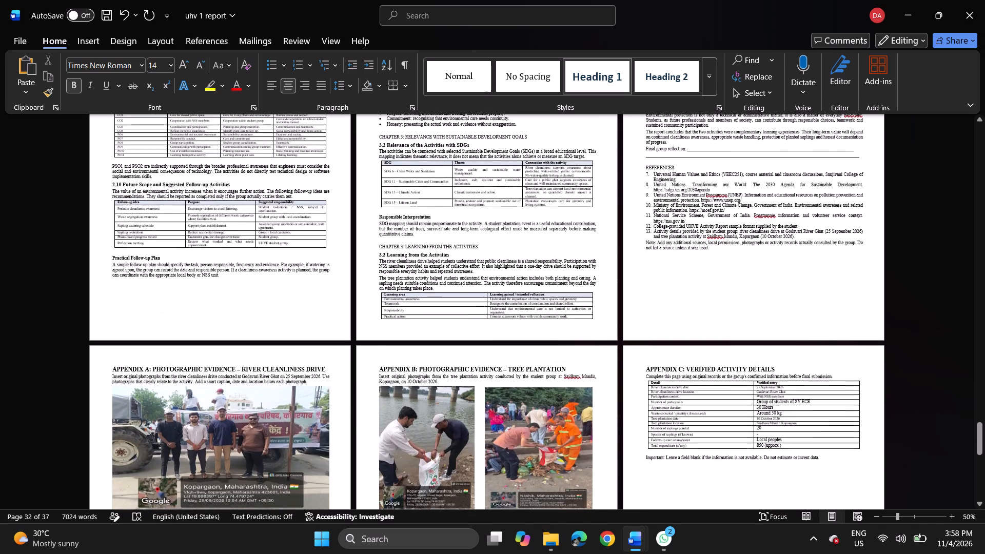
scroll(644, 293, "down", 5)
scroll(644, 293, "up", 4)
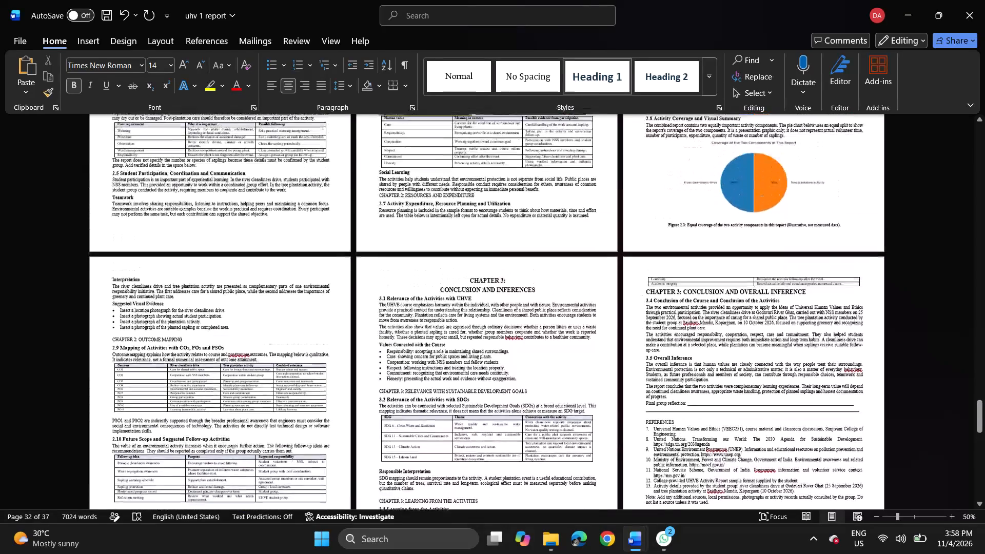
scroll(644, 293, "up", 1)
scroll(457, 263, "up", 7)
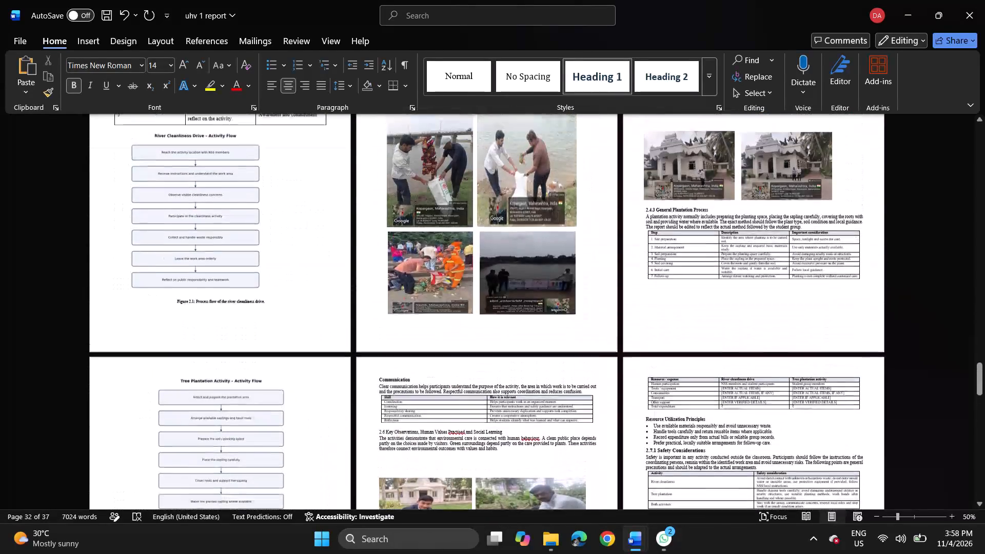
scroll(457, 263, "up", 7)
scroll(457, 263, "right", 1)
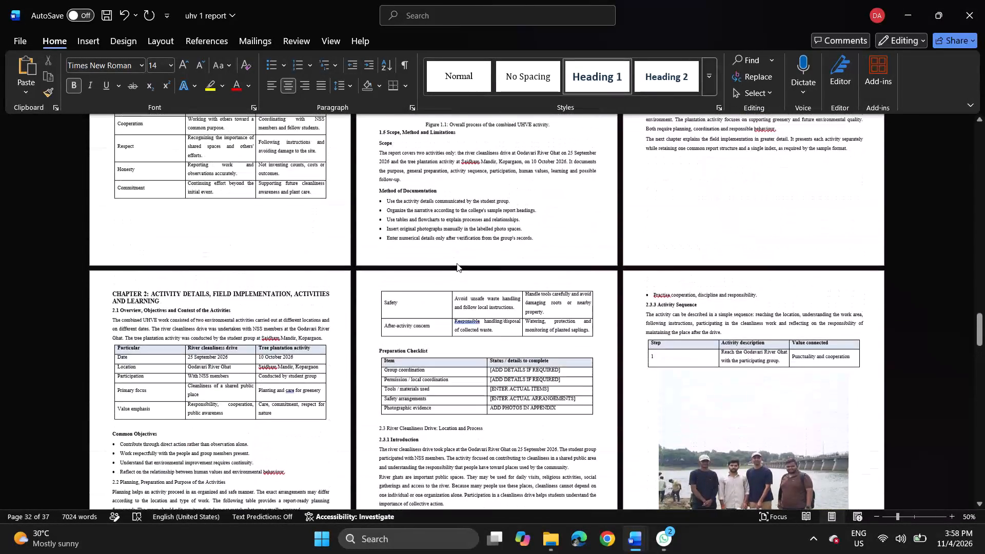
scroll(457, 263, "right", 1)
scroll(457, 263, "down", 1)
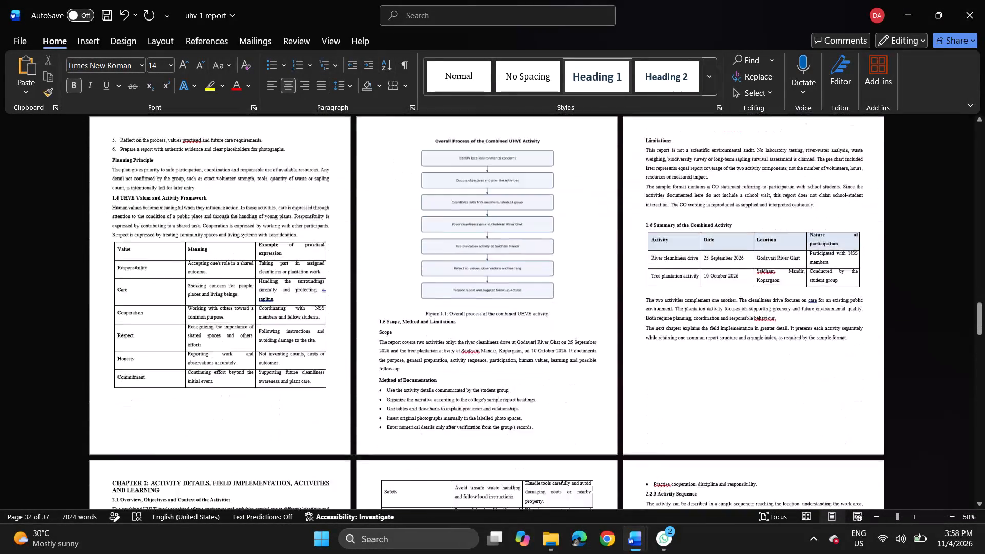
scroll(457, 263, "down", 1)
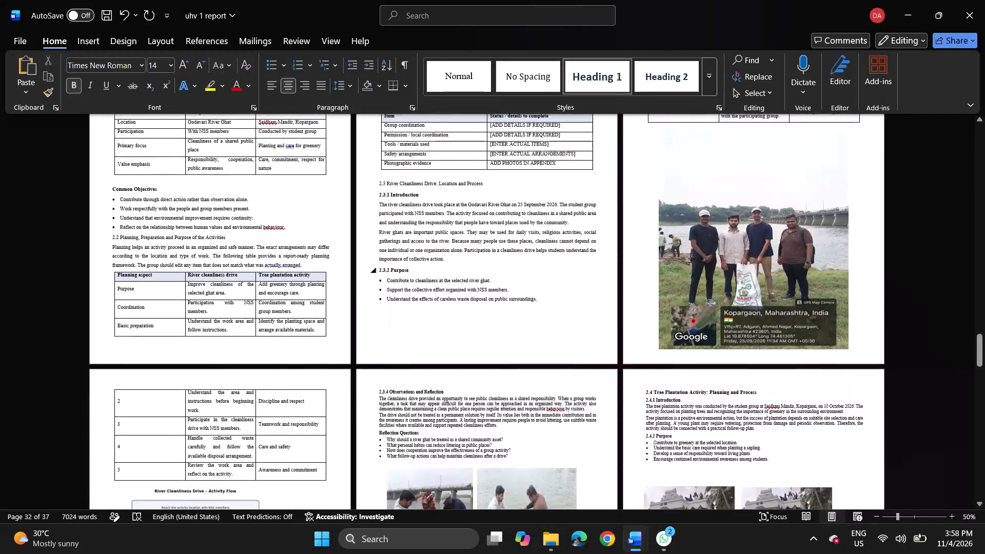
scroll(457, 263, "down", 1)
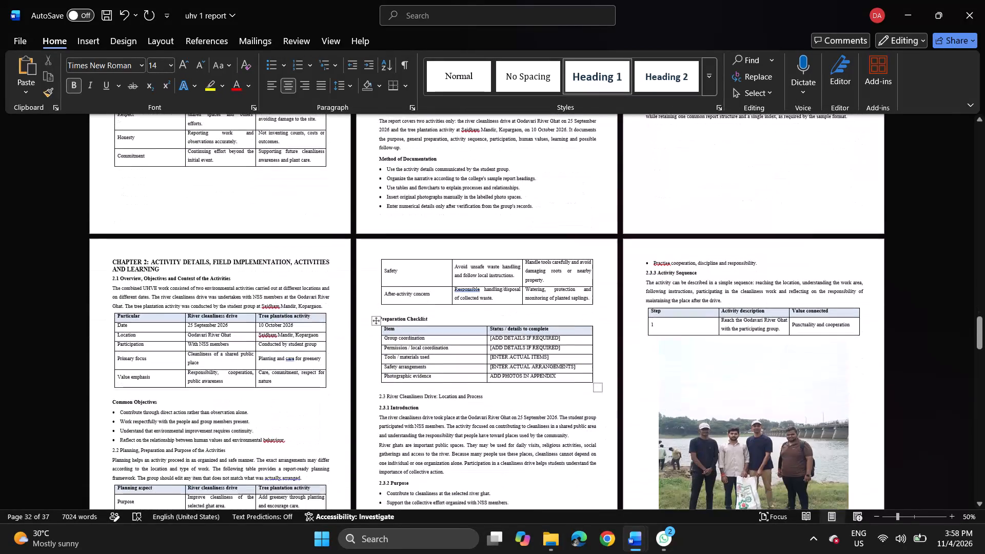
Set the font size to 12 for everything from section 2.3.4 through the learning table rows on the first Chapter 3 page.
scroll(457, 263, "down", 1)
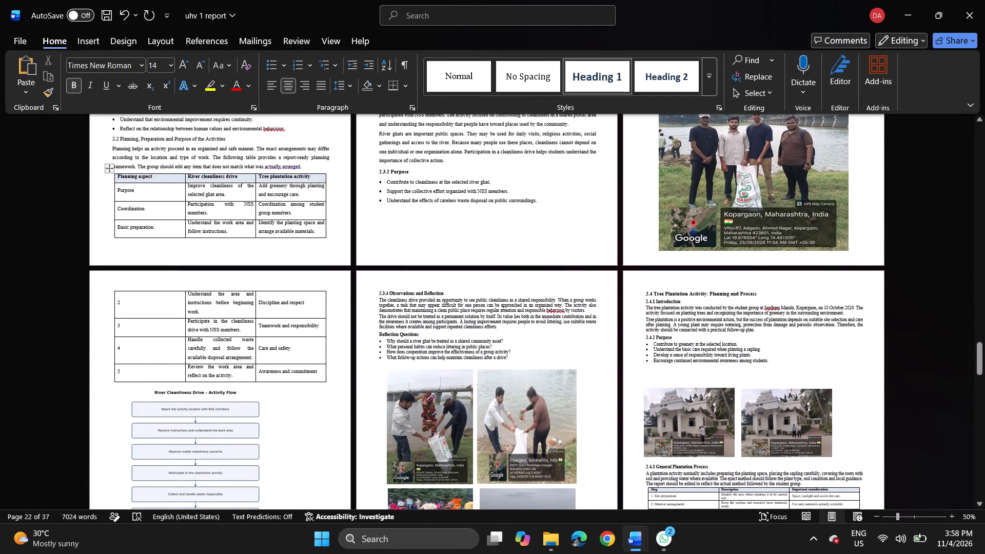
scroll(245, 272, "down", 1)
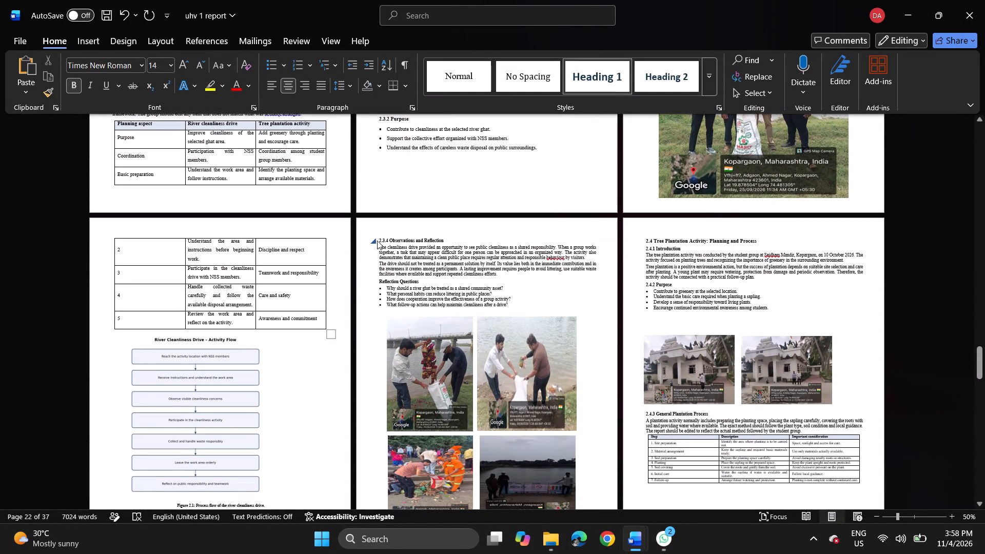
left_click_drag(379, 239, 633, 520)
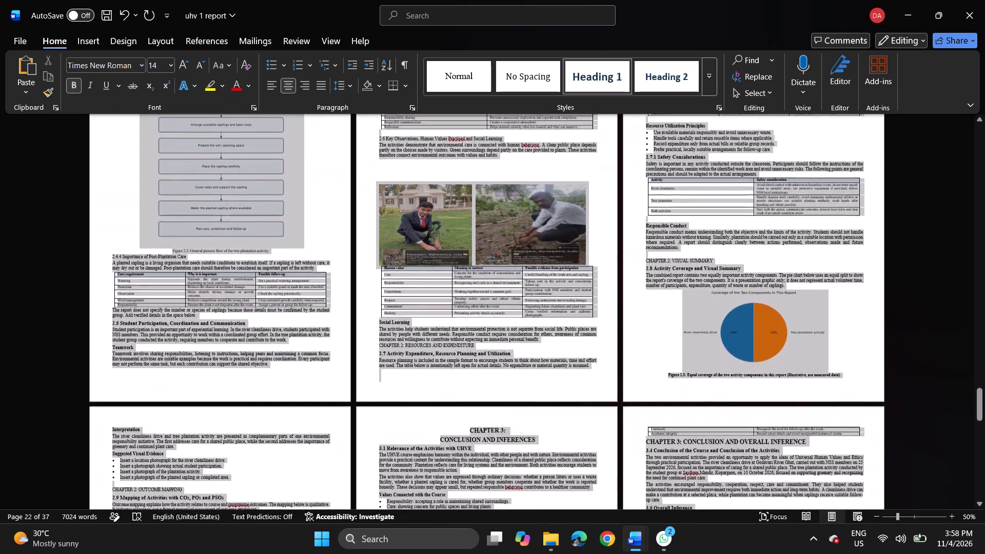
left_click_drag(633, 520, 579, 331)
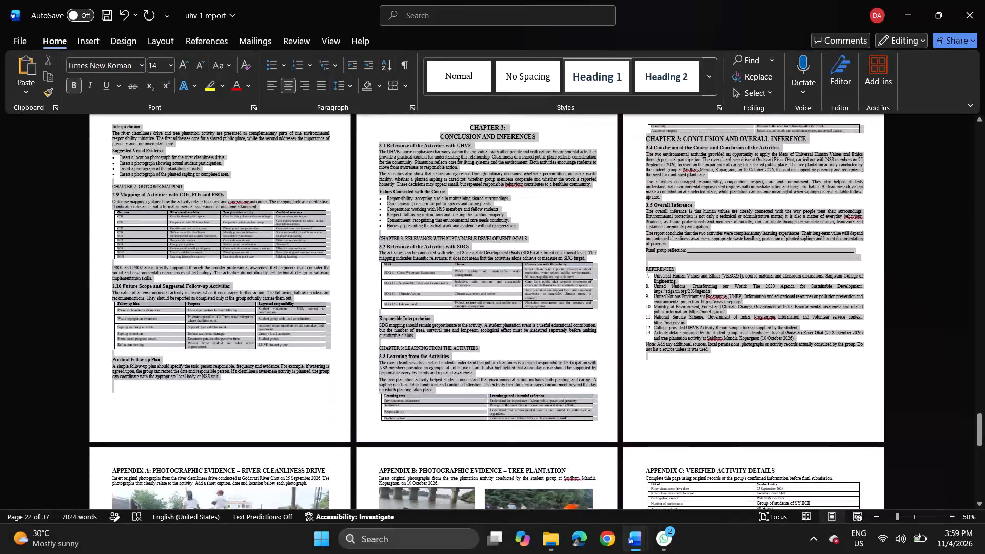
left_click_drag(579, 331, 574, 416)
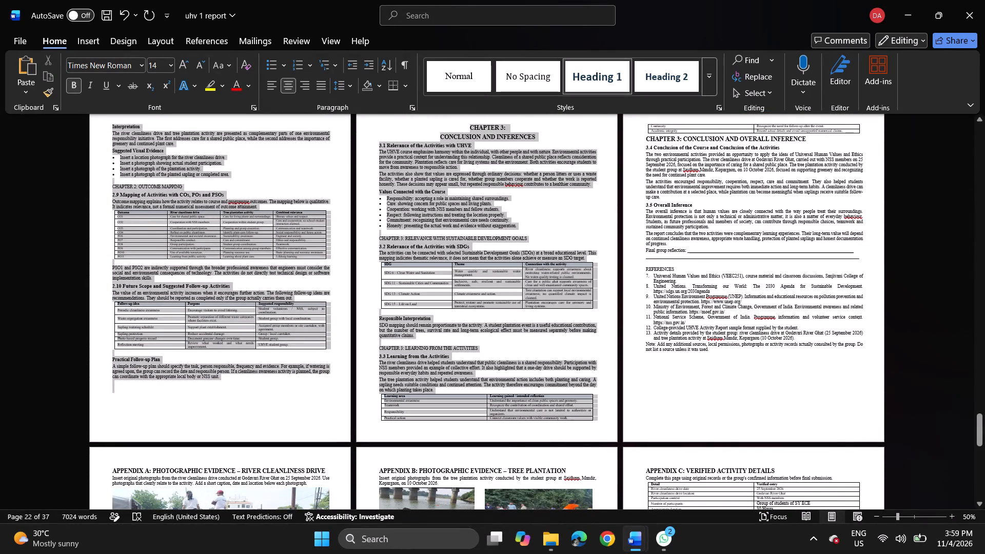
left_click_drag(574, 416, 596, 417)
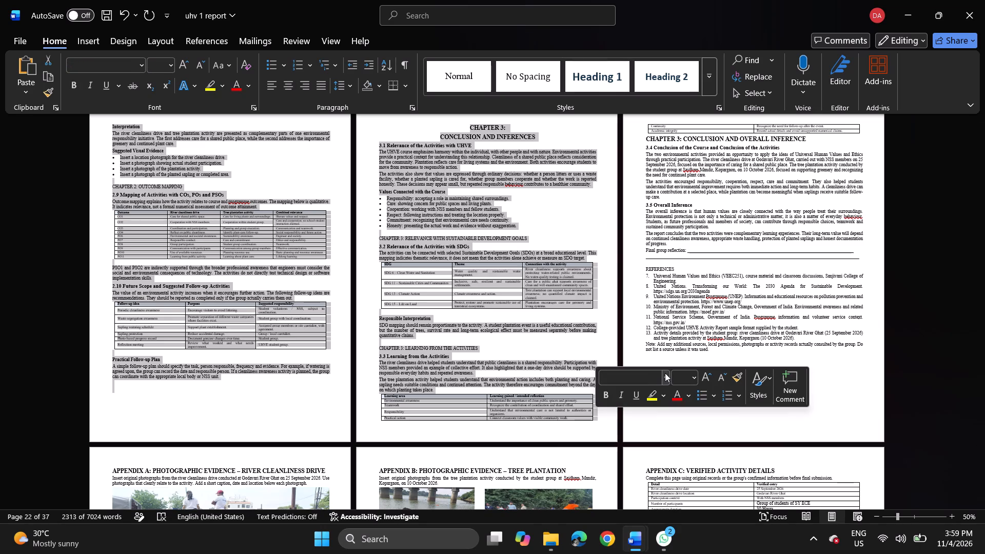
left_click(665, 373)
left_click(644, 84)
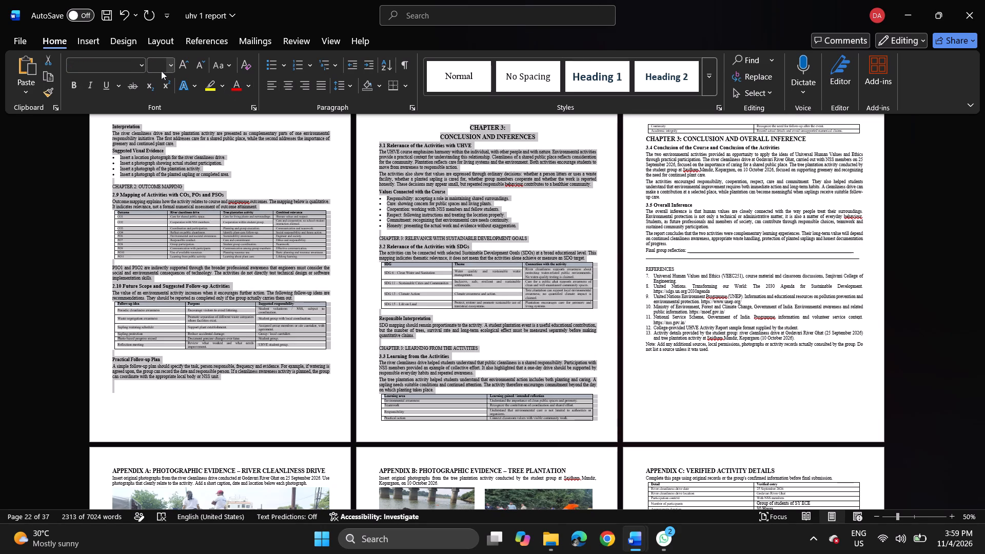
left_click(168, 67)
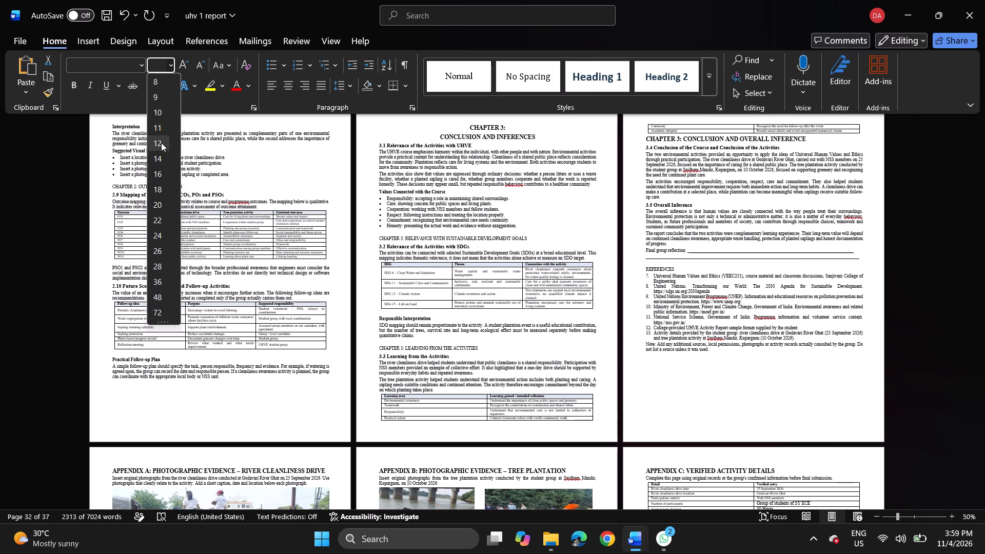
left_click(161, 143)
Apply 1.5 line spacing and justified alignment to the same range, from section 2.3.4 into the section 3.3 learning table.
left_click(351, 84)
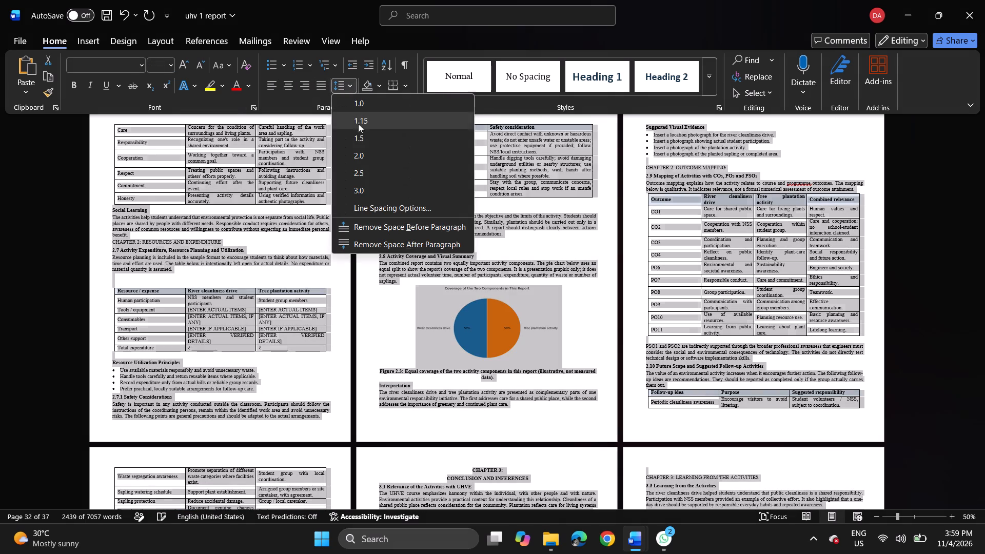
left_click(358, 144)
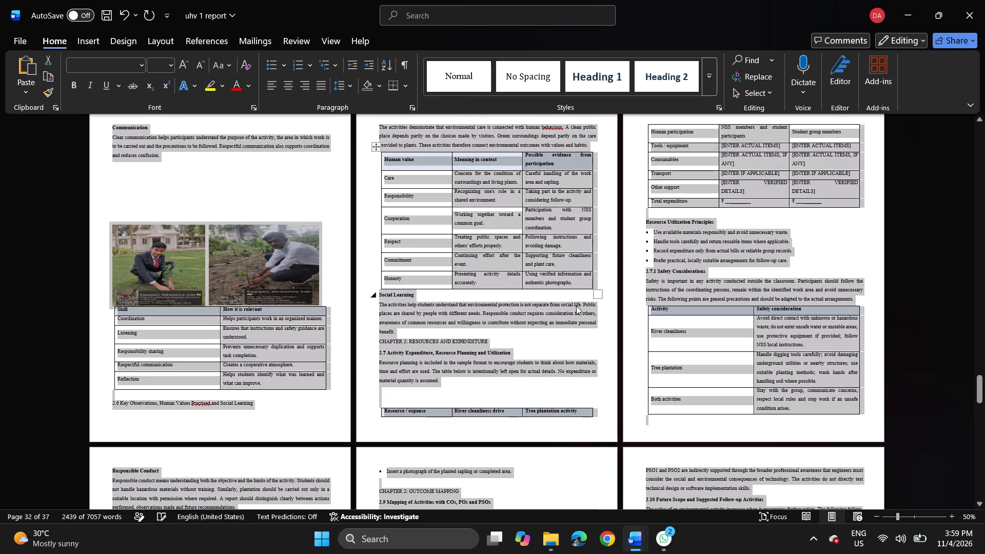
left_click(323, 84)
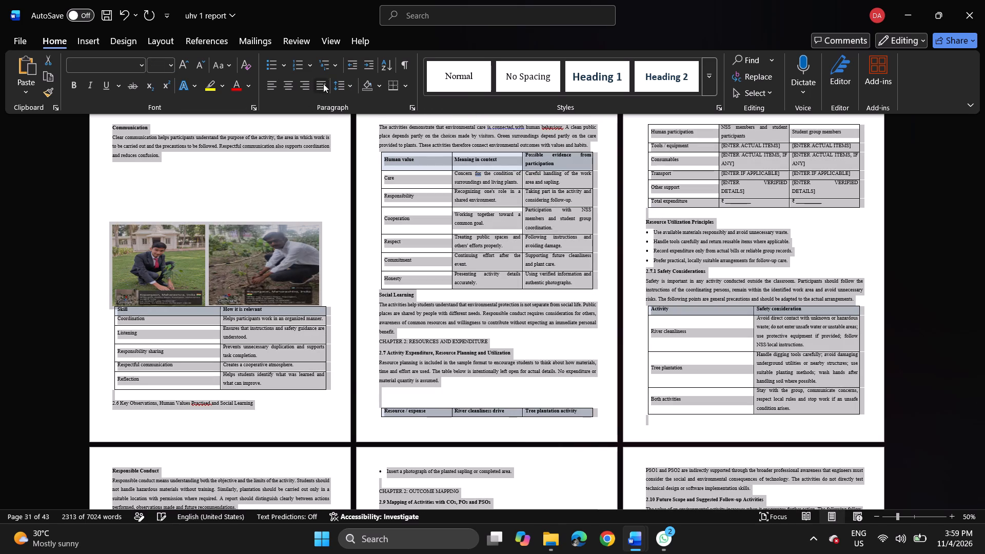
left_click(313, 82)
left_click(490, 273)
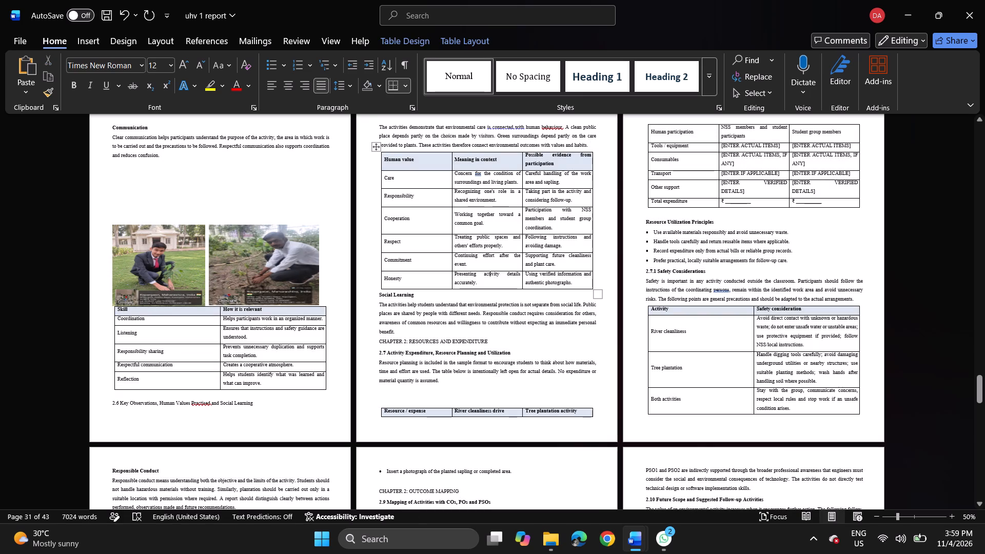
Centre the Tree Plantation Activity flowchart and its Figure 2.2 caption.
scroll(494, 261, "up", 6)
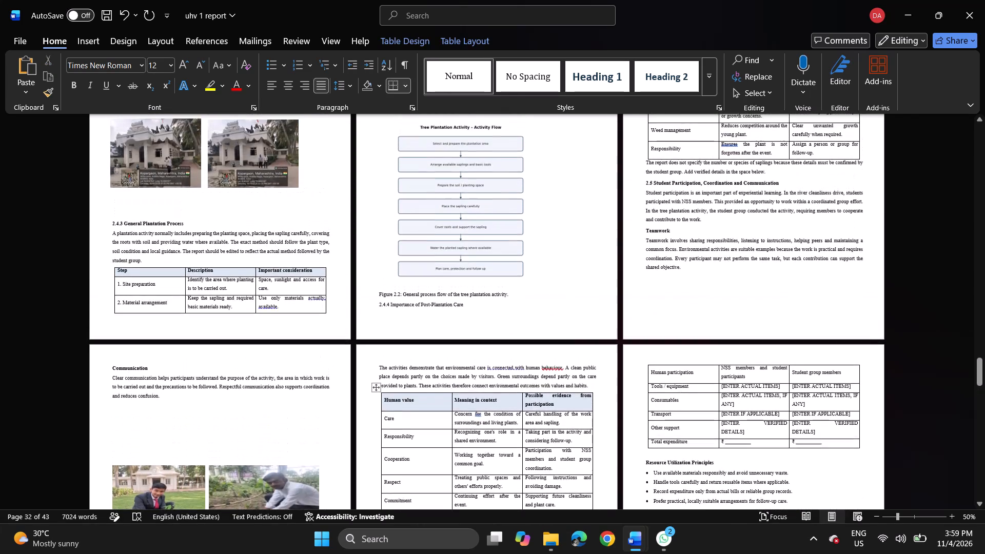
scroll(494, 261, "up", 1)
left_click(494, 261)
left_click(287, 82)
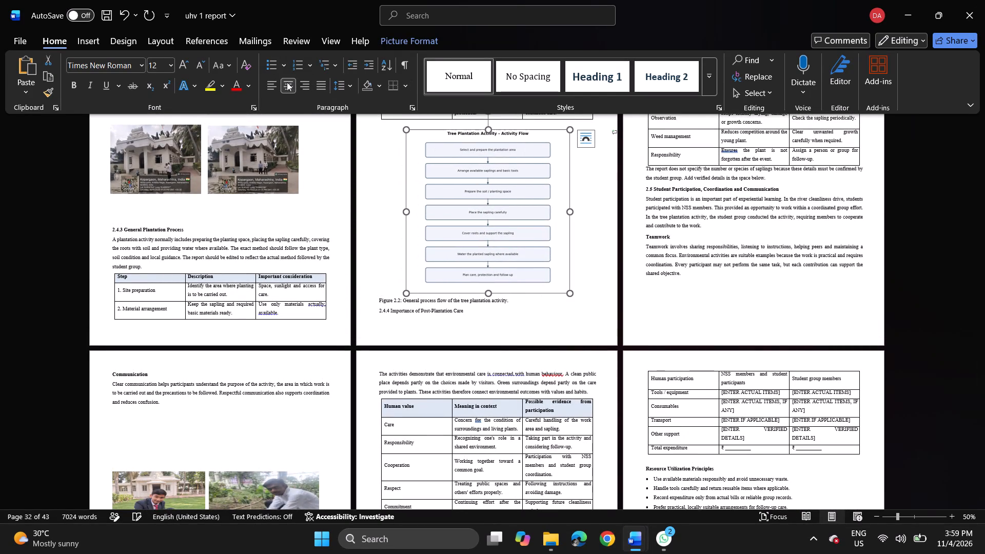
left_click_drag(379, 301, 510, 302)
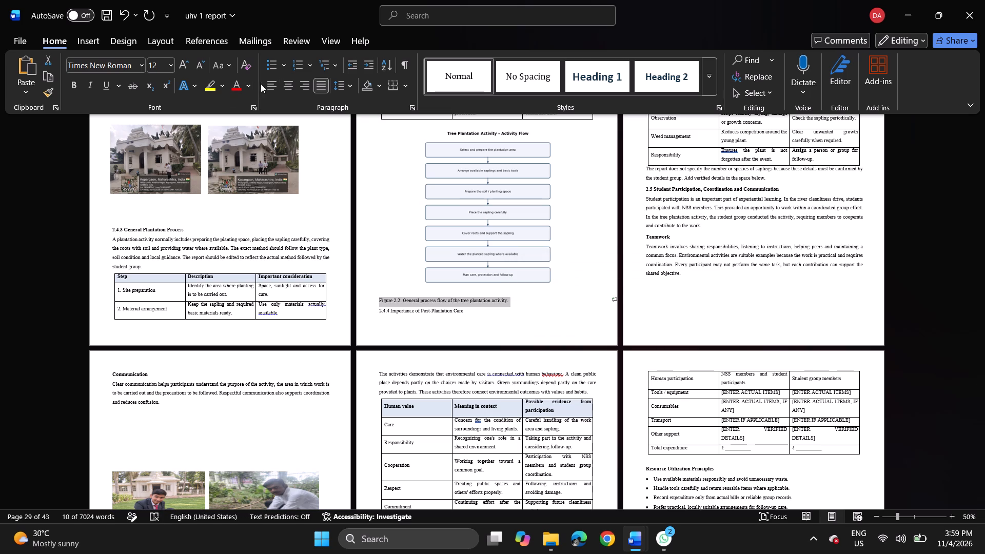
left_click(287, 83)
Put the closing words "and reduces confusion." of the Communication paragraph on a separate line.
scroll(254, 337, "down", 1)
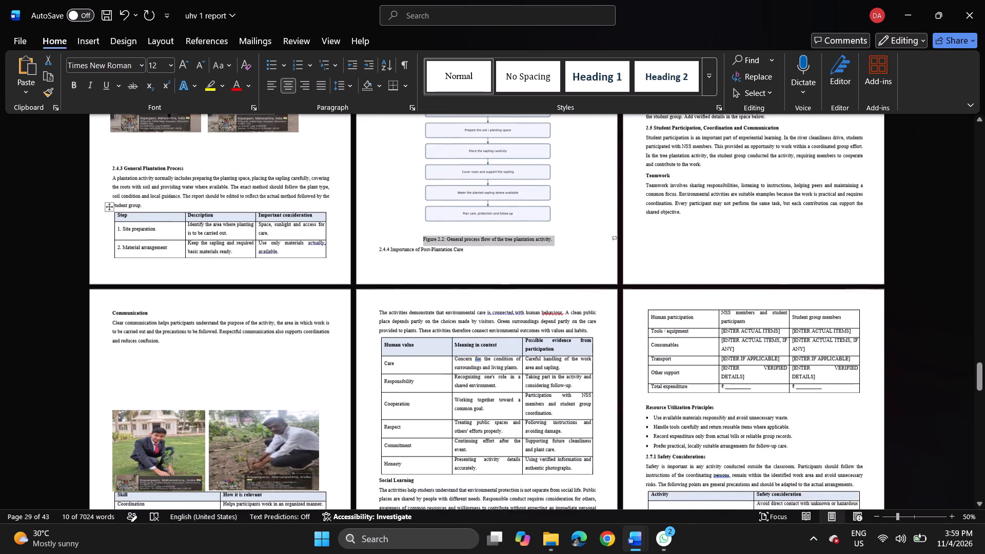
scroll(254, 337, "down", 1)
left_click(108, 379)
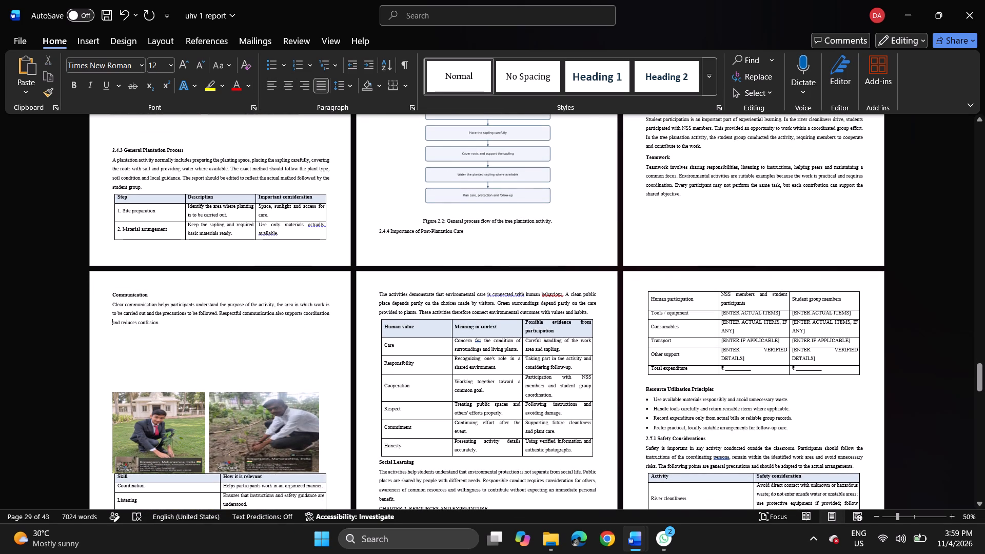
key("BackSpace")
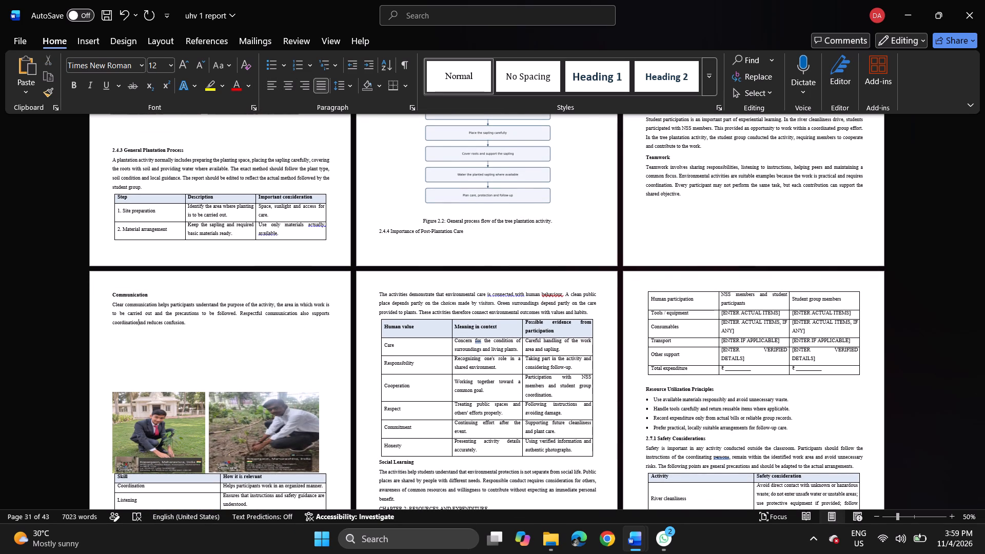
key("Return")
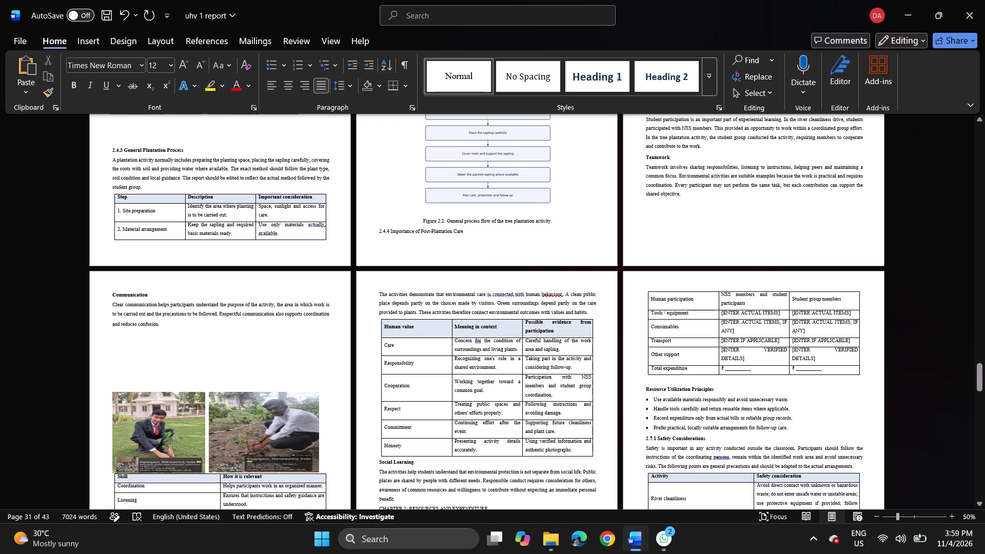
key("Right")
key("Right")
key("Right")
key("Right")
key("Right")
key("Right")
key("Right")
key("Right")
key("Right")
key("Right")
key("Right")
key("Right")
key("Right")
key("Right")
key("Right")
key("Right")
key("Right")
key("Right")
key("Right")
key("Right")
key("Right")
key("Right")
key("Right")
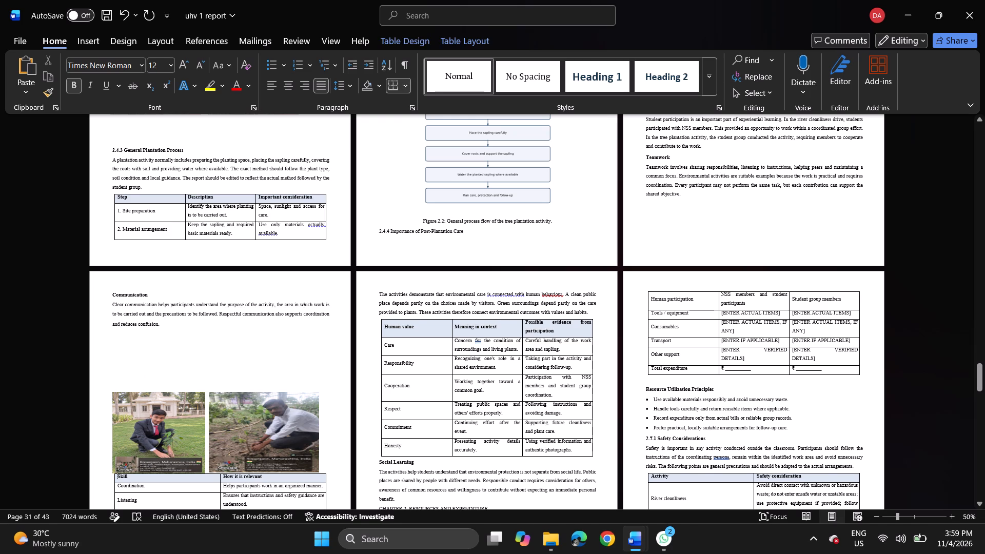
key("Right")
Add five blank lines below the Communication text, ahead of the two sapling photos.
left_click(170, 326)
key("Return")
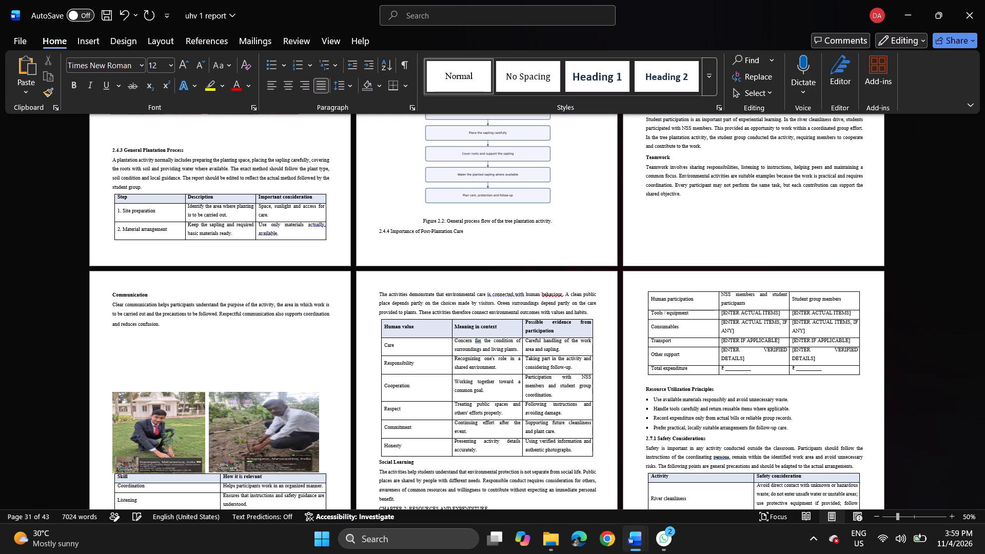
key("Return")
key("Return")
key("Return")
key("Return")
key("Return")
key("BackSpace")
Move the two sapling photos up so they sit close beneath the Communication text.
left_click_drag(155, 429, 153, 377)
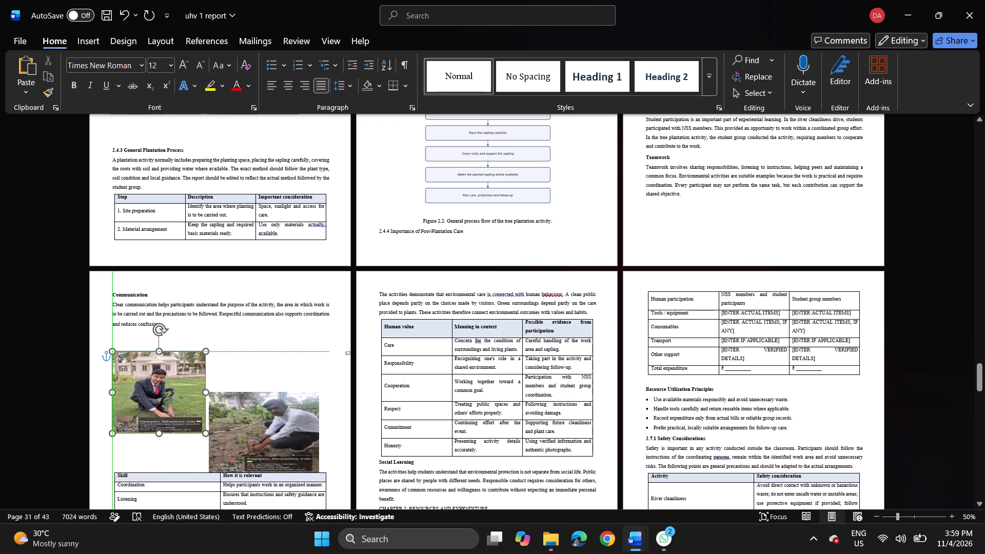
left_click_drag(153, 377, 153, 370)
left_click_drag(234, 435, 233, 389)
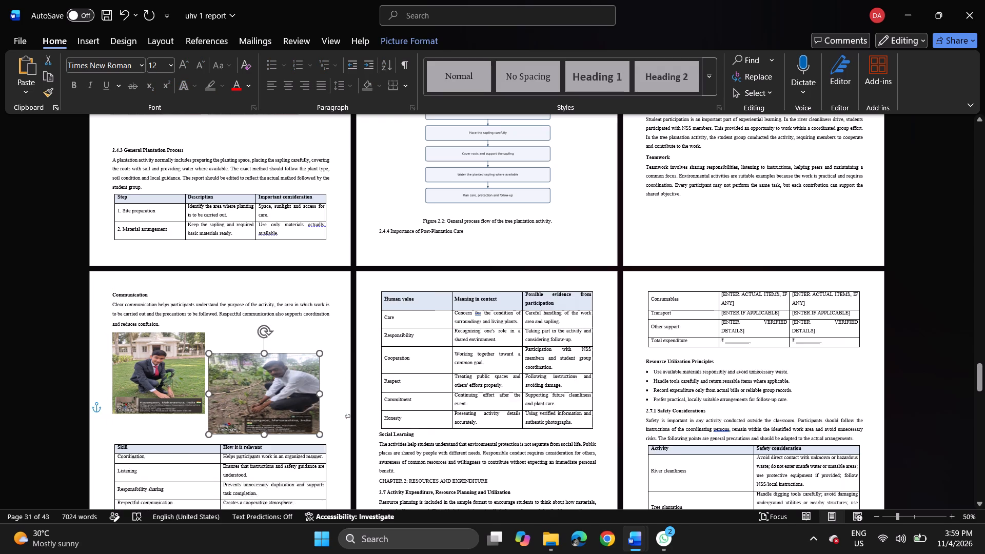
left_click_drag(233, 389, 236, 378)
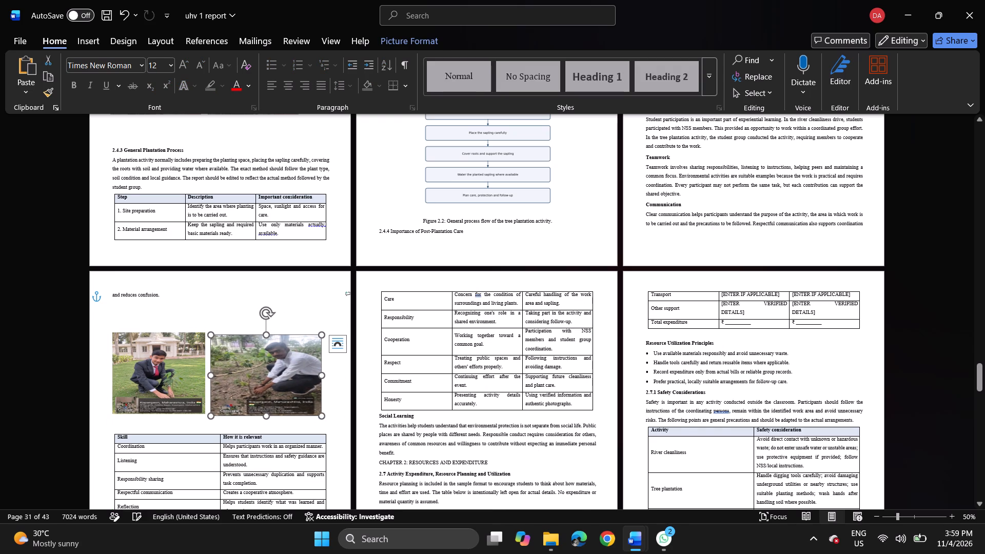
scroll(96, 469, "down", 1)
left_click_drag(164, 325, 162, 293)
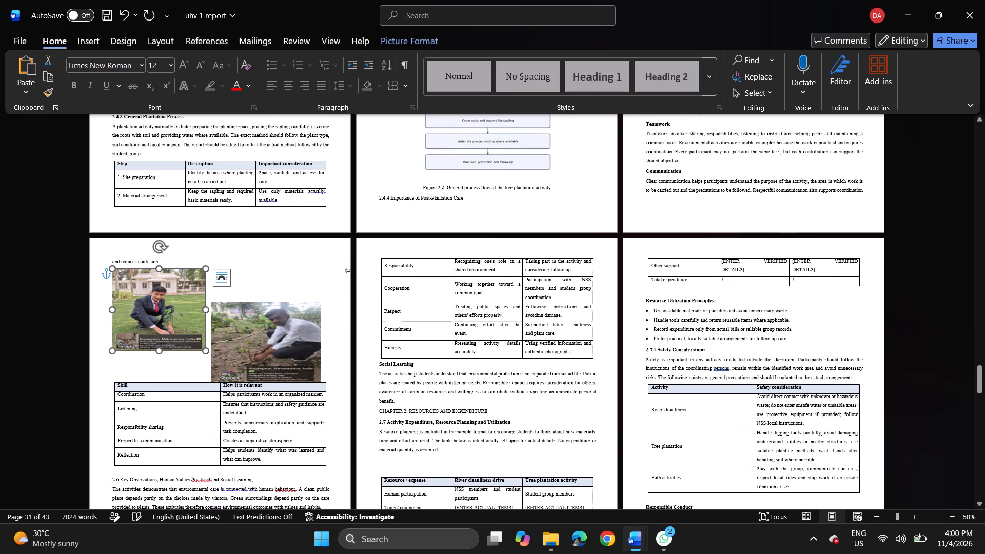
Set the second sapling photo in line with text and place it beside the first, below the Communication paragraph.
left_click(261, 330)
left_click(340, 318)
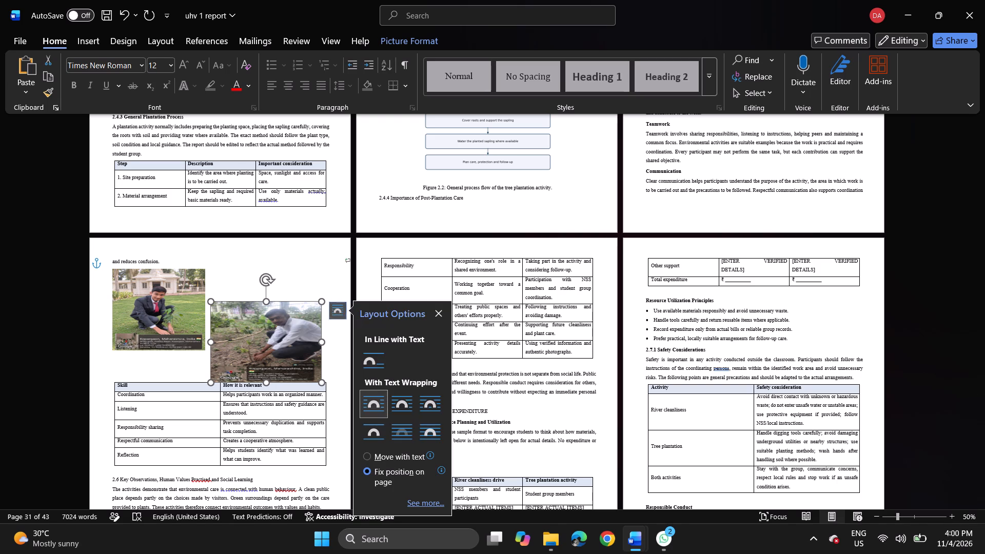
left_click(372, 362)
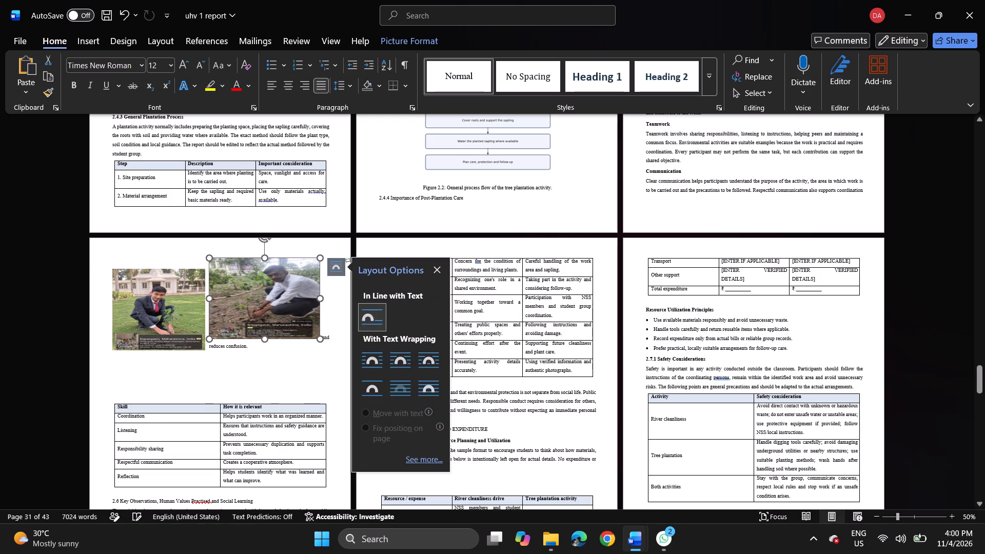
left_click(294, 321)
left_click_drag(291, 320, 287, 365)
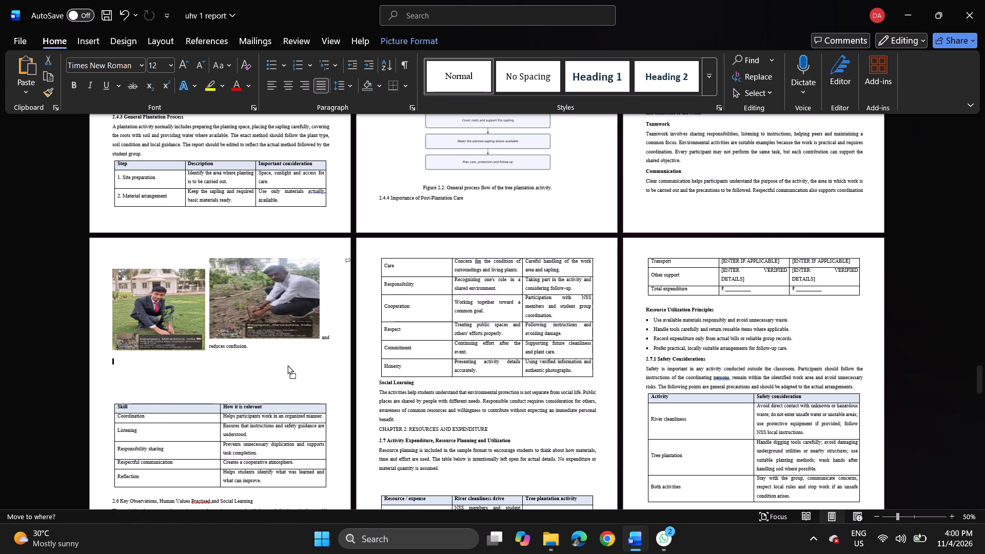
left_click_drag(287, 365, 287, 367)
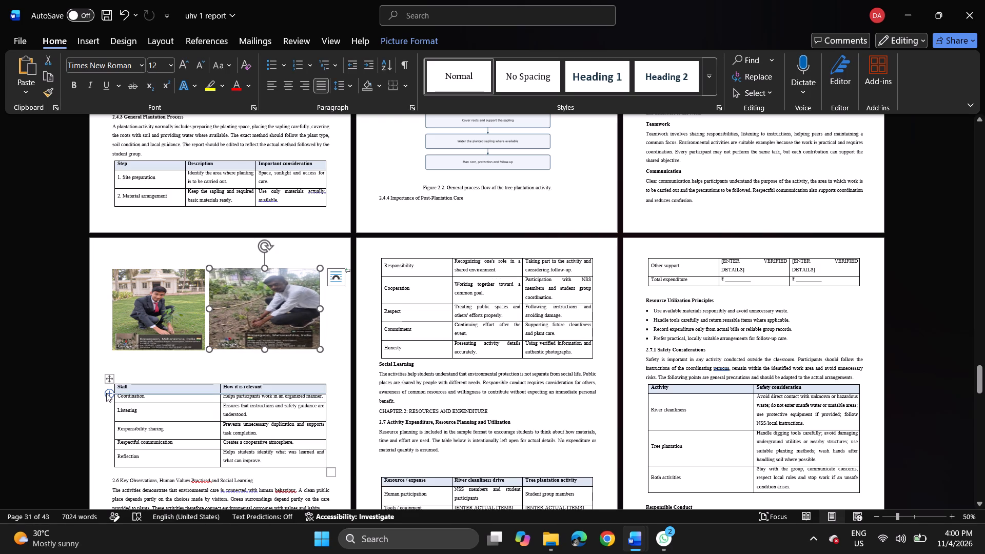
Remove two blank lines between the sapling photos and the Skill table.
scroll(106, 393, "down", 1)
scroll(106, 393, "up", 3)
scroll(106, 393, "down", 1)
scroll(52, 404, "down", 2)
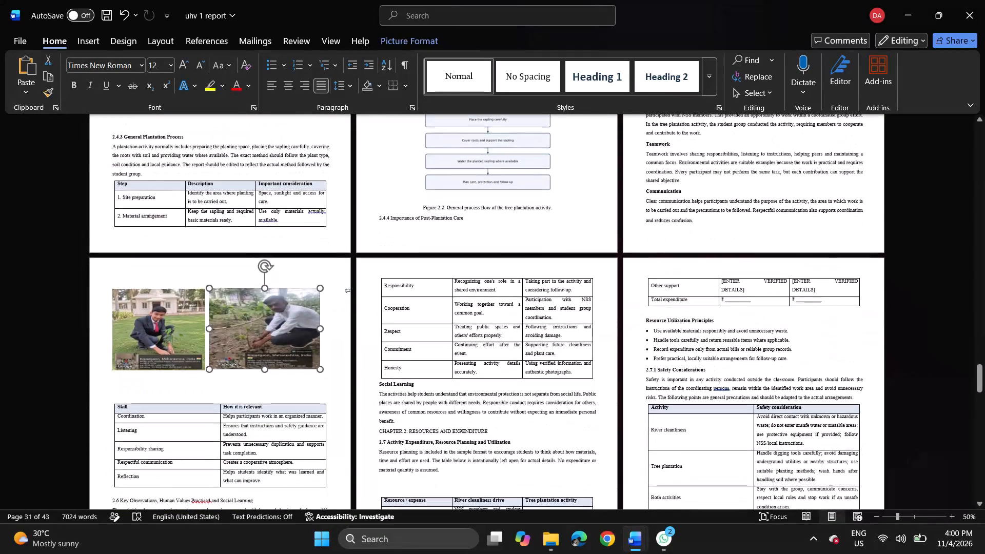
left_click(119, 390)
key("BackSpace")
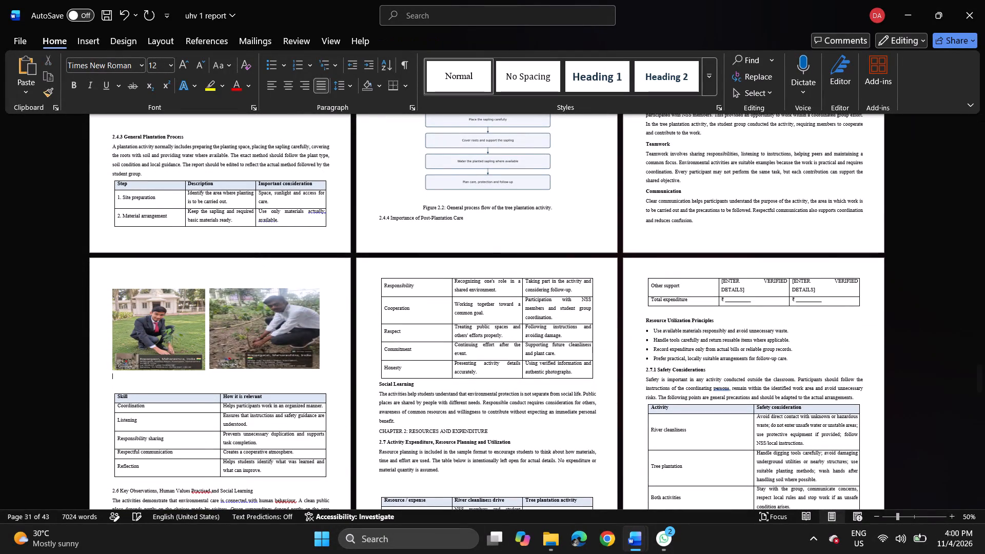
key("Down")
key("BackSpace")
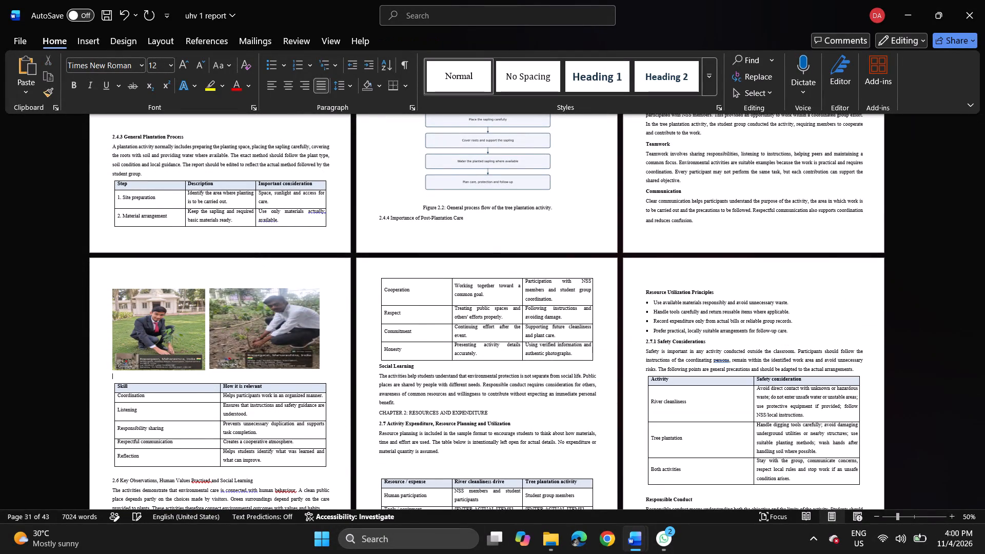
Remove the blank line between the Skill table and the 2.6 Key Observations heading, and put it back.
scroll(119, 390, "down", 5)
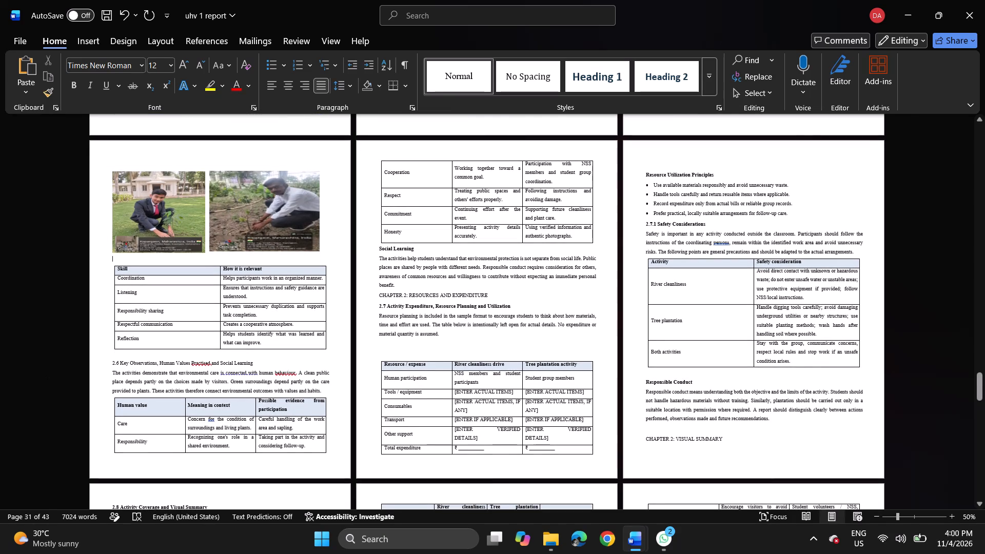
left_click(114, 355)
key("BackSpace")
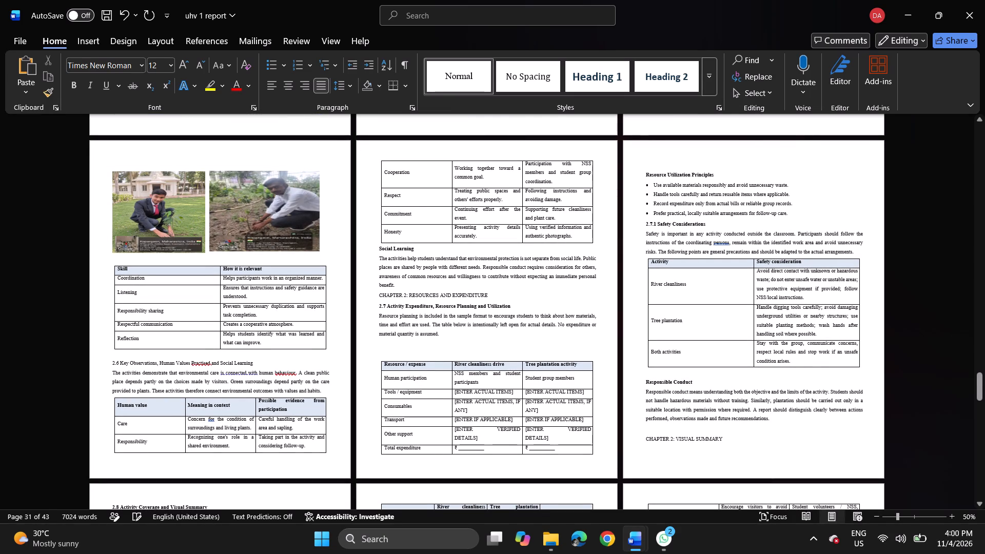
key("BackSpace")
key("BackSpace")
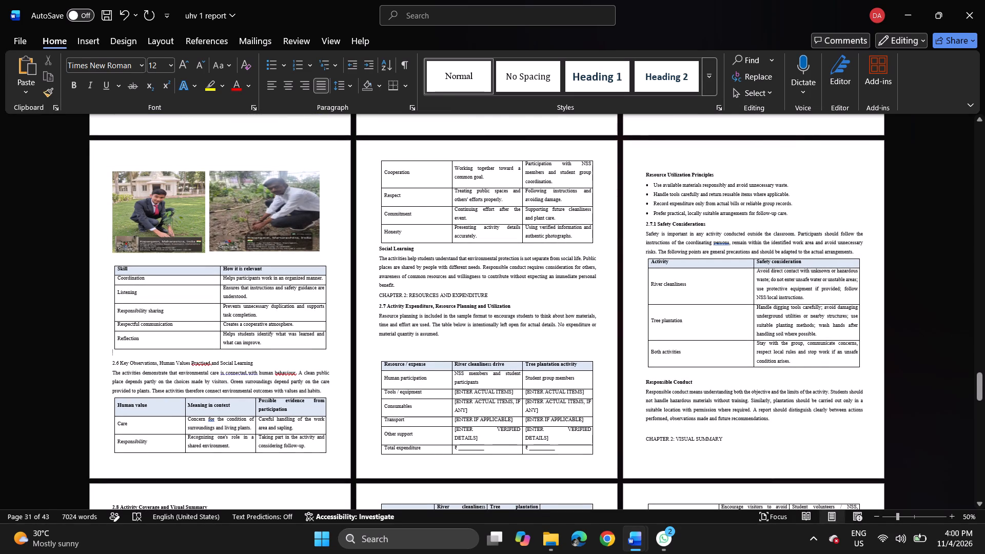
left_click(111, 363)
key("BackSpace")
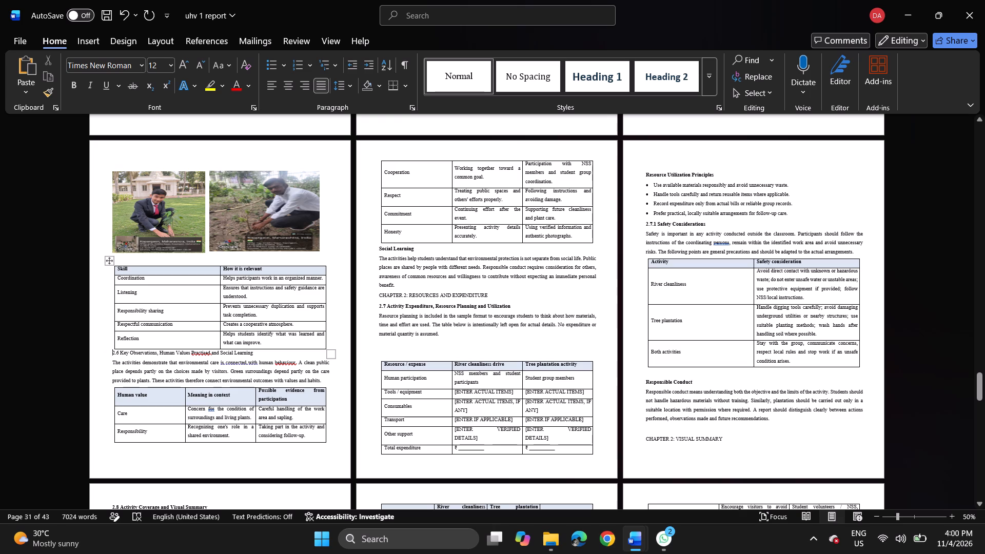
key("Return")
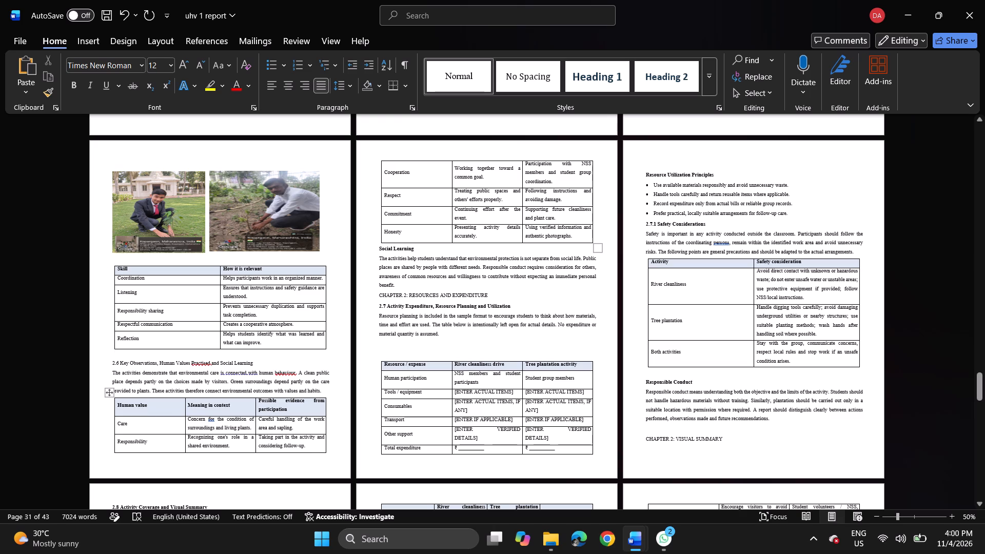
Delete the blank lines above the section 2.7 resource and expense table and above the Responsible Conduct heading.
left_click(388, 354)
key("BackSpace")
key("BackSpace")
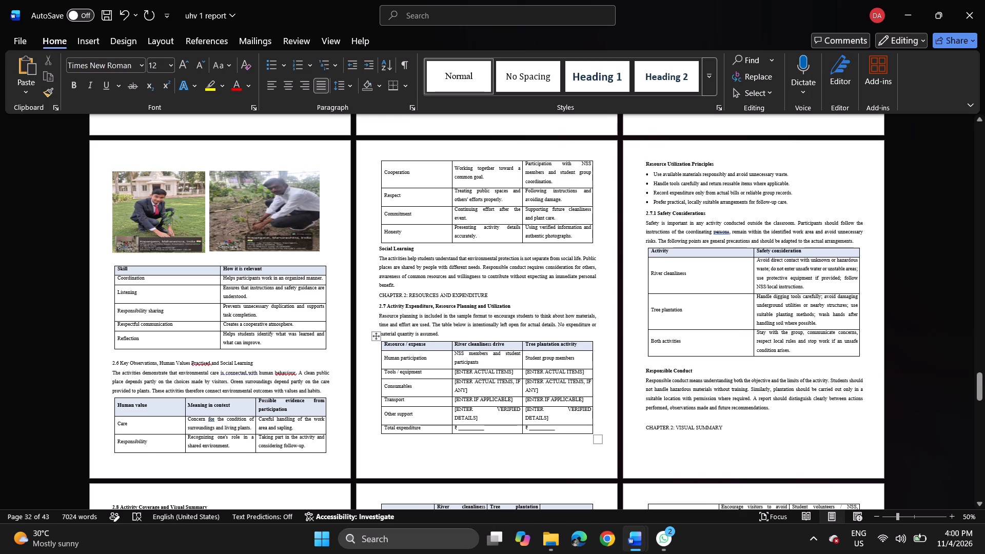
left_click(660, 363)
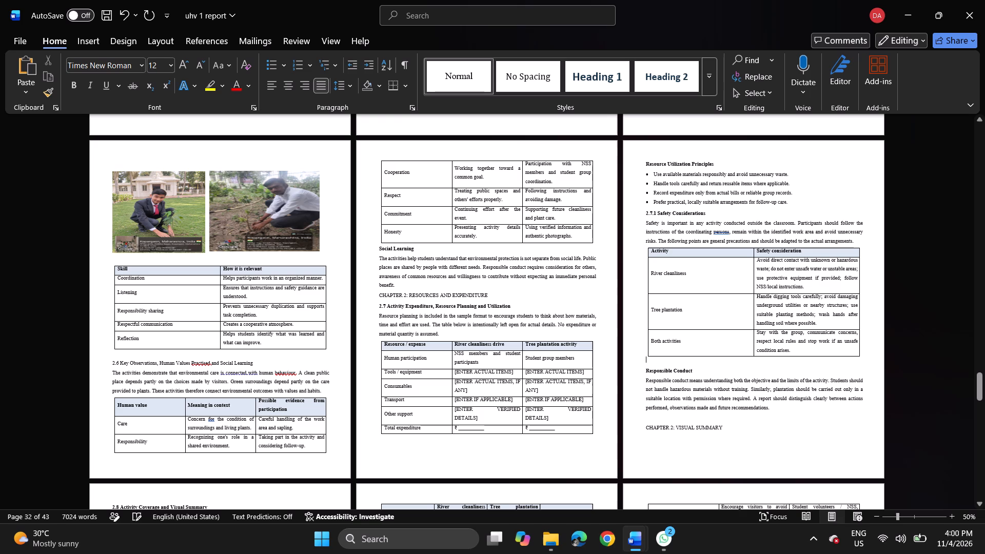
key("BackSpace")
key("Down")
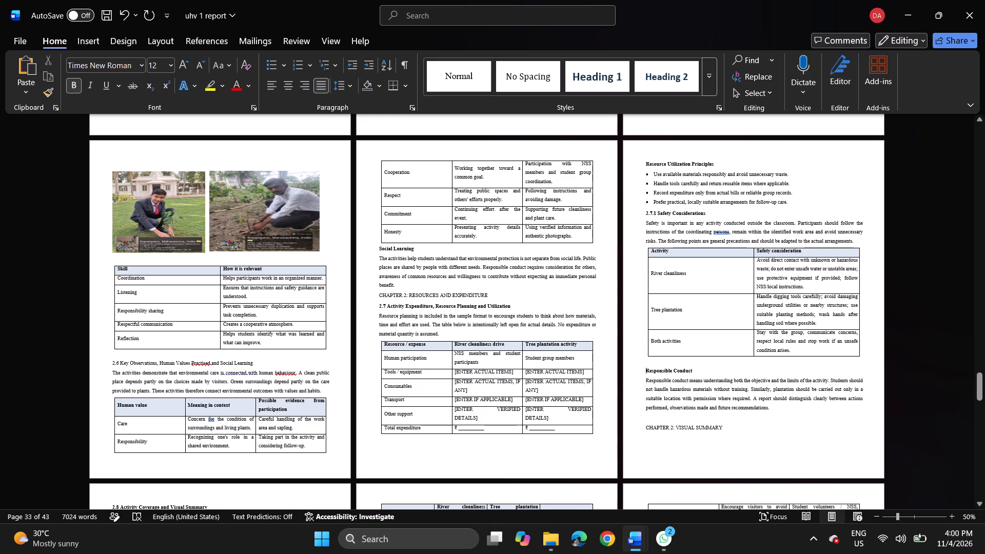
key("BackSpace")
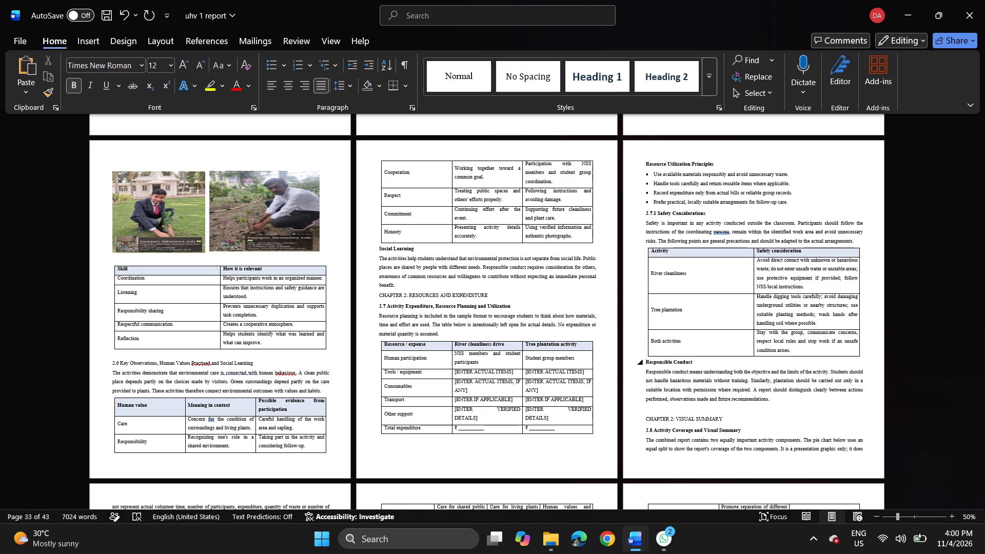
Delete the repeated "CHAPTER 2: VISUAL SUMMARY" line and its empty line above section 2.8.
scroll(660, 363, "down", 1)
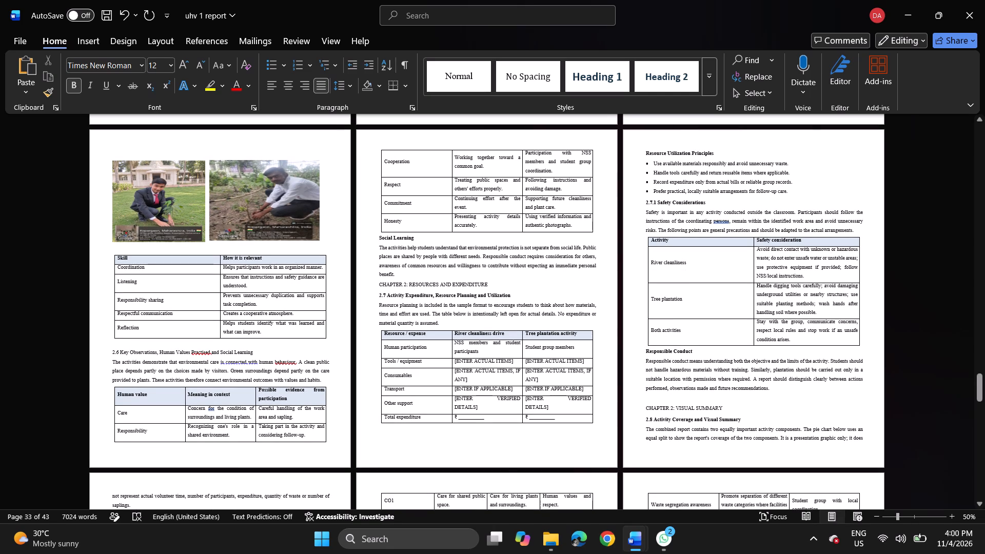
left_click_drag(645, 409, 724, 407)
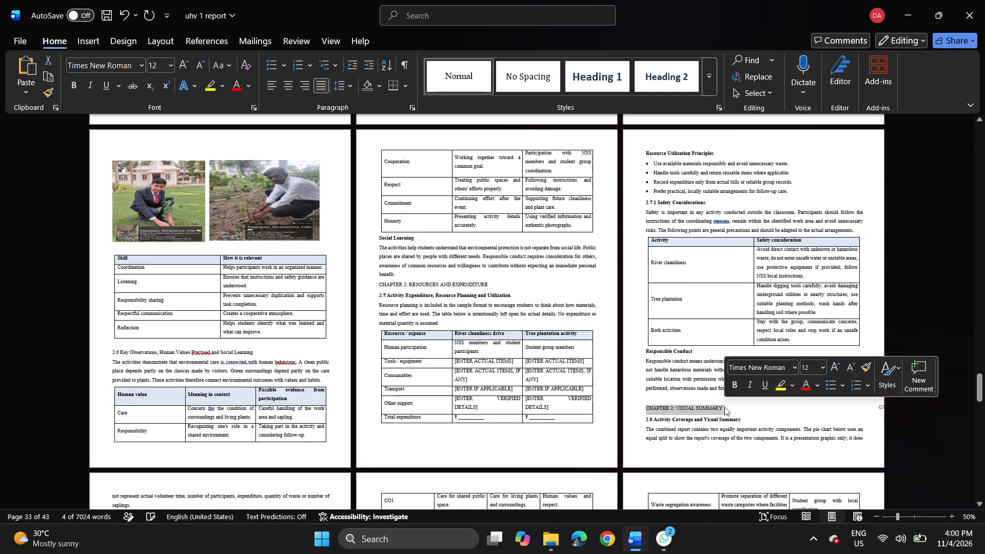
key("BackSpace")
key("BackSpace")
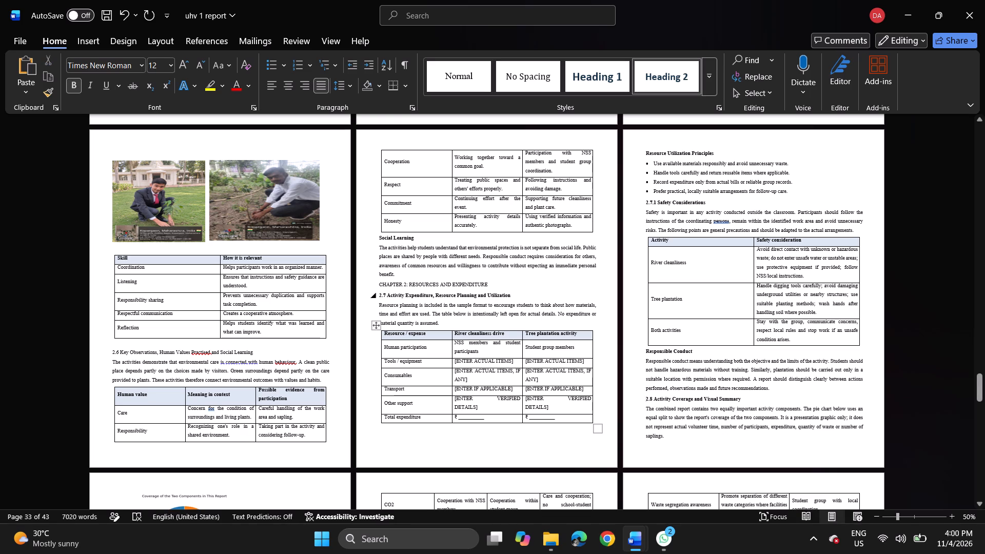
Delete the repeated "CHAPTER 2: RESOURCES AND EXPENDITURE" line above the section 2.7 heading.
scroll(482, 293, "up", 1)
left_click_drag(489, 299, 443, 298)
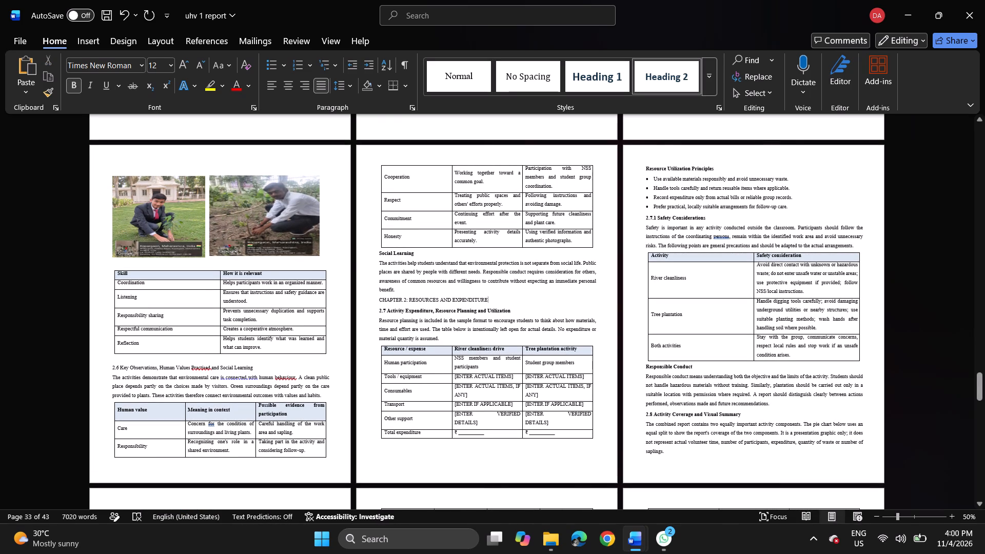
left_click_drag(443, 298, 373, 302)
key("BackSpace")
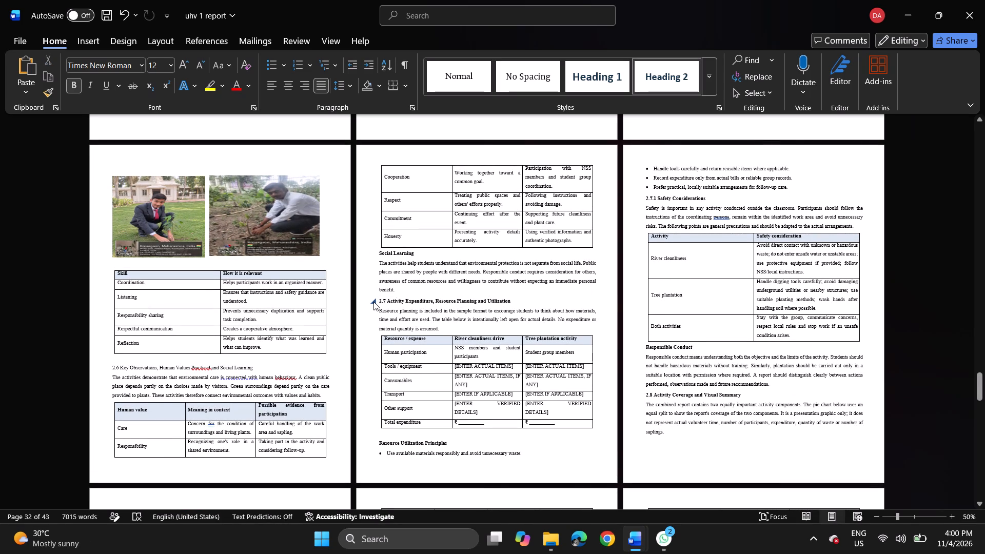
Insert two blank lines before the "2.4.4 Importance of Post-Plantation Care" heading so it starts on the page with its text.
scroll(289, 357, "up", 2)
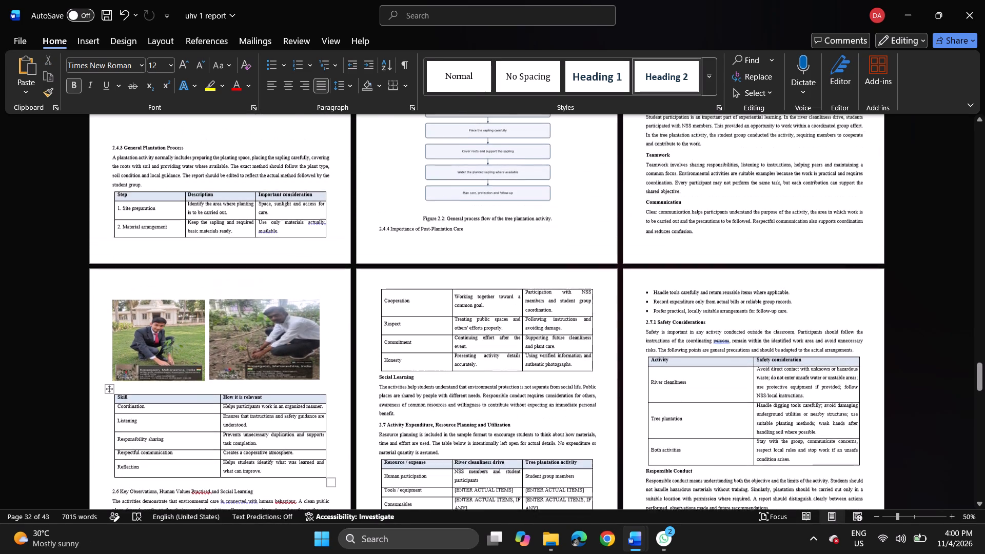
scroll(289, 357, "up", 2)
scroll(463, 297, "up", 2)
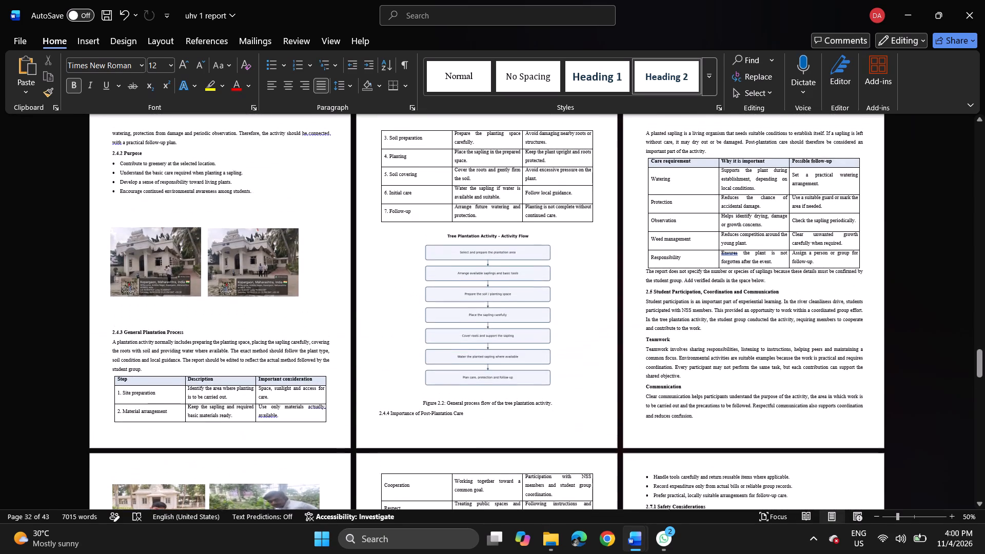
scroll(463, 297, "up", 1)
left_click(380, 430)
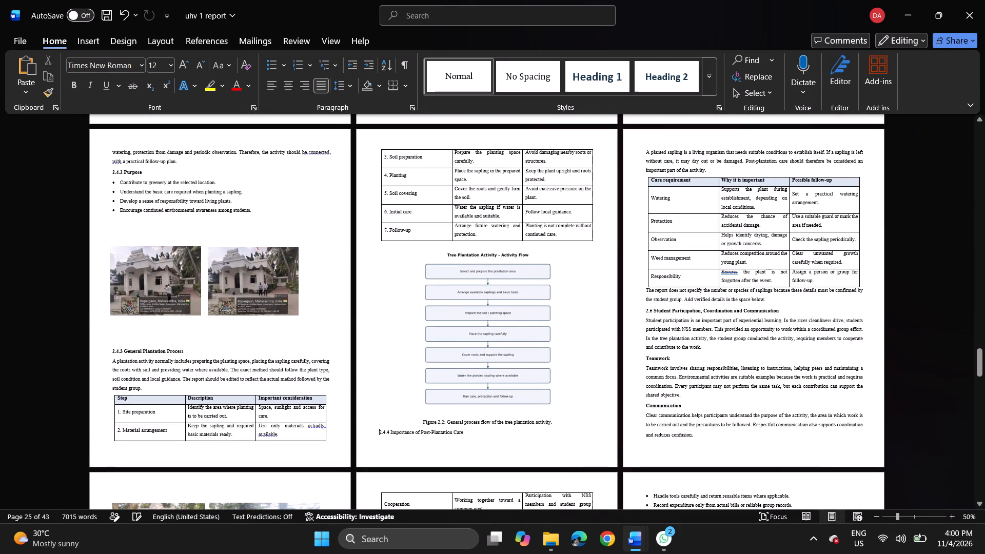
key("Return")
key("Return")
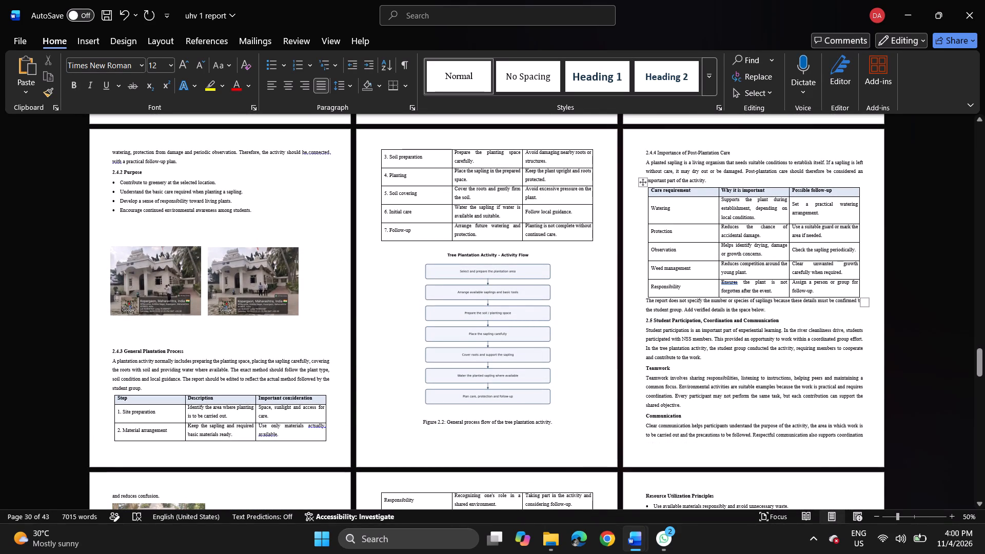
Move the photo of the person crouching by a sapling up, level with the photo of the person in a suit.
scroll(530, 319, "down", 8)
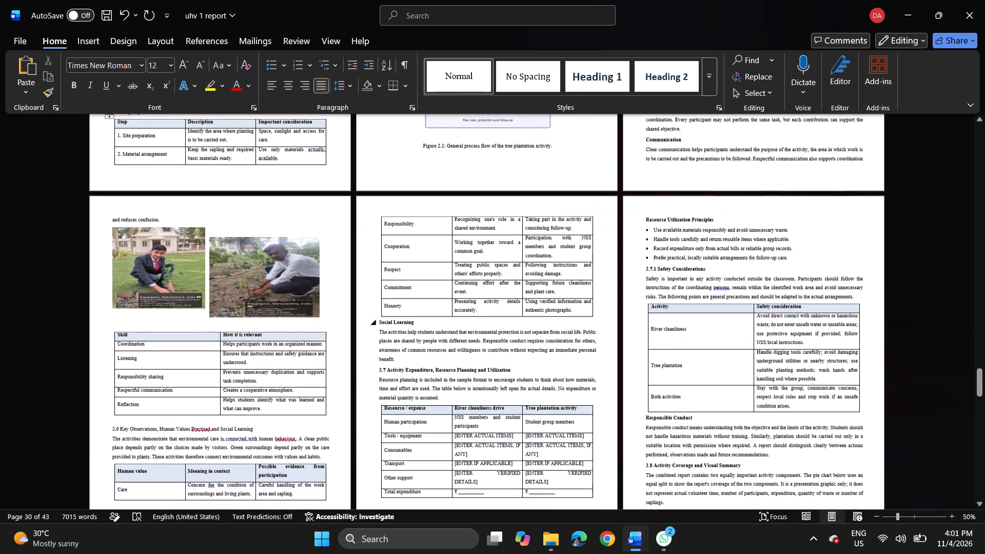
scroll(530, 319, "down", 6)
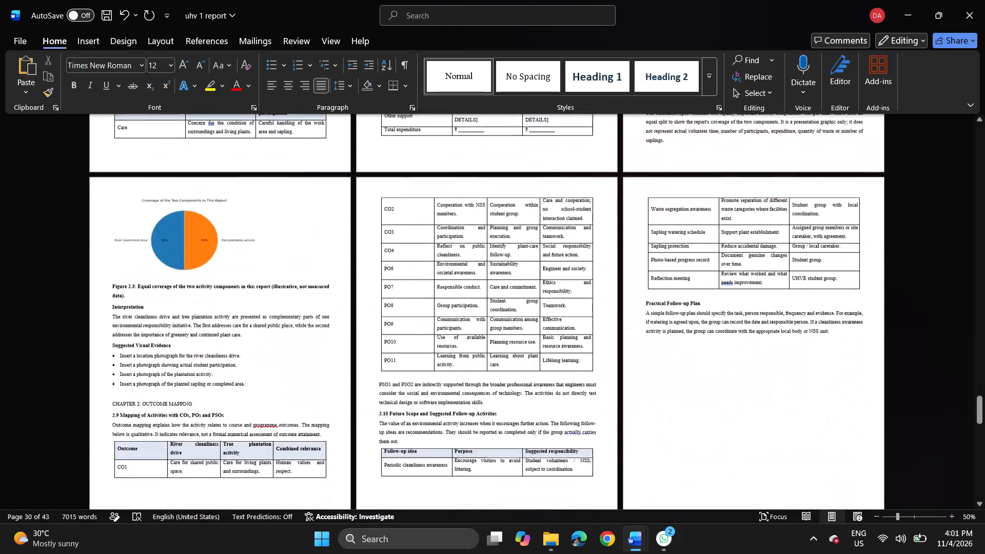
scroll(530, 319, "down", 1)
scroll(530, 319, "up", 6)
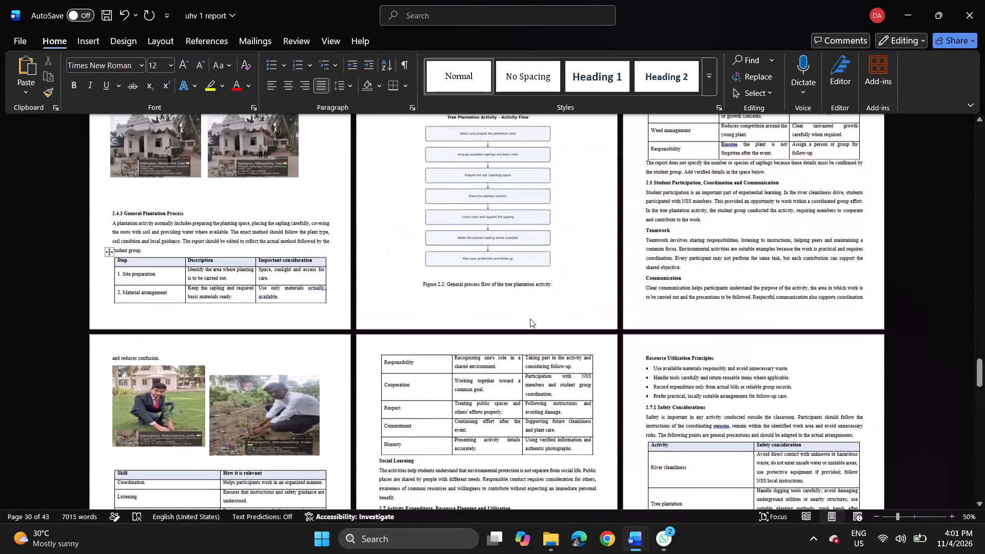
left_click_drag(269, 417, 264, 397)
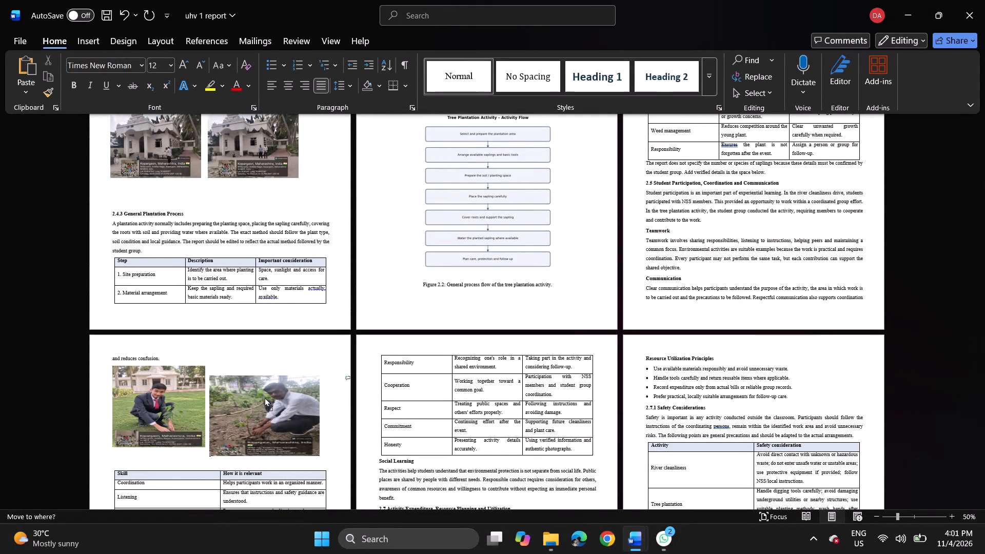
left_click_drag(264, 397, 264, 394)
left_click_drag(264, 394, 261, 374)
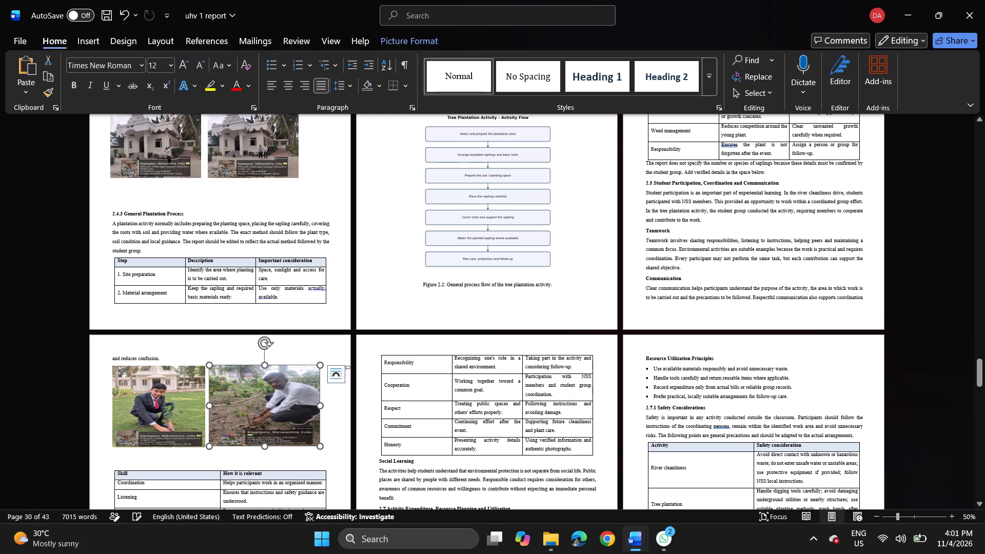
Delete and re-enter the space before "and reduces confusion" to pull the Communication paragraph's last line back onto the previous page.
left_click(110, 359)
key("BackSpace")
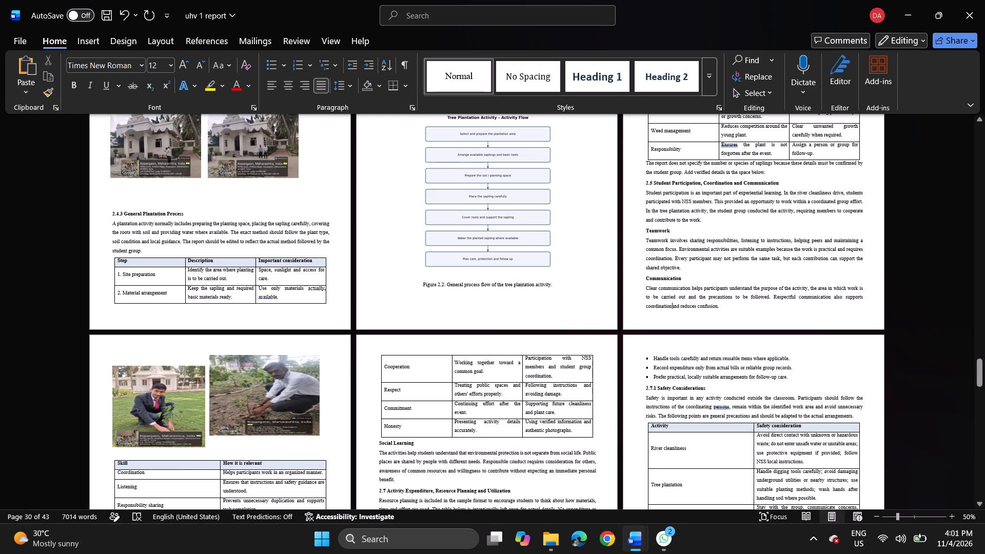
key("space")
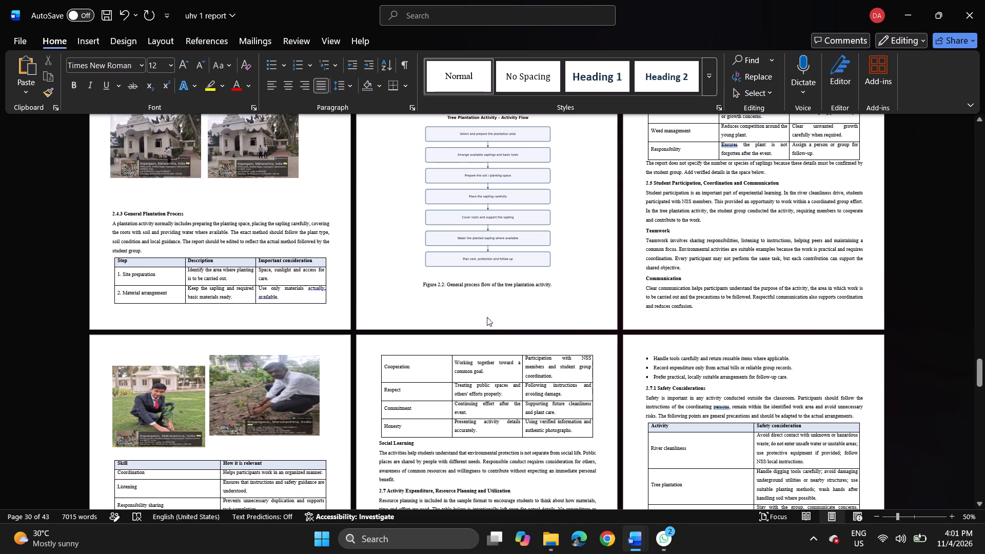
Realign the two sapling photos above the Skill table so they sit level at the top of the page.
scroll(497, 342, "down", 4)
left_click_drag(280, 225, 273, 241)
left_click_drag(273, 241, 273, 250)
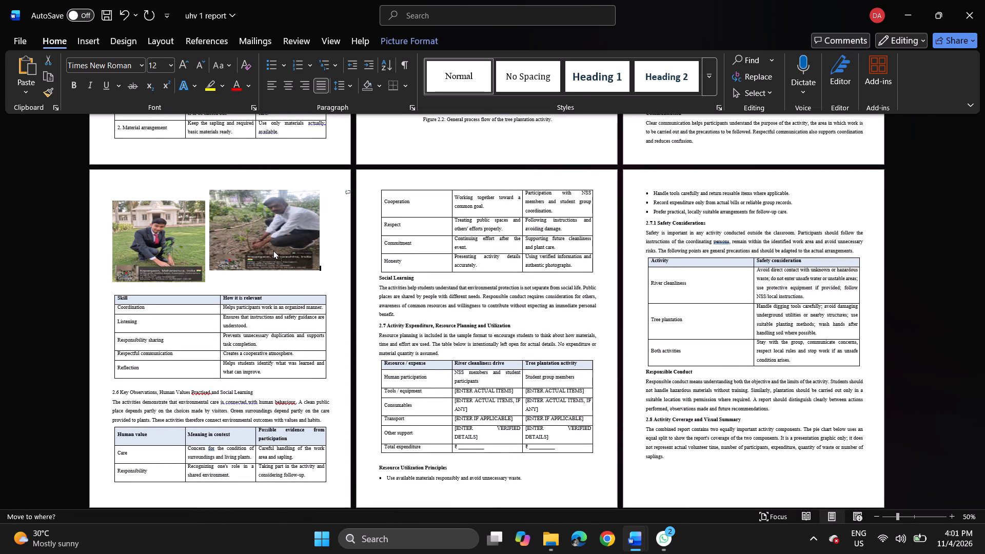
left_click_drag(273, 250, 273, 252)
left_click_drag(170, 251, 167, 231)
Delete two blank lines between the sapling photos and the Skill table.
left_click(77, 297)
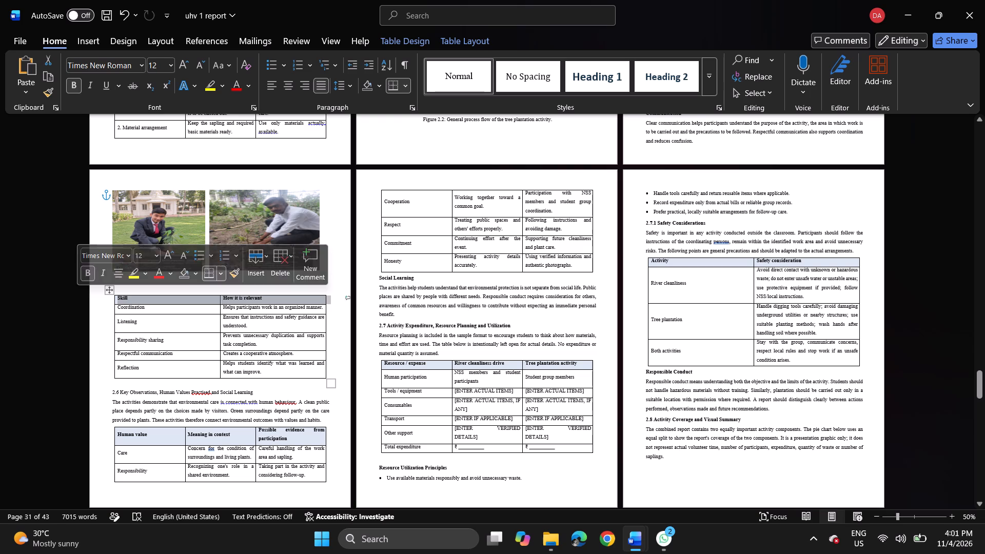
left_click(98, 306)
left_click(96, 301)
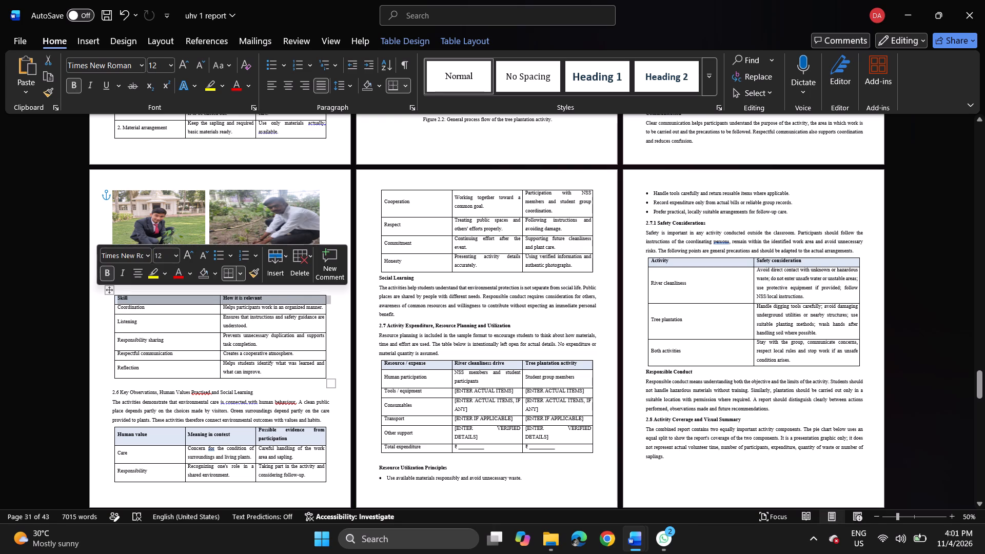
left_click(128, 287)
key("BackSpace")
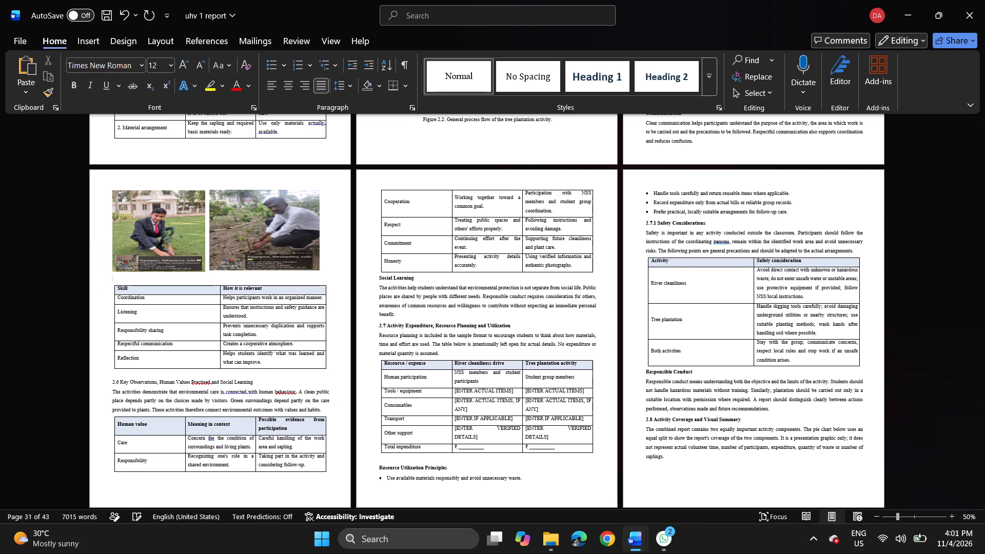
key("BackSpace")
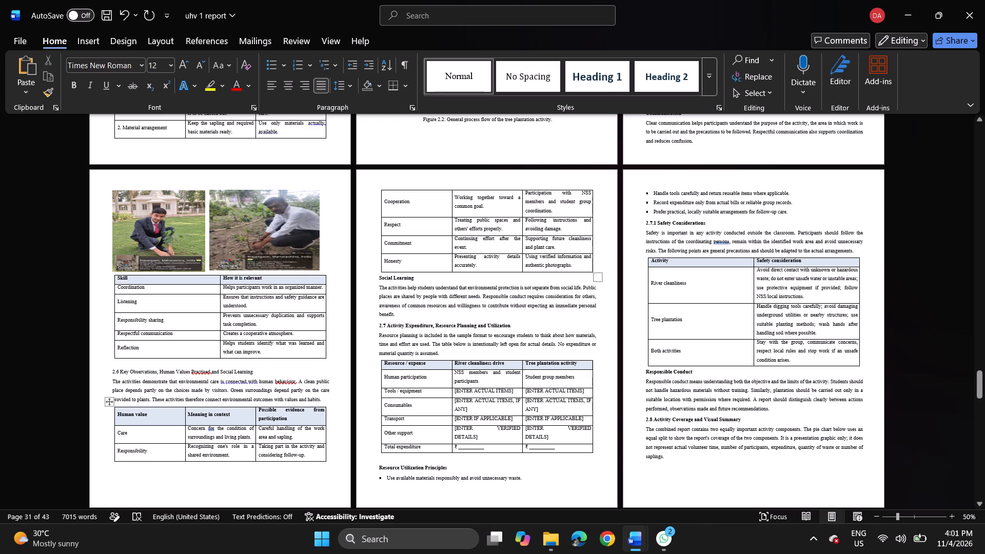
Set the River cleanliness drive's total expenditure to ₹ 0 in the section 2.7 resource table.
left_click(113, 366)
scroll(230, 402, "down", 1)
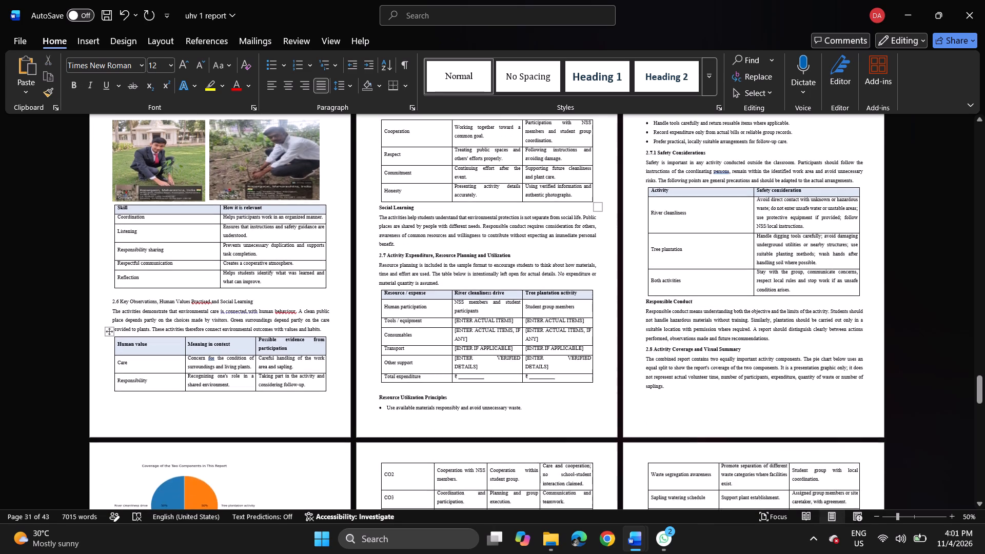
scroll(230, 402, "down", 2)
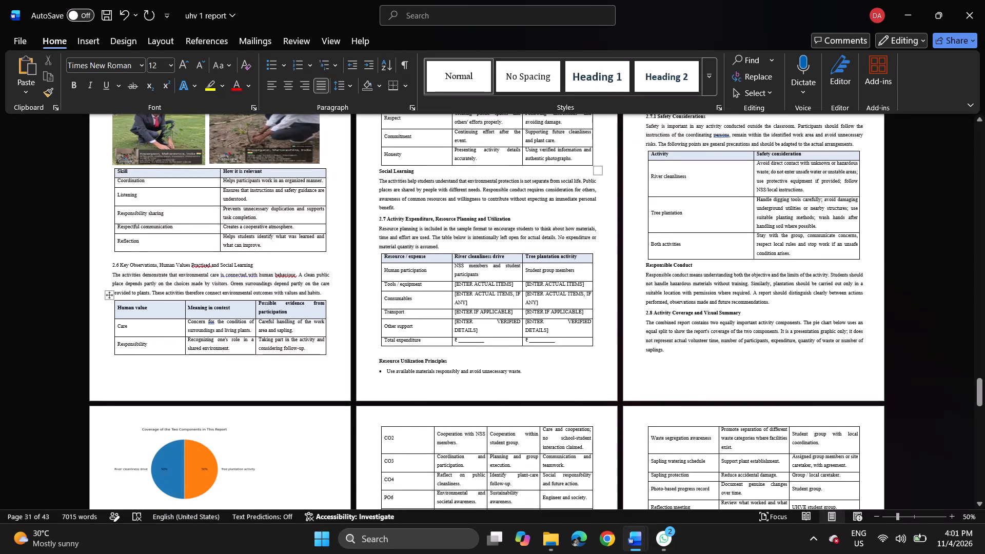
left_click(467, 337)
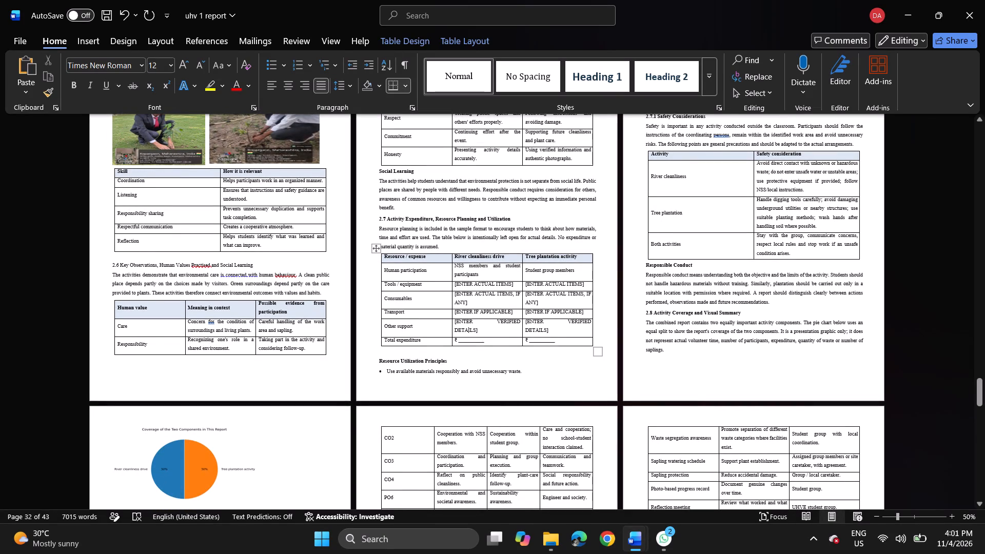
left_click(463, 340)
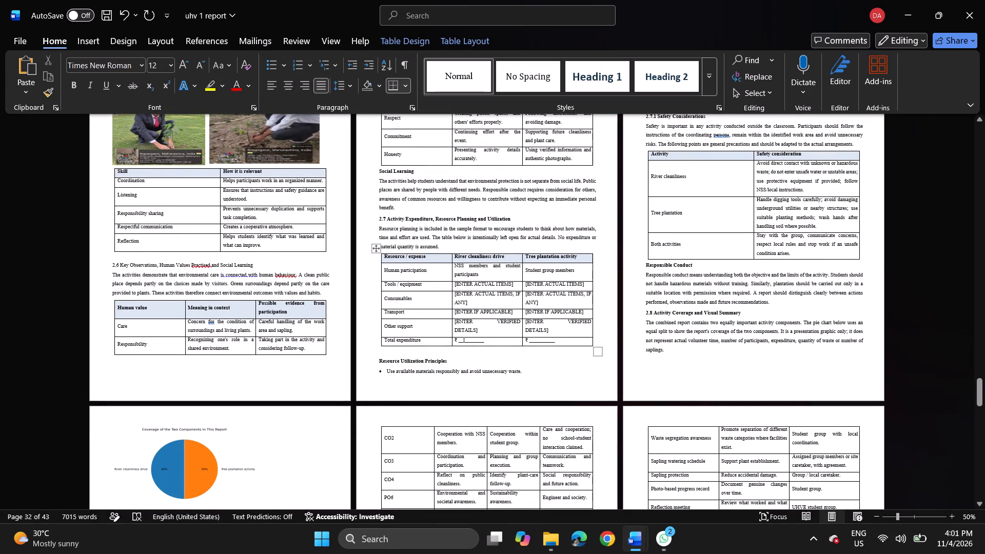
left_click(490, 342)
key("ctrl+BackSpace")
key("0")
Set the Tree plantation activity's total expenditure to ₹ 850 in the same table.
key("Right")
type("0000")
key("BackSpace")
key("BackSpace")
key("BackSpace")
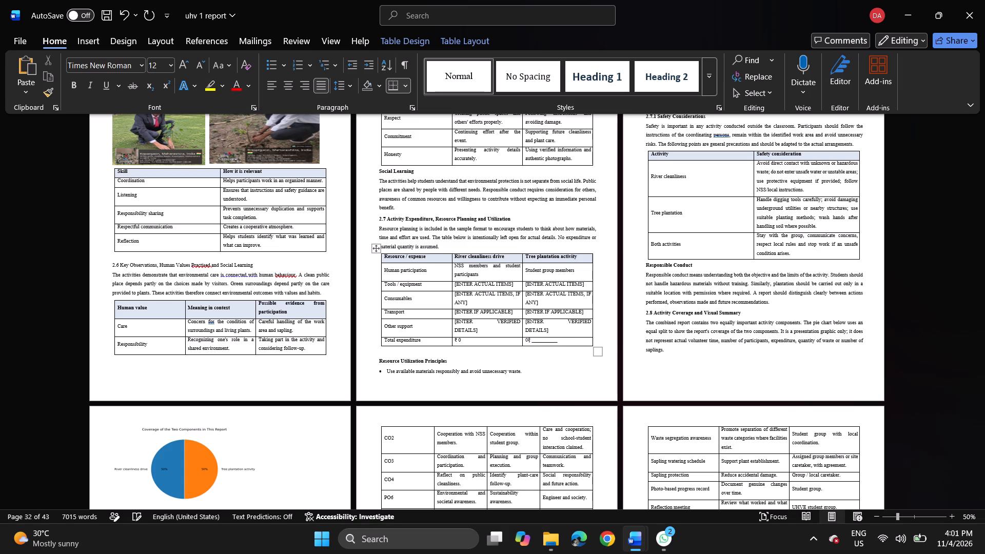
key("BackSpace")
key("Right")
key("Right")
key("Right")
key("Right")
key("Right")
key("Right")
key("Right")
key("Right")
key("Right")
key("Right")
key("Right")
key("Right")
key("shift+BackSpace")
key("ctrl+BackSpace")
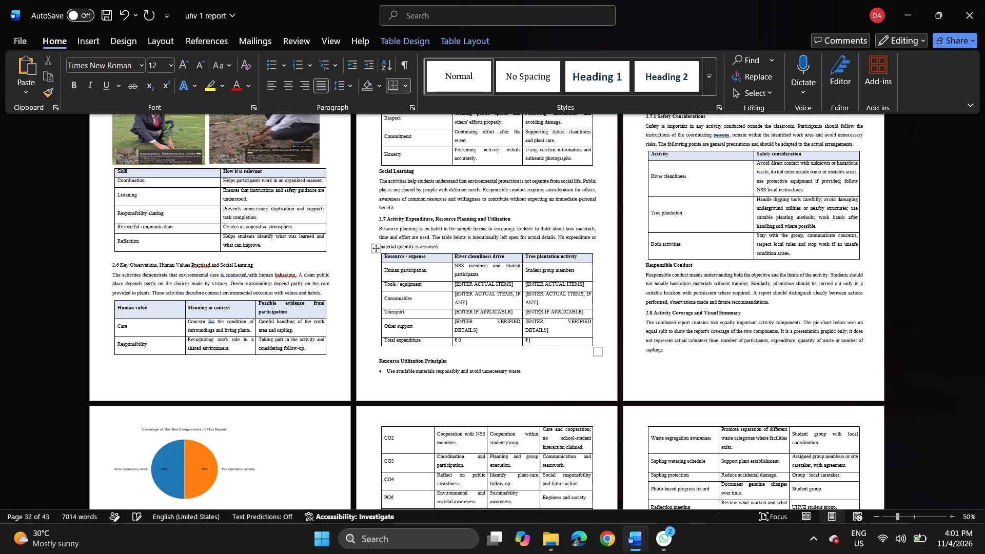
type("850")
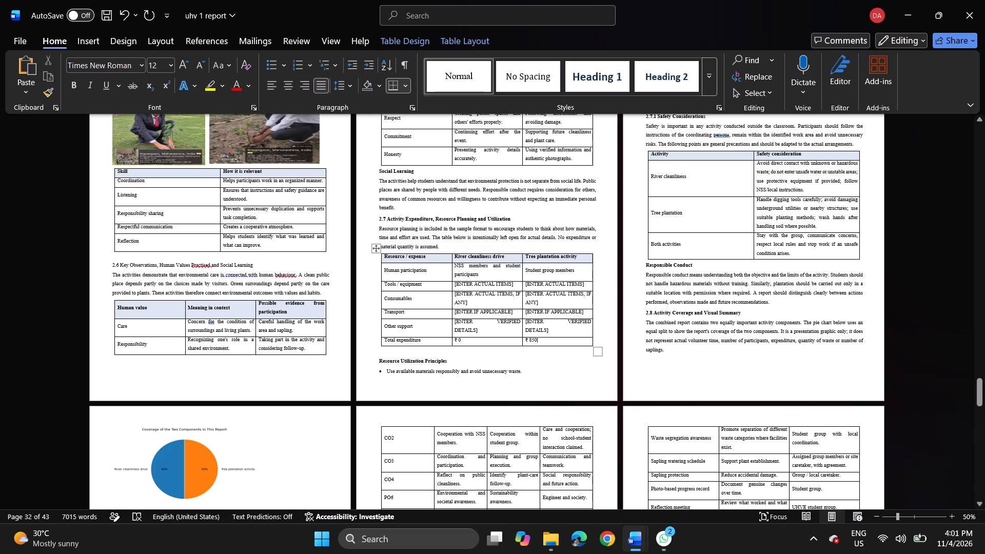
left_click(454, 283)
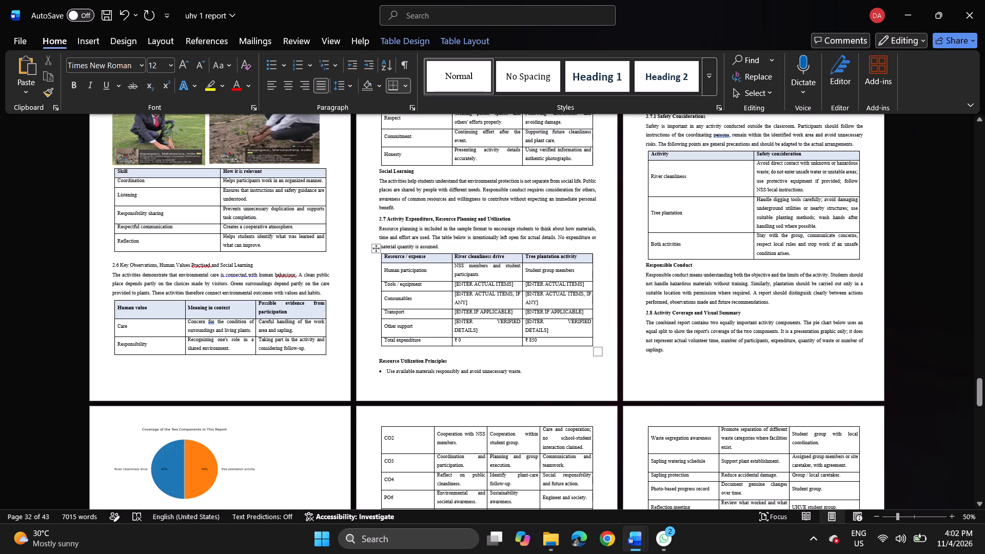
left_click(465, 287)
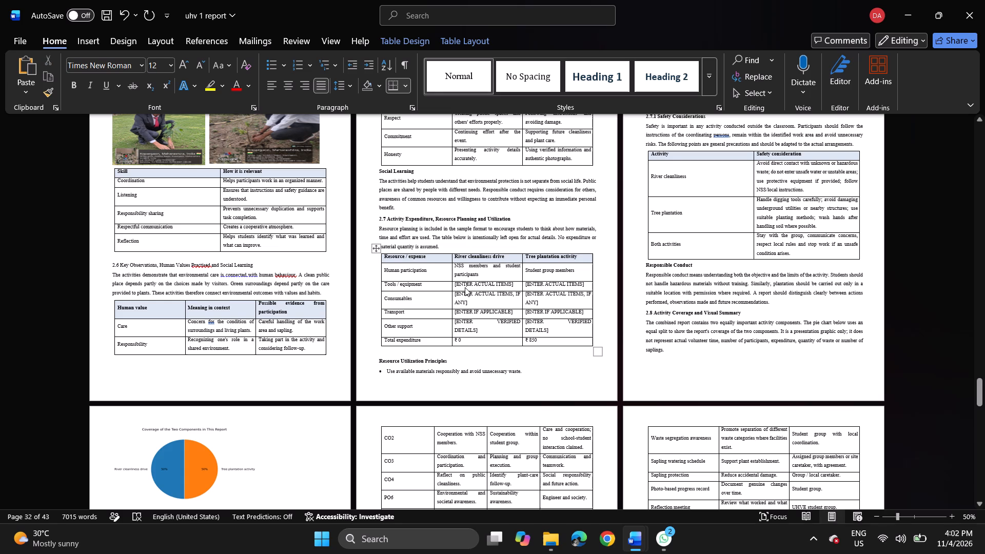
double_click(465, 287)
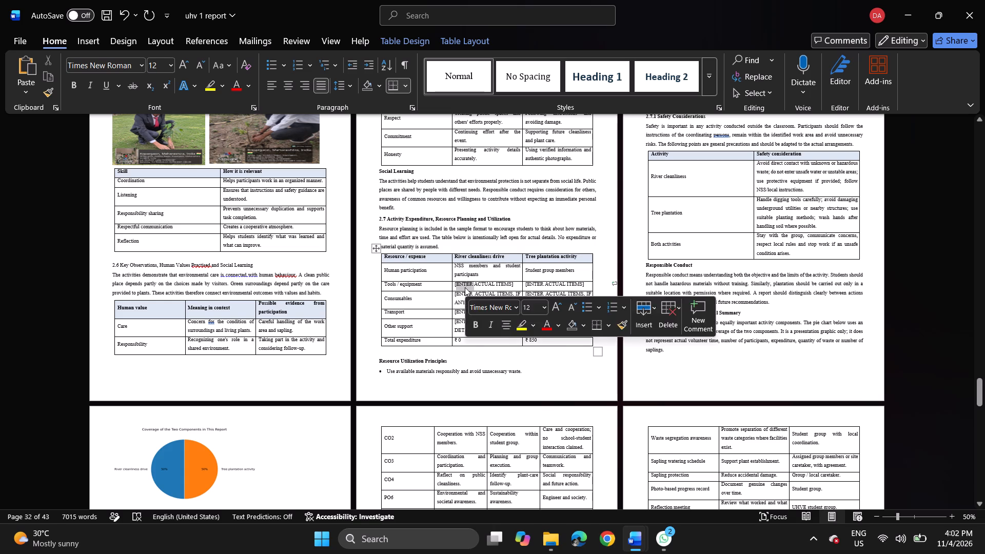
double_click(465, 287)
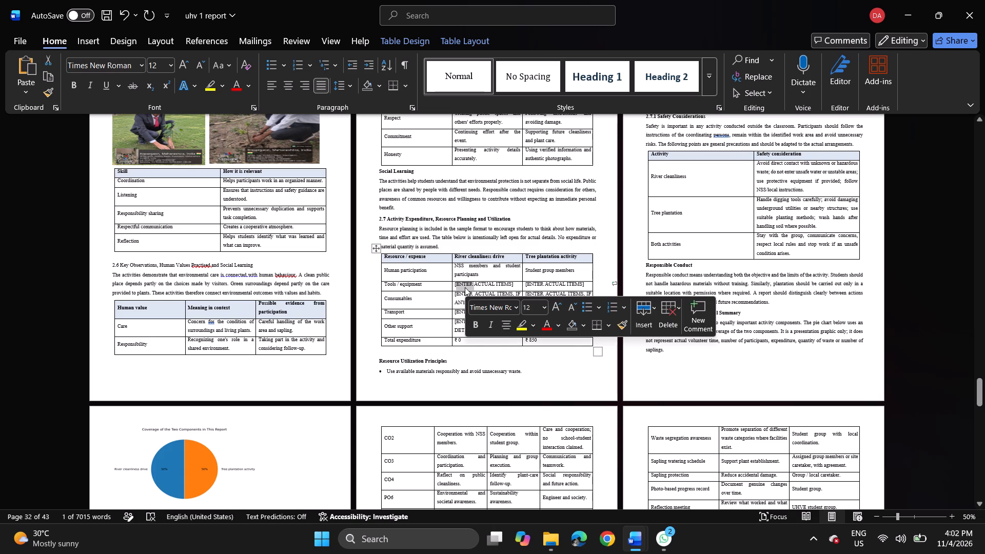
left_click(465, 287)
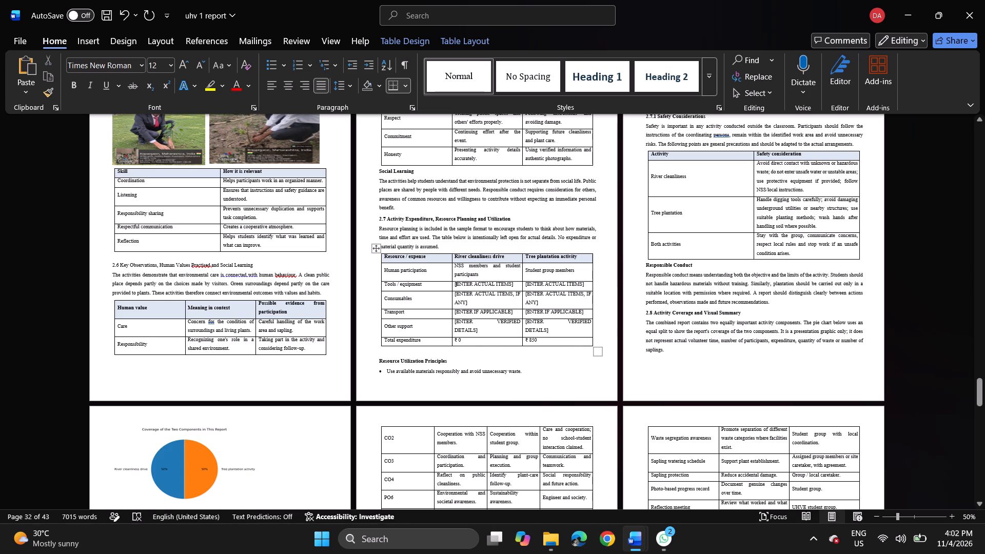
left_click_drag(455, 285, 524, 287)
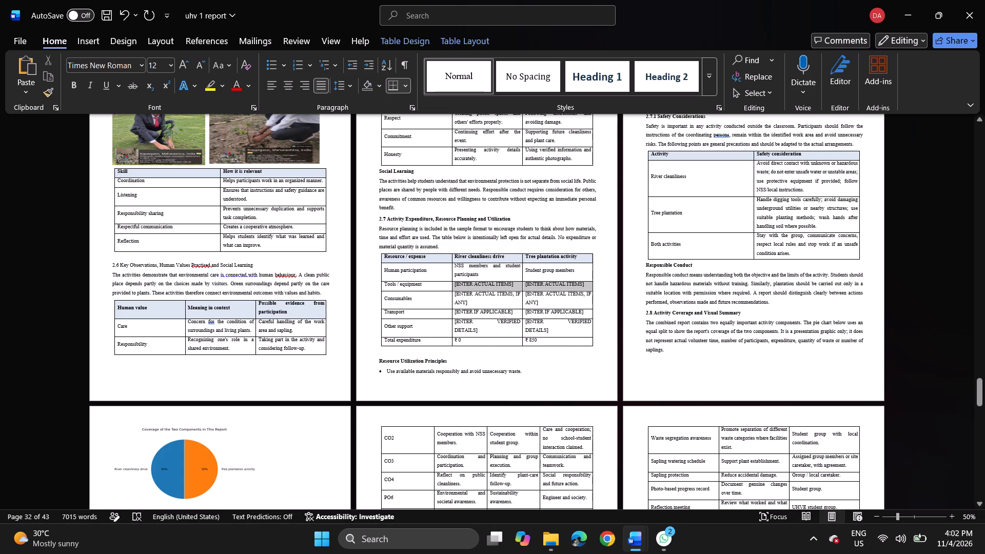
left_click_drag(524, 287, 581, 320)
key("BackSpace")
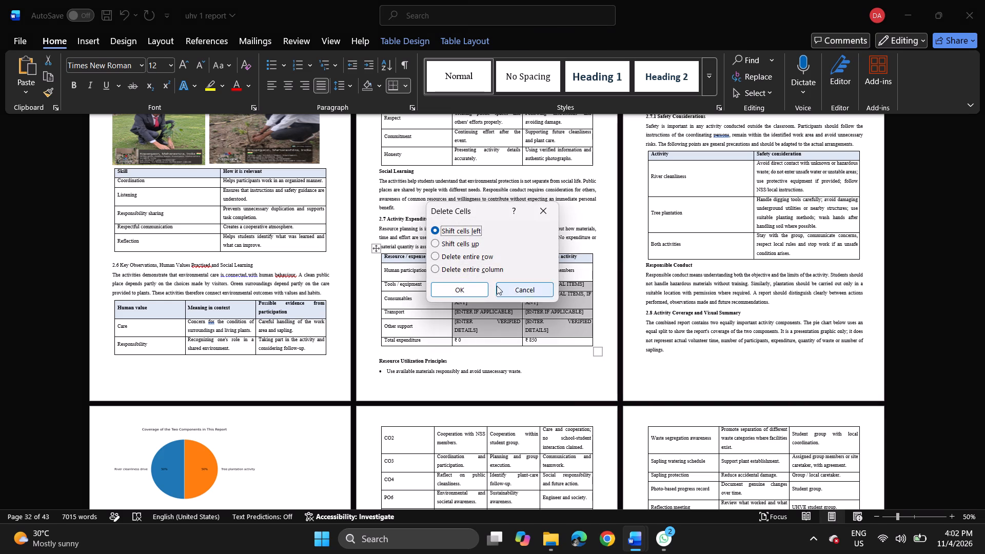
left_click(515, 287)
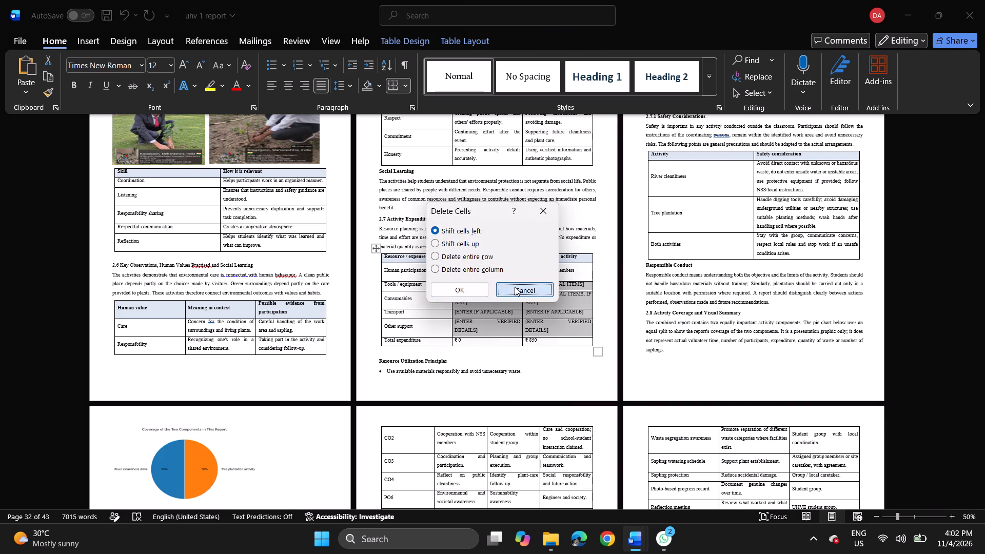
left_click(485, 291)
Replace the River cleanliness drive's Tools / equipment placeholder in the section 2.7 resource table with "Hand gloves".
left_click(513, 283)
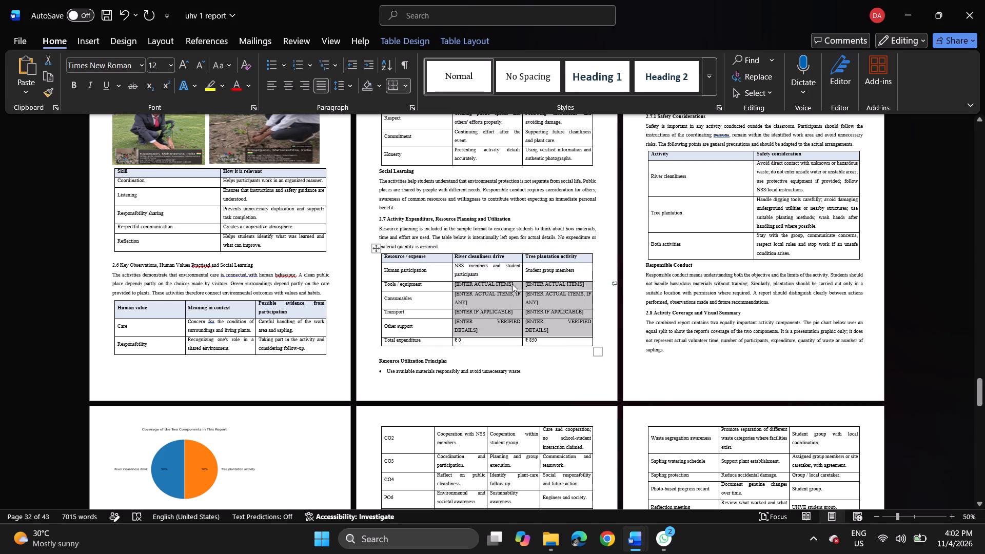
key("ctrl+BackSpace")
key("ctrl+BackSpace")
key("ctrl+BackSpace")
key("ctrl+BackSpace")
key("ctrl+BackSpace")
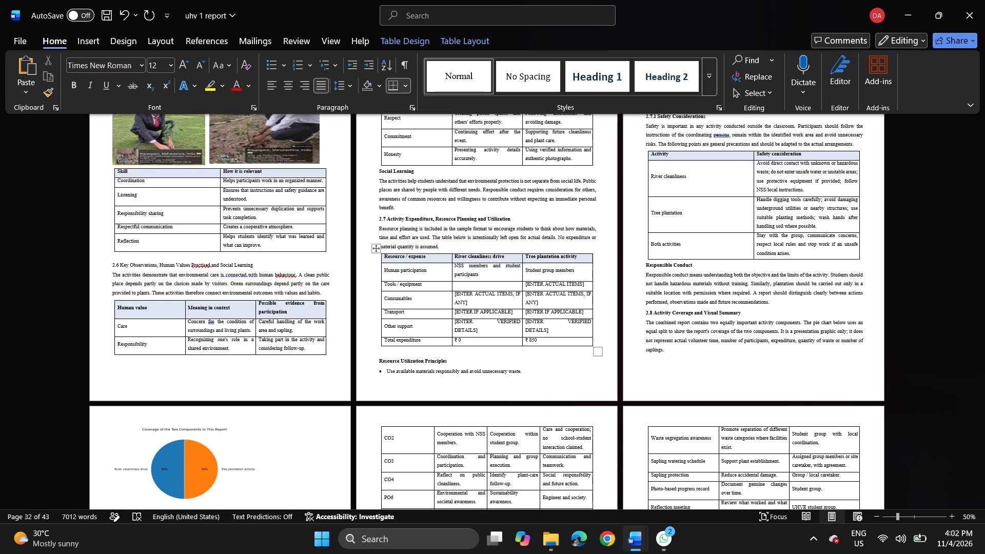
type("hand")
key("space")
type("gloves")
Copy the text "Hand gloves" from the River cleanliness drive's Tools / equipment cell.
double_click(493, 303)
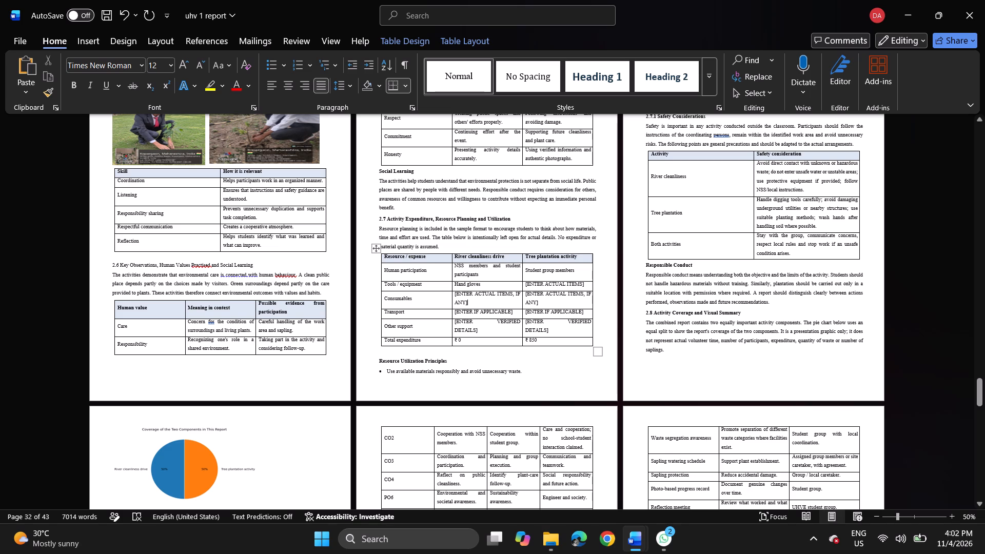
left_click(488, 287)
left_click_drag(481, 286, 456, 283)
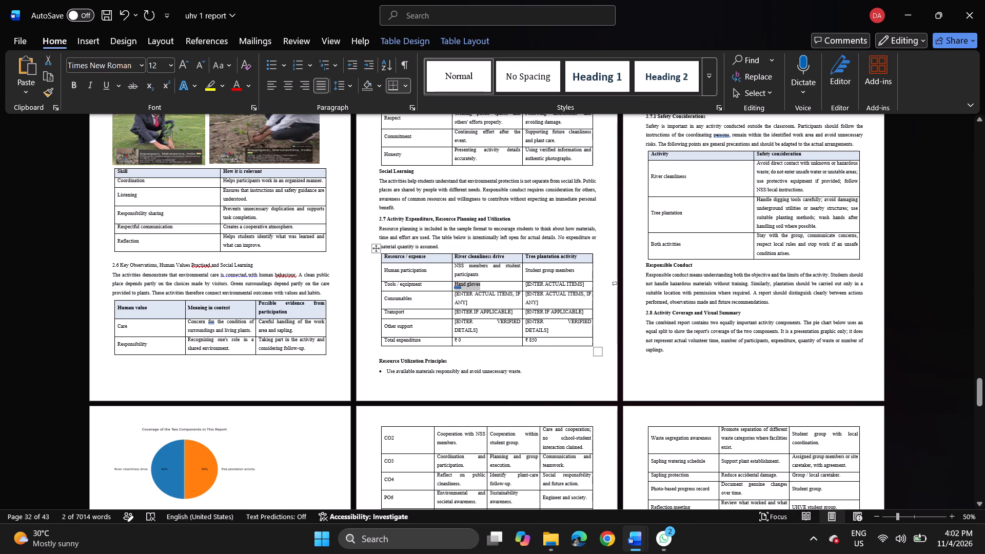
left_click(456, 283, "ctrl")
key("ctrl+c")
left_click(456, 283, "ctrl")
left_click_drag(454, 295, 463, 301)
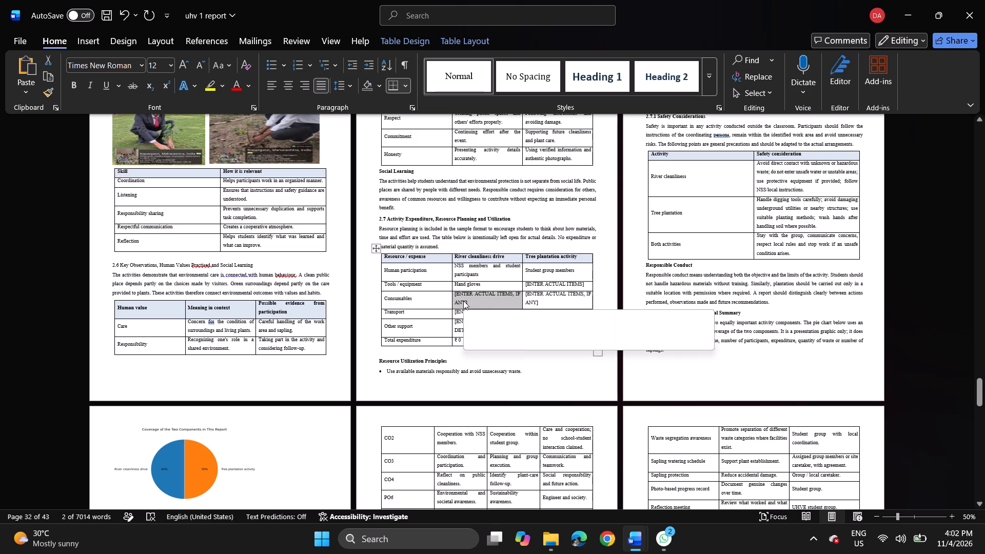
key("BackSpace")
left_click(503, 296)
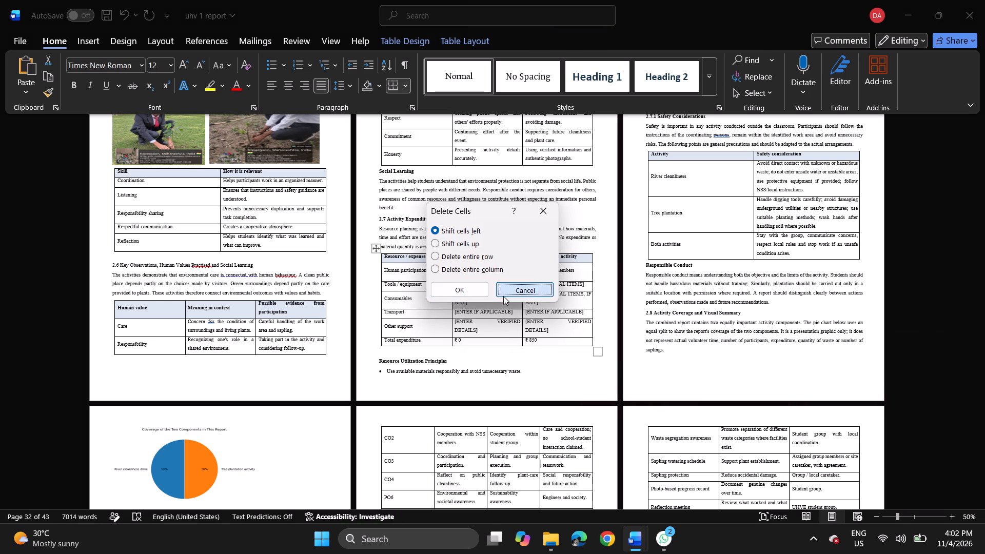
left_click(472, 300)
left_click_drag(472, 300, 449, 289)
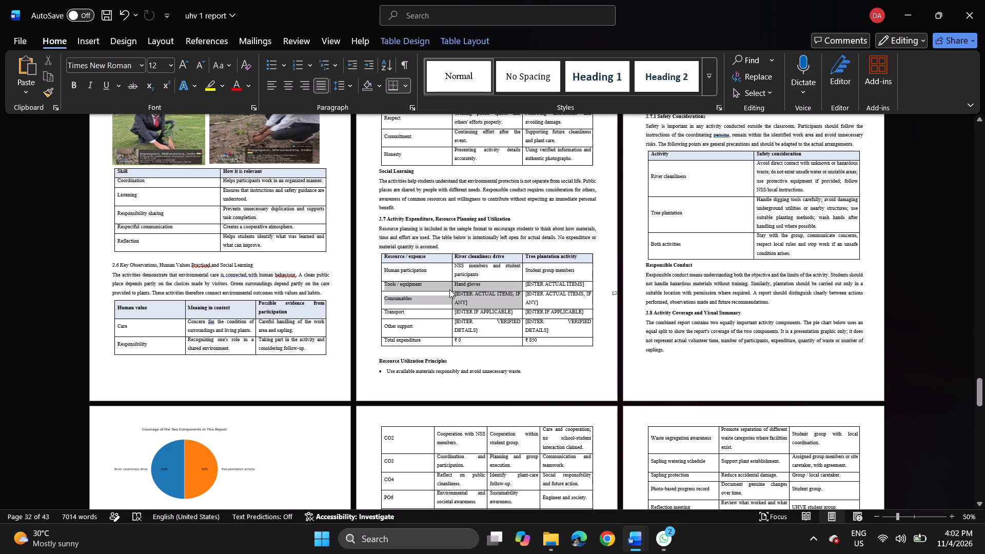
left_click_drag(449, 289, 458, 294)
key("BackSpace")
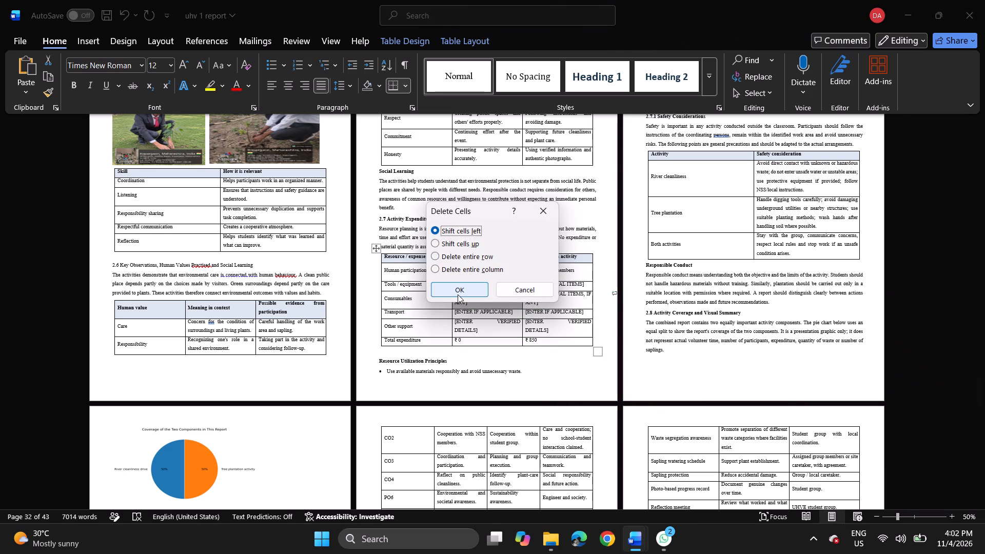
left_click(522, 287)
Clear the placeholder text from the River cleanliness drive's Consumables cell in the section 2.7 resource table.
left_click(486, 301)
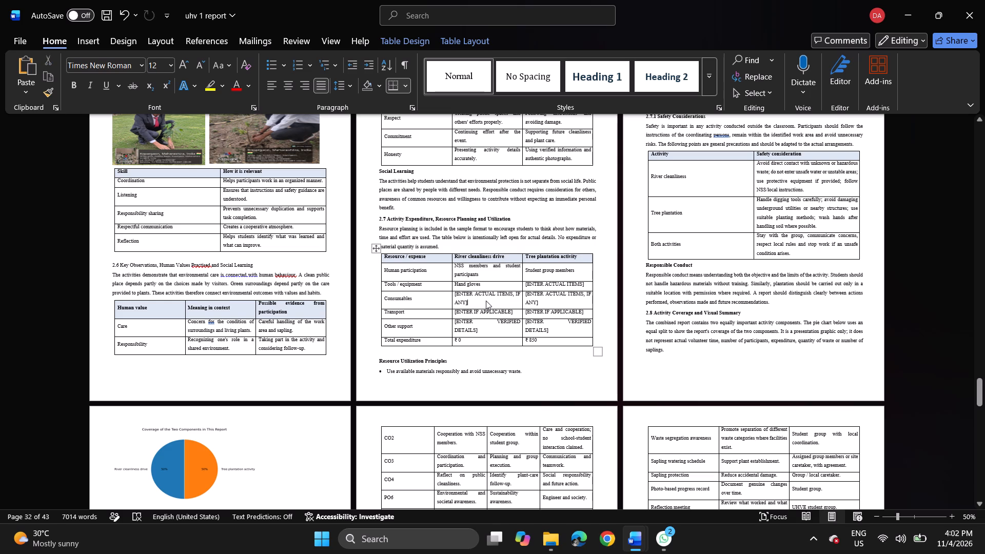
key("ctrl+BackSpace")
key("ctrl+BackSpace")
key("ctrl+BackSpace")
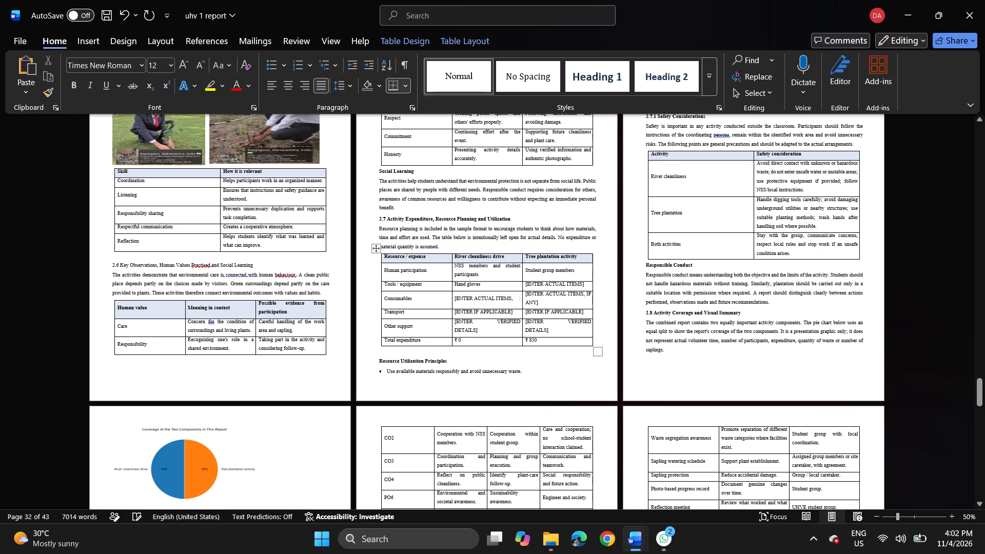
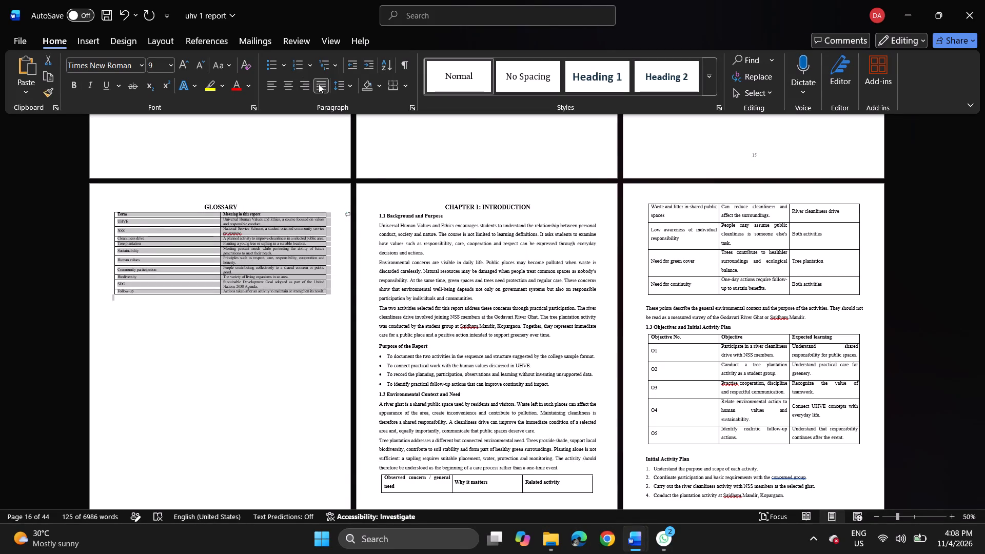
Increase the line spacing of the text in the Glossary table.
left_click_drag(341, 85, 352, 132, "ctrl")
left_click(352, 132, "ctrl")
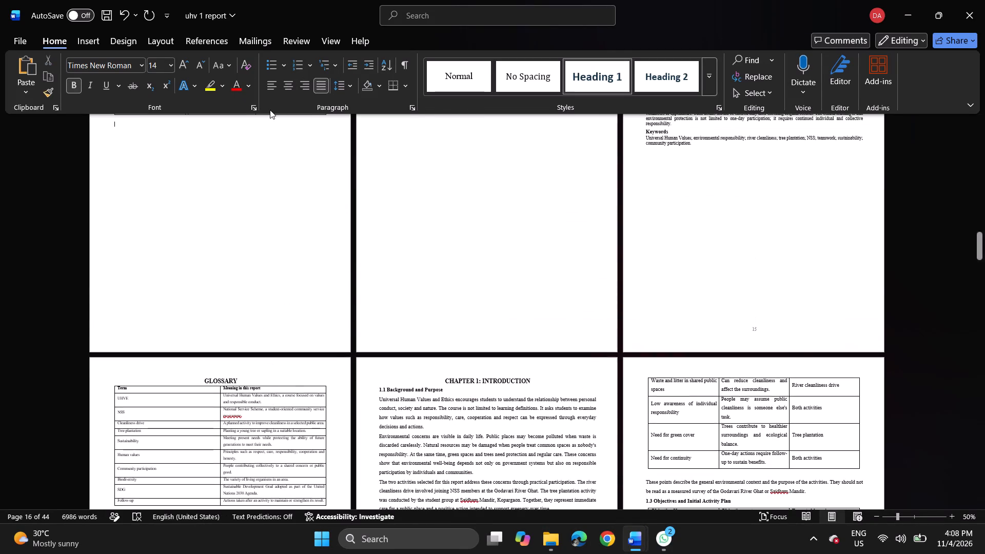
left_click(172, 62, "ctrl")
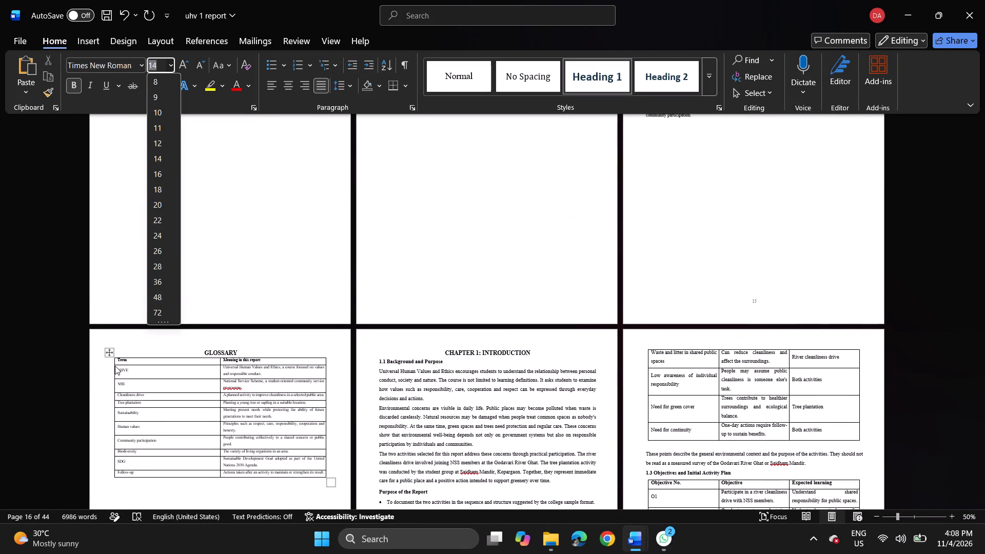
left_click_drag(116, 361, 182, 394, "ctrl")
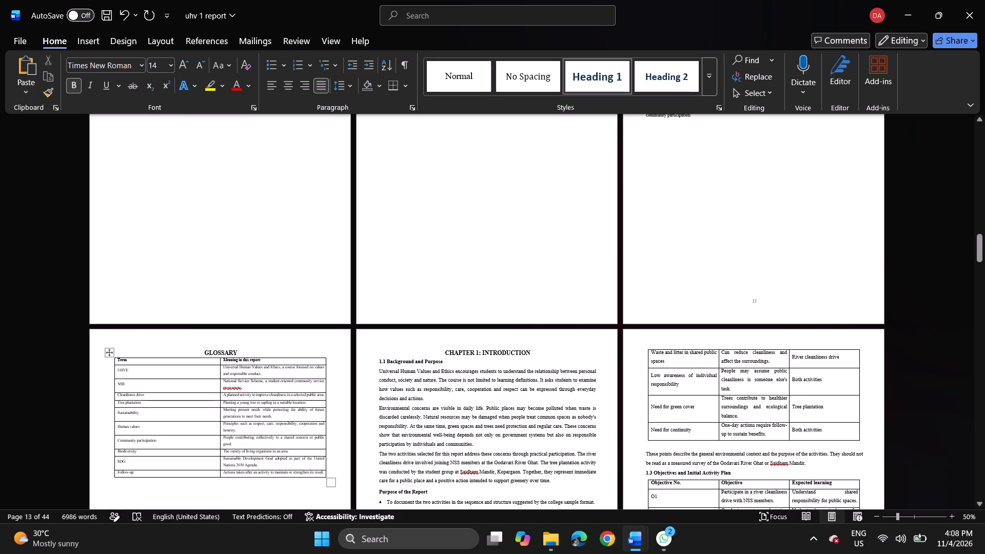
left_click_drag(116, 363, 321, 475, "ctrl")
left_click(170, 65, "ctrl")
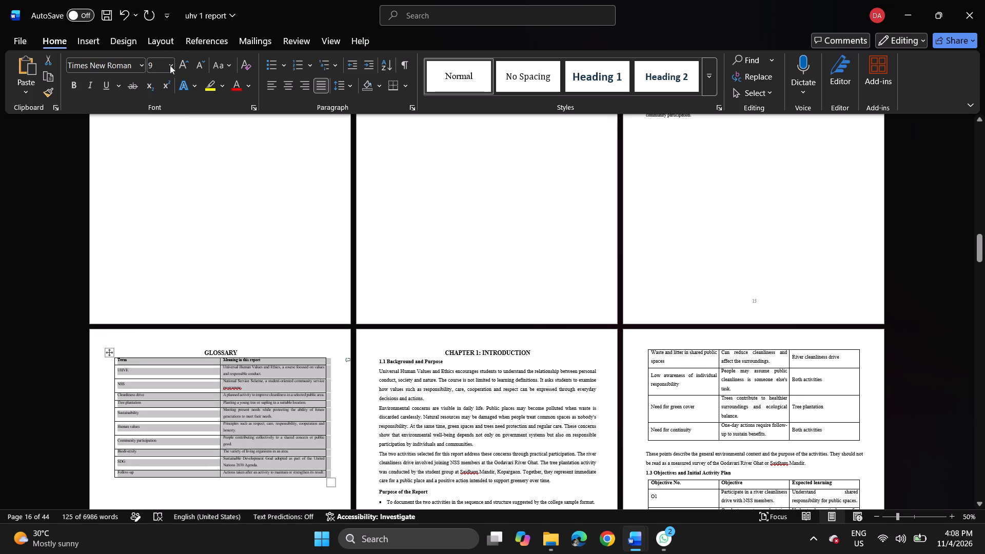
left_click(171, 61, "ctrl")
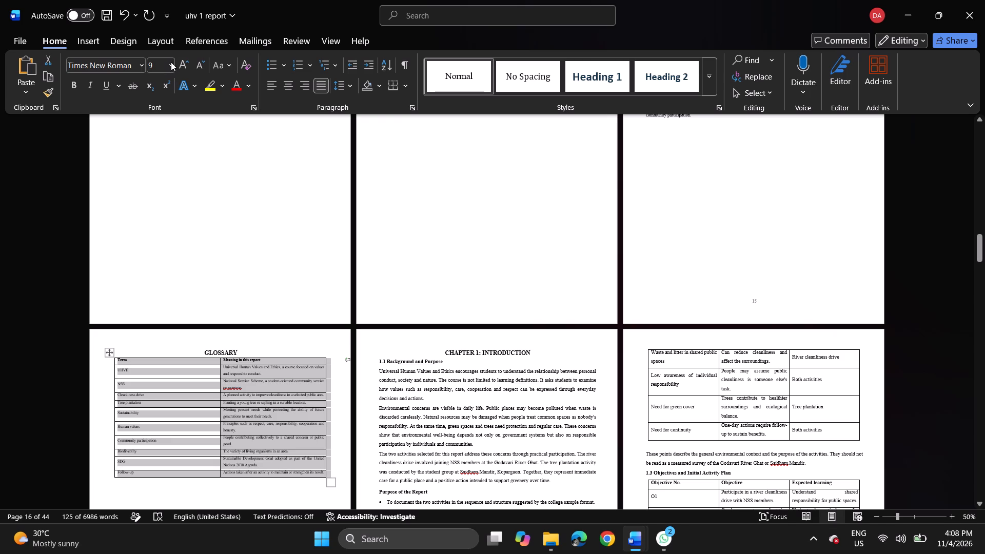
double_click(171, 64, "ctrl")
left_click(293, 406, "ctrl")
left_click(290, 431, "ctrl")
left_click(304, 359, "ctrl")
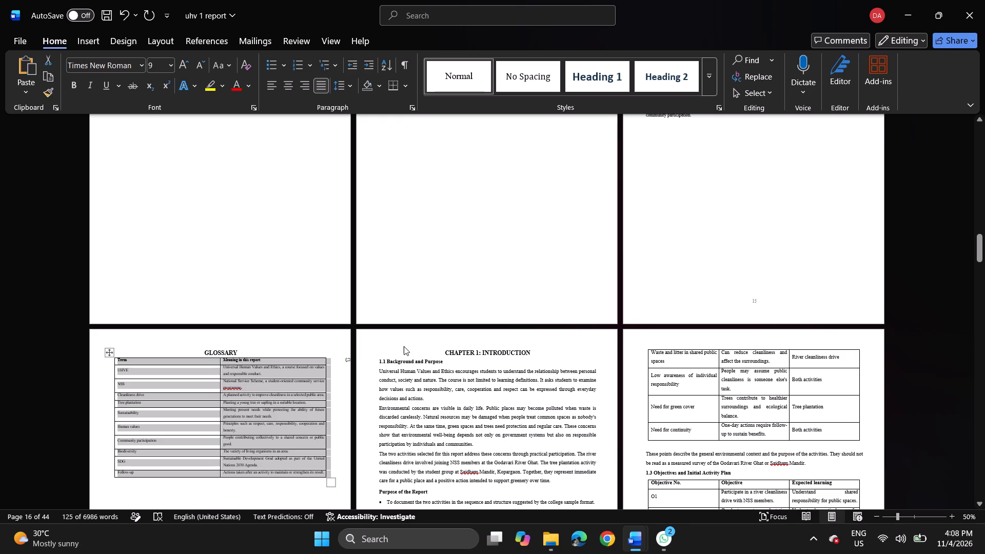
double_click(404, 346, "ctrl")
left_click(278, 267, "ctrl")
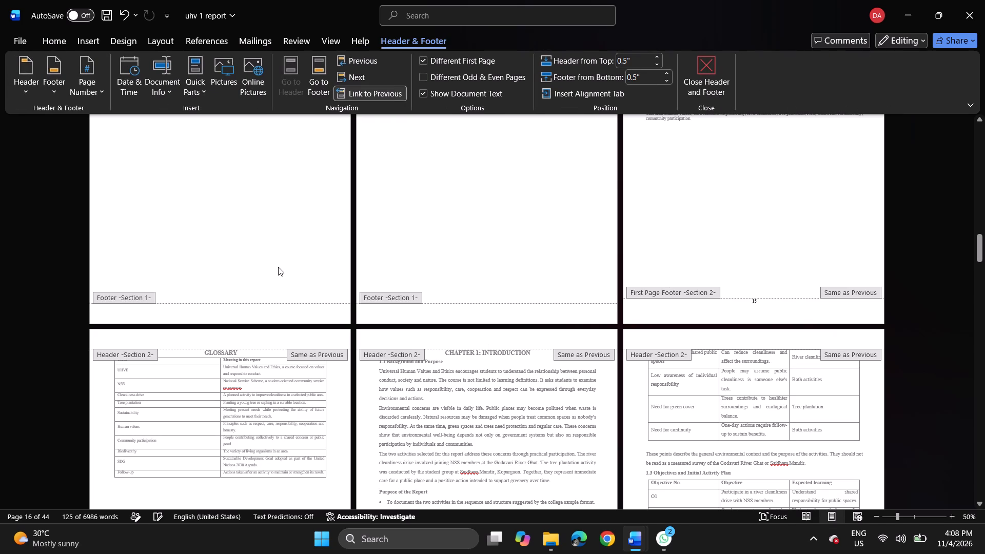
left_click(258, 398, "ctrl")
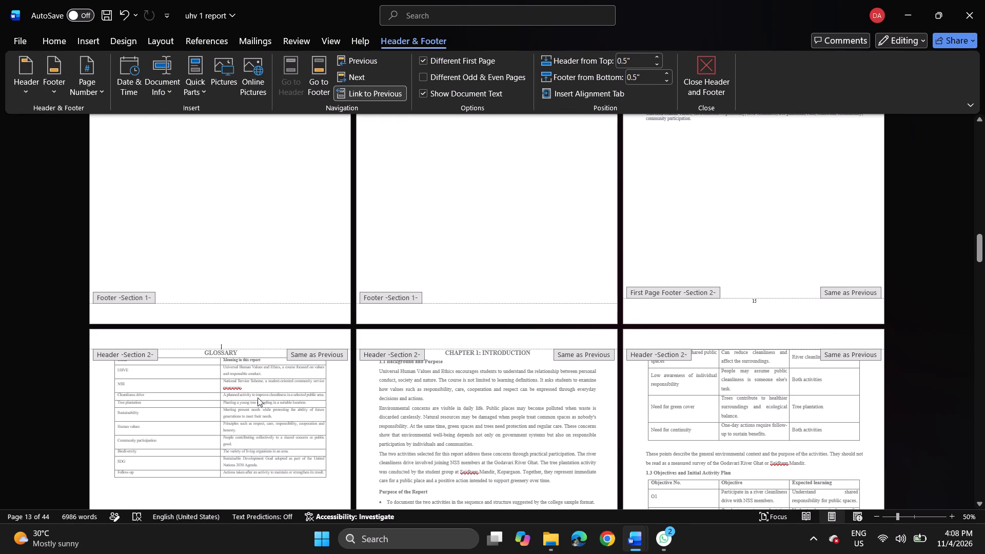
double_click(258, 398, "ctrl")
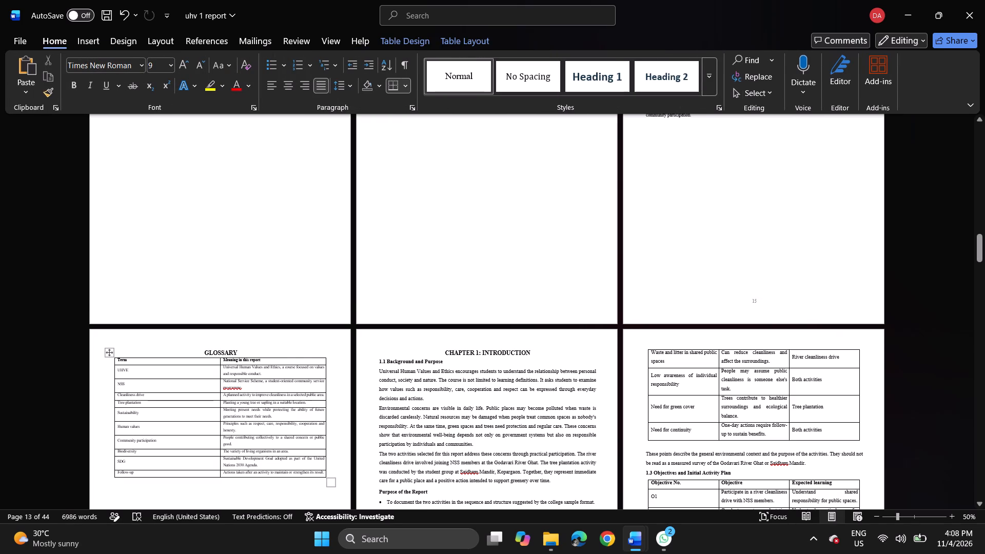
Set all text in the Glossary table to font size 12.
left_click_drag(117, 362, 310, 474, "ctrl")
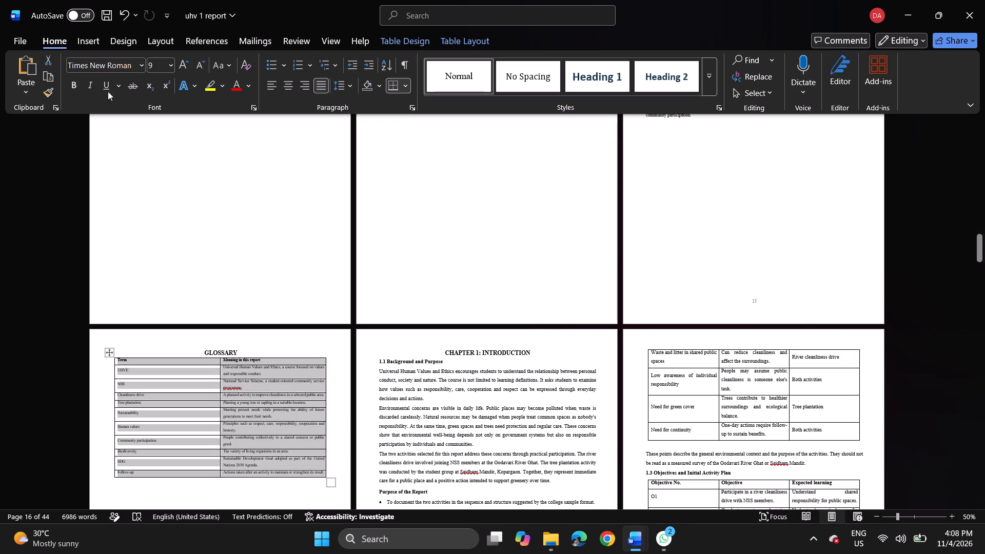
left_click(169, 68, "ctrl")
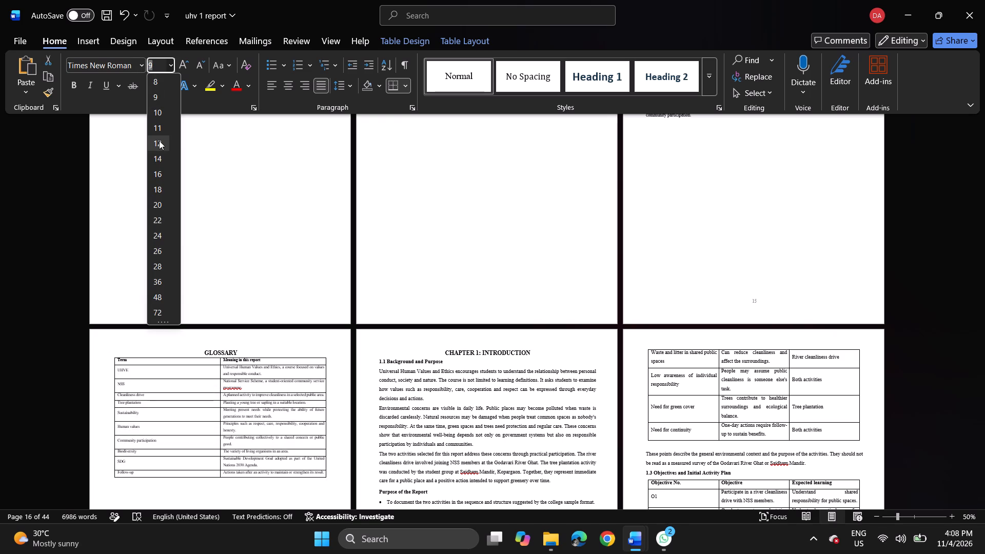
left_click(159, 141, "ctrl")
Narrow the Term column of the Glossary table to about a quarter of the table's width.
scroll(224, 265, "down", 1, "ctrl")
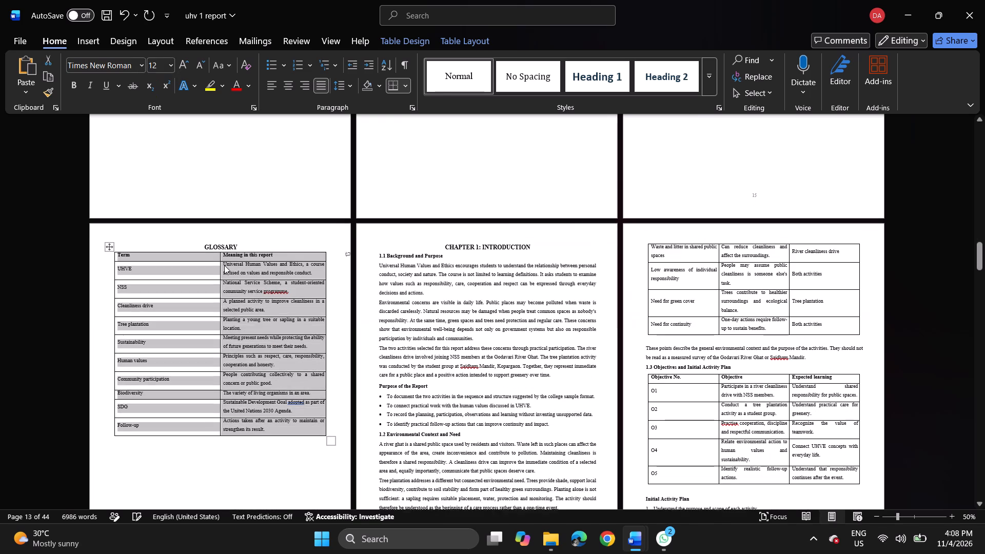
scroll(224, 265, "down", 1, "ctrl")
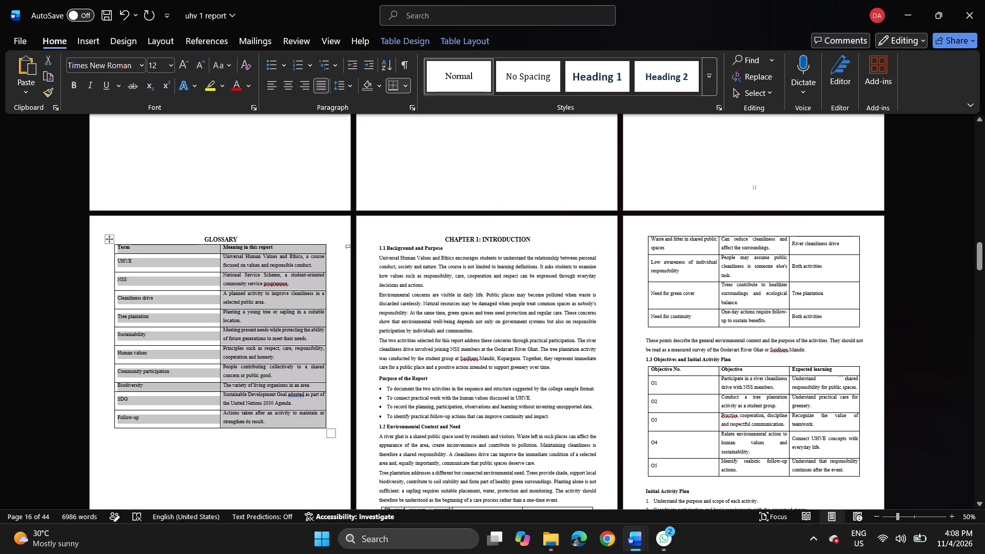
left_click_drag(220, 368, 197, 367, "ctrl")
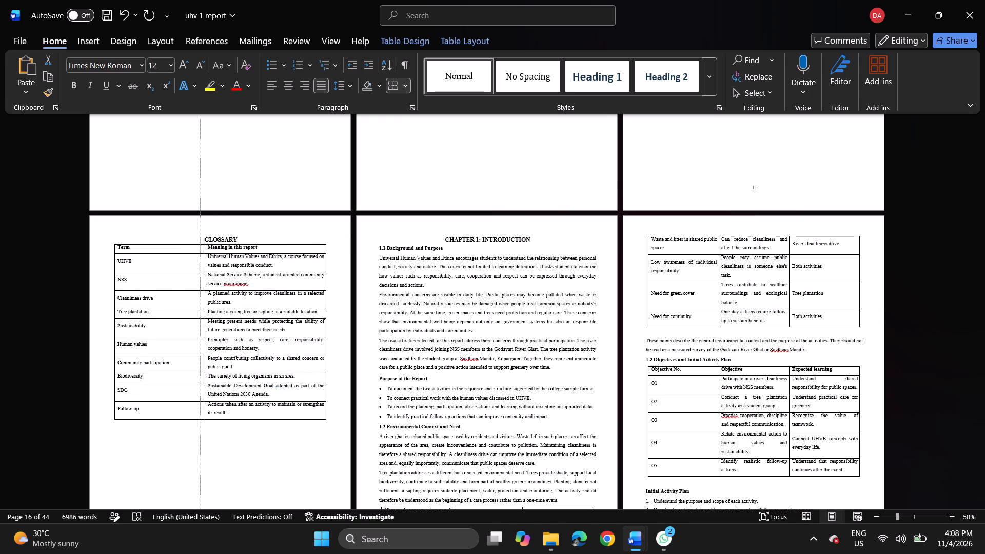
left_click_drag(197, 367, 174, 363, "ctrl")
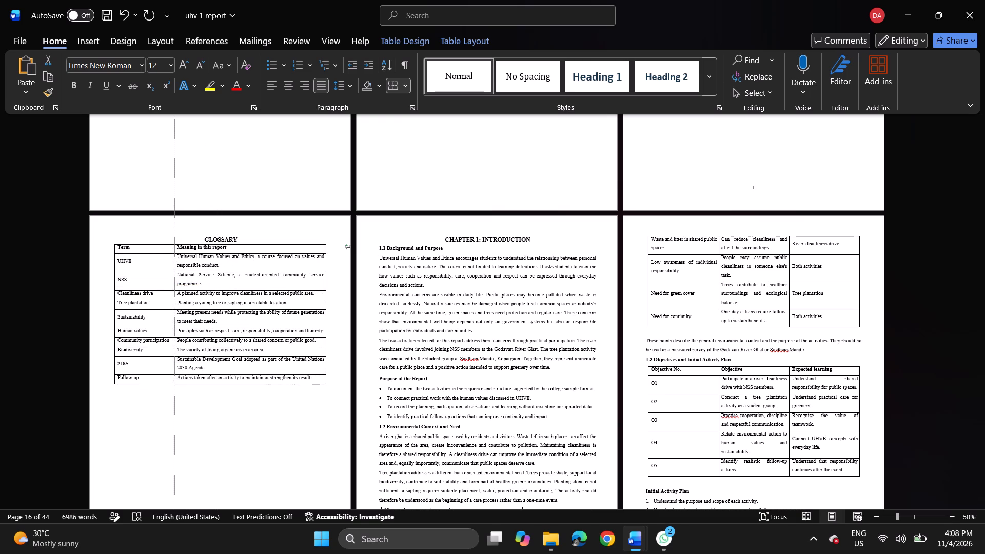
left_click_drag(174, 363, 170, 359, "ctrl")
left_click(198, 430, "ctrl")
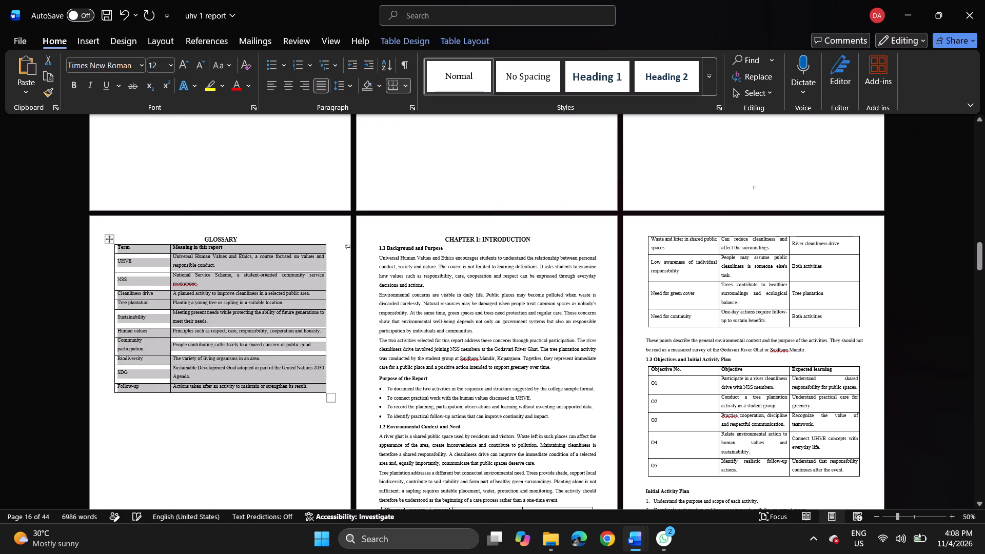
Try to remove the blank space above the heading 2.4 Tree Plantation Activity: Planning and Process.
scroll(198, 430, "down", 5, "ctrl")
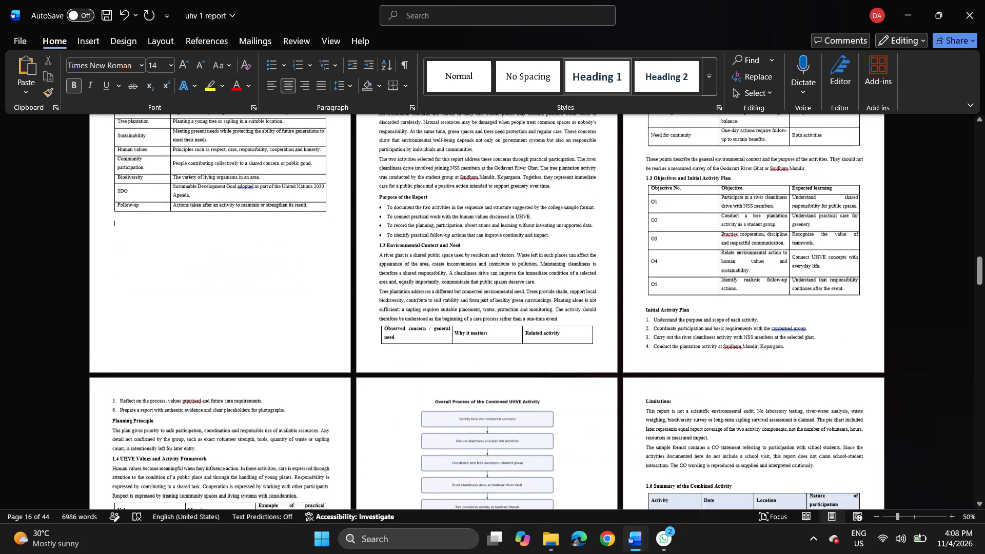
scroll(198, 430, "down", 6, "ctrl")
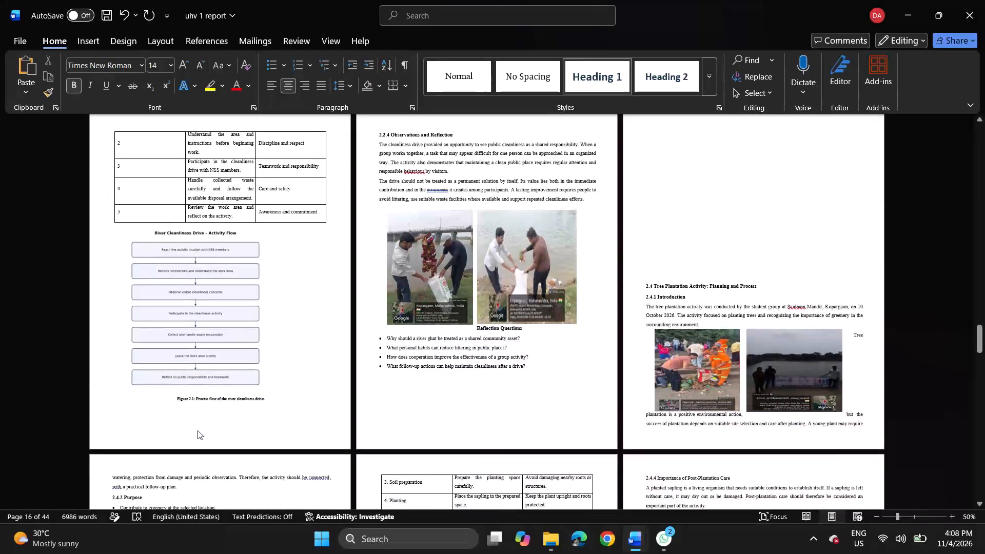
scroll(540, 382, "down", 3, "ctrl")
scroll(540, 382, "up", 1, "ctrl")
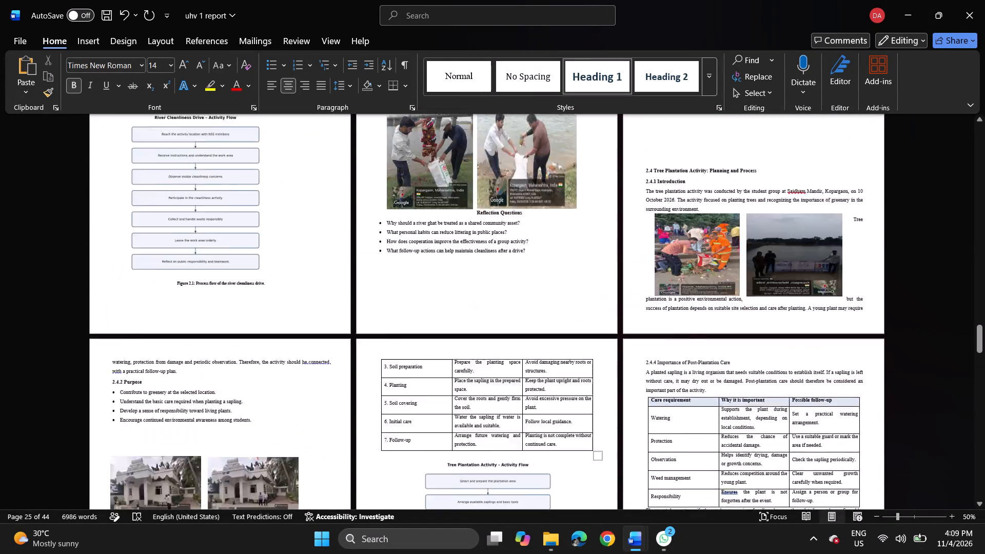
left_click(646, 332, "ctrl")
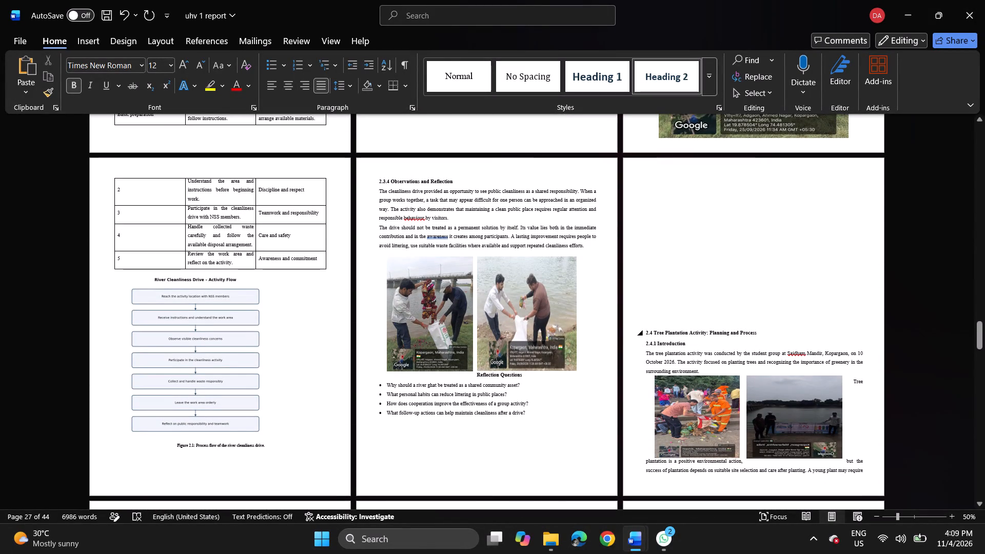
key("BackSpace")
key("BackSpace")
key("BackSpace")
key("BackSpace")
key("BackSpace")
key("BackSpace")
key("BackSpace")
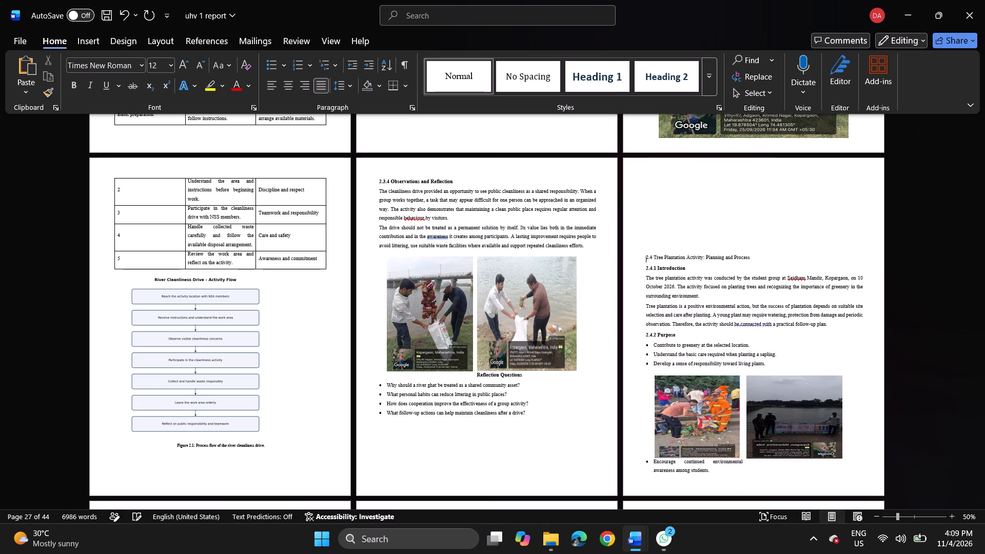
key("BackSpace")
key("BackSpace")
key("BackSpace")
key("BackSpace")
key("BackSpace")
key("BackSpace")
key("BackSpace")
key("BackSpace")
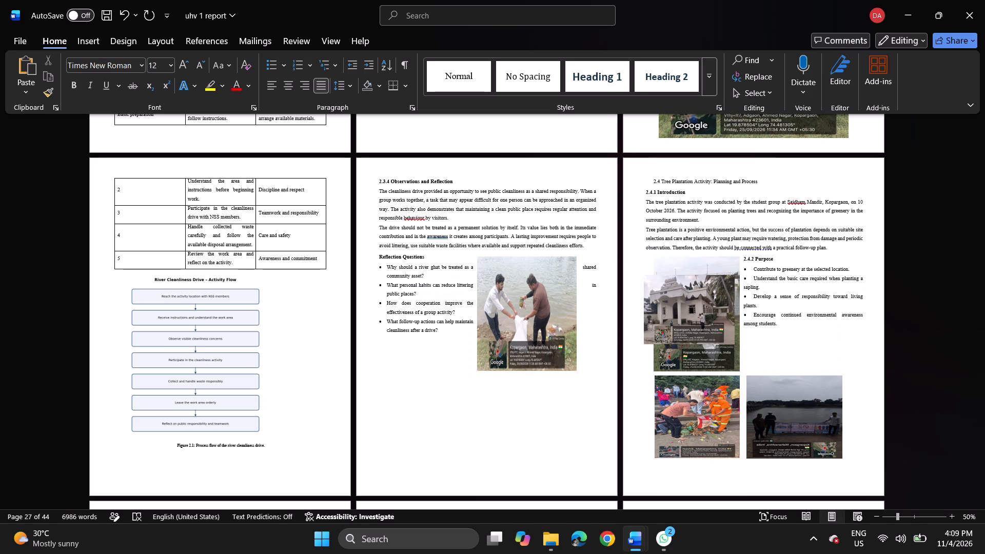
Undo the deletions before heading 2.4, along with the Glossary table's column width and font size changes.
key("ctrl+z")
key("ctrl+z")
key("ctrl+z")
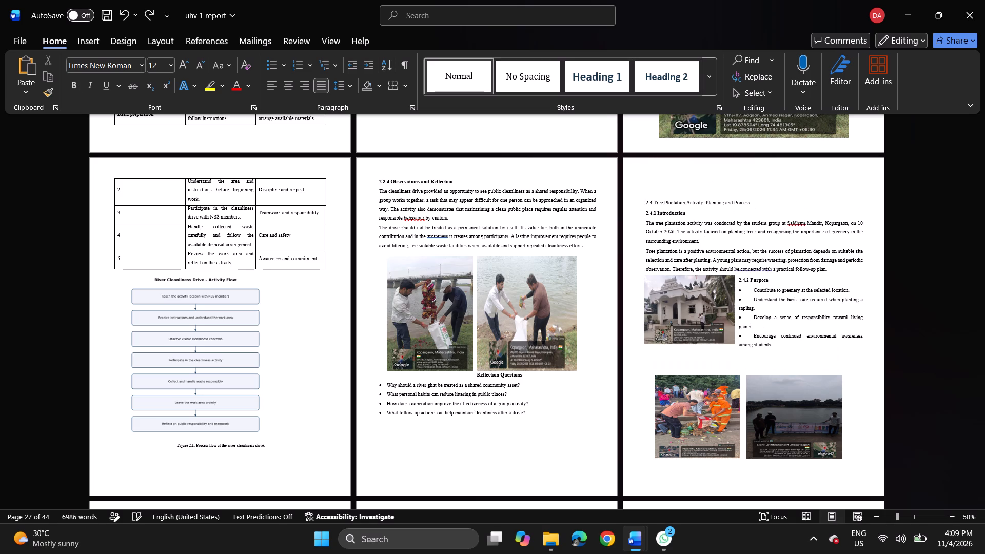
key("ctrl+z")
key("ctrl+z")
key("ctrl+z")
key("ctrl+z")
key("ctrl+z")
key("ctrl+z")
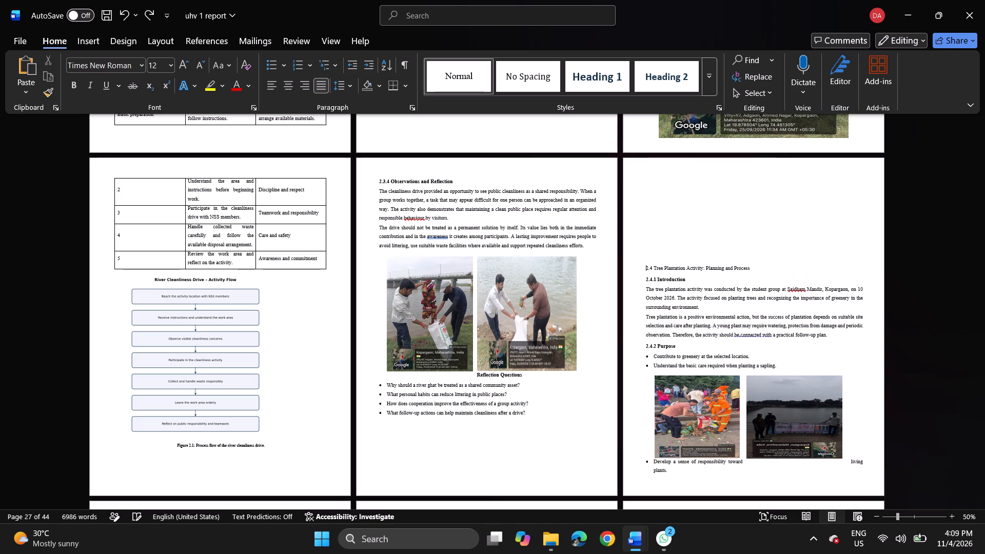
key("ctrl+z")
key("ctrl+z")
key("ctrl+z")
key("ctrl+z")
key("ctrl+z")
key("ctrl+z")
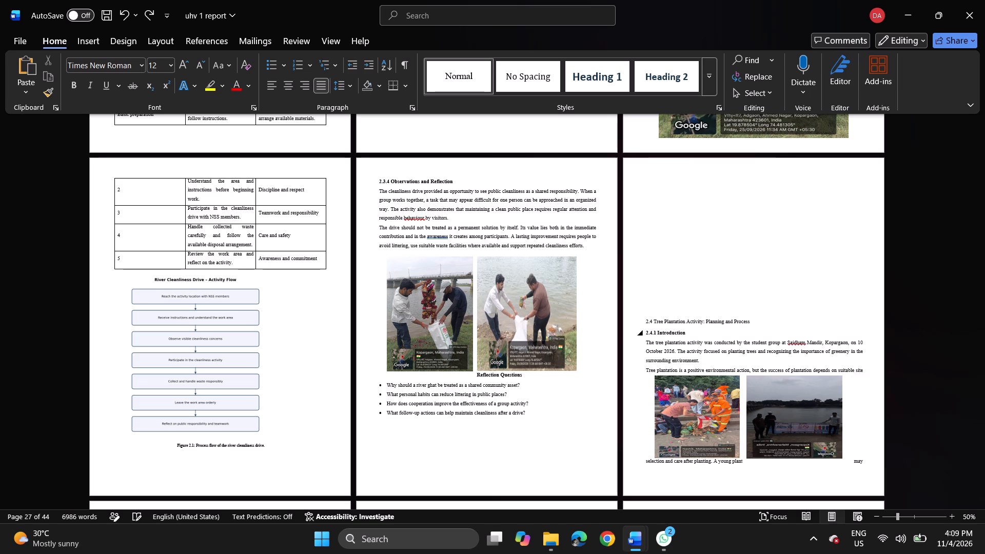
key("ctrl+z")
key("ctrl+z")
Set the first photo under 2.4.1 Introduction, showing people in orange uniforms, to move with text.
scroll(646, 332, "down", 2)
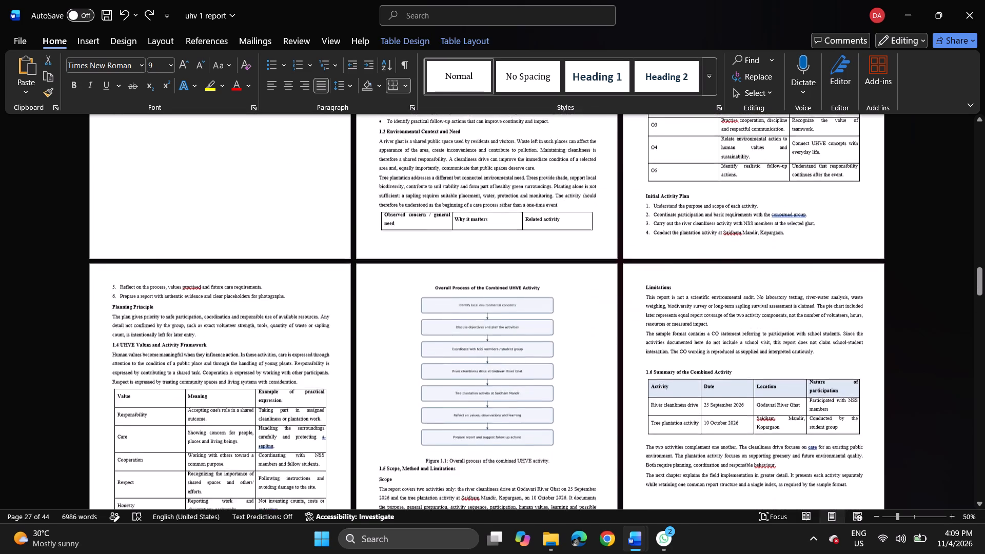
scroll(646, 332, "down", 14)
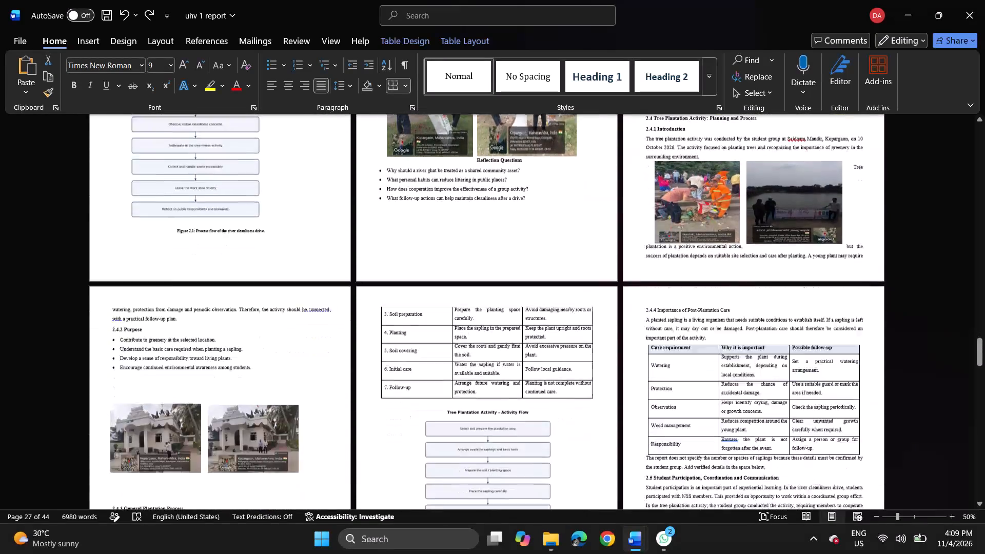
scroll(646, 332, "down", 1)
scroll(646, 332, "up", 7)
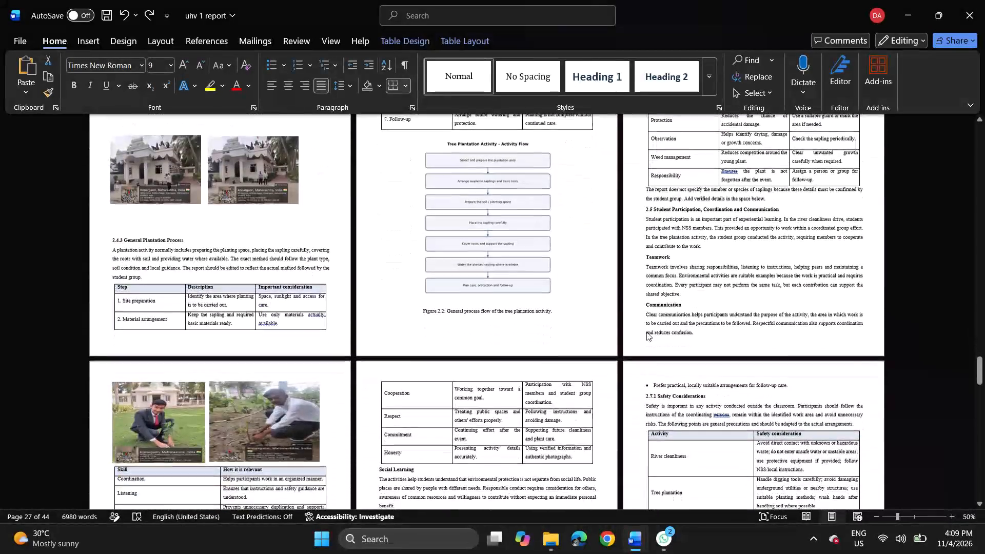
scroll(646, 332, "down", 1)
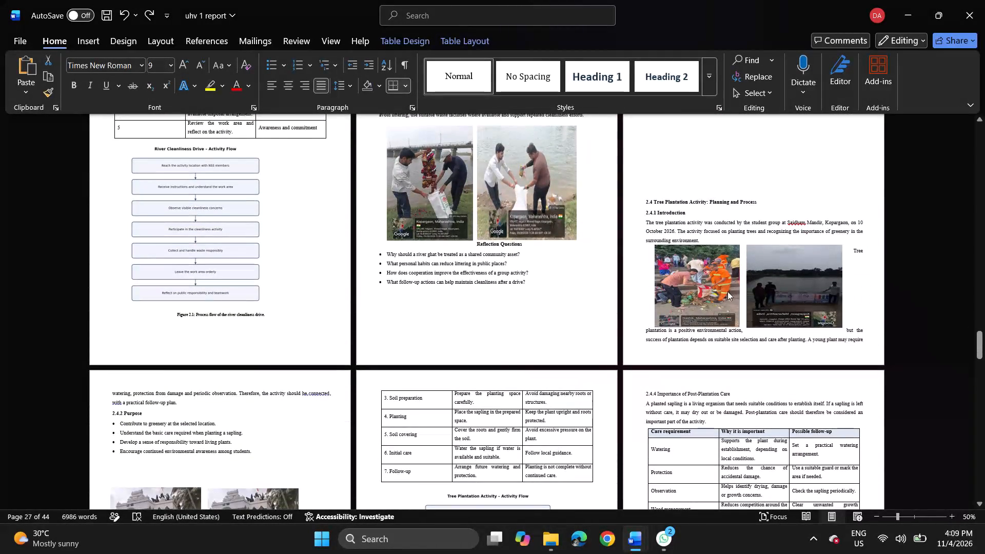
left_click(727, 294)
left_click(756, 256)
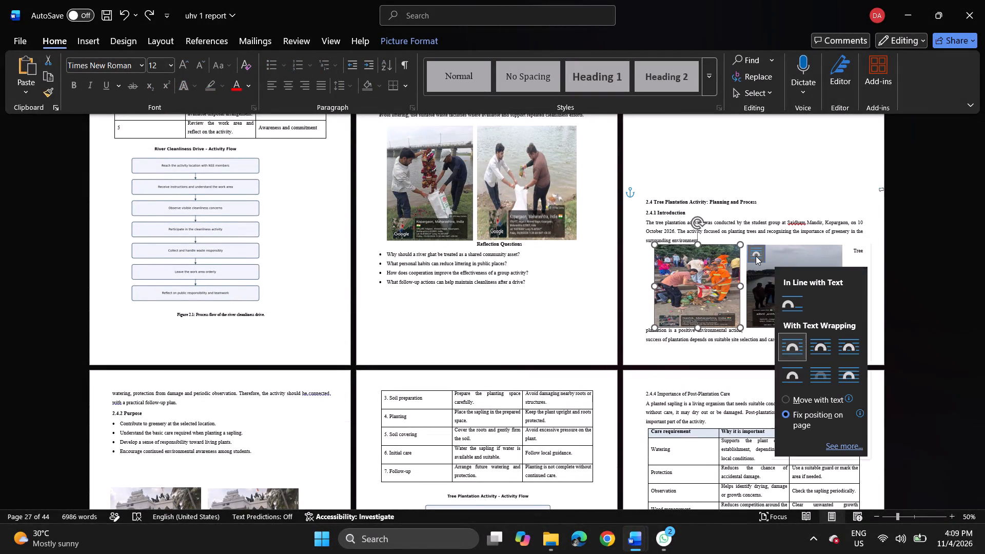
left_click(793, 417)
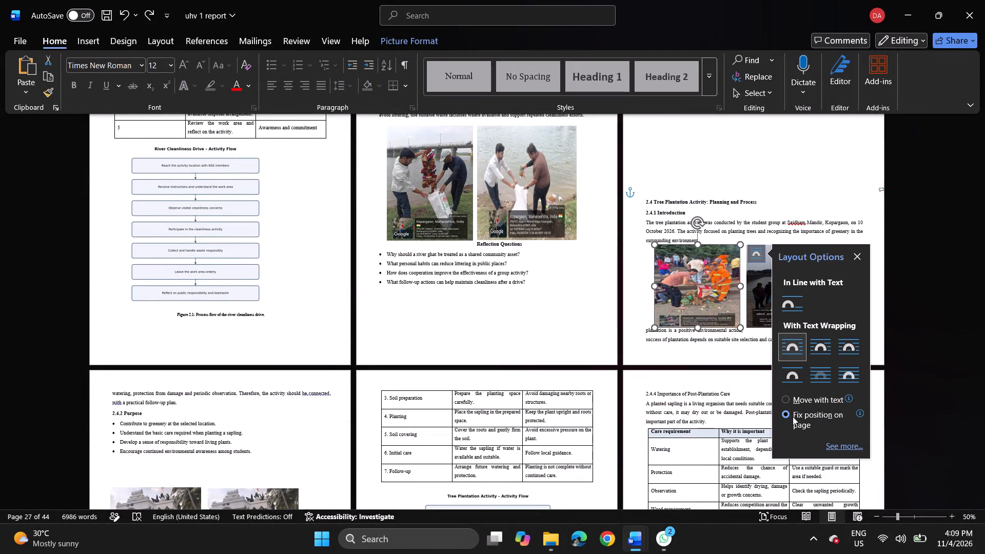
left_click(790, 398)
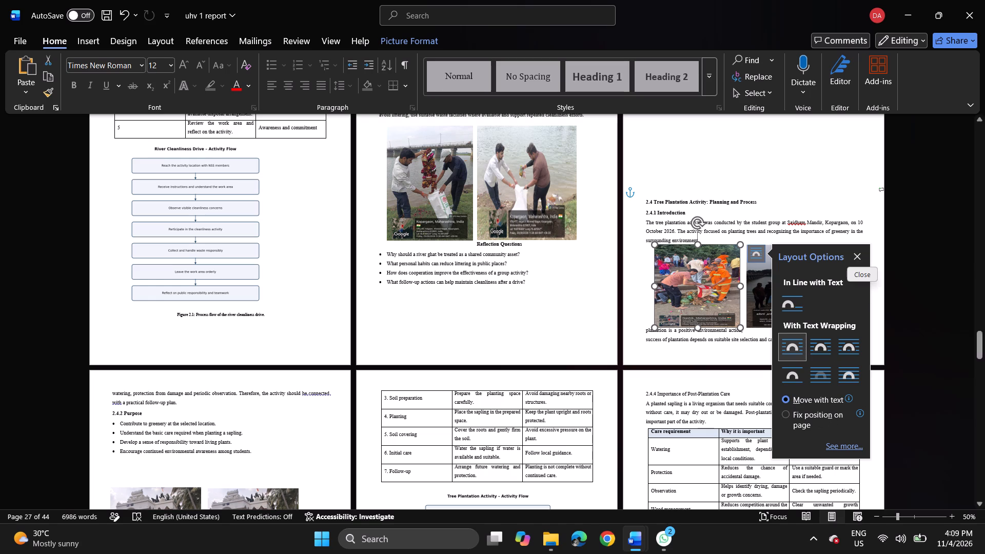
Set the second photo under 2.4.1 Introduction, the dark lakeside one, to move with text.
left_click(861, 250)
left_click(784, 274)
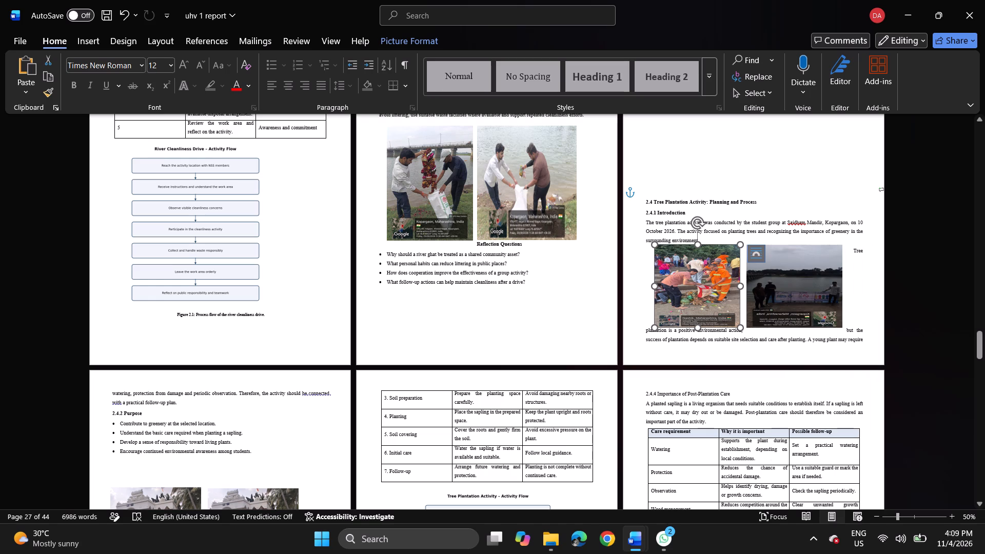
right_click(782, 273)
left_click(775, 273)
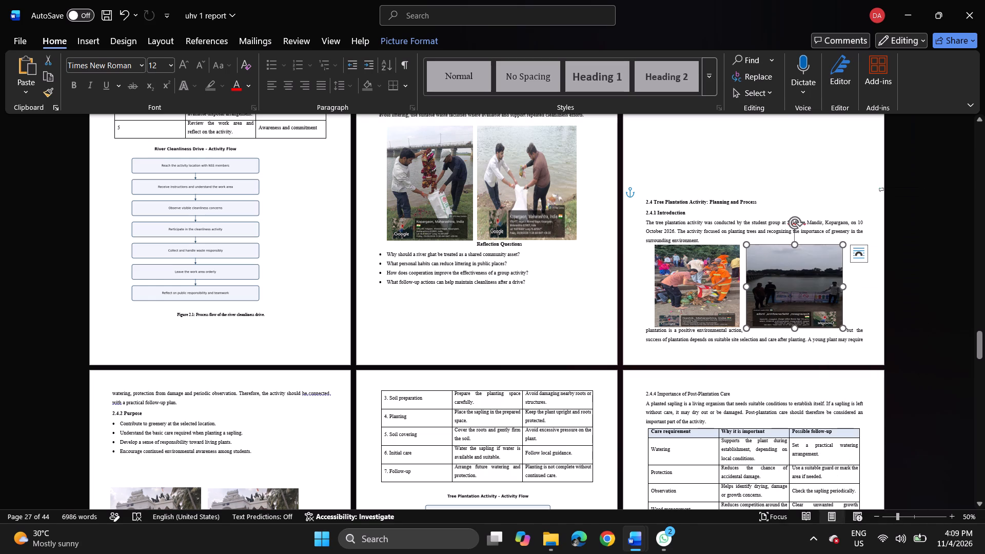
left_click(855, 257)
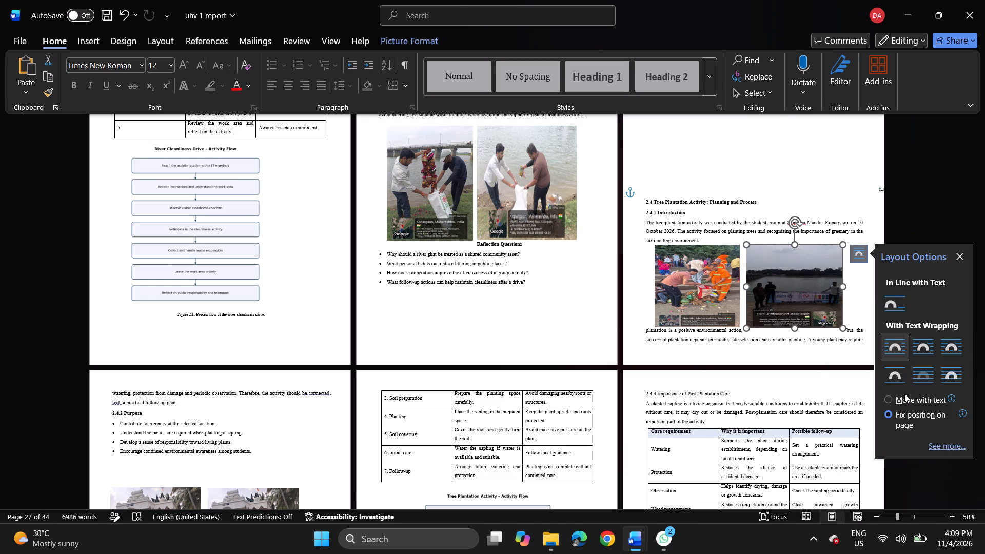
left_click(899, 398)
Set both temple photos under 2.4.2 Purpose to move with text.
scroll(708, 376, "down", 2)
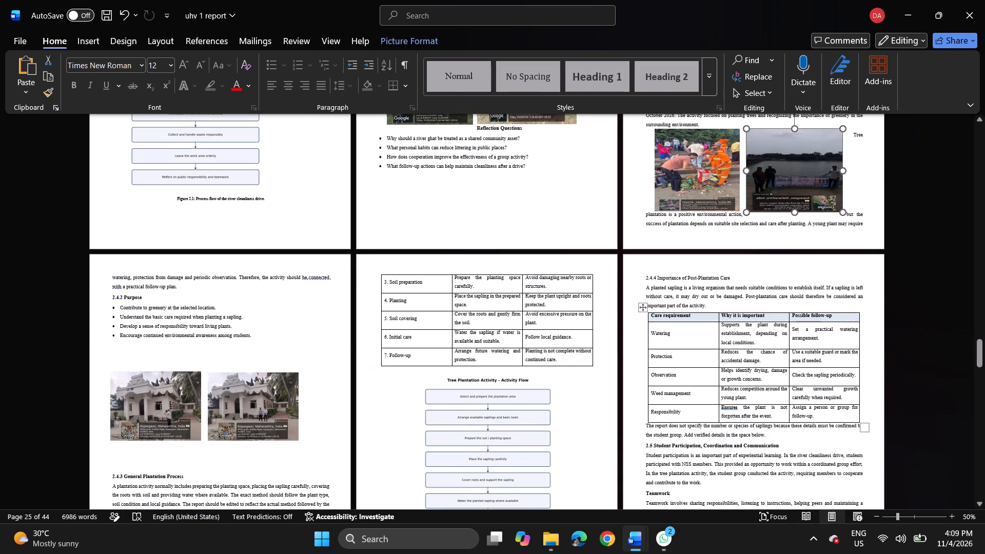
left_click(159, 429)
left_click(219, 385)
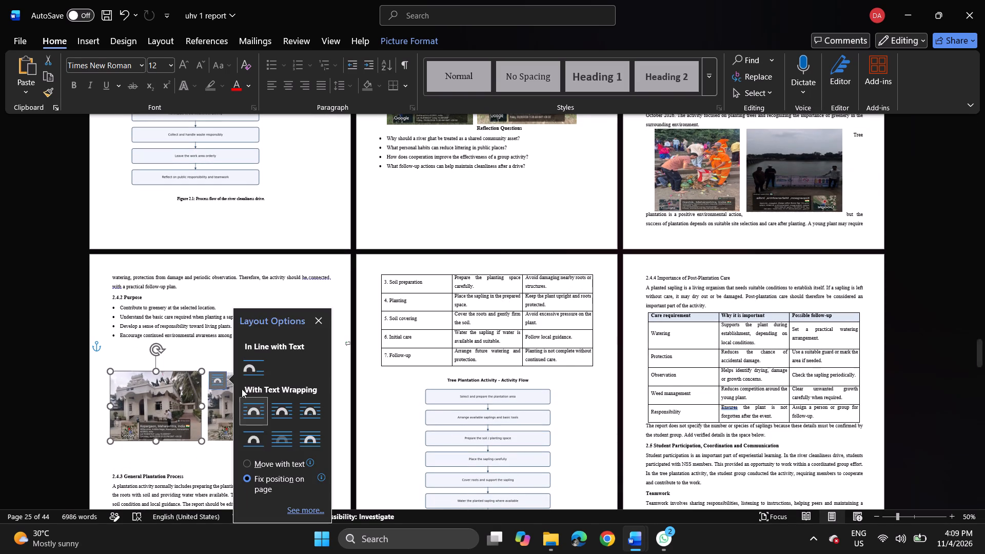
left_click(245, 468)
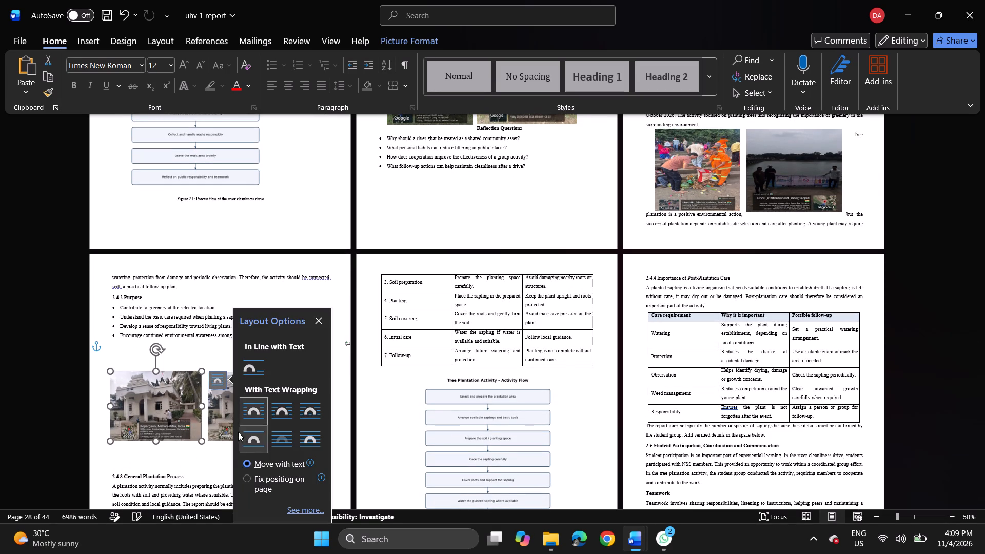
left_click(226, 427)
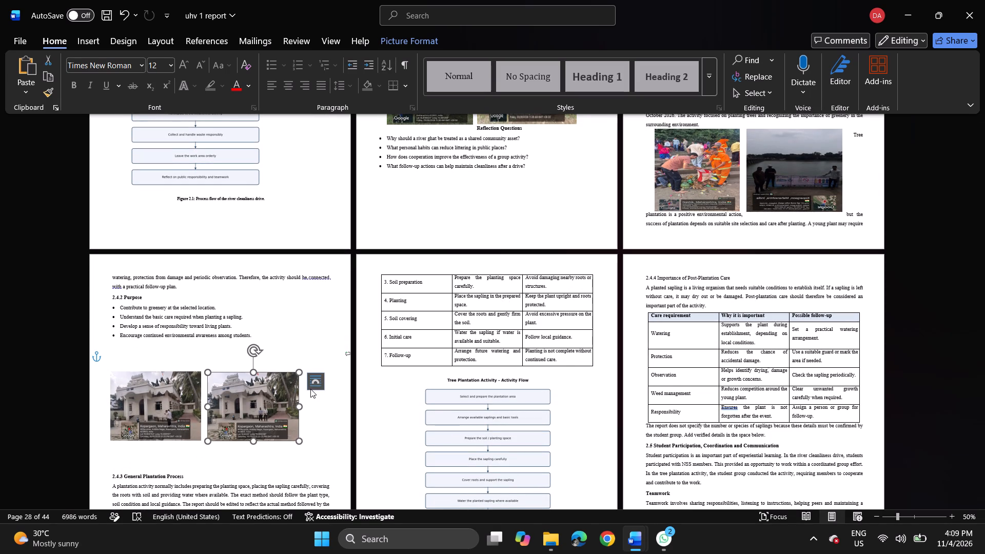
left_click(310, 389)
left_click(344, 460)
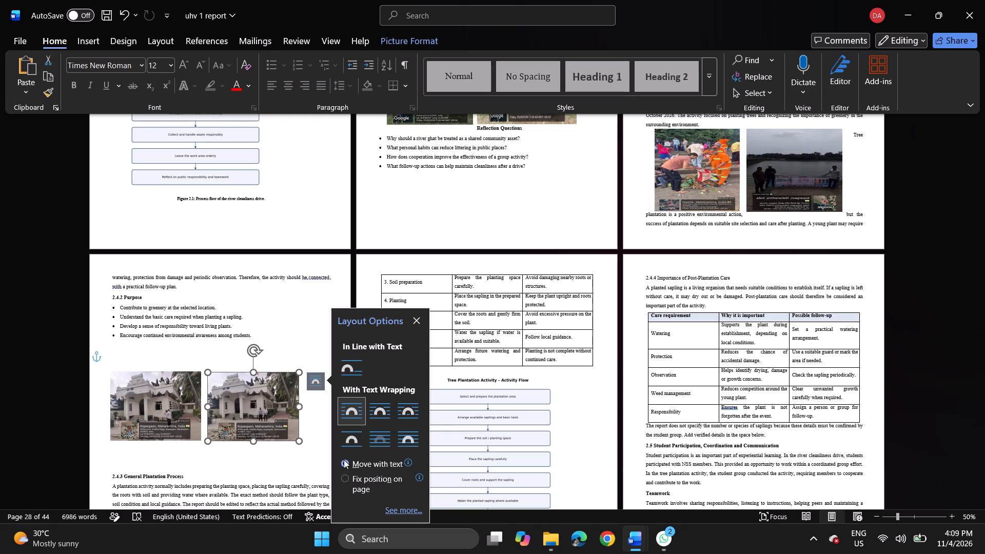
left_click(297, 318)
Remove the blank lines above the heading 2.4 Tree Plantation Activity: Planning and Process.
scroll(491, 292, "up", 3)
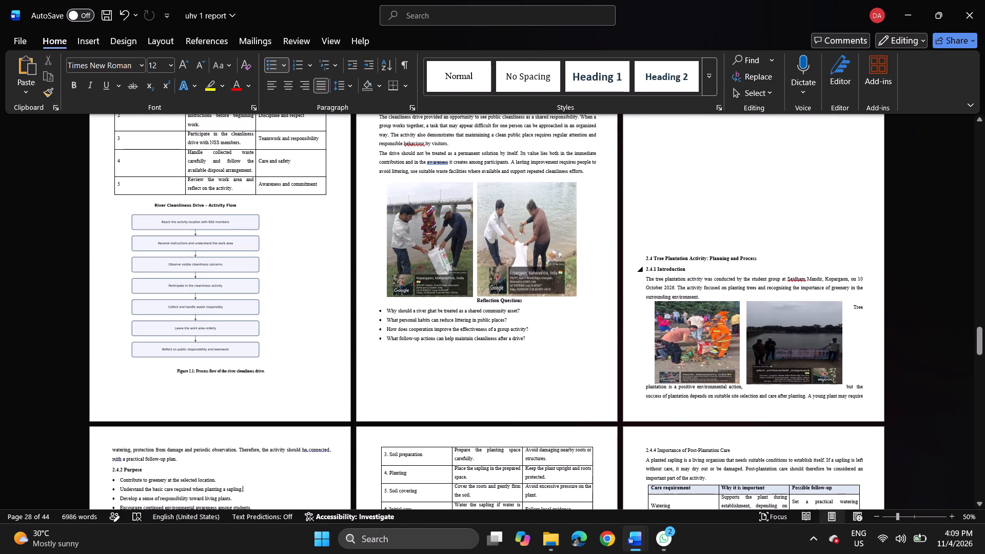
left_click(646, 260)
key("BackSpace")
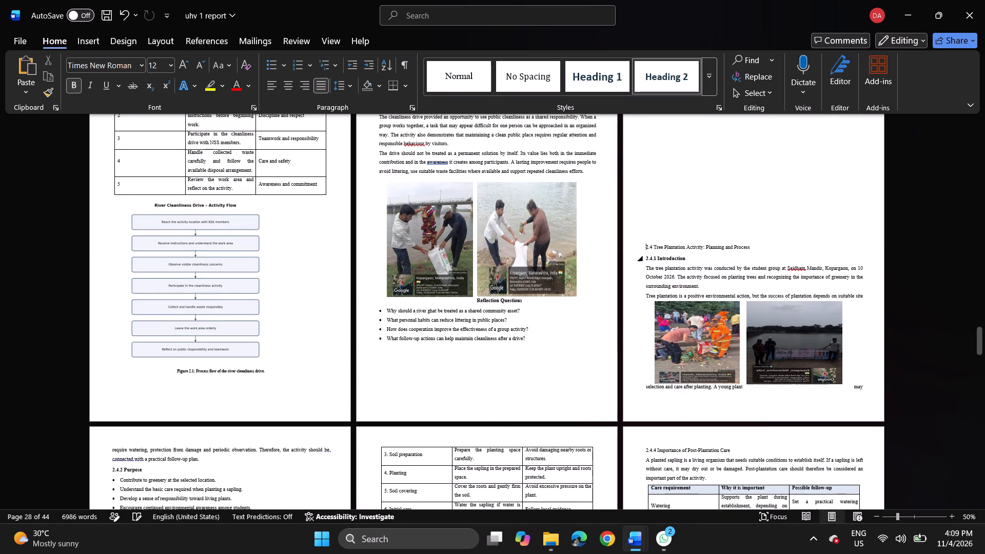
key("BackSpace")
key("BackSpace")
key("BackSpace")
key("BackSpace")
key("BackSpace")
key("BackSpace")
key("BackSpace")
key("BackSpace")
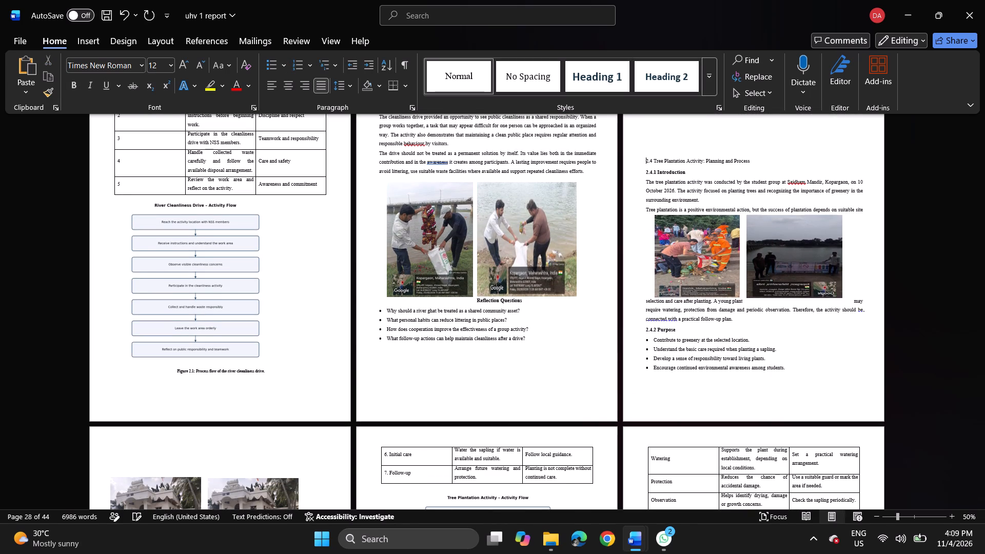
key("BackSpace")
key("BackSpace")
key("BackSpace")
key("BackSpace")
key("BackSpace")
key("BackSpace")
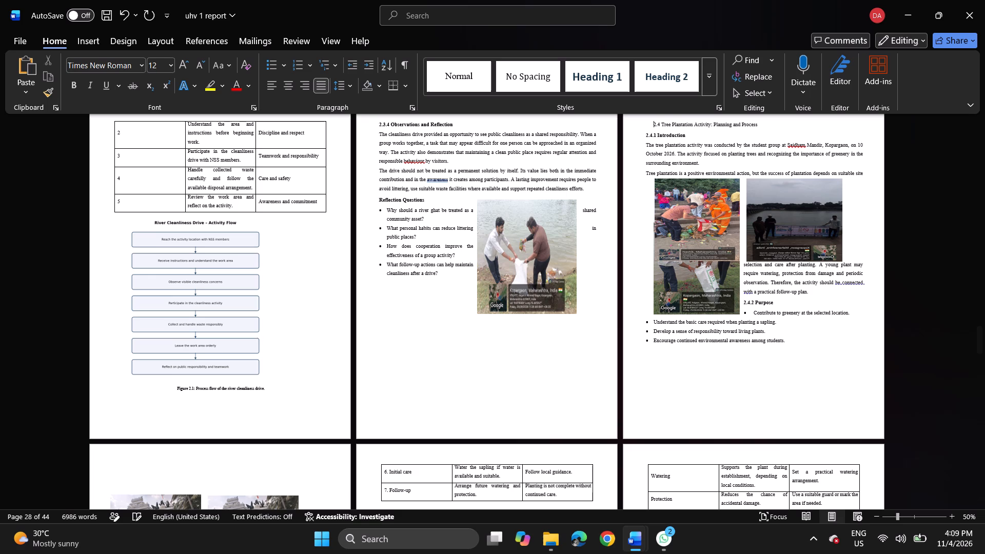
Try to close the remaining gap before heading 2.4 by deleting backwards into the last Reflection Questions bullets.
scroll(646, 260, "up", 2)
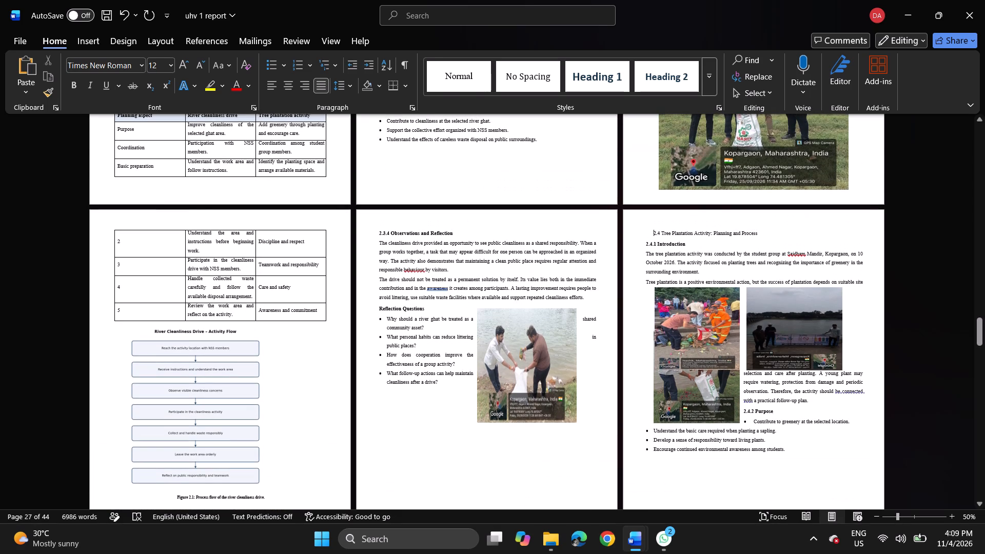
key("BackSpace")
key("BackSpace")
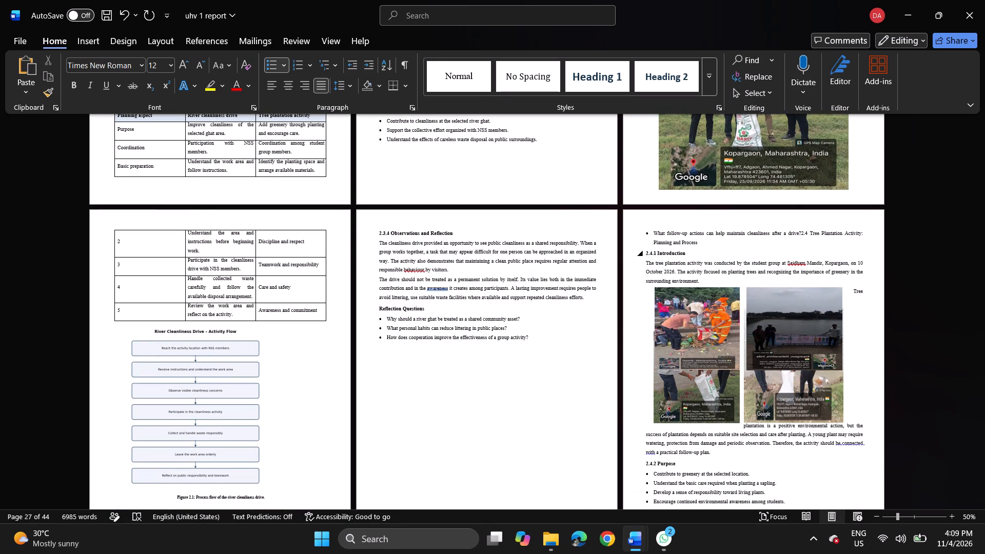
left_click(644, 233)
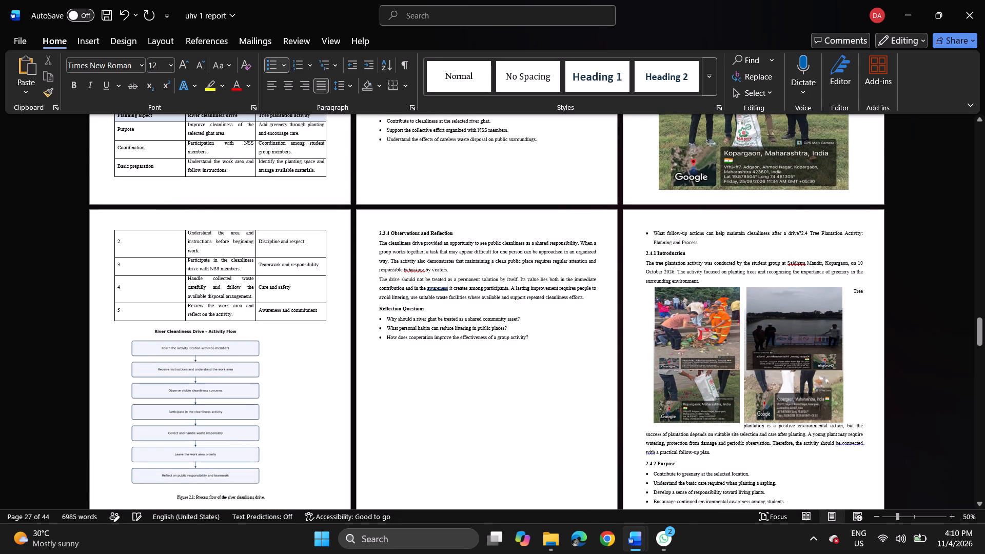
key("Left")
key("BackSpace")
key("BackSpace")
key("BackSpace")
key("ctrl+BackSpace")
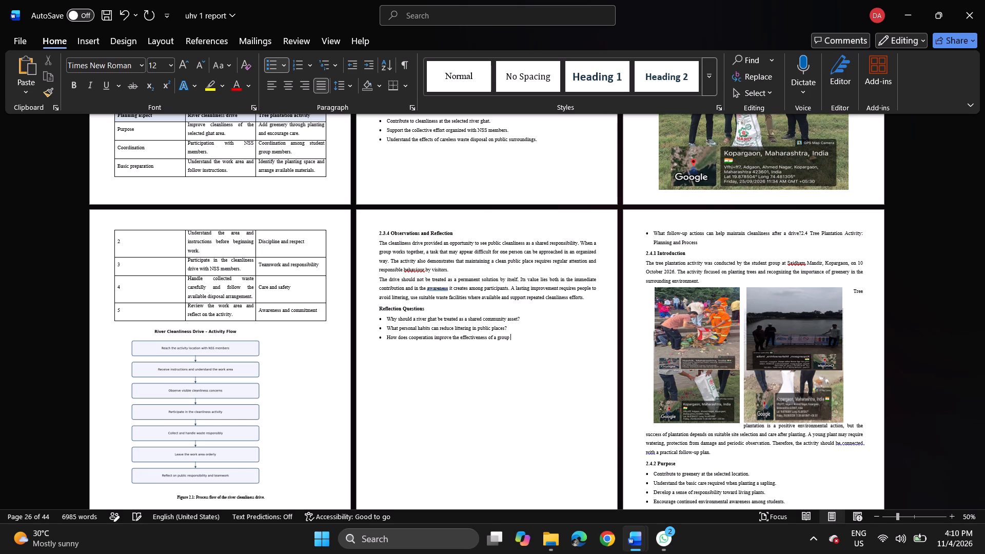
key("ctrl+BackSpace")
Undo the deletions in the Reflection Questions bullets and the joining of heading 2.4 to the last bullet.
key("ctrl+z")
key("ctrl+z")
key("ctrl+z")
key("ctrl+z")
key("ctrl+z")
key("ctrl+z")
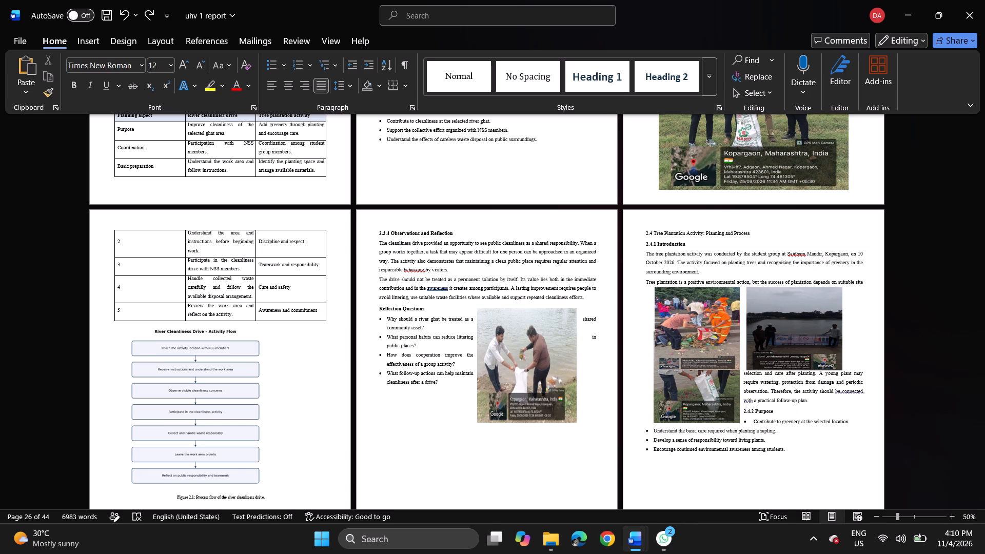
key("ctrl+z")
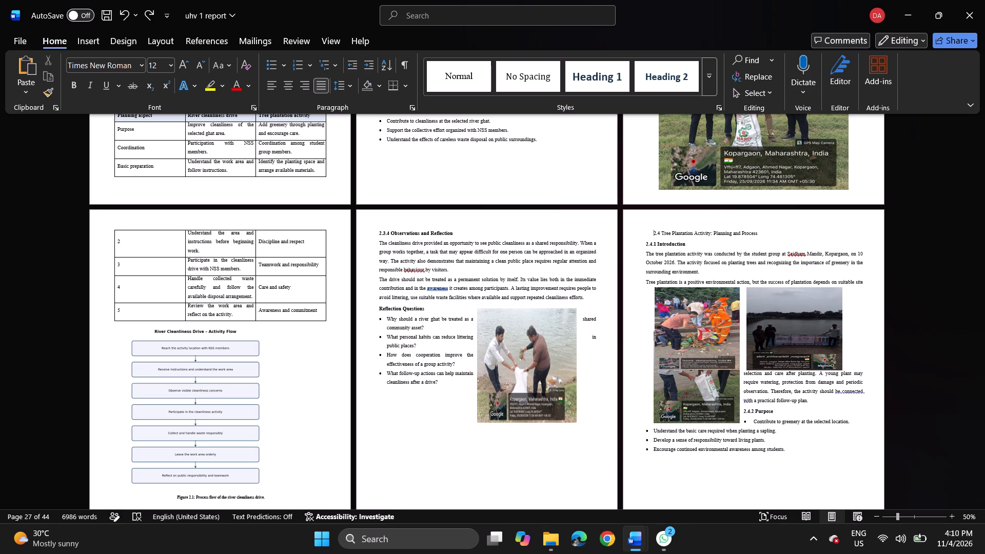
Remove the indent before the heading 2.4 Tree Plantation Activity: Planning and Process.
key("BackSpace")
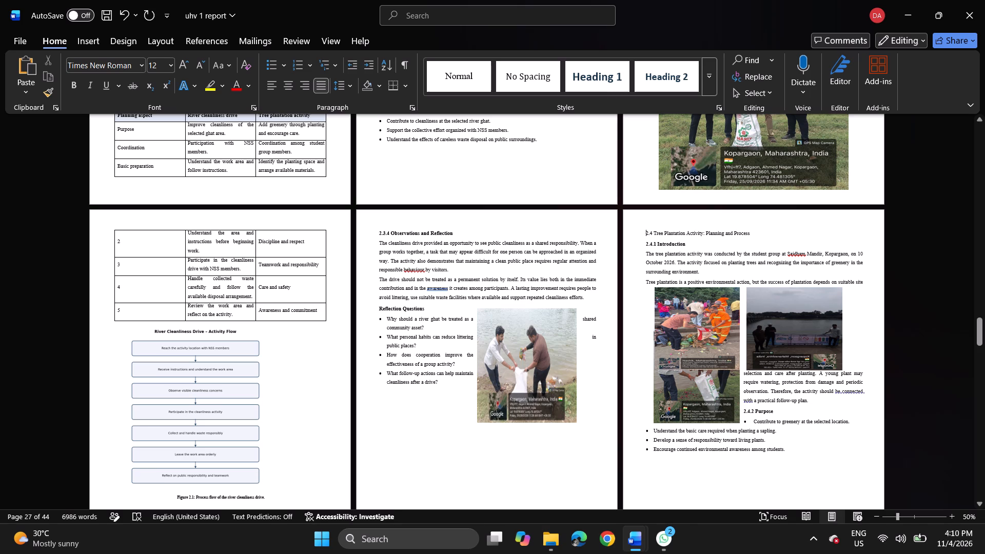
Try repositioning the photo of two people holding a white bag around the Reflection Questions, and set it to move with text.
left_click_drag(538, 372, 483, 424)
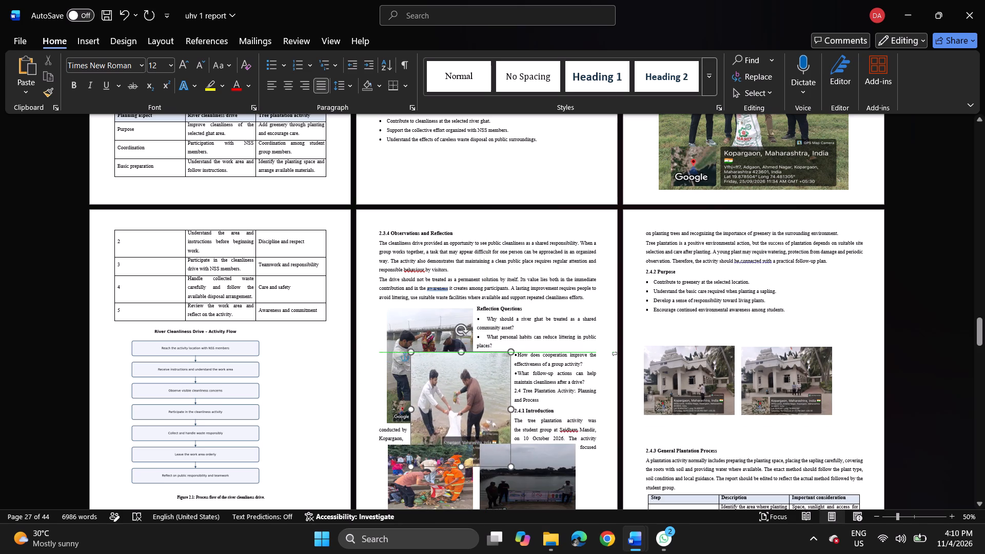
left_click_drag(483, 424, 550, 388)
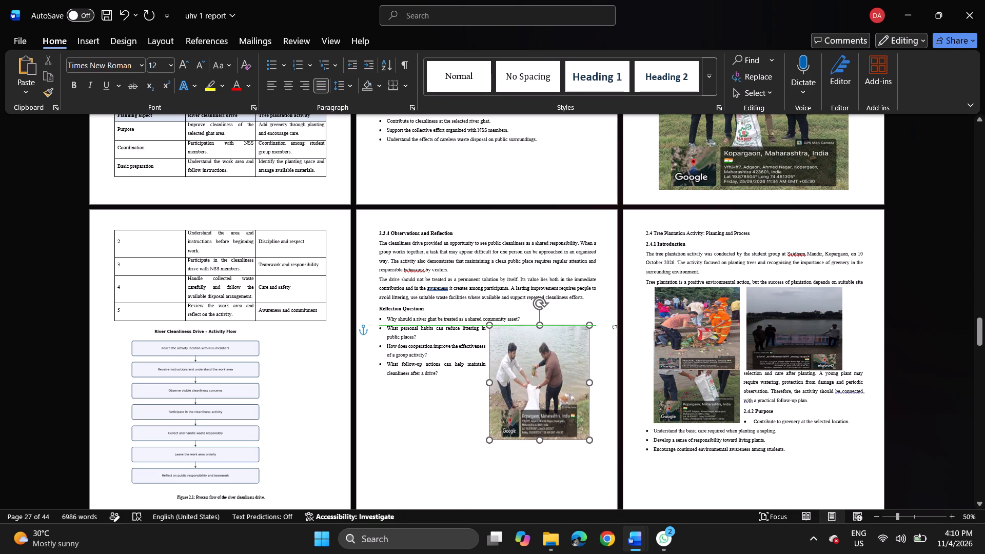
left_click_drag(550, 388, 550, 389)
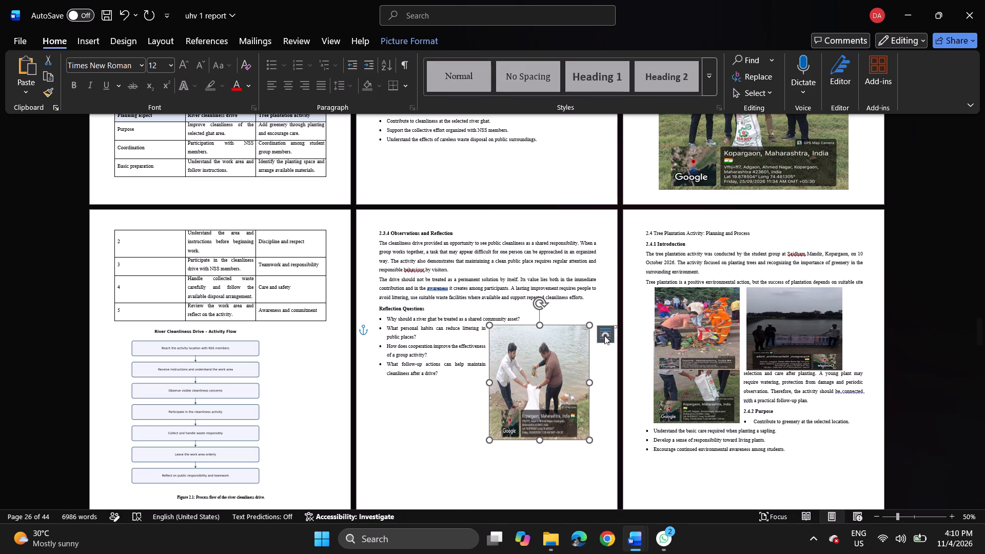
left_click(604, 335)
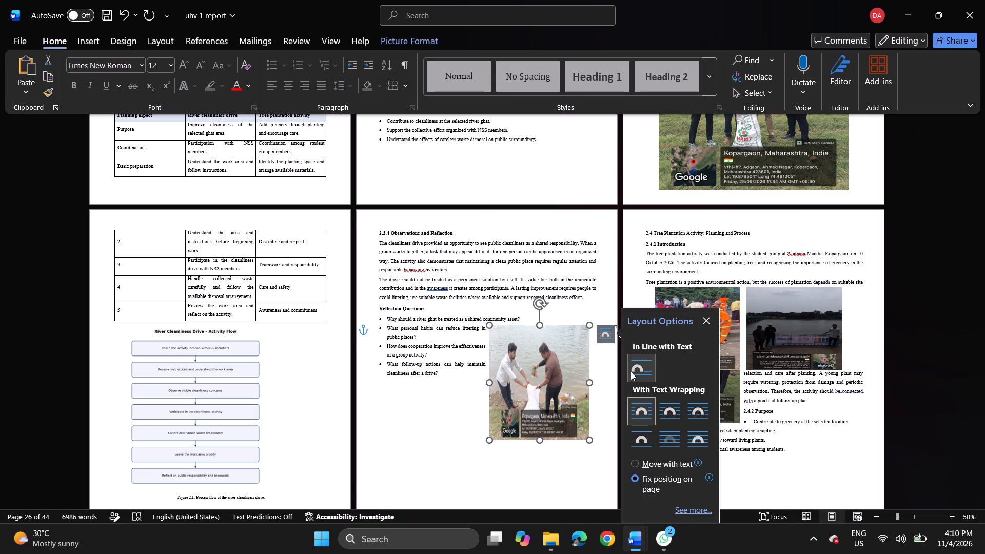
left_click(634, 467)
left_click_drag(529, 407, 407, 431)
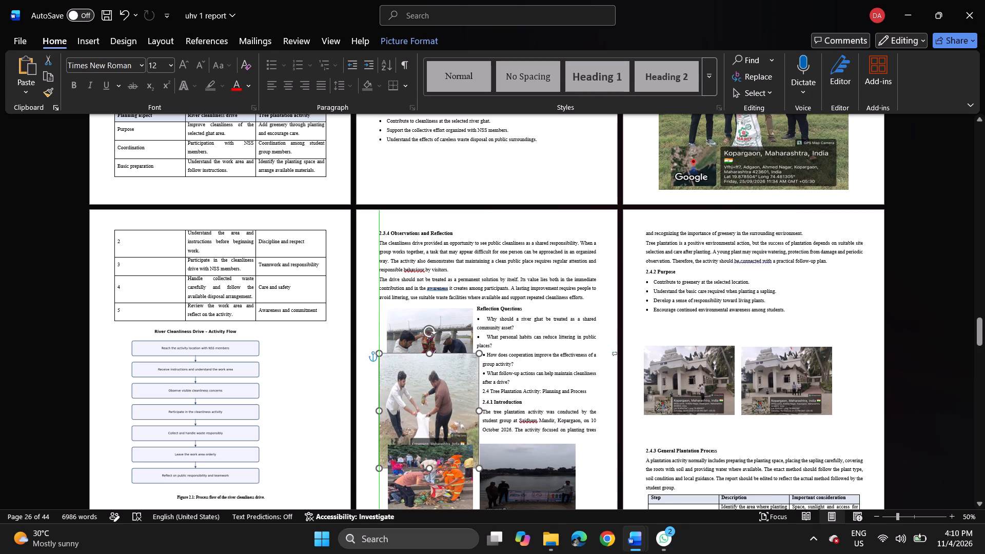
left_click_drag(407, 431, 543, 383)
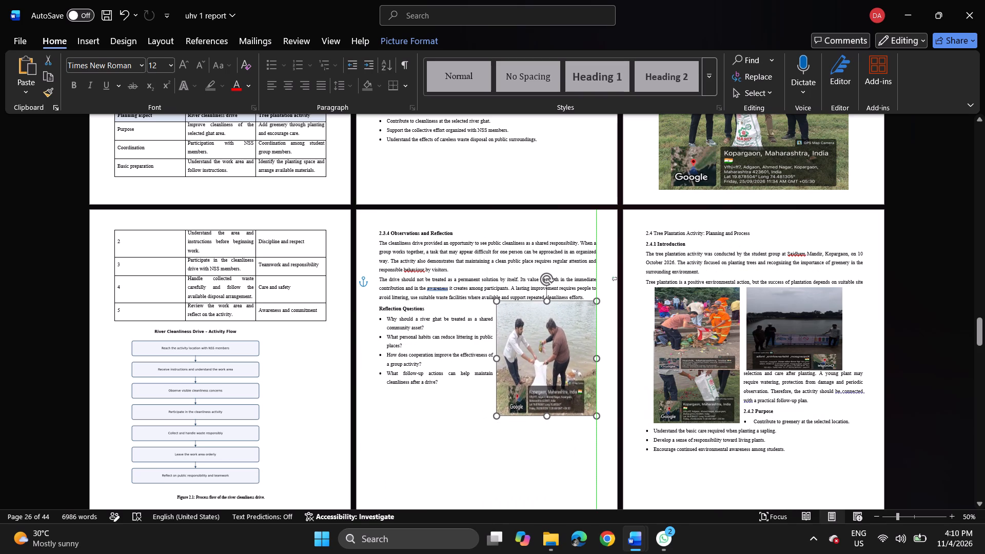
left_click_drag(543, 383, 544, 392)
Delete the photo of two people holding a white bag beside the Reflection Questions.
key("Delete")
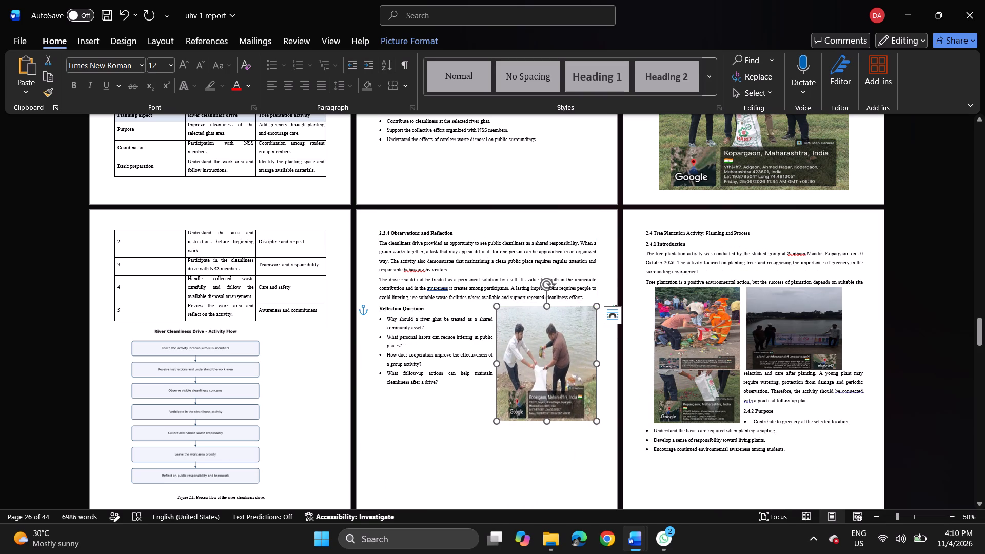
key("Delete")
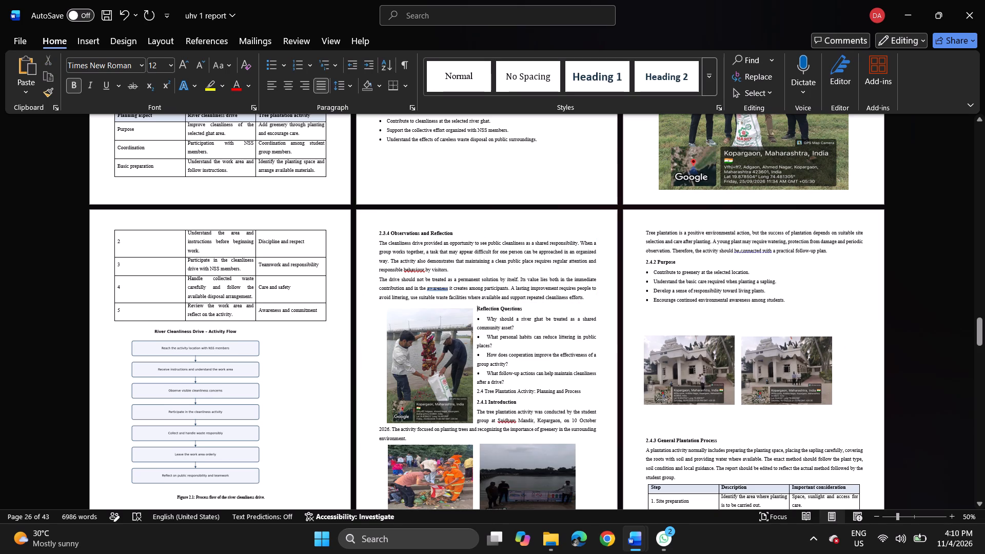
Review the layout of the remaining pages from section 2.4 through Appendix D, and back up through chapters 3 and 2.
scroll(444, 381, "down", 5)
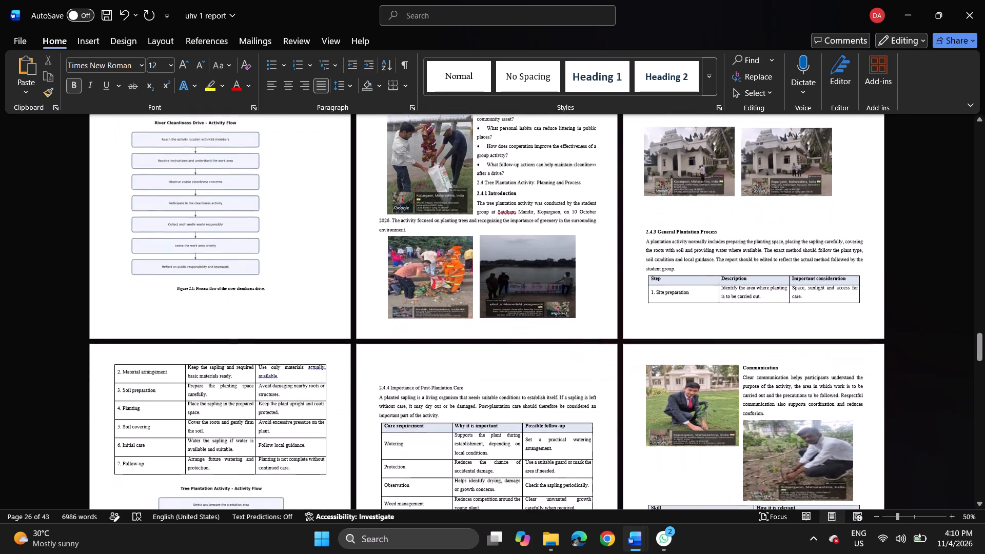
scroll(444, 381, "down", 5)
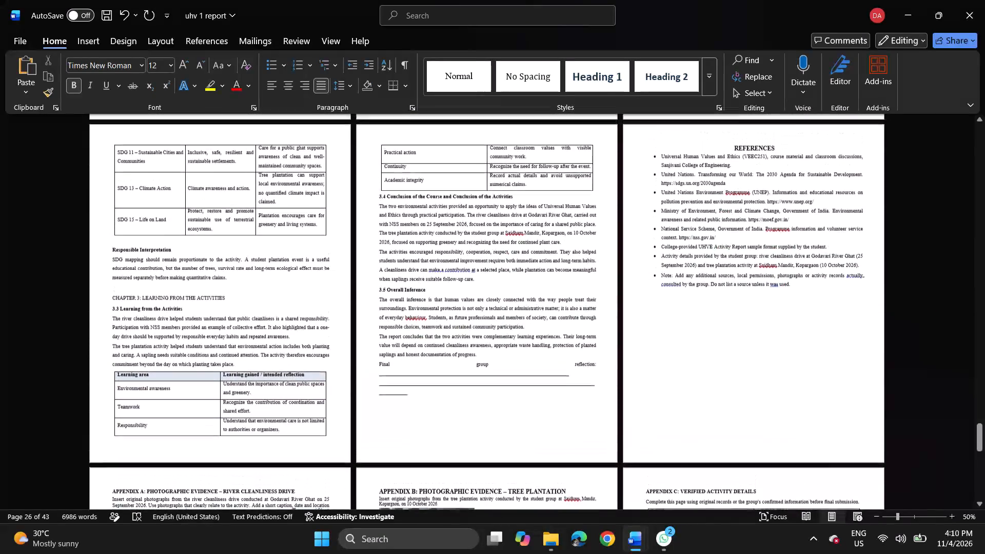
scroll(444, 381, "down", 3)
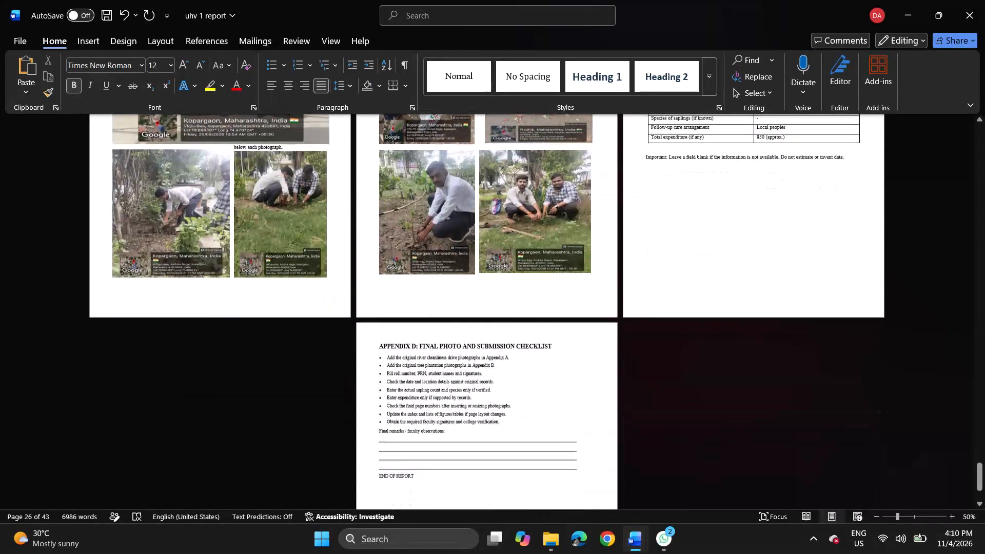
scroll(444, 381, "up", 8)
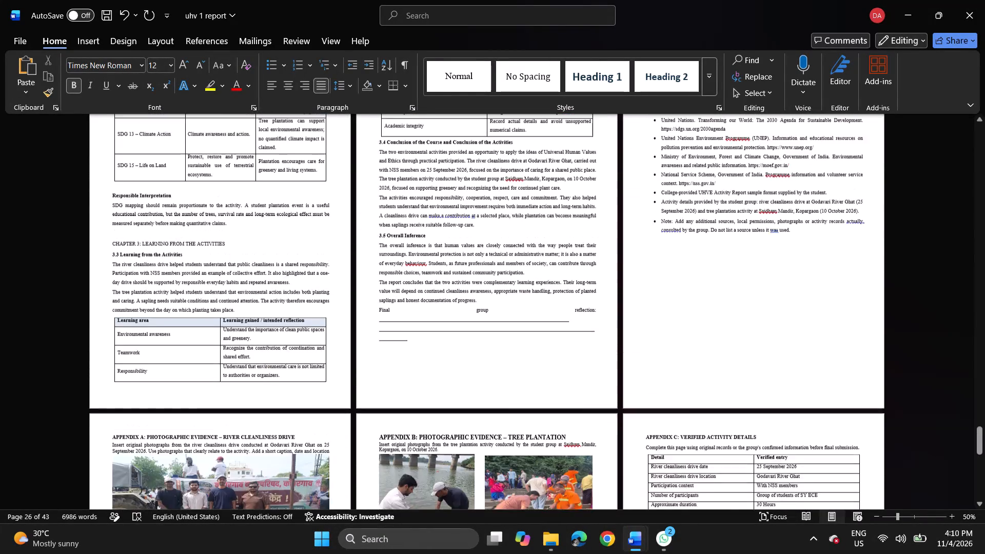
scroll(444, 381, "up", 7)
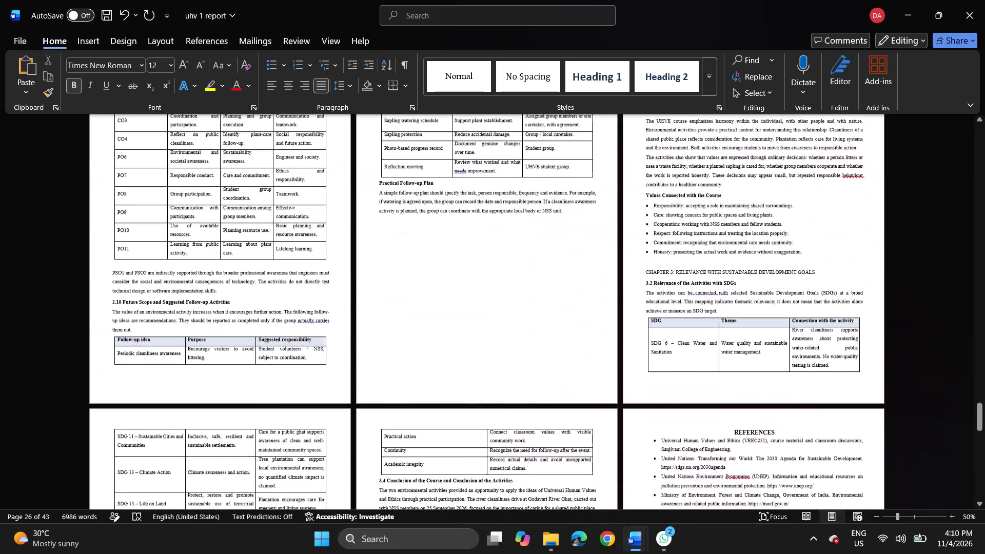
scroll(444, 381, "up", 6)
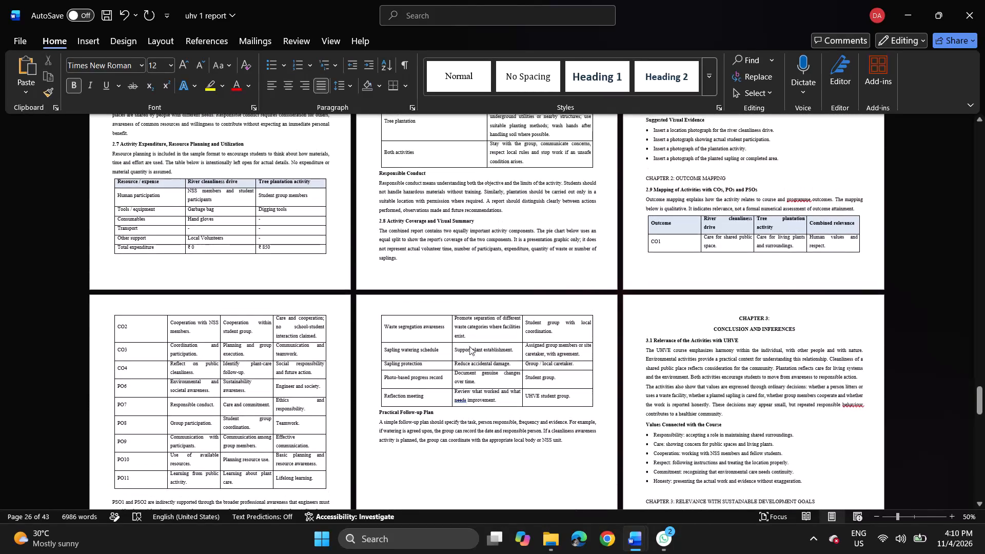
Move the photo of the man in a suit below the Communication paragraph, level with the adjacent sapling-planting photo.
scroll(510, 285, "up", 7)
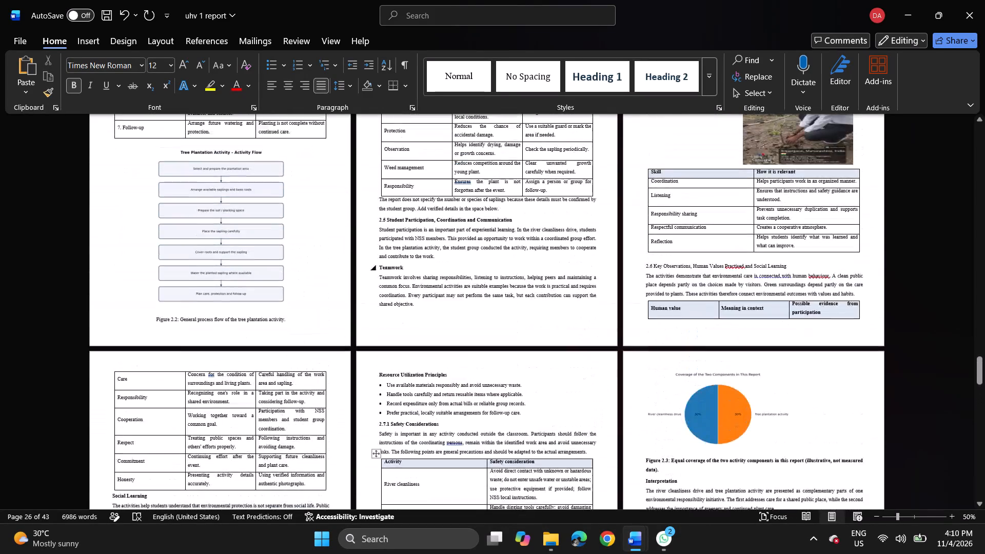
scroll(510, 285, "up", 3)
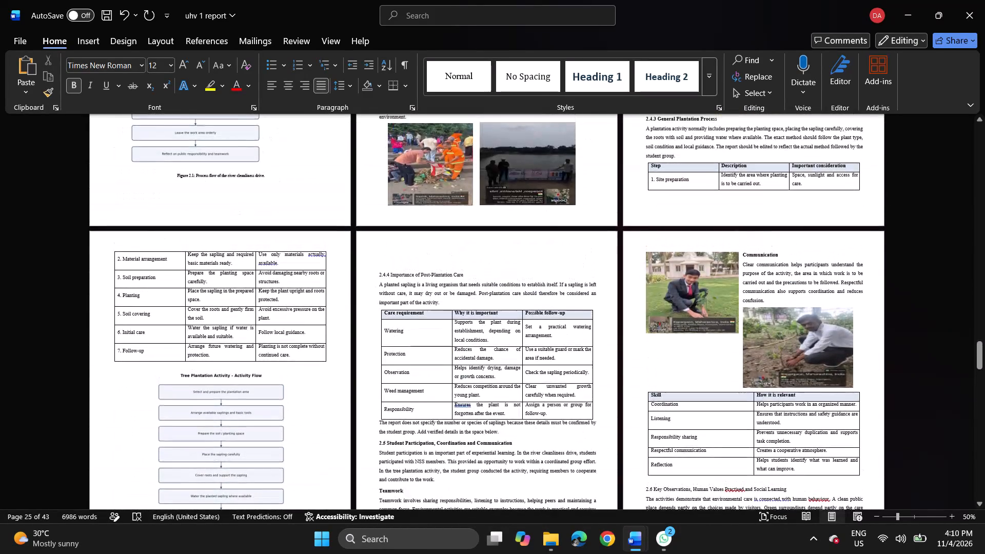
left_click_drag(709, 280, 711, 315)
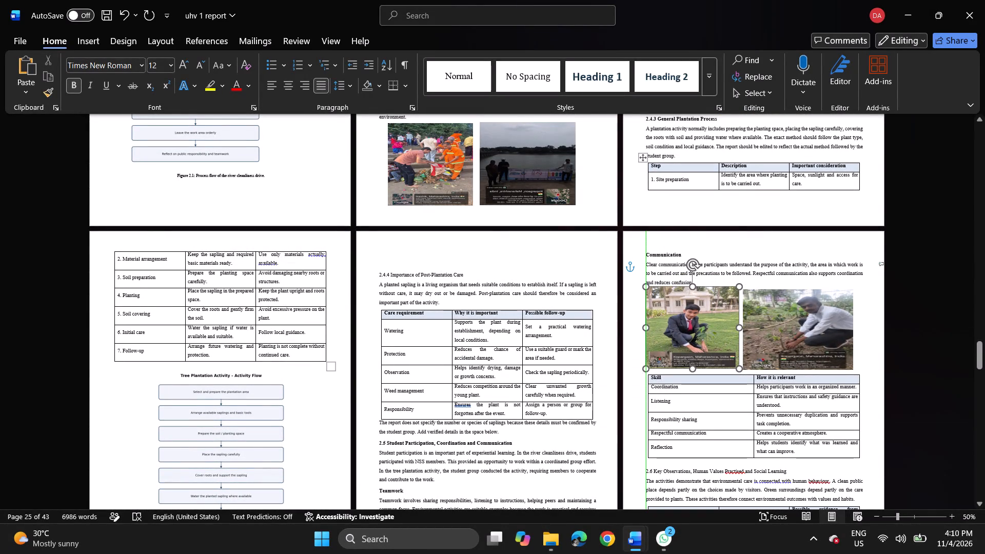
left_click_drag(711, 315, 711, 318)
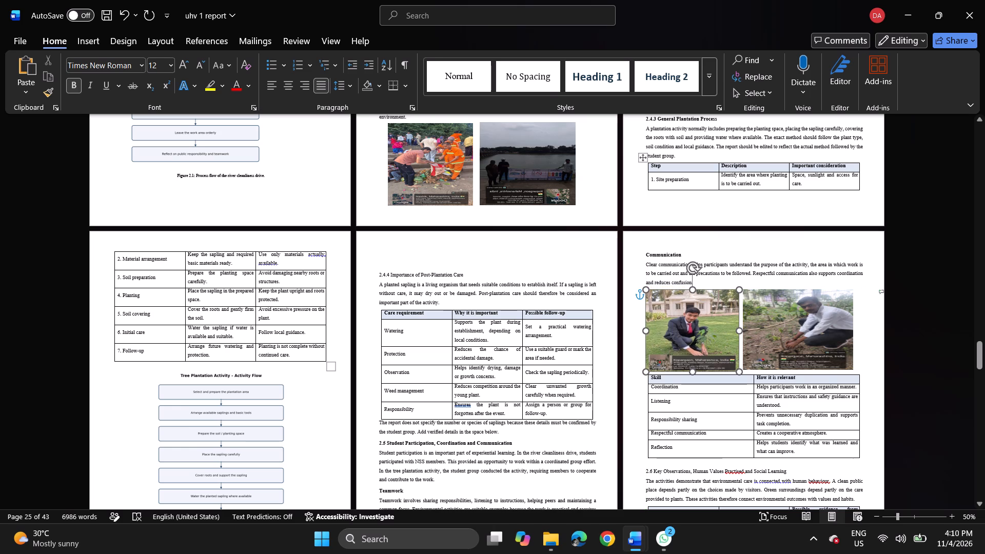
Delete the photo of two people holding a white bag beside the Reflection Questions in section 2.3.4.
scroll(572, 290, "up", 5)
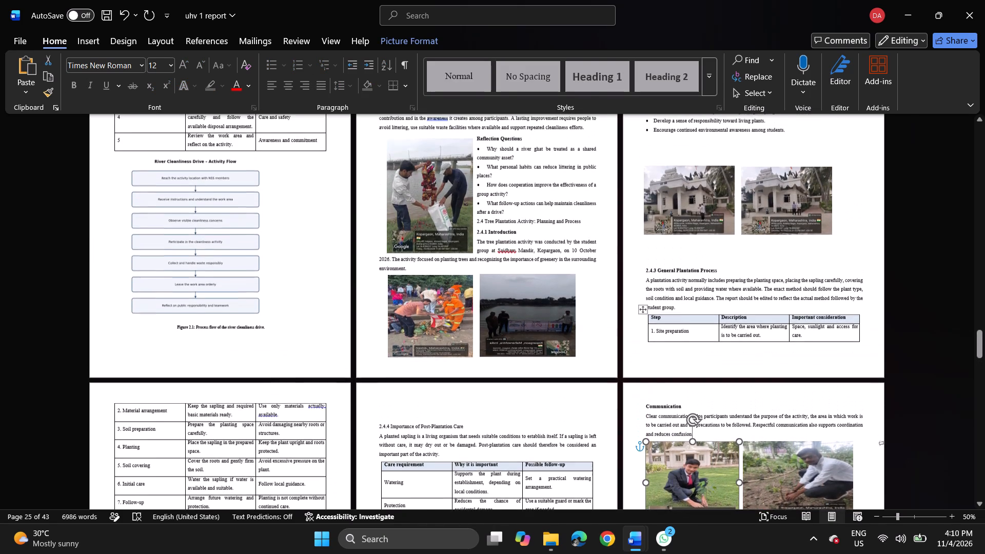
scroll(572, 290, "up", 2)
left_click(420, 203)
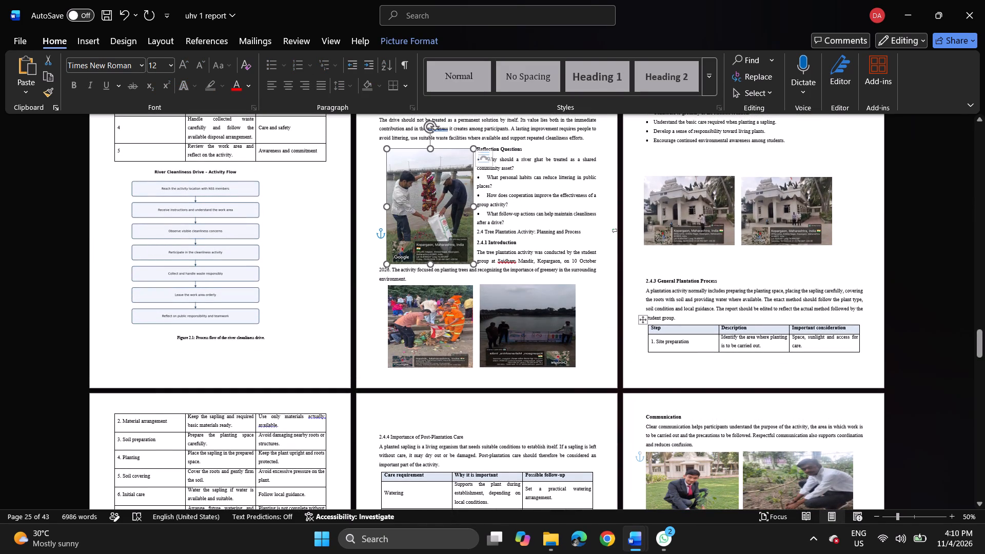
key("Delete")
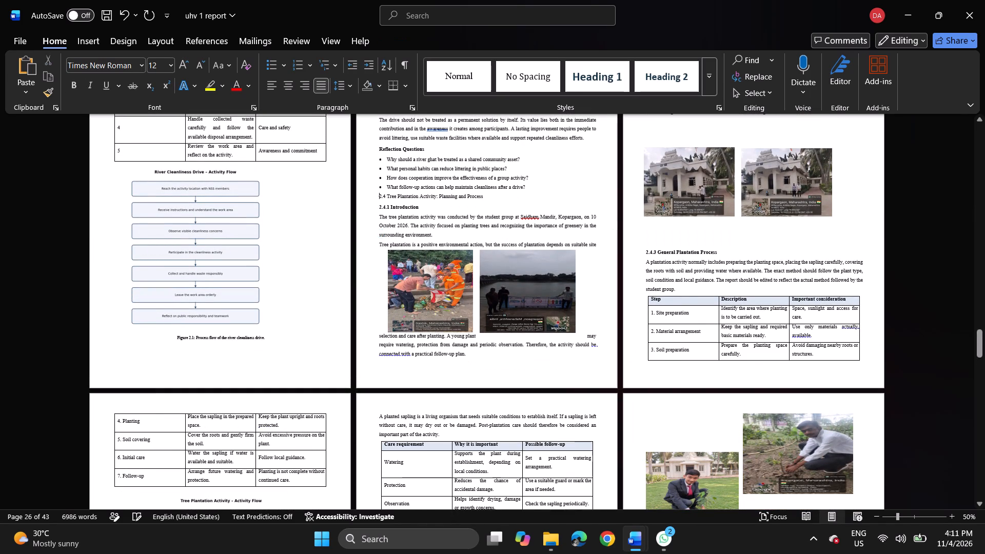
Delete the first of the two side-by-side temple photos under 2.4.2 Purpose.
scroll(482, 268, "down", 4)
scroll(482, 268, "up", 1)
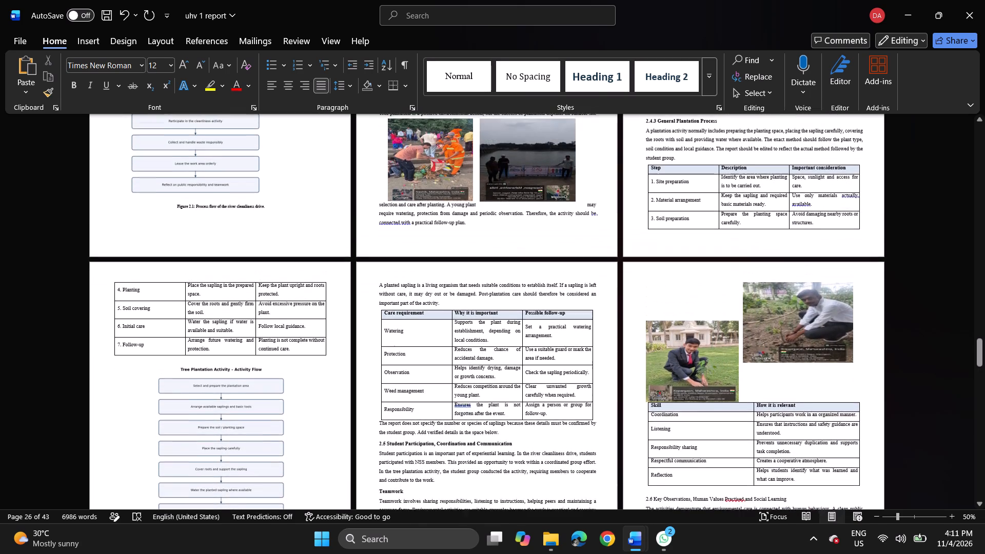
scroll(482, 268, "up", 1)
scroll(739, 222, "up", 4)
left_click(809, 172)
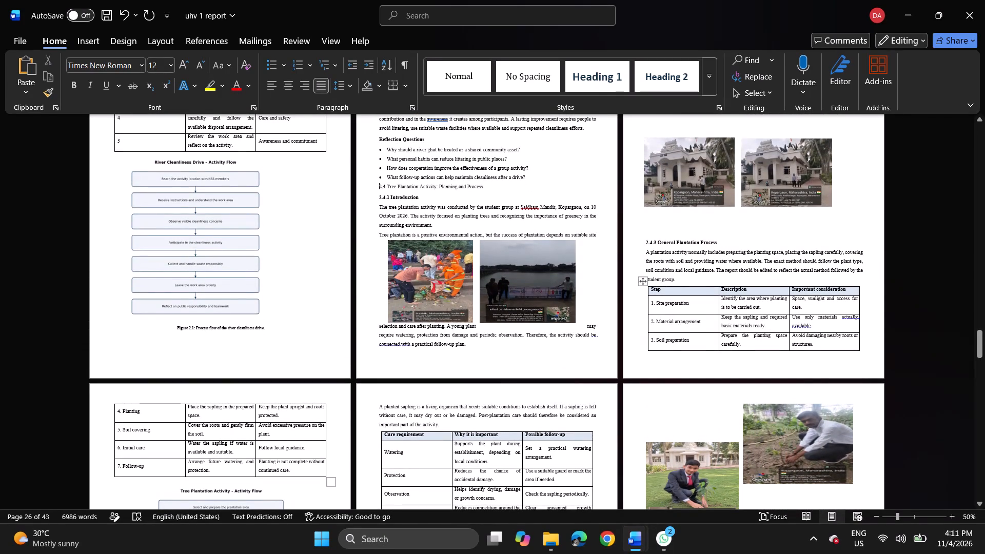
scroll(785, 233, "up", 2)
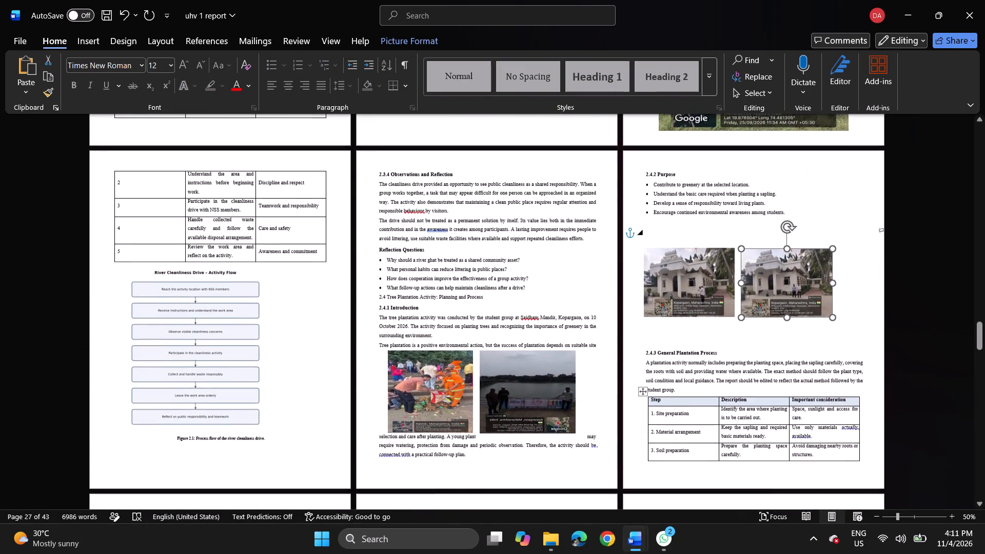
scroll(785, 233, "up", 2)
left_click(698, 319)
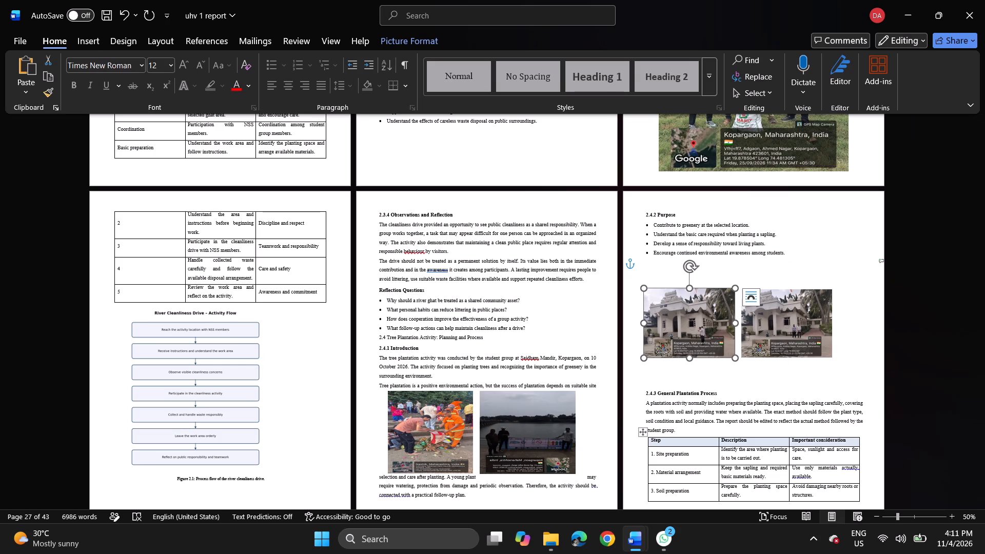
key("Delete")
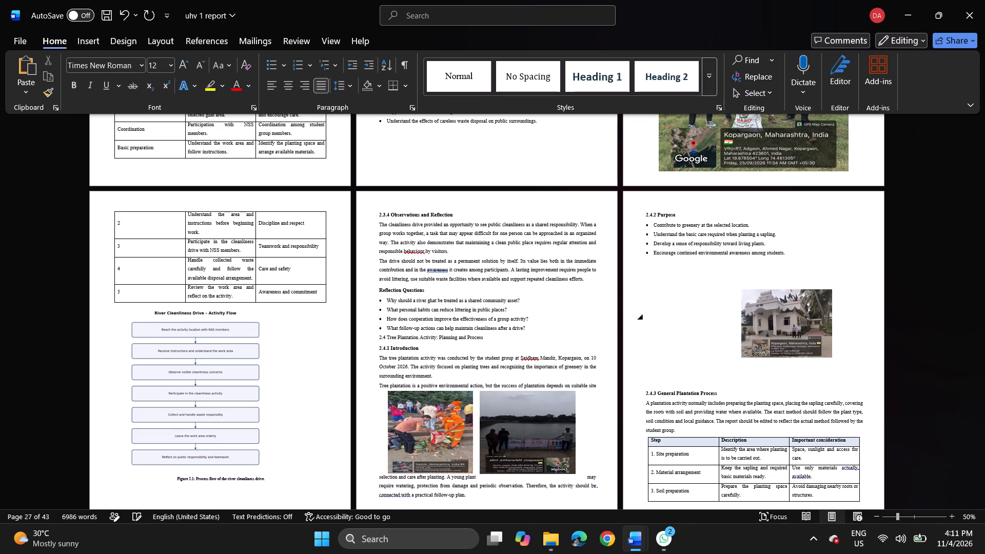
Center the remaining temple photo between sections 2.4.2 and 2.4.3 and enlarge it to fill the gap.
left_click_drag(779, 322, 736, 325)
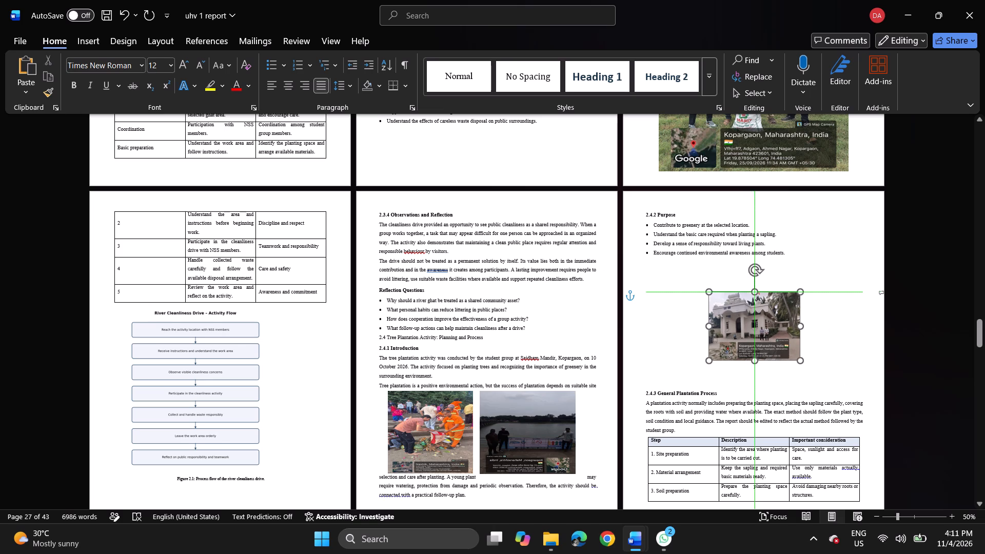
left_click_drag(736, 325, 730, 326)
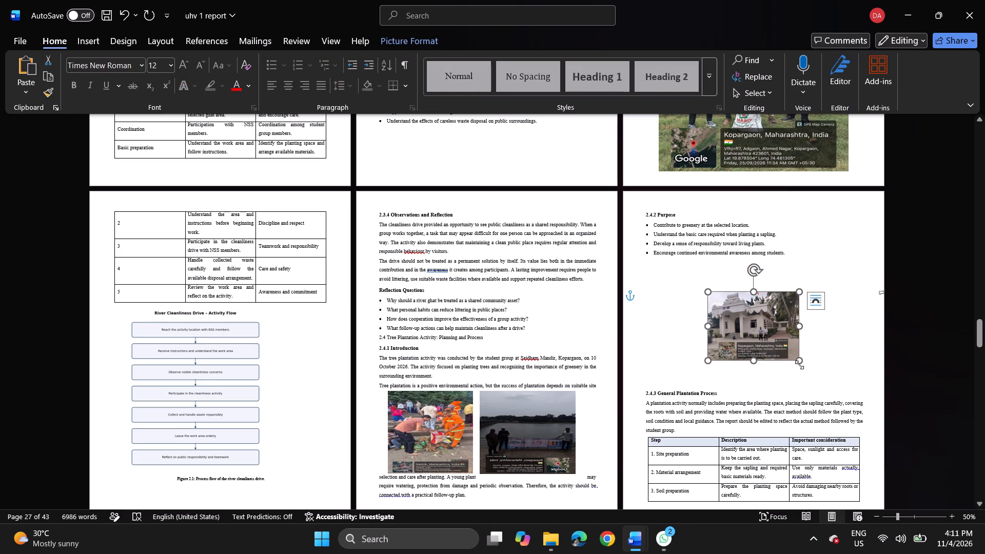
left_click_drag(800, 361, 813, 371)
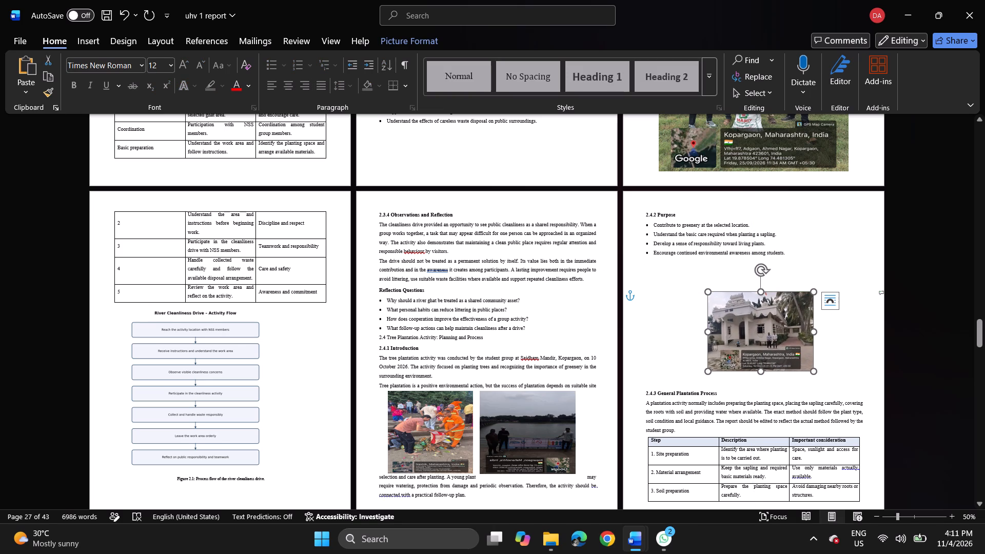
left_click_drag(705, 293, 684, 294)
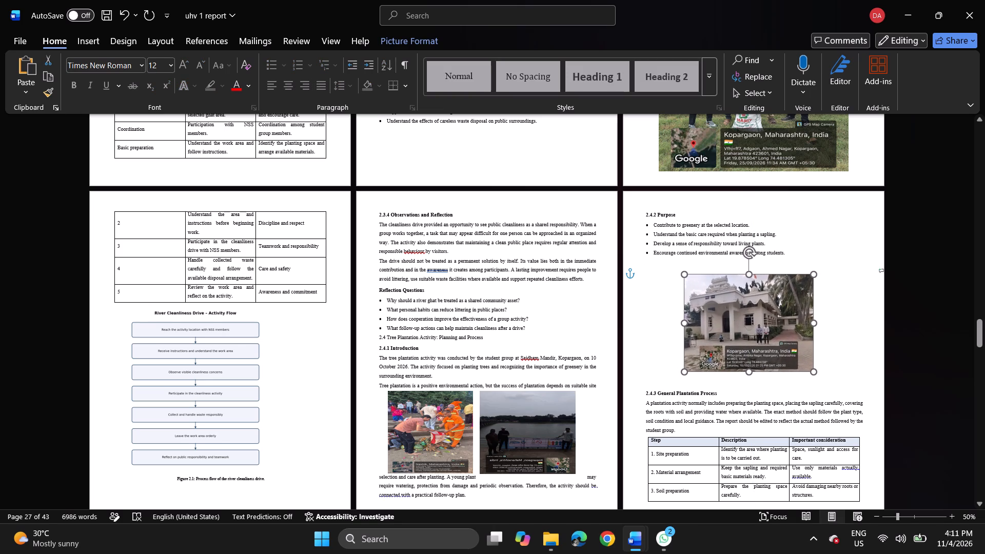
Review the page layout from the Glossary and Chapter 1 through to Appendix D at the end of the report.
scroll(744, 251, "up", 3)
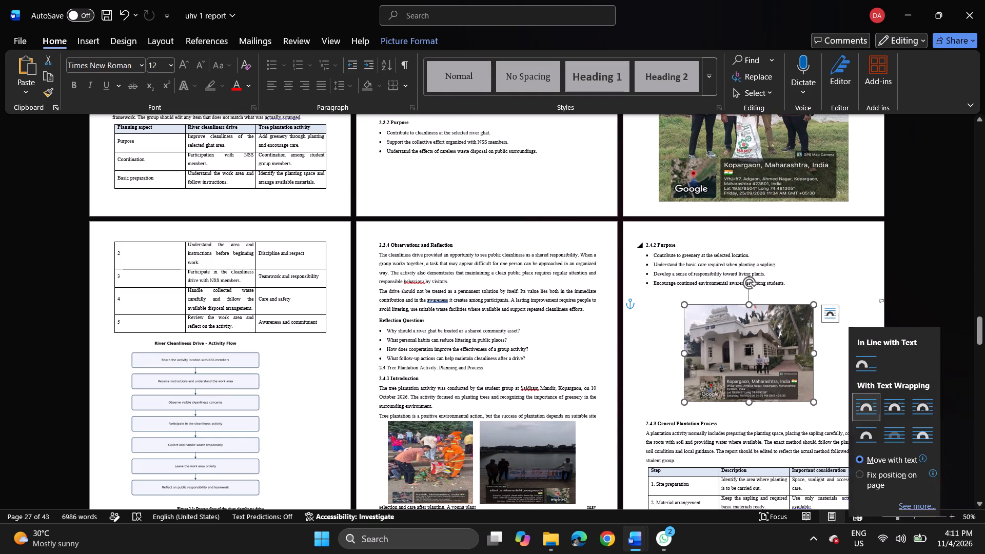
scroll(719, 209, "up", 8)
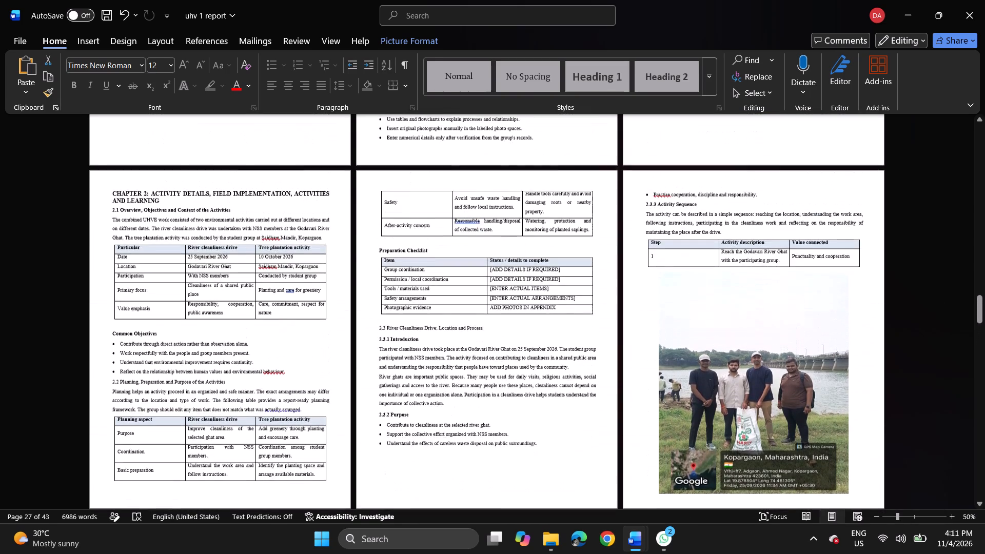
scroll(719, 209, "up", 9)
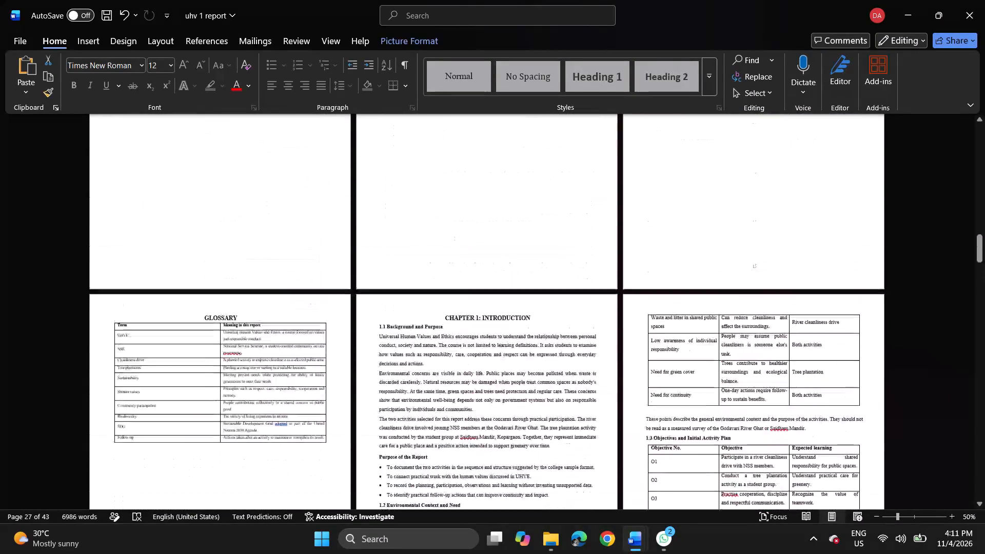
scroll(719, 209, "down", 7)
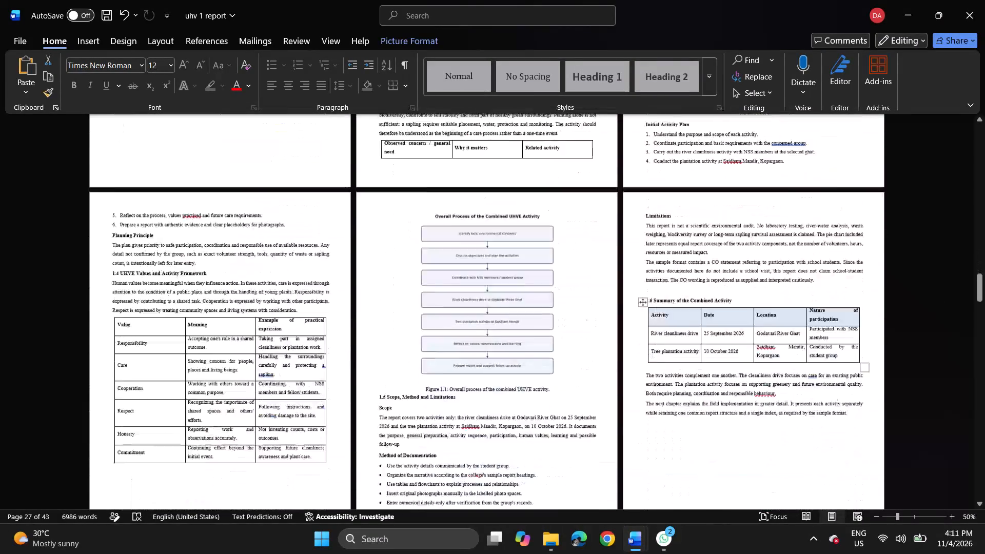
scroll(719, 209, "down", 3)
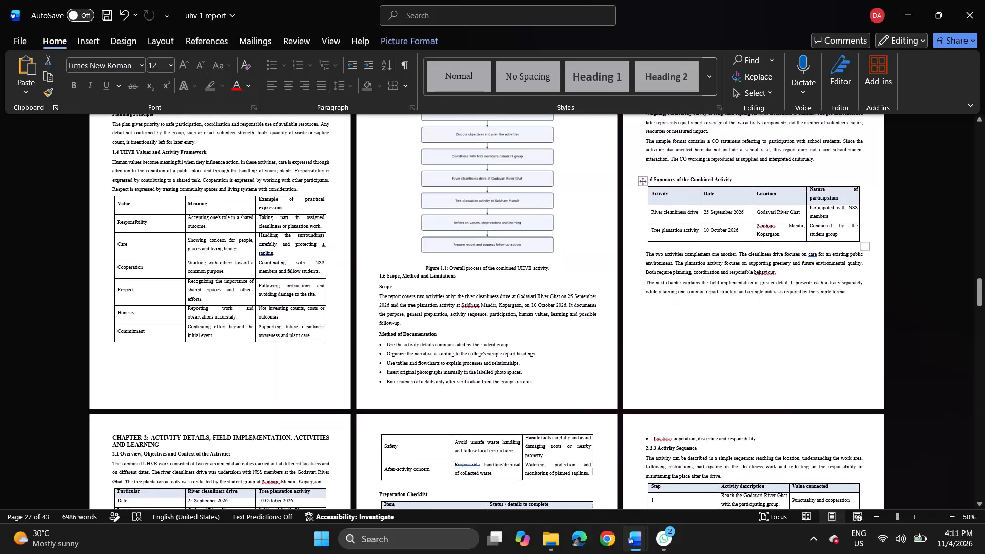
scroll(719, 209, "down", 6)
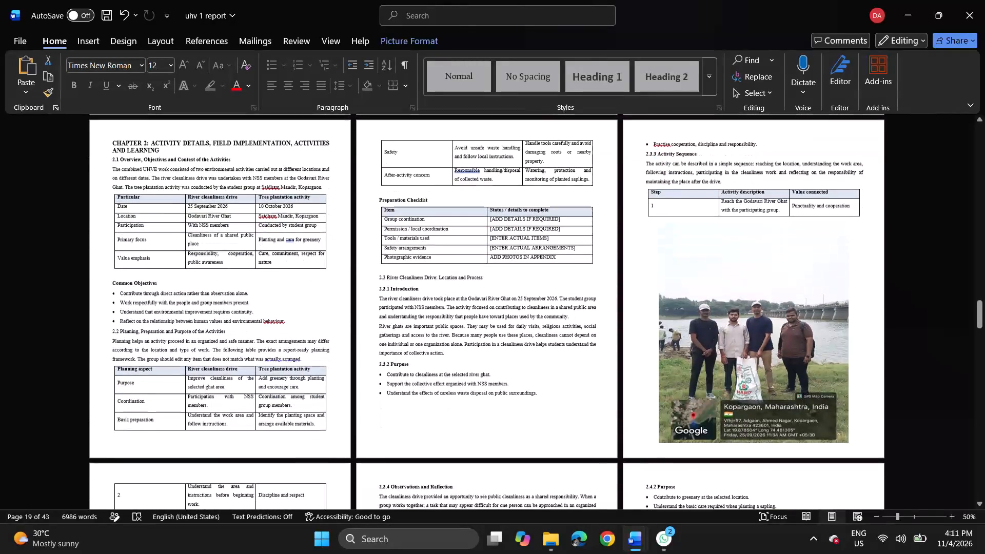
scroll(719, 209, "down", 10)
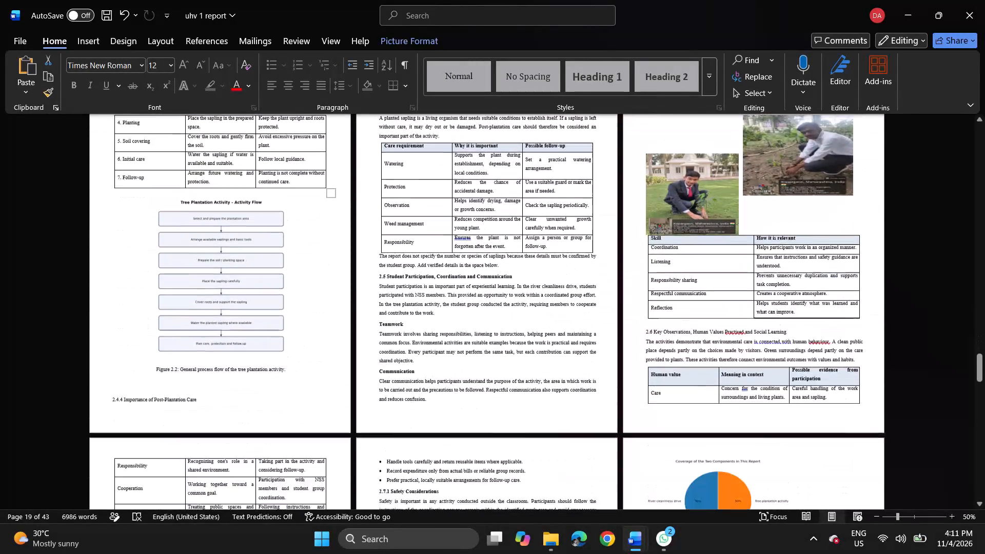
scroll(719, 209, "down", 9)
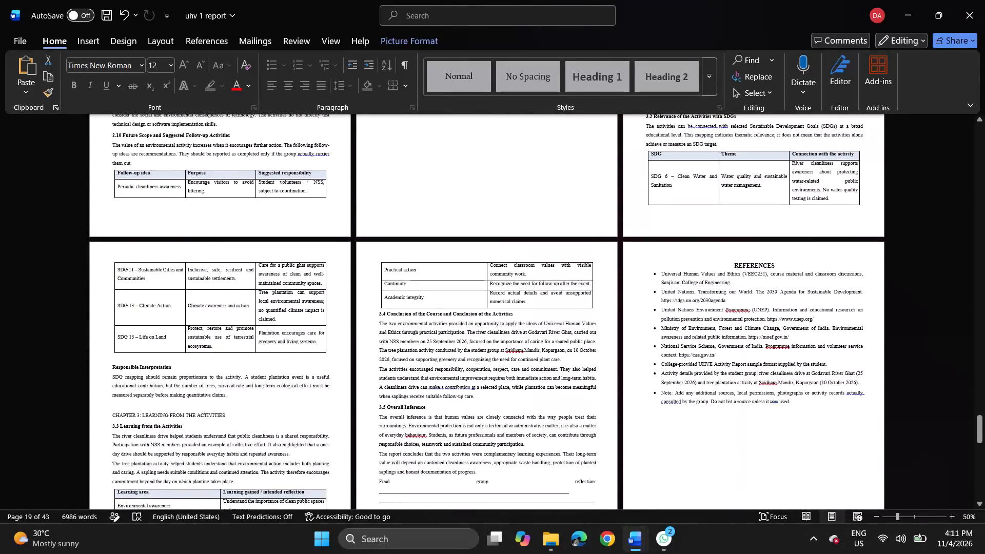
scroll(719, 209, "down", 10)
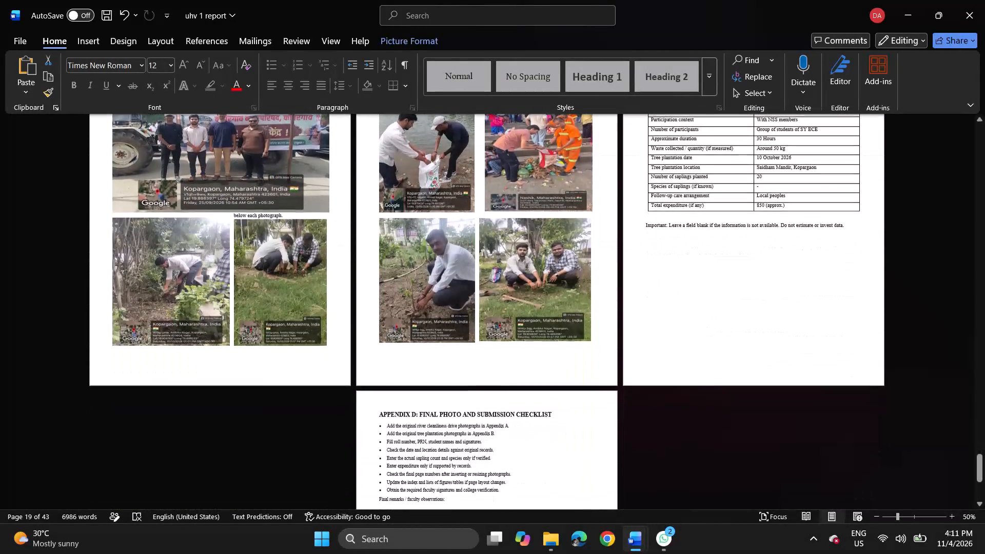
scroll(719, 209, "down", 2)
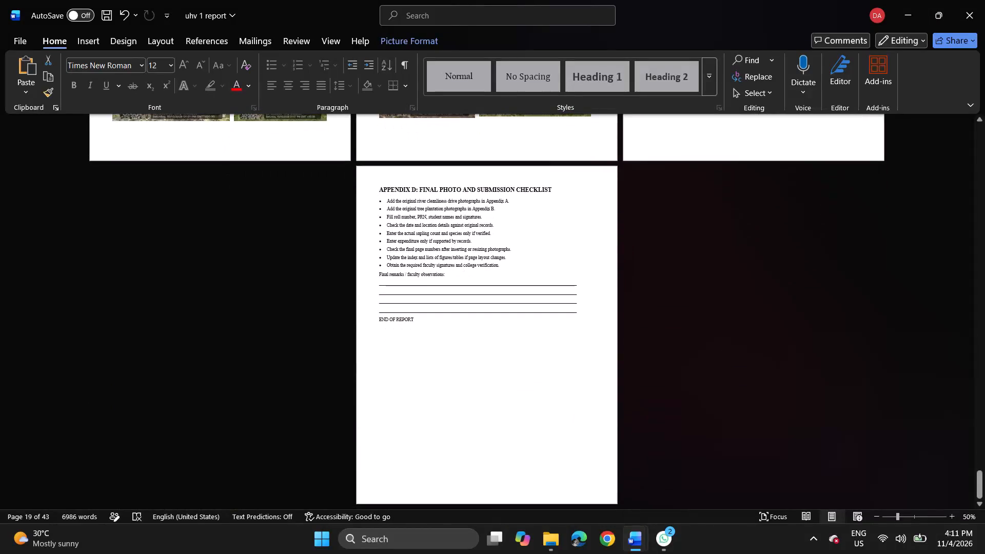
Save the report.
key("ctrl+s")
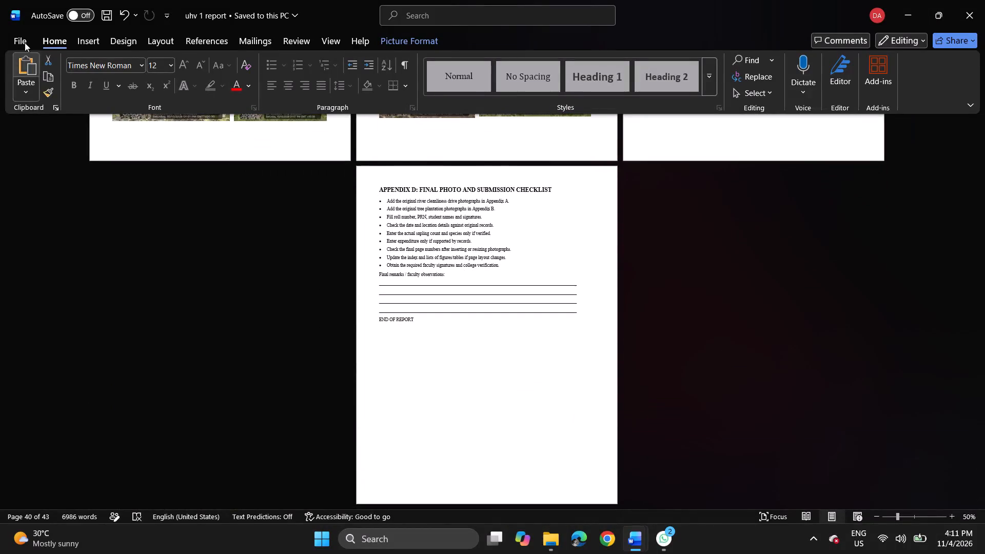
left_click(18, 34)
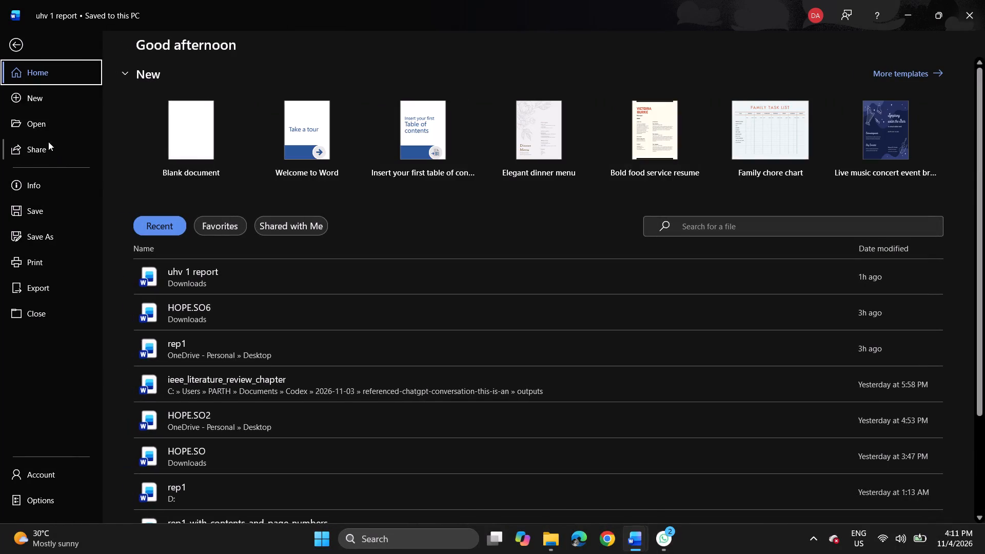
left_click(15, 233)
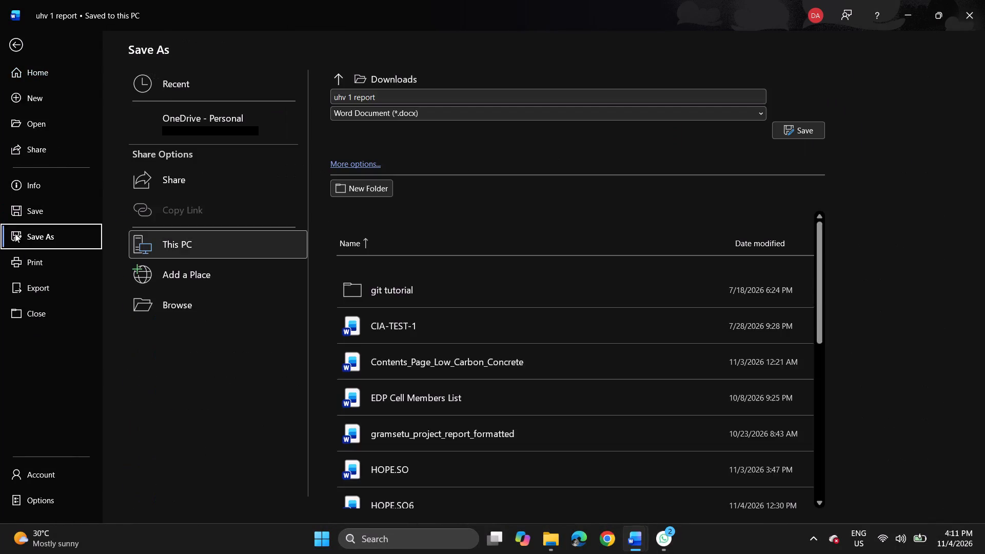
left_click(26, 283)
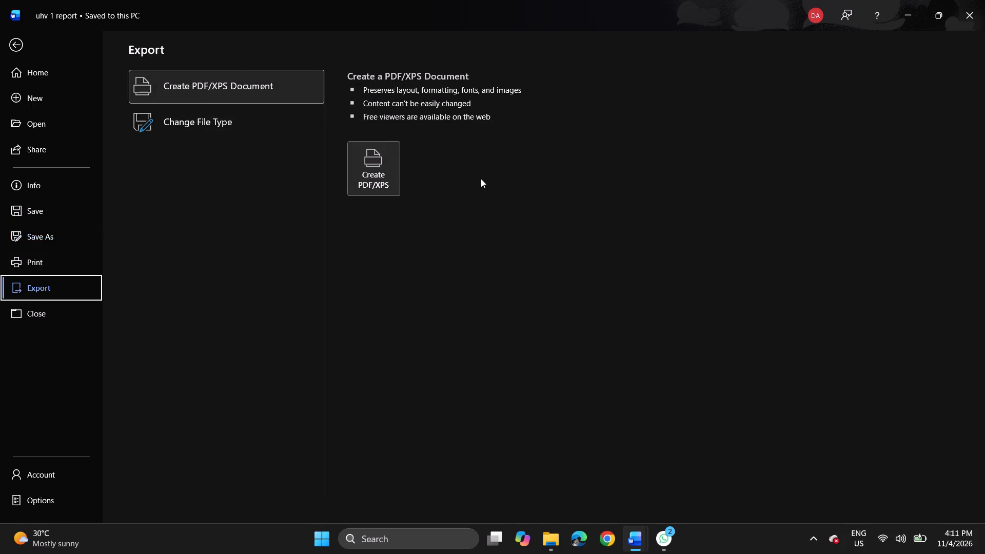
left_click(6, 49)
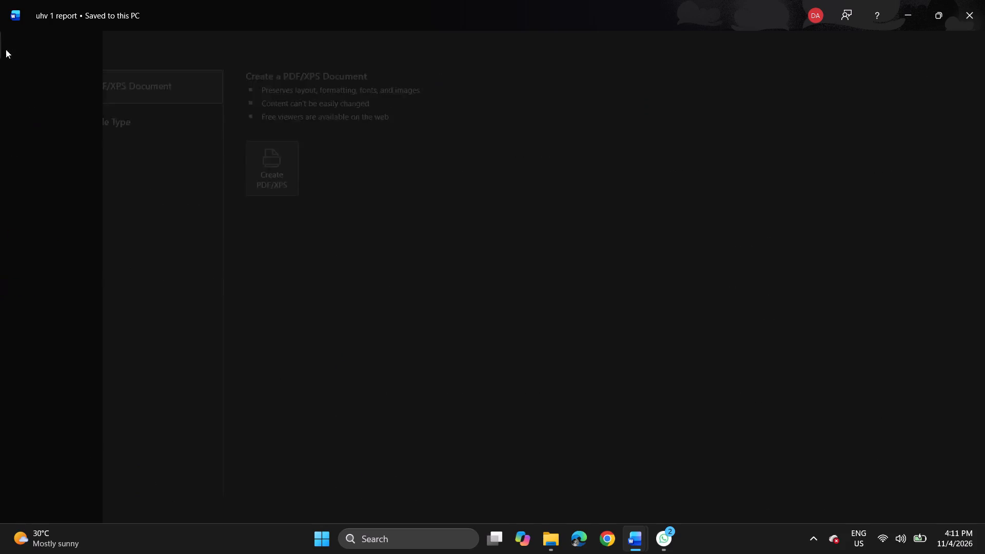
Move the photo of the man in a suit up above the Skill table, level with the neighboring planting photo.
scroll(450, 306, "up", 11)
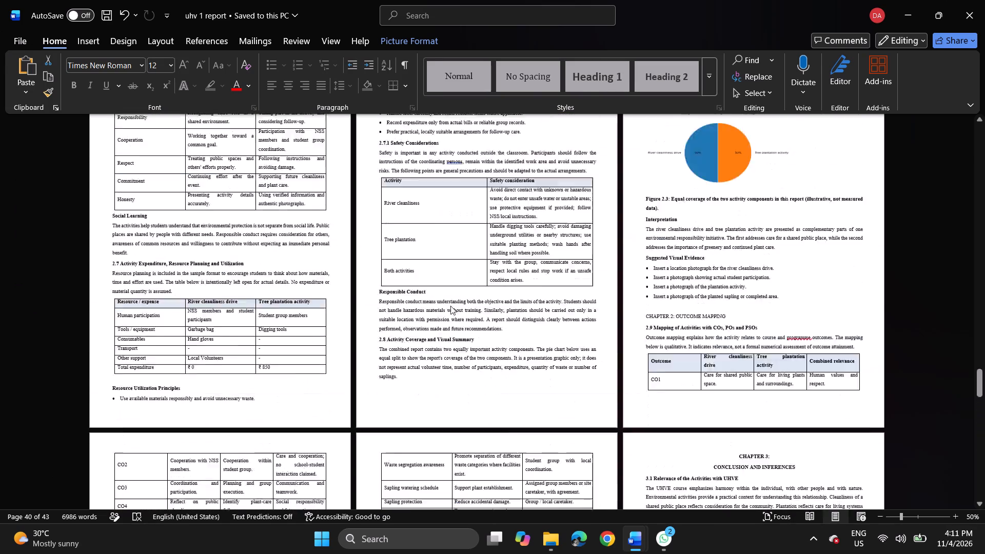
scroll(450, 306, "up", 5)
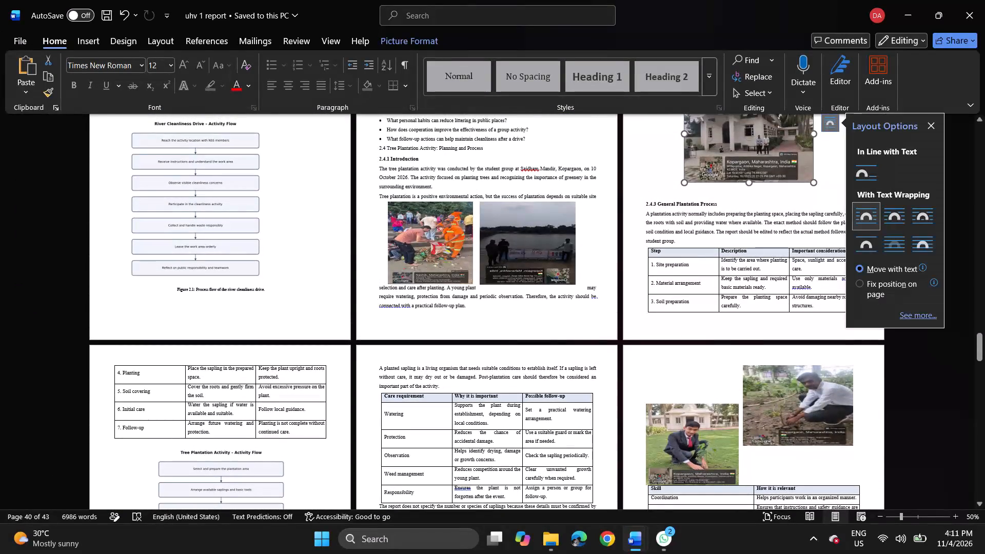
left_click_drag(703, 442, 697, 410)
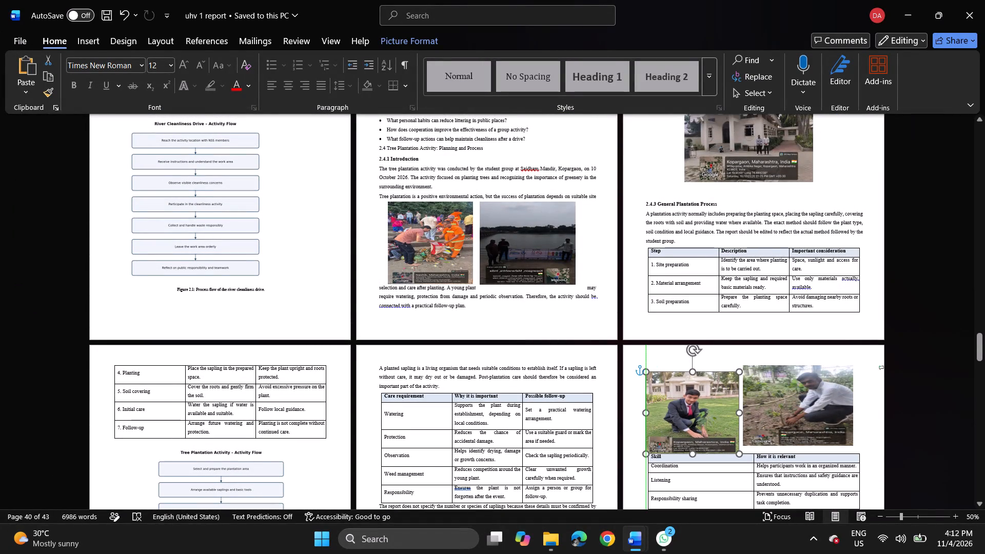
left_click_drag(697, 410, 697, 404)
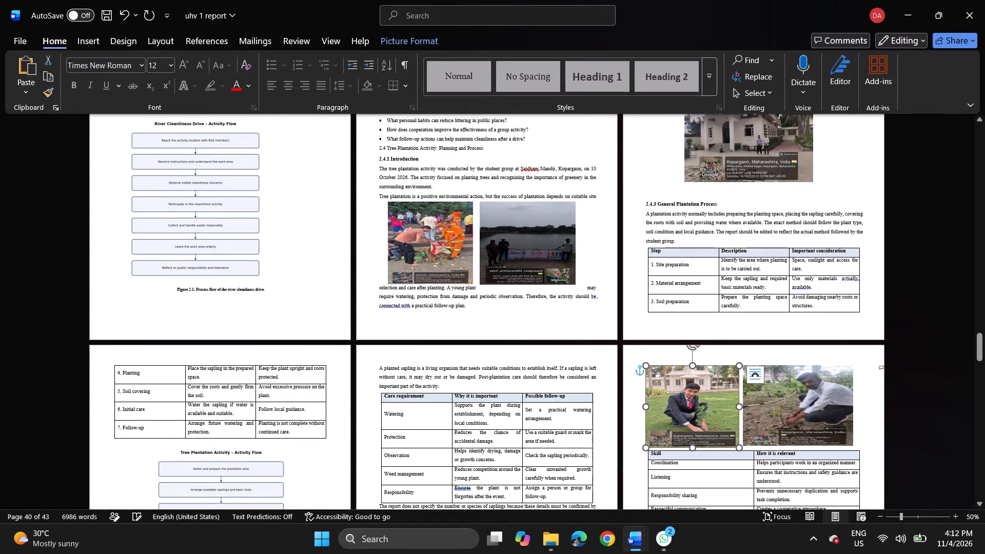
Review the remaining pages from the Skill table through the References to the Appendix D checklist.
scroll(659, 449, "down", 9)
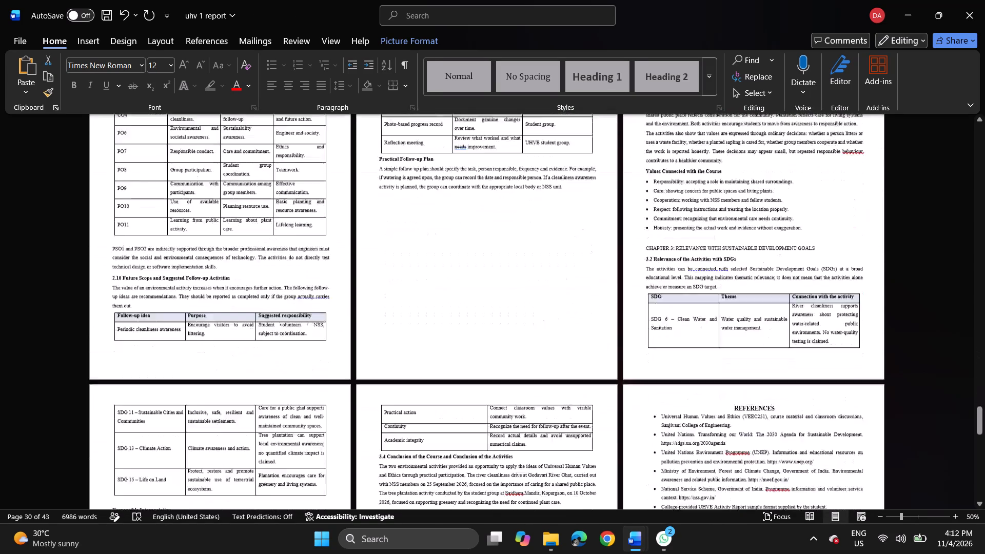
scroll(659, 449, "down", 4)
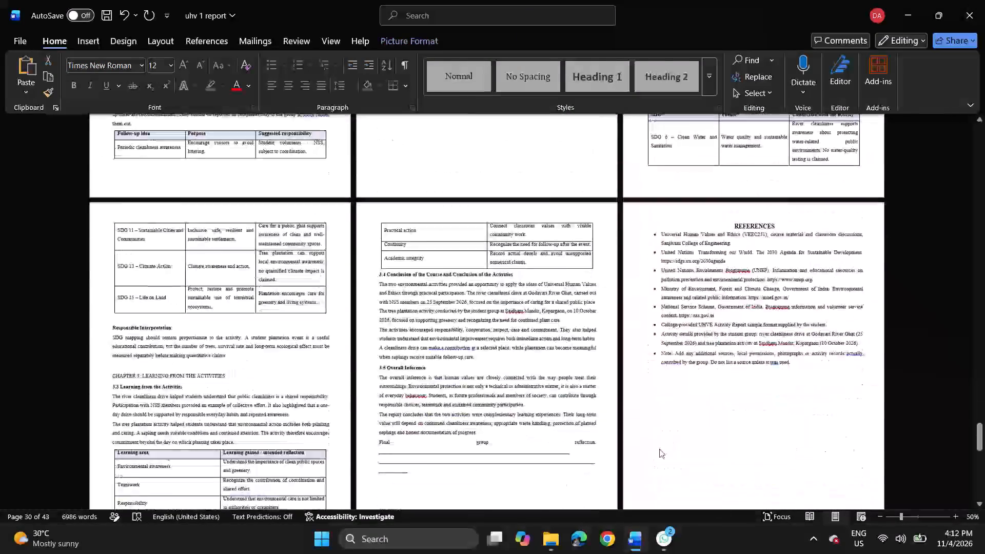
scroll(659, 449, "down", 3)
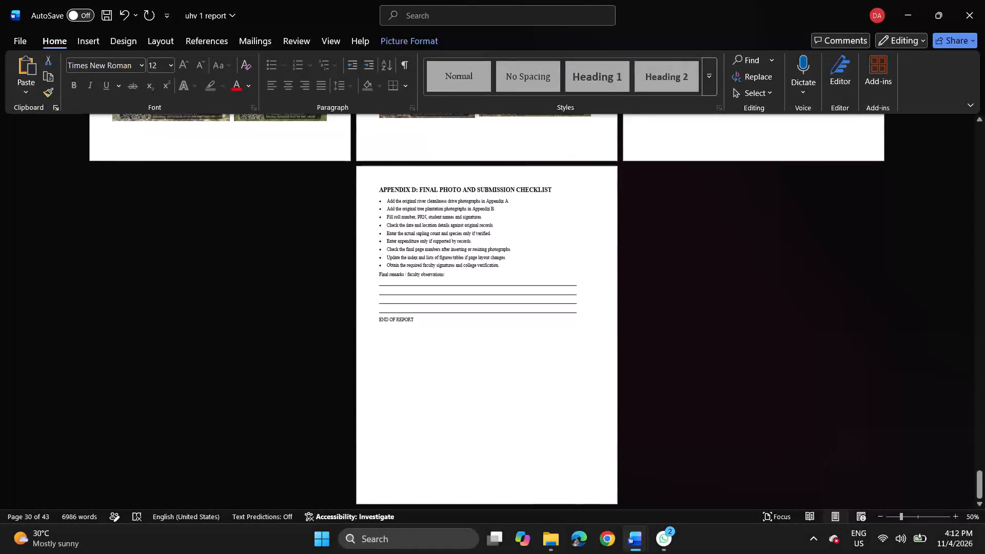
Export the report as a PDF named uhv 1 report to the Desktop, using standard optimization and opening it after publishing.
left_click(11, 35)
left_click(27, 285)
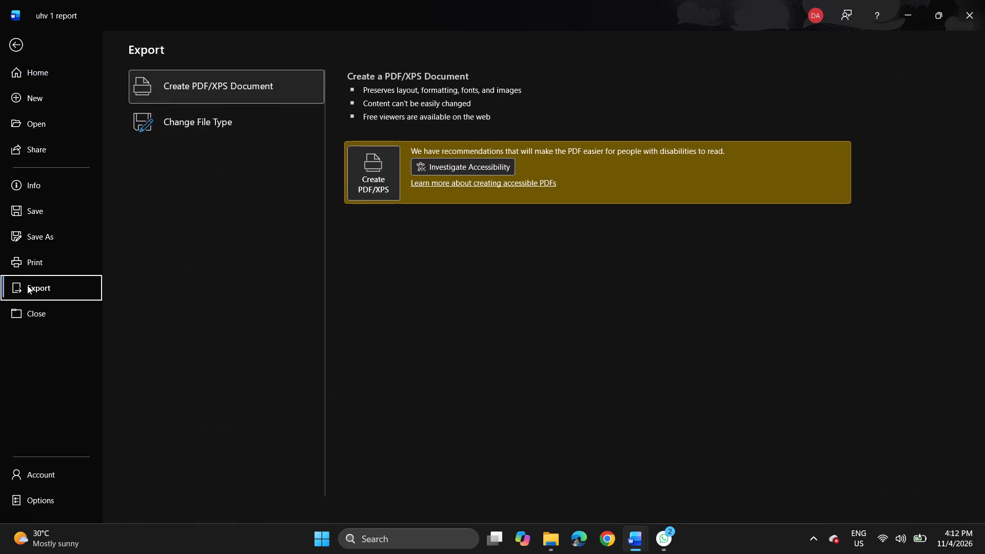
left_click(368, 182)
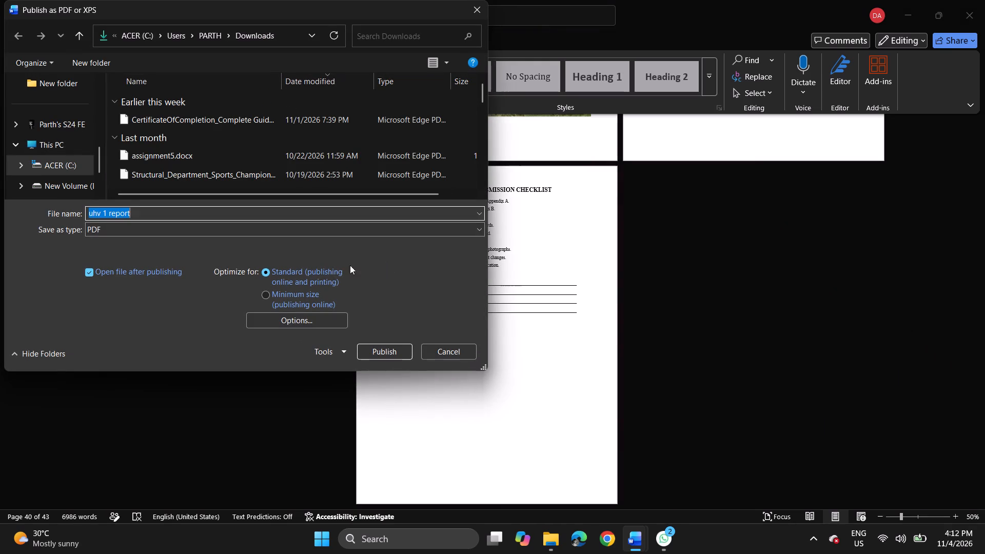
left_click(225, 209)
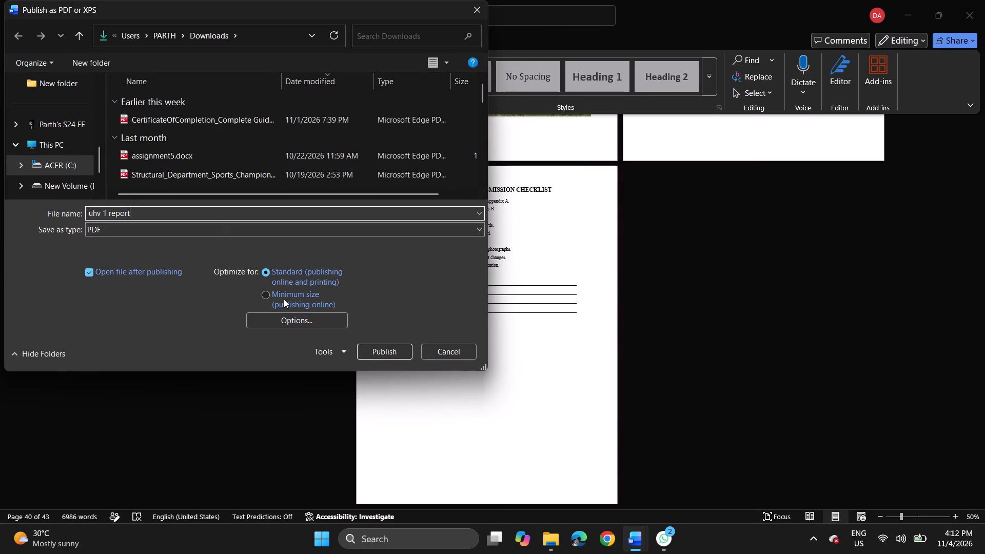
left_click(47, 136)
scroll(54, 146, "up", 1)
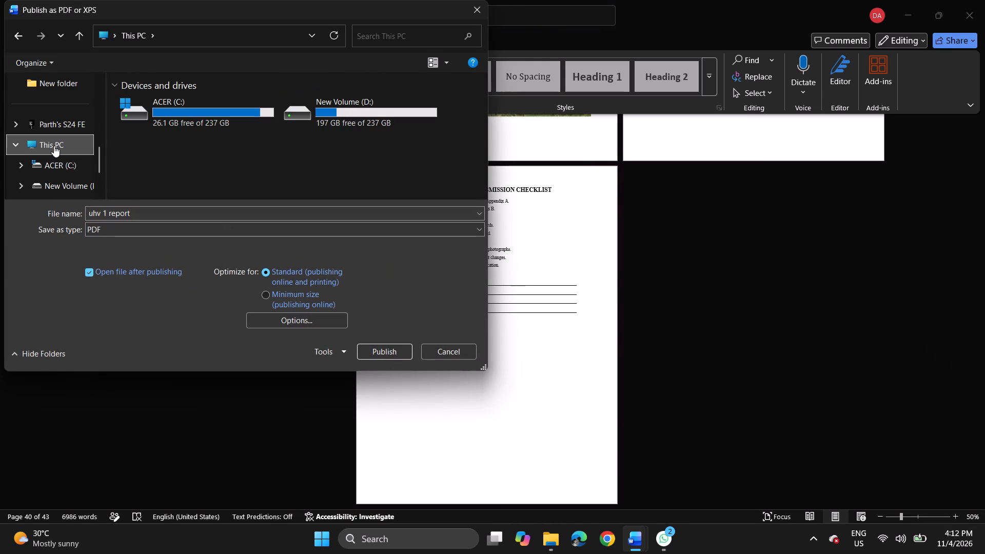
scroll(54, 146, "up", 1)
left_click(50, 187)
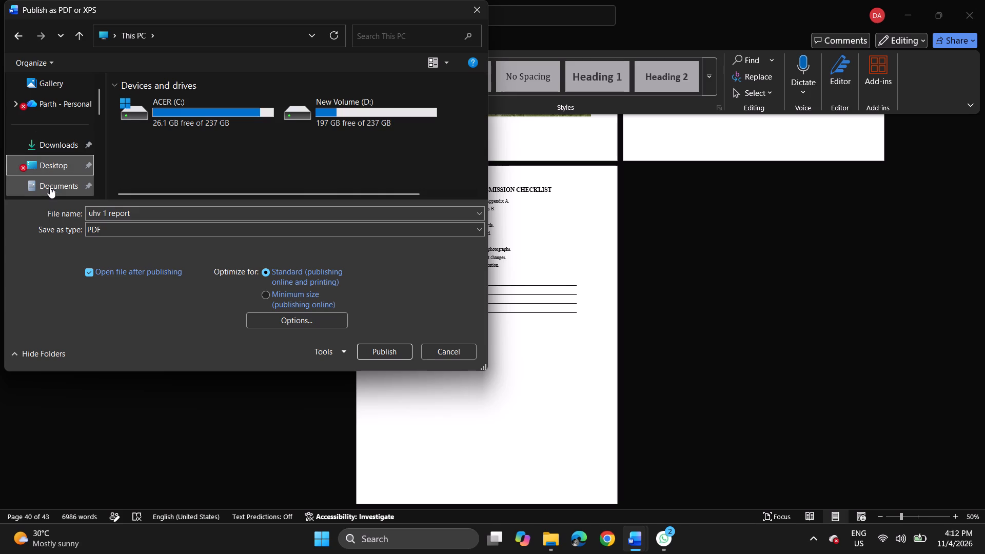
left_click(375, 351)
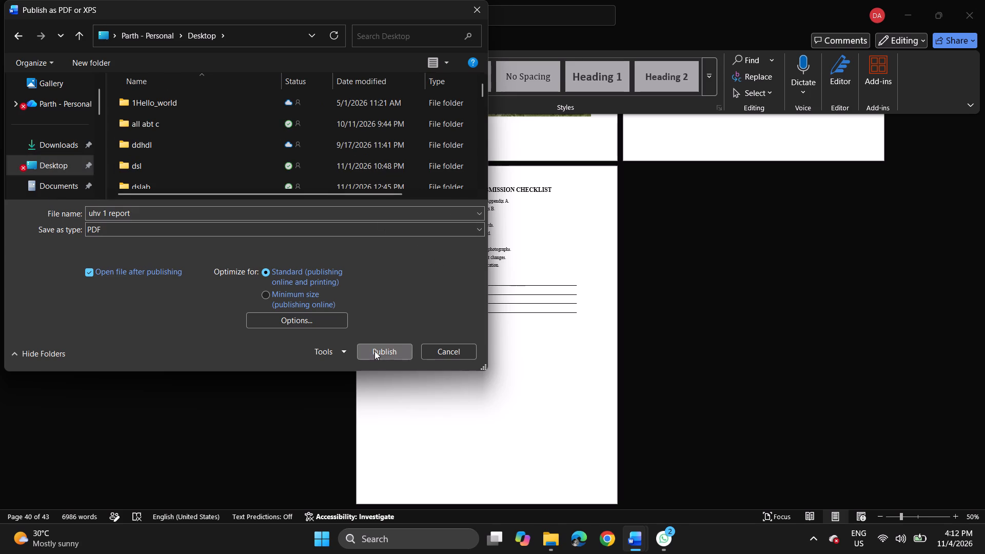
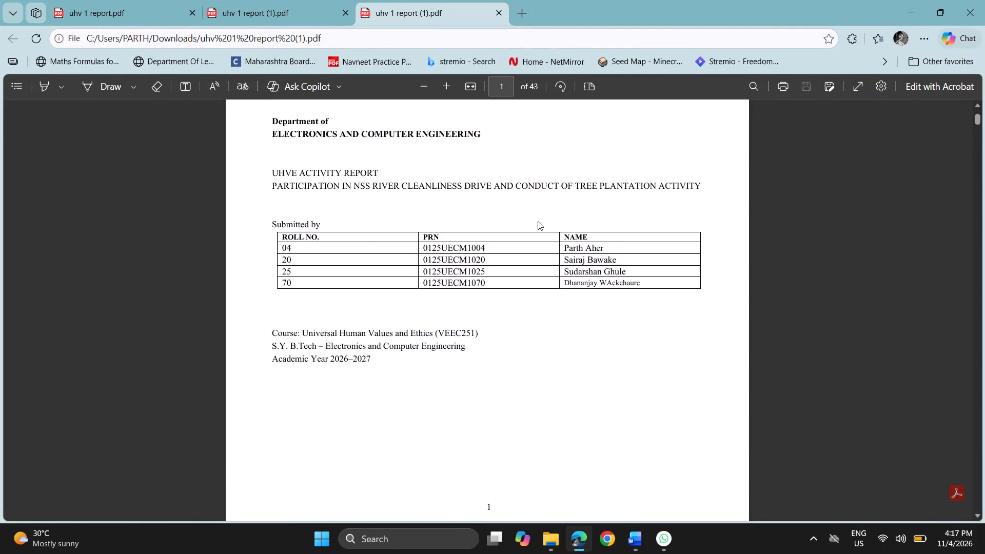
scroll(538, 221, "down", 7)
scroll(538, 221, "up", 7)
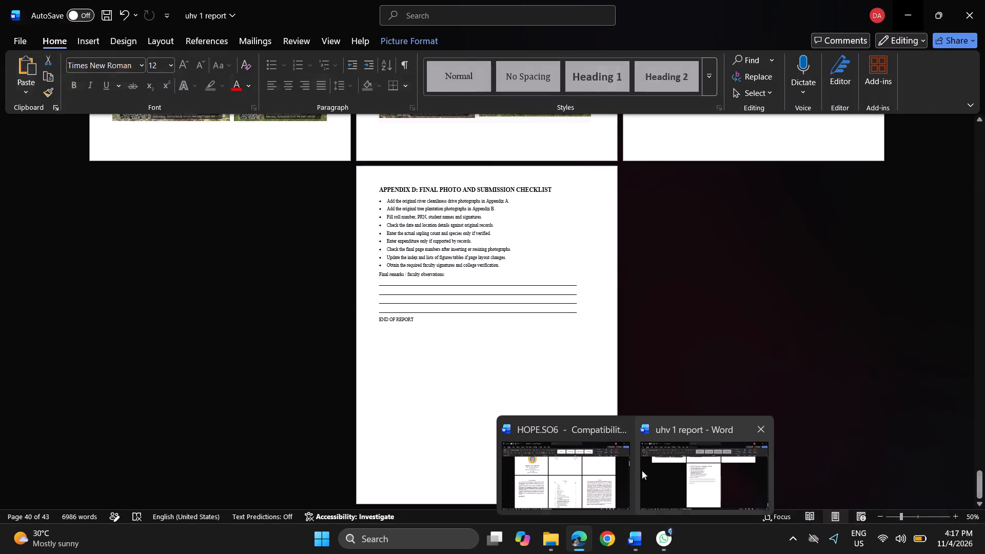
Close the HOPE.SO6 document in Word, saving its changes to the Downloads folder.
left_click(621, 434)
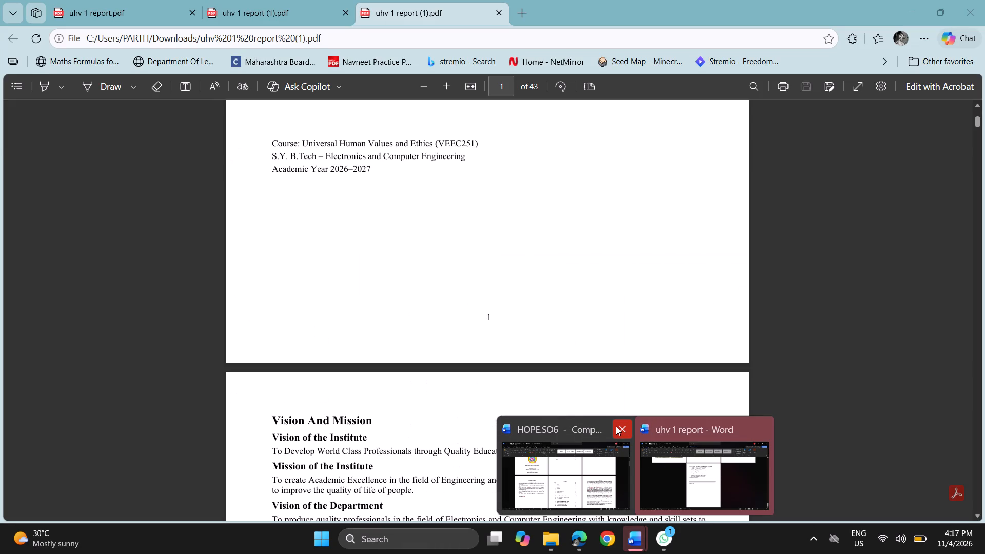
left_click(616, 426)
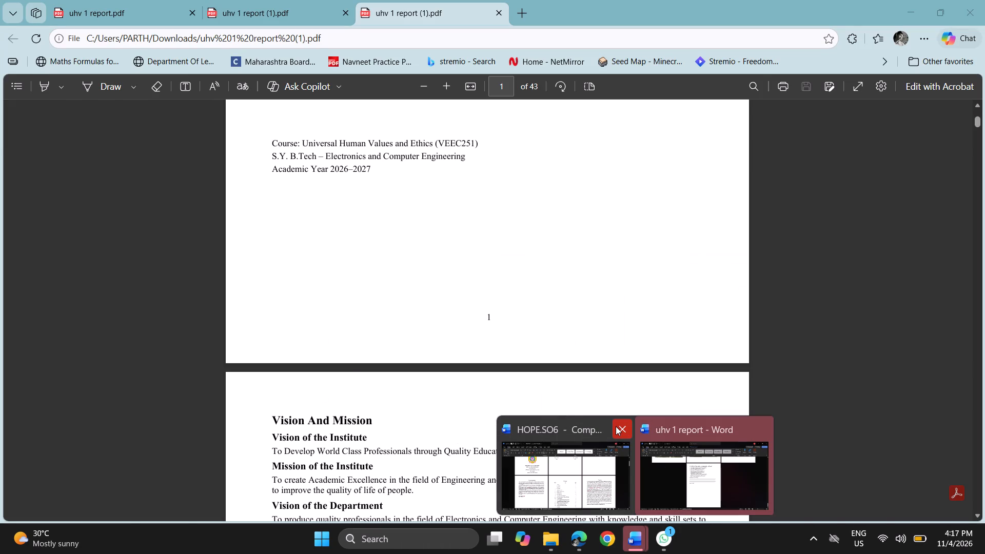
left_click(690, 447)
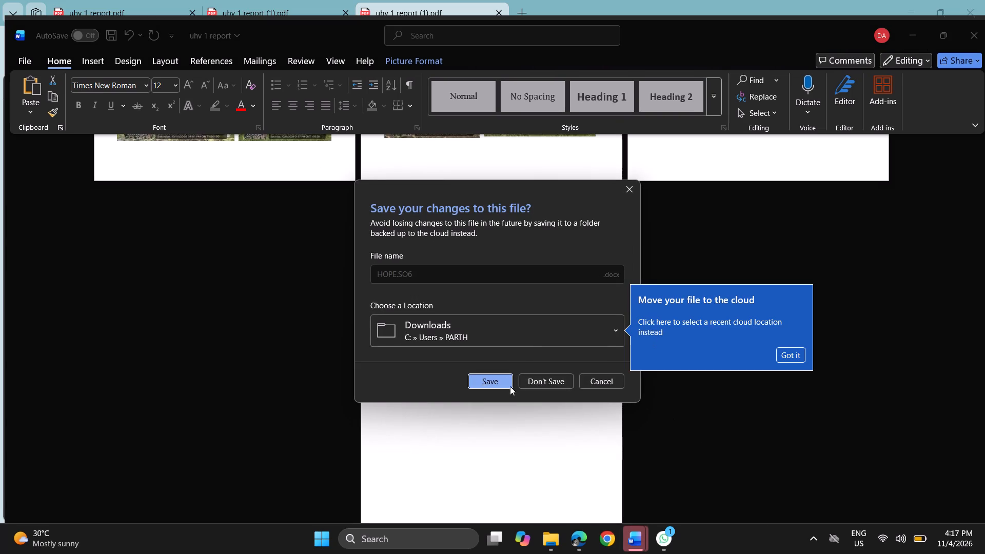
left_click(496, 381)
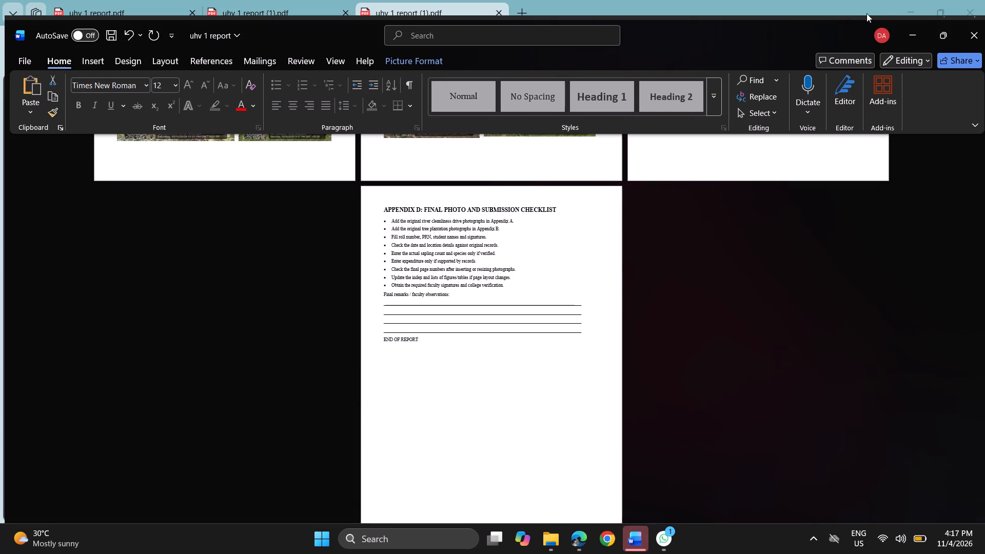
Glance back through the Word report, minimize it, and view the cover page of uhv 1 report (1).pdf in Microsoft Edge.
scroll(648, 385, "up", 12)
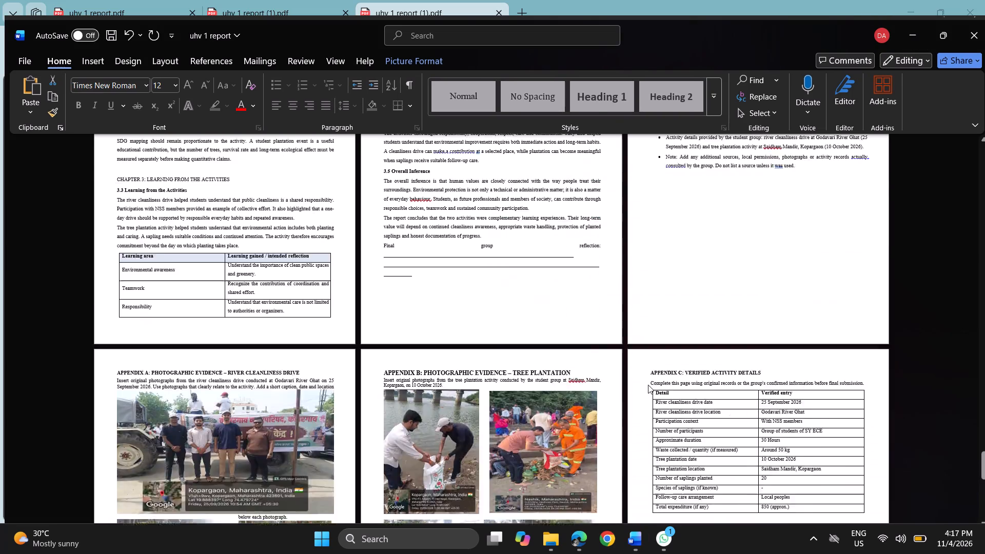
scroll(648, 385, "up", 20)
scroll(648, 385, "up", 1)
scroll(661, 354, "up", 20)
scroll(661, 354, "up", 20)
scroll(661, 354, "up", 20)
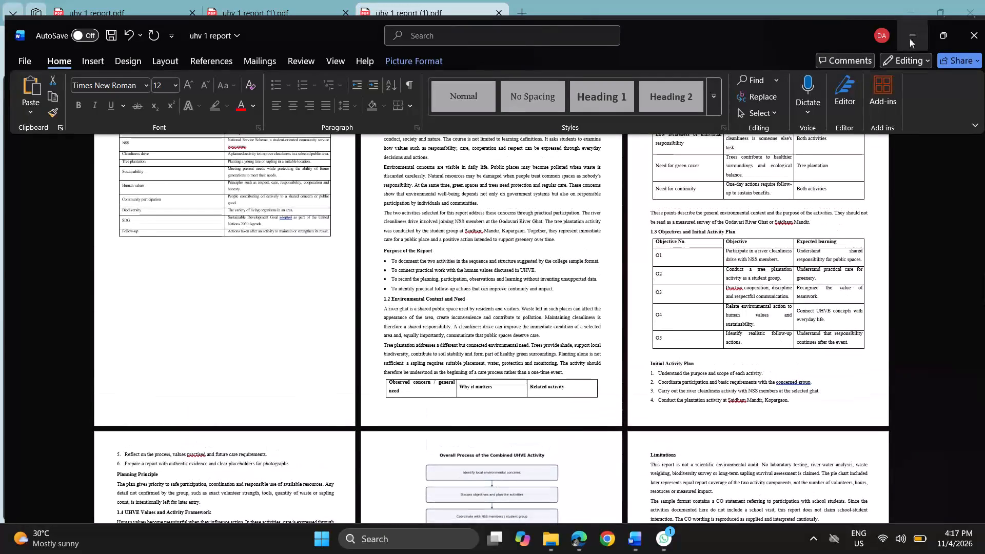
left_click(907, 35)
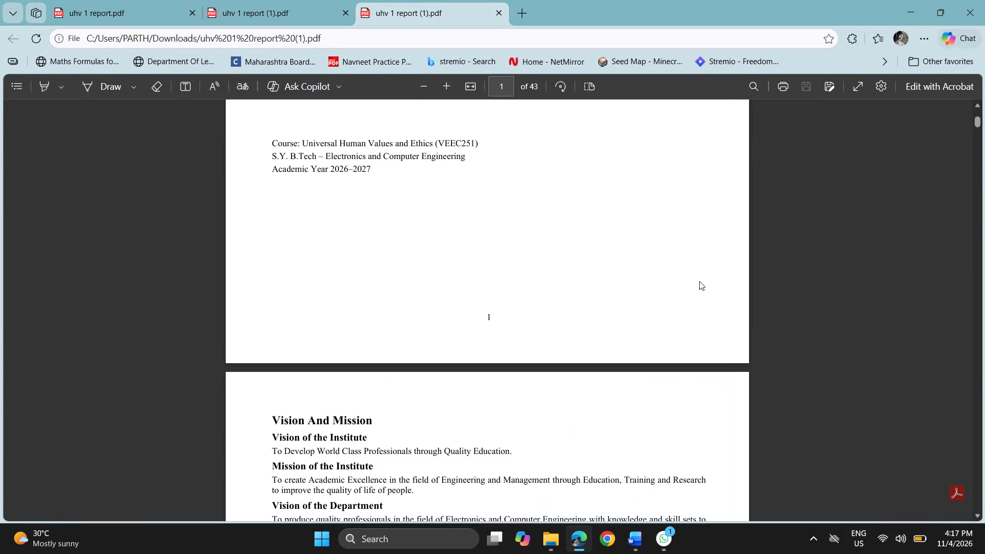
scroll(699, 281, "up", 8)
scroll(699, 281, "down", 2)
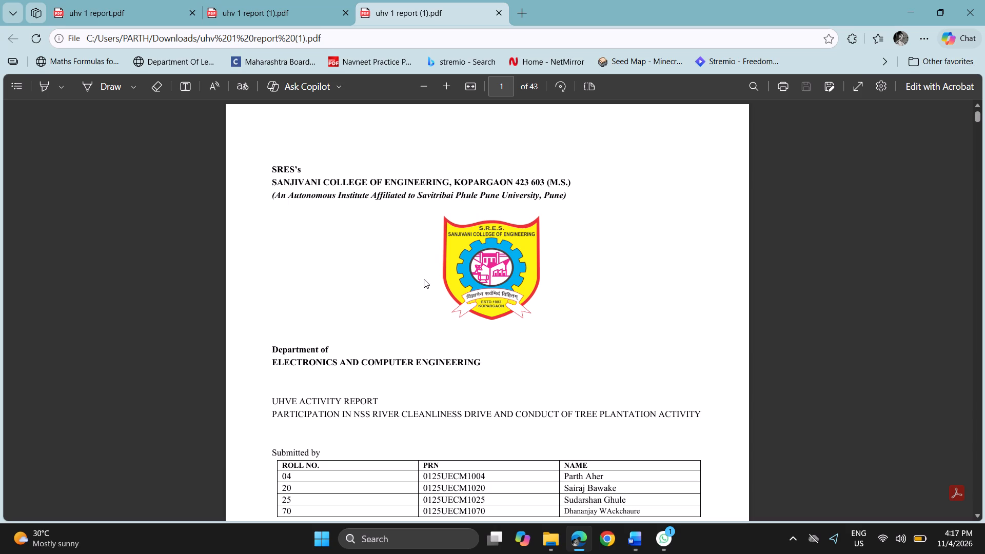
key("Return")
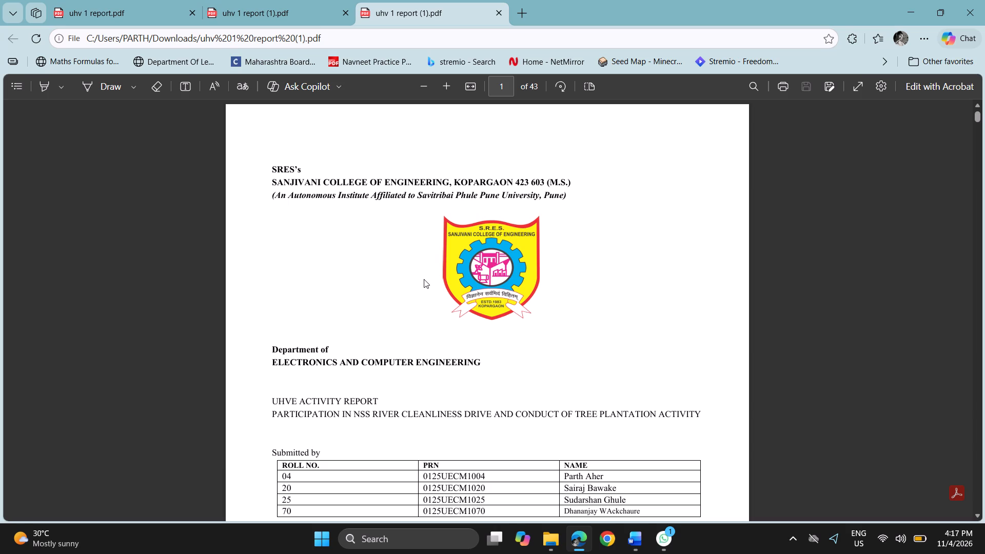
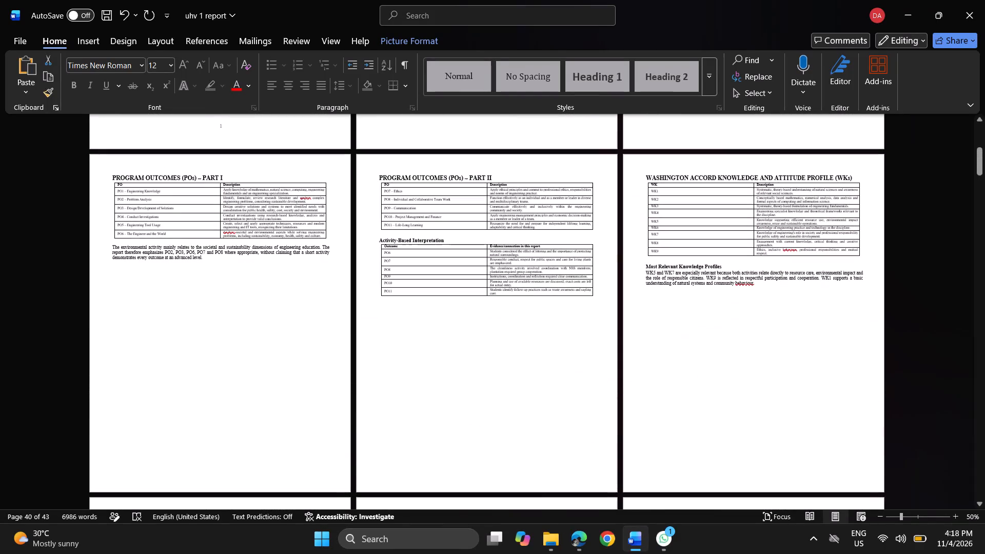
In Microsoft Edge, close both uhv 1 report (1).pdf tabs and look over the cover page of uhv 1 report.pdf.
left_click(577, 547)
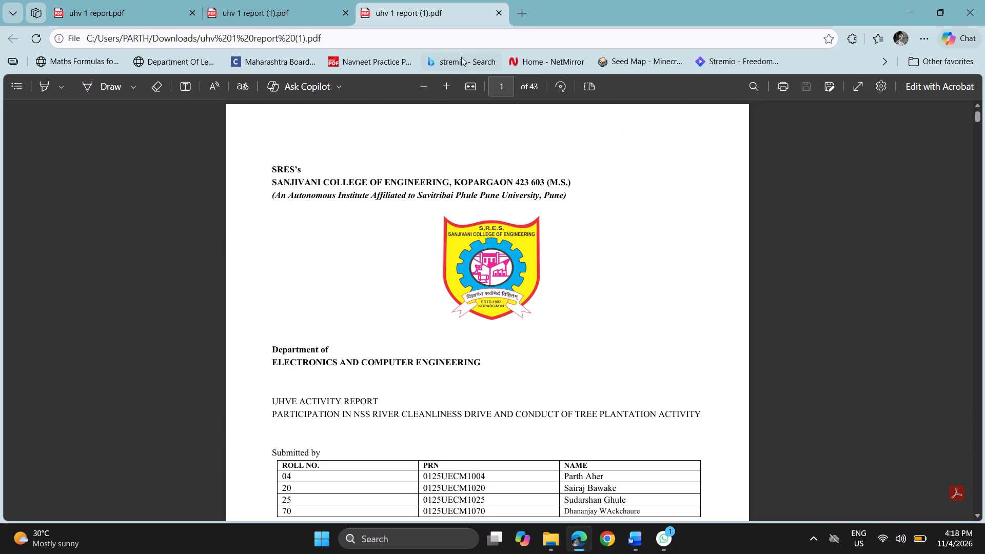
left_click(496, 17)
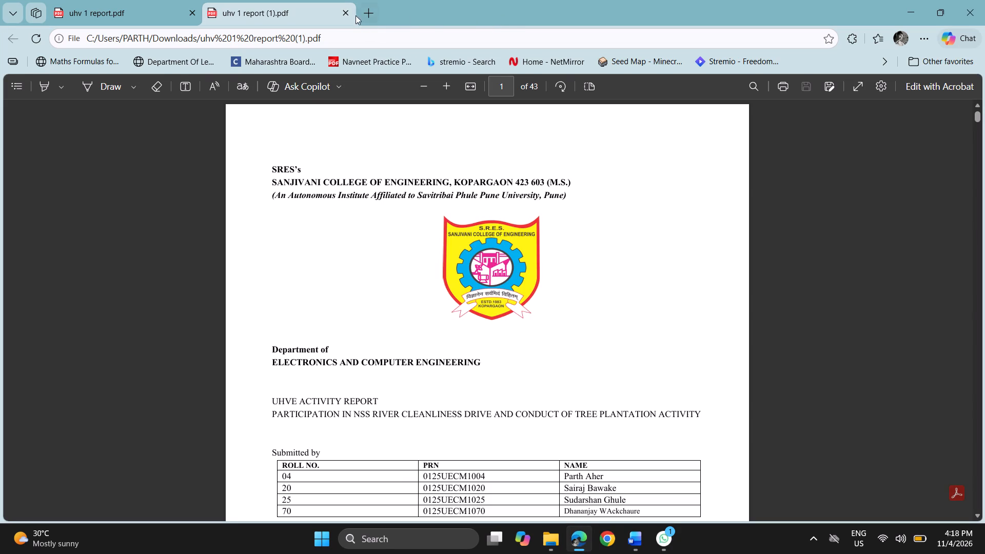
left_click(343, 7)
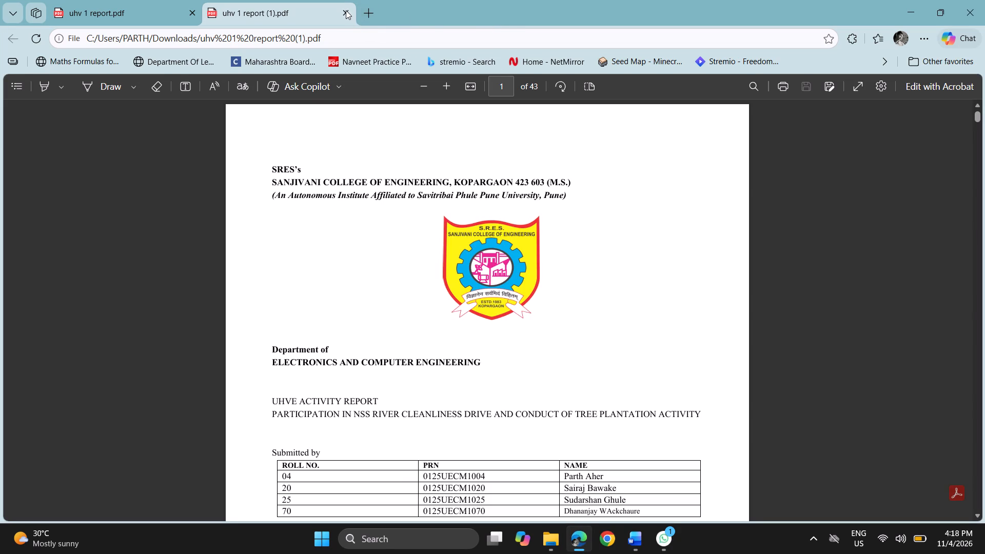
left_click(346, 10)
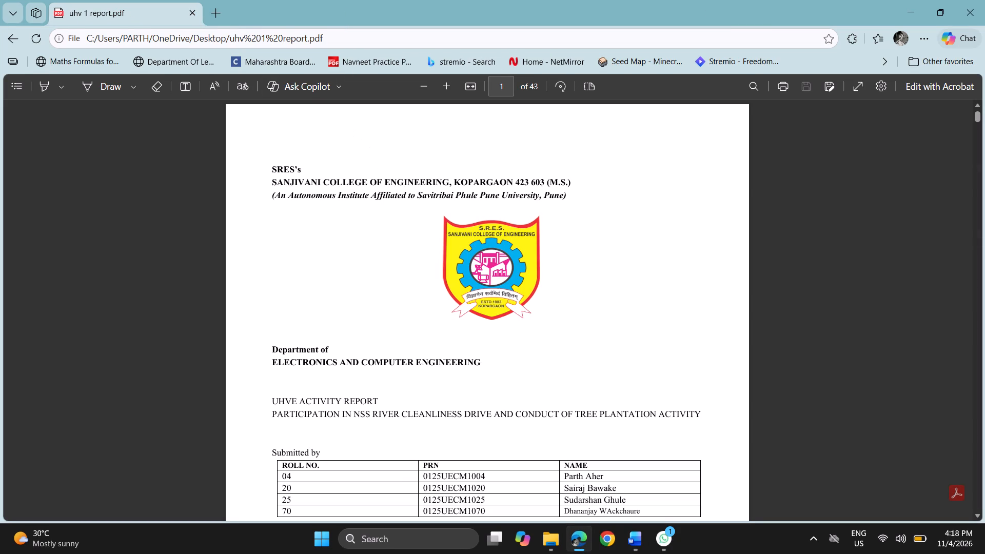
scroll(405, 292, "down", 4)
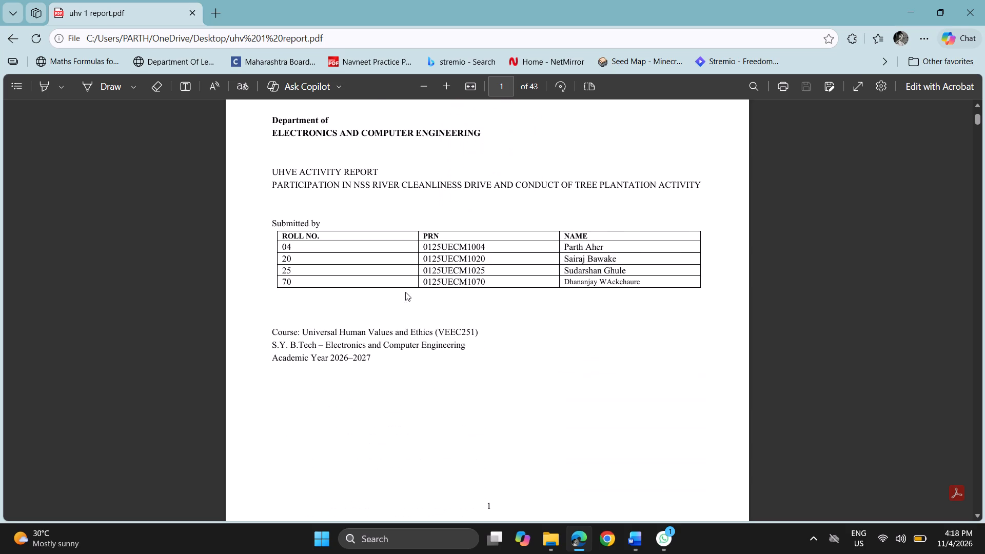
scroll(405, 292, "up", 3)
In the Word report, center the cover page content from SRES's through ELECTRONICS AND COMPUTER ENGINEERING.
left_click(626, 538)
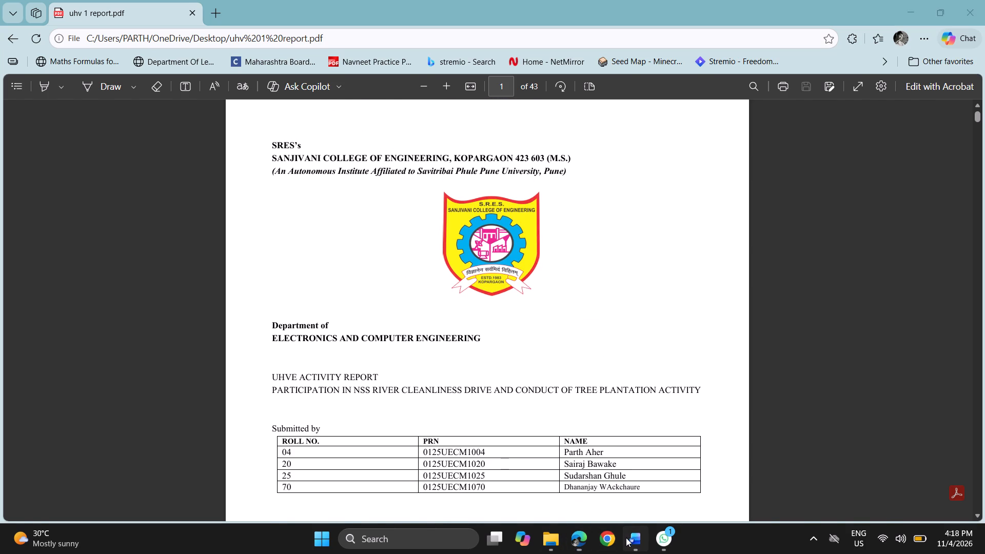
scroll(485, 282, "up", 20)
scroll(485, 282, "up", 20)
scroll(219, 252, "up", 6)
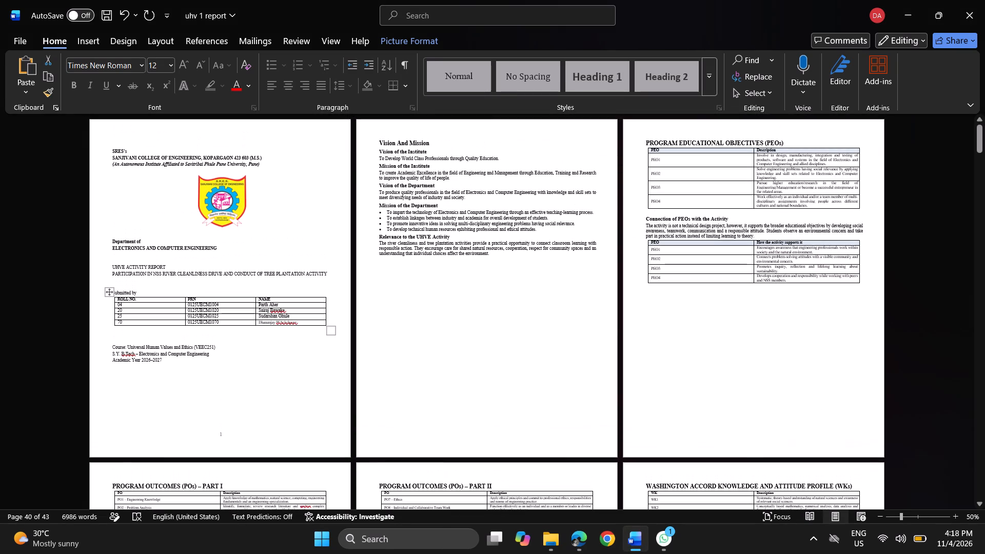
left_click_drag(111, 151, 140, 172)
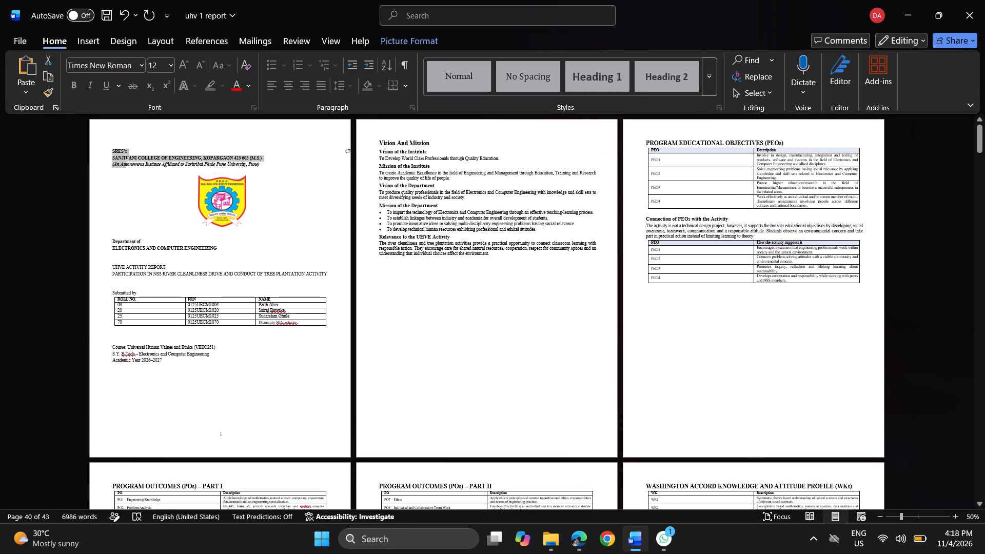
left_click_drag(140, 172, 221, 249)
left_click(288, 86)
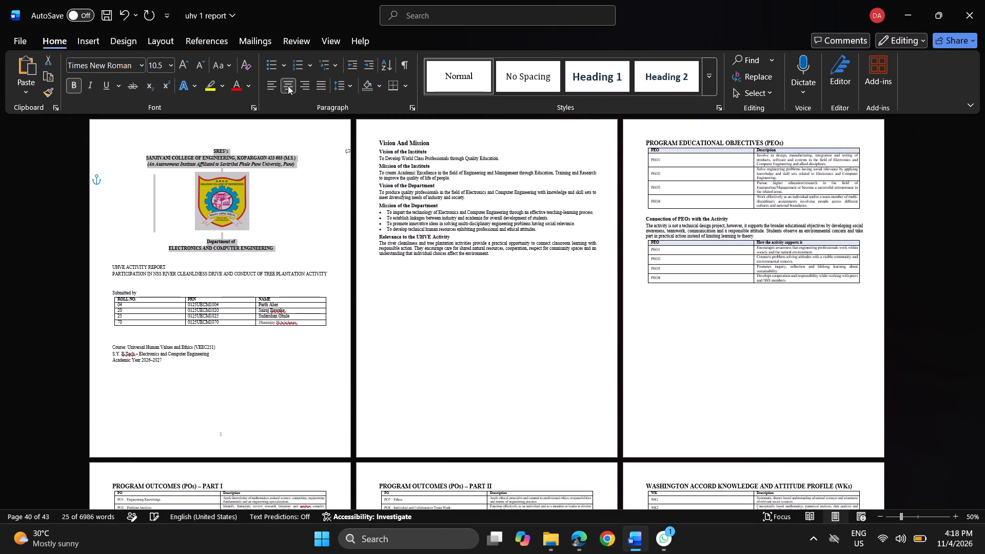
left_click(418, 322)
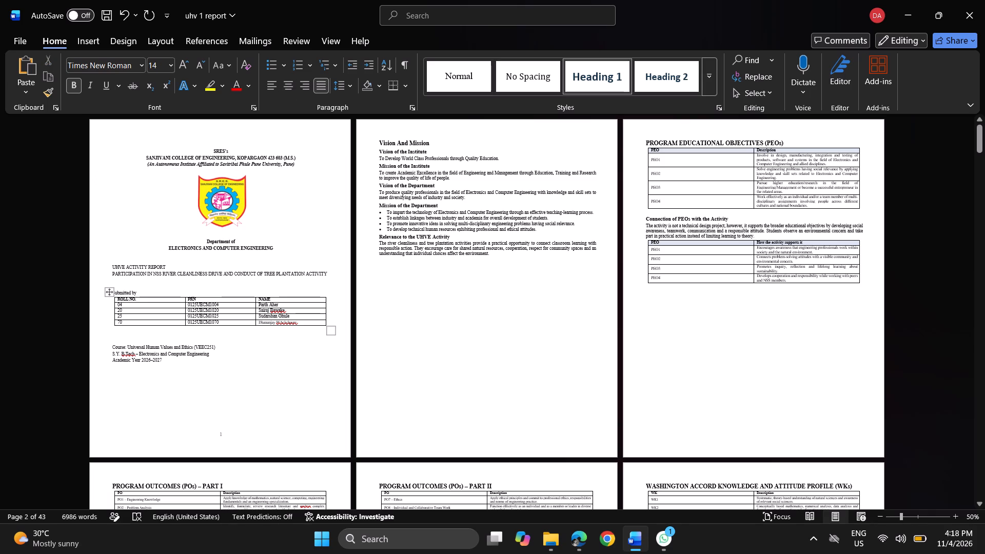
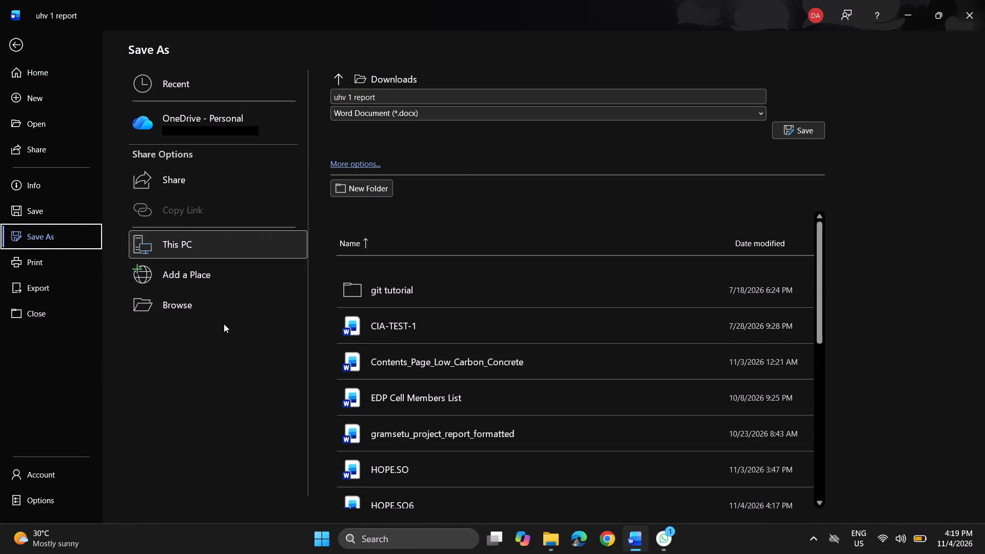
Export the Word report as a standard-quality PDF named uhv 1 report099 in the Downloads folder, opening it after publishing.
left_click(43, 280)
left_click(395, 185)
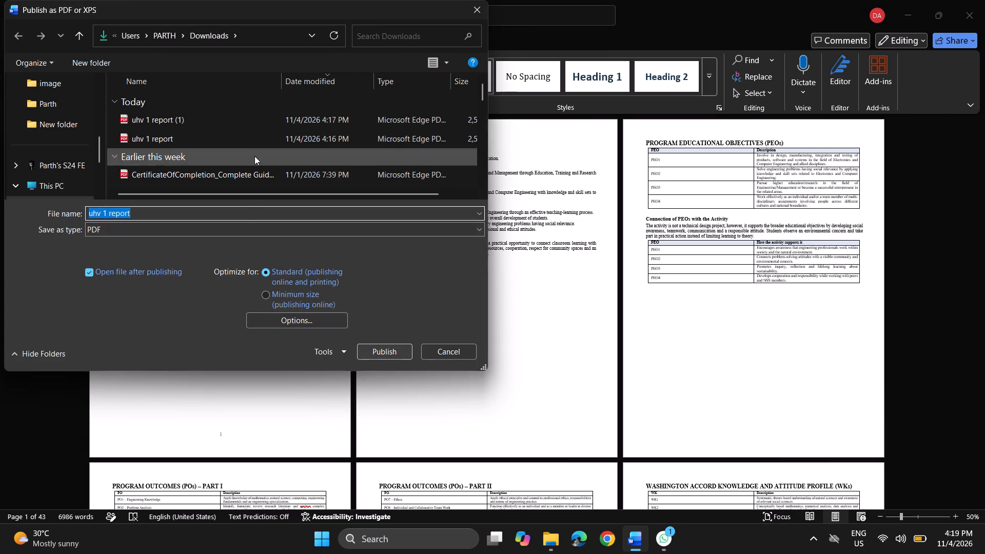
left_click(241, 205)
left_click(232, 211)
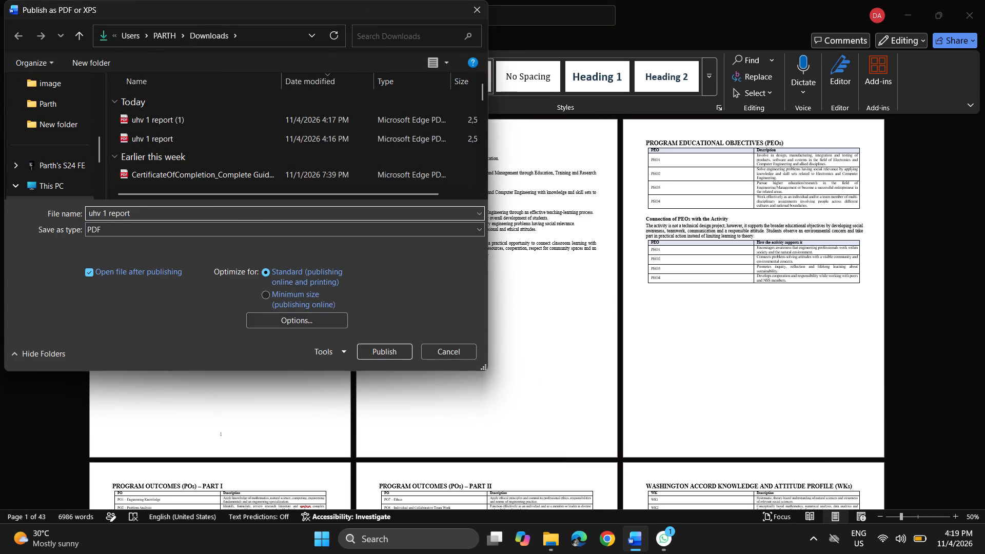
type("099")
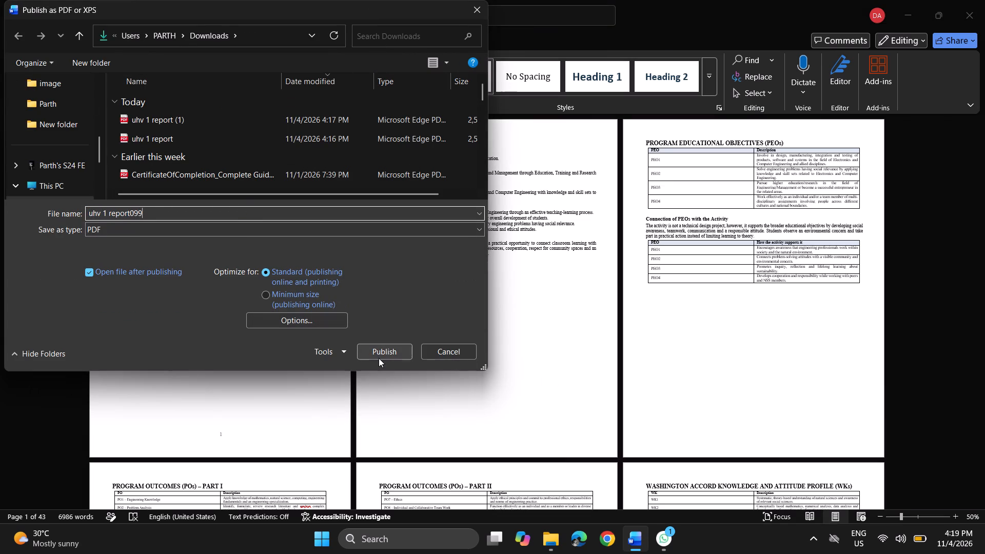
left_click(379, 353)
left_click_drag(379, 353, 610, 479)
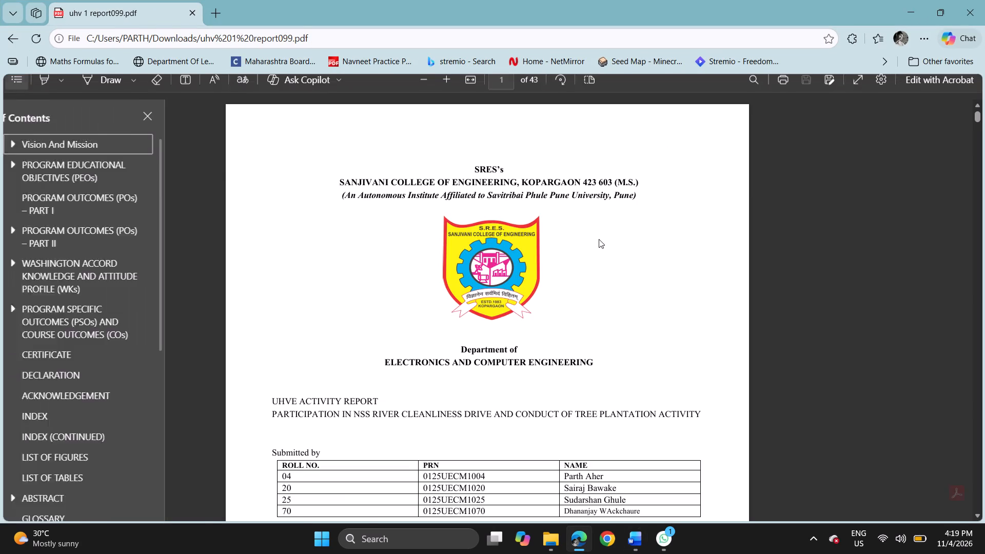
scroll(599, 239, "right", 1)
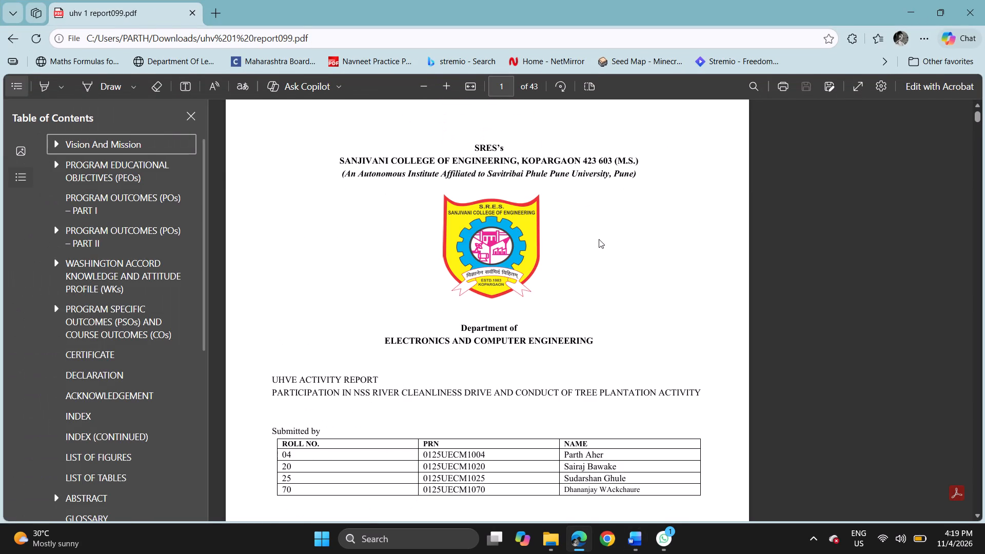